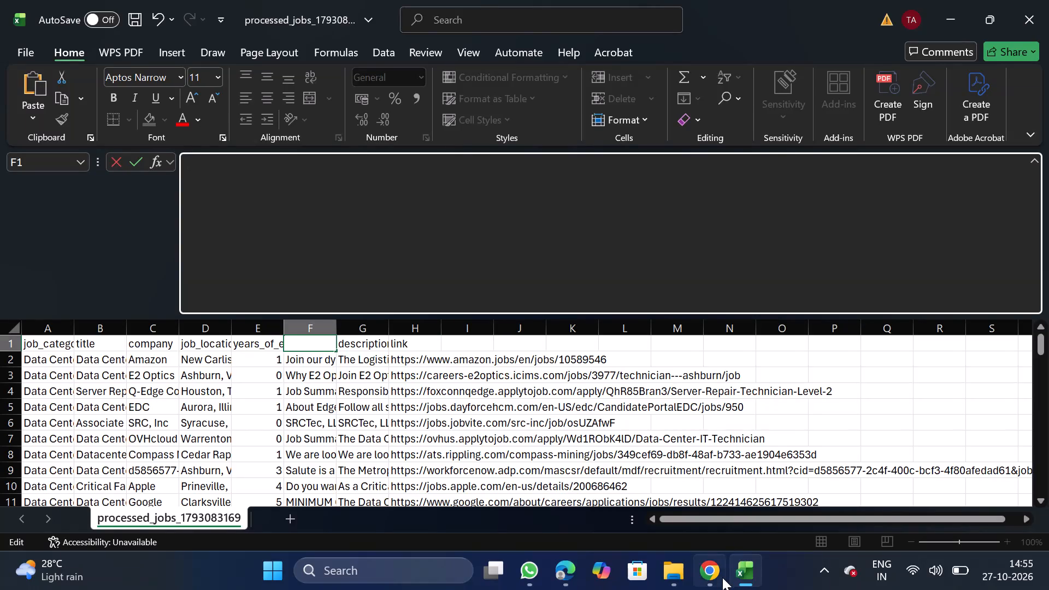
Copy the required column name original_description from the site's bulk CSV upload instructions and enter it as the header in cell F1.
click(717, 577)
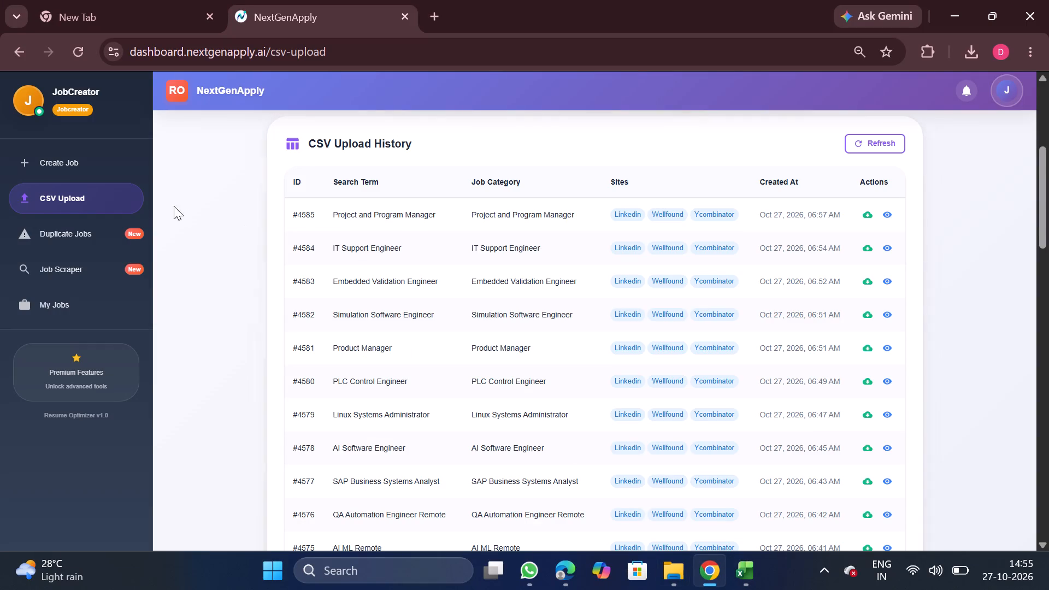
click(42, 160)
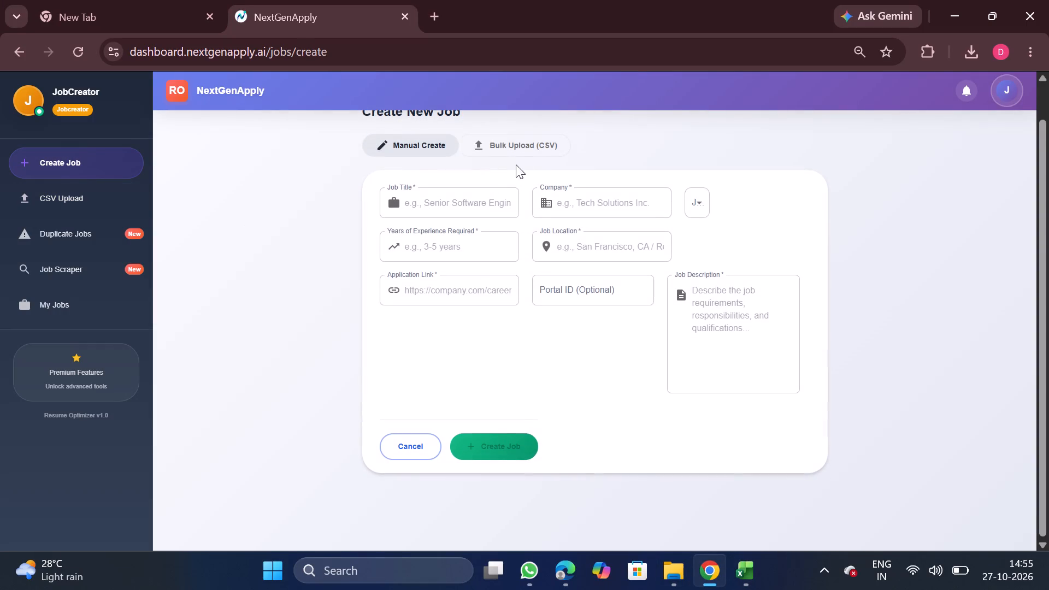
click(523, 154)
double_click(592, 275)
key(ctrl+c)
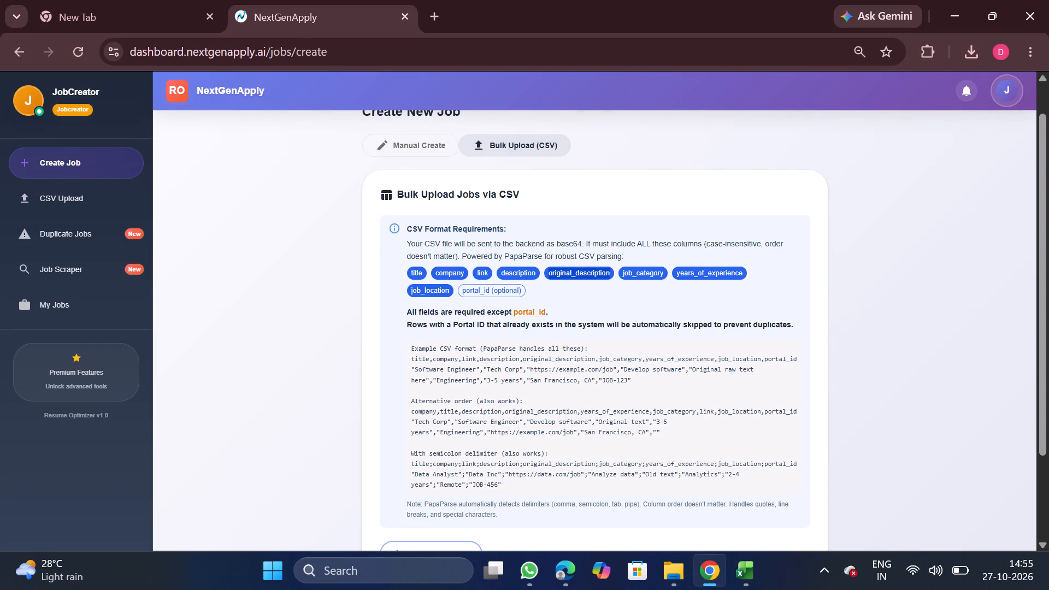
click(757, 587)
key(ctrl+v)
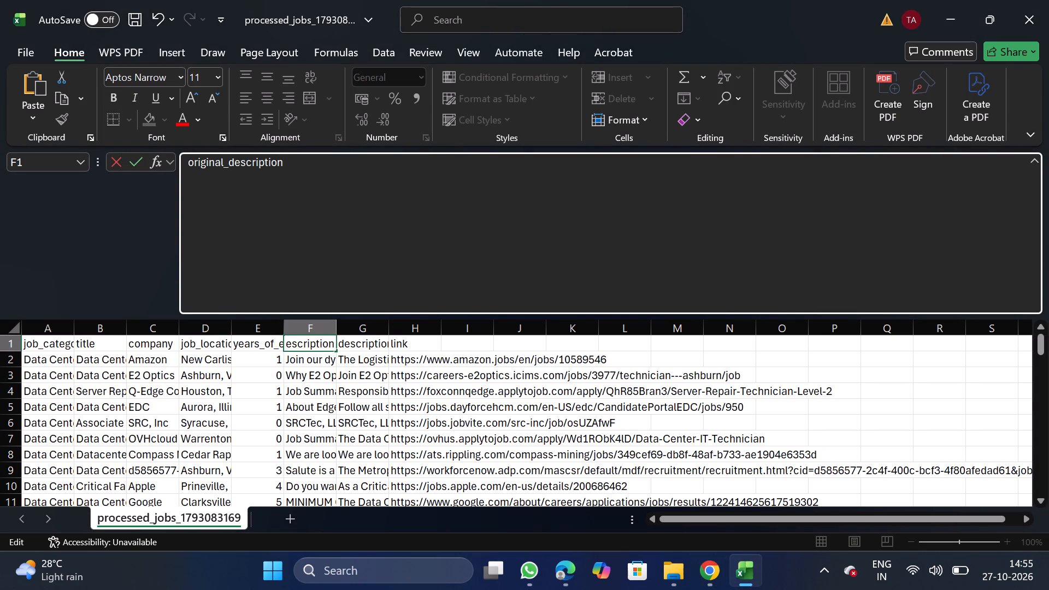
click(98, 344)
In a new title-column filter, tick only Electrical Design Engineer, Associate Electronics Hardware Technician, Cost Analyst, Data Center Facilities Technician I and Data Center Lead.
click(385, 54)
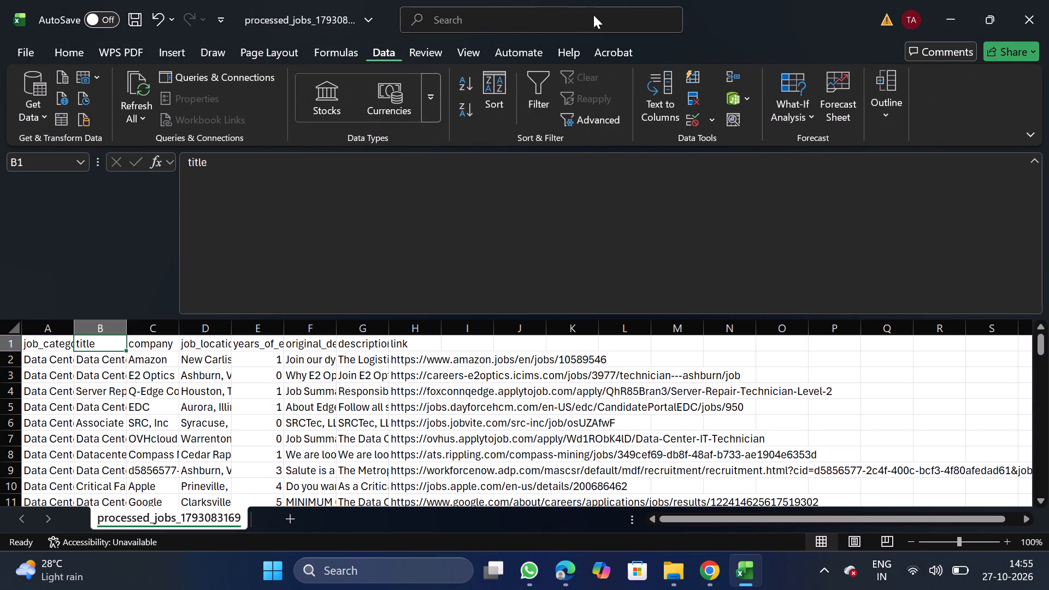
click(536, 98)
click(121, 346)
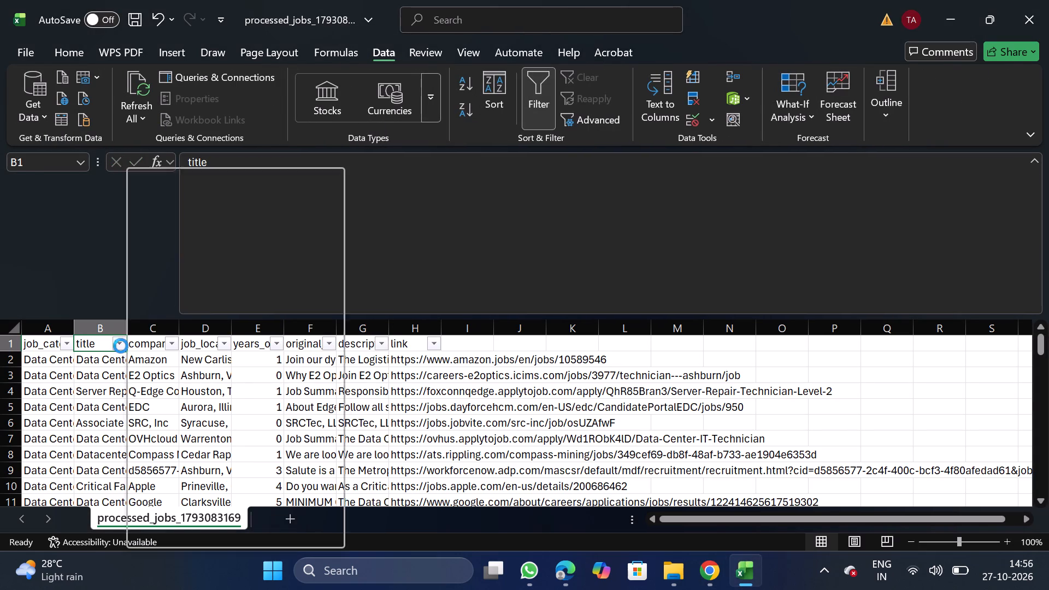
triple_click(340, 546)
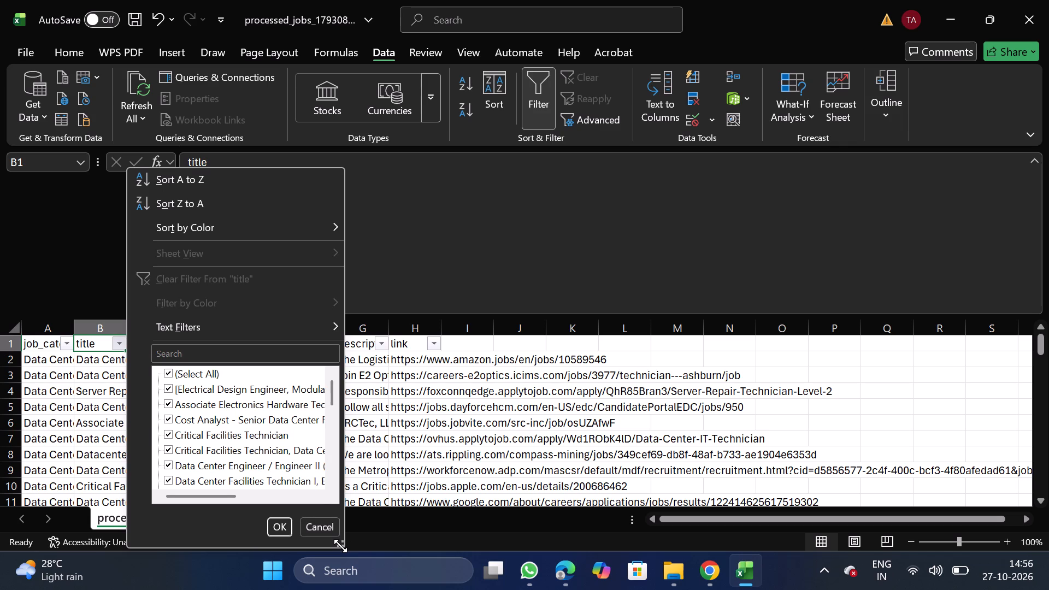
drag(340, 546, 622, 589)
click(201, 370)
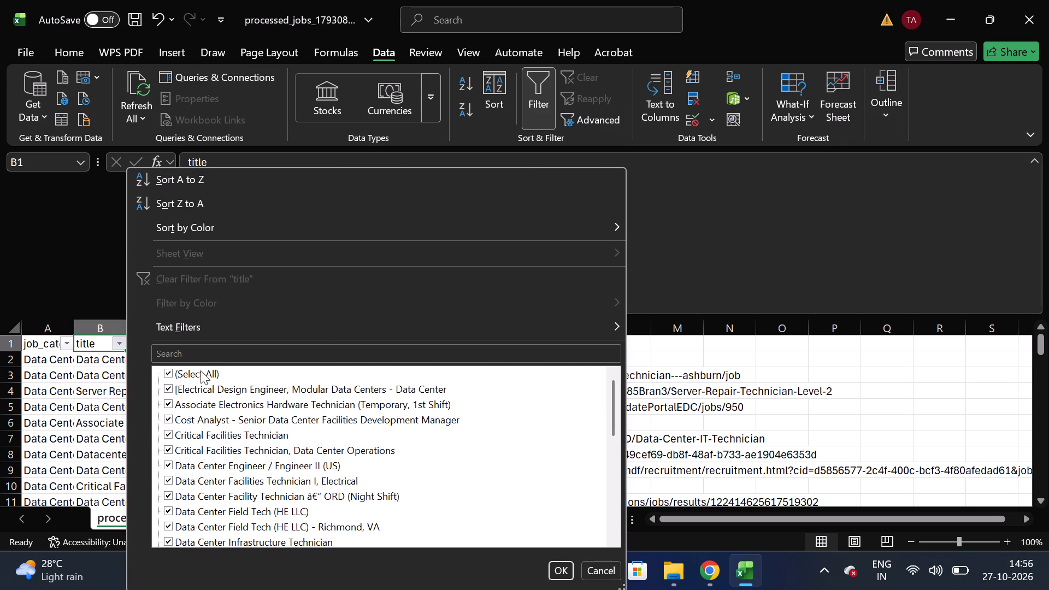
click(263, 390)
click(287, 405)
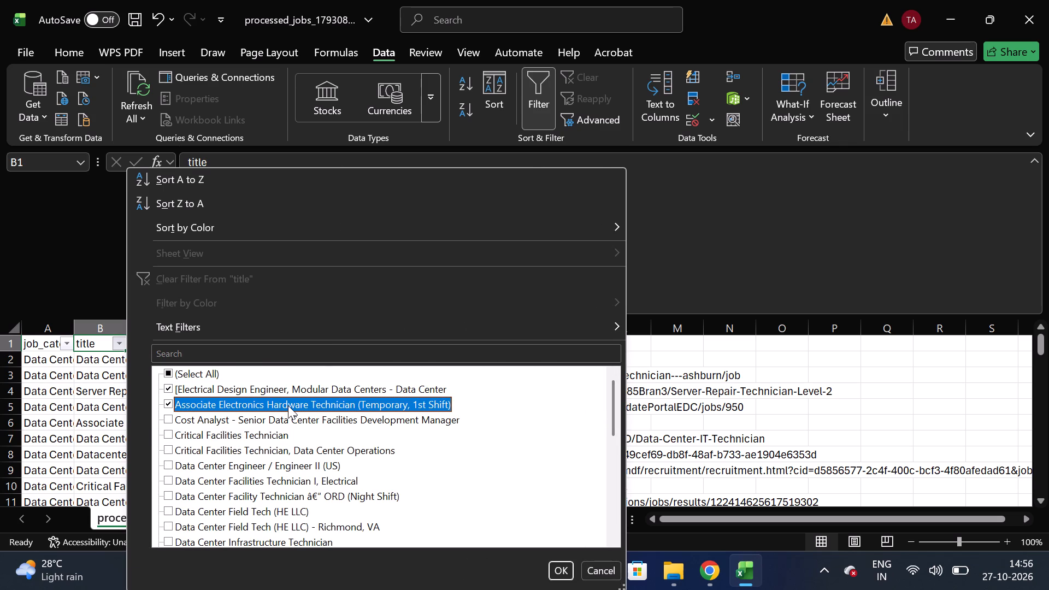
click(311, 420)
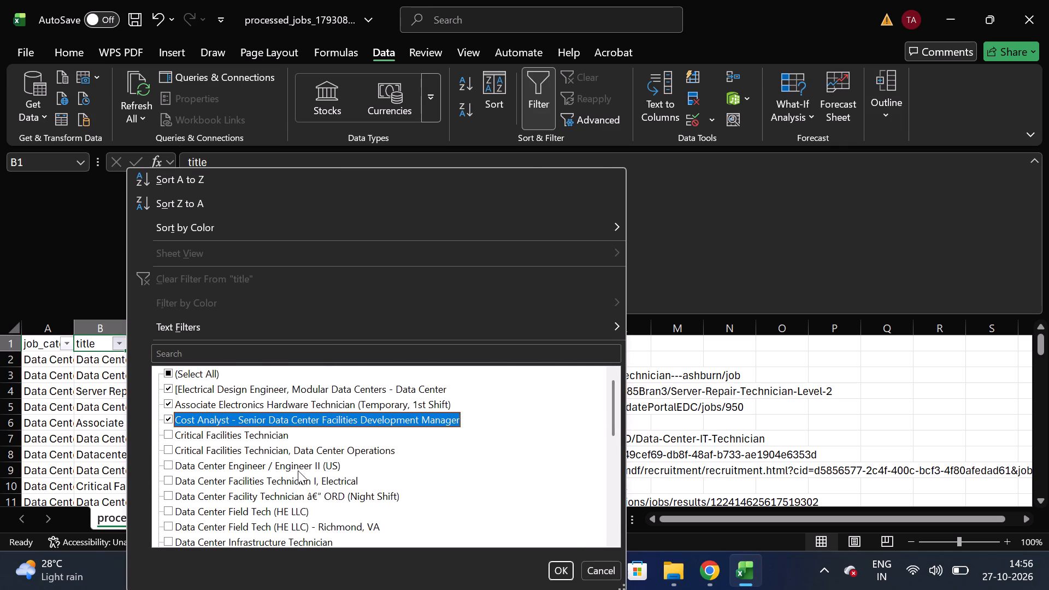
click(294, 482)
scroll(285, 525, down, 1)
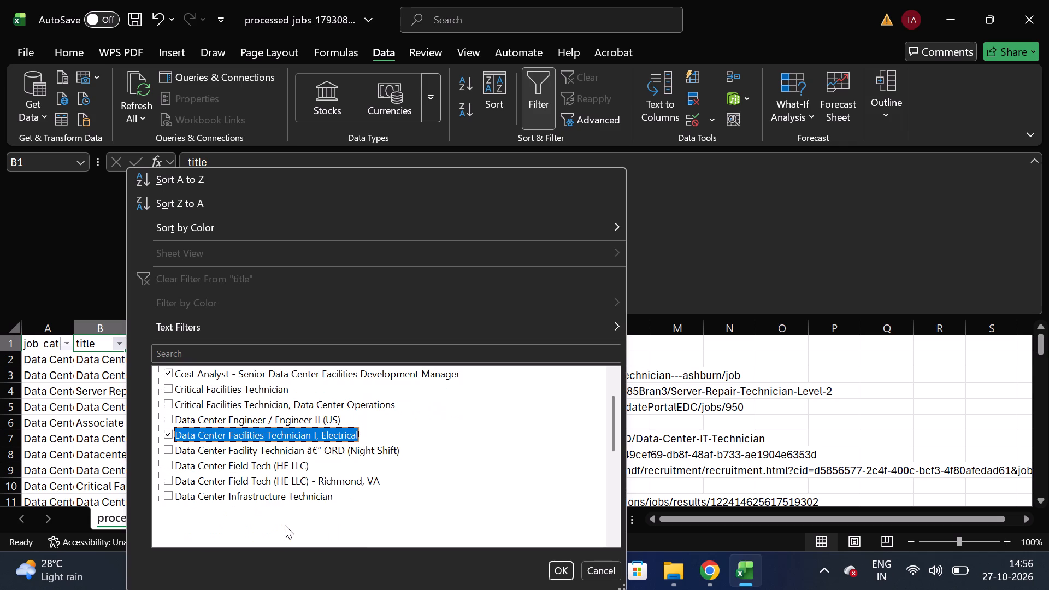
scroll(285, 525, down, 1)
click(268, 530)
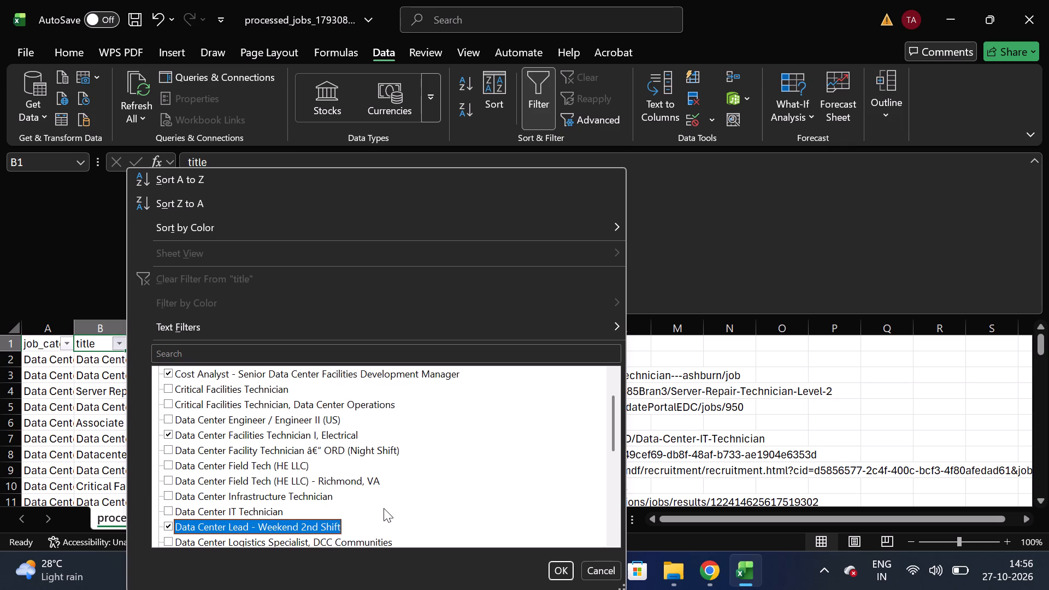
Add Electrical Engineer - Mission Critical, Hardware R&D Test Technician, Robotics Hardware R&D Technician, Sr. Electrical Technician and Warehouse Operator, and apply the filter.
scroll(384, 508, down, 1)
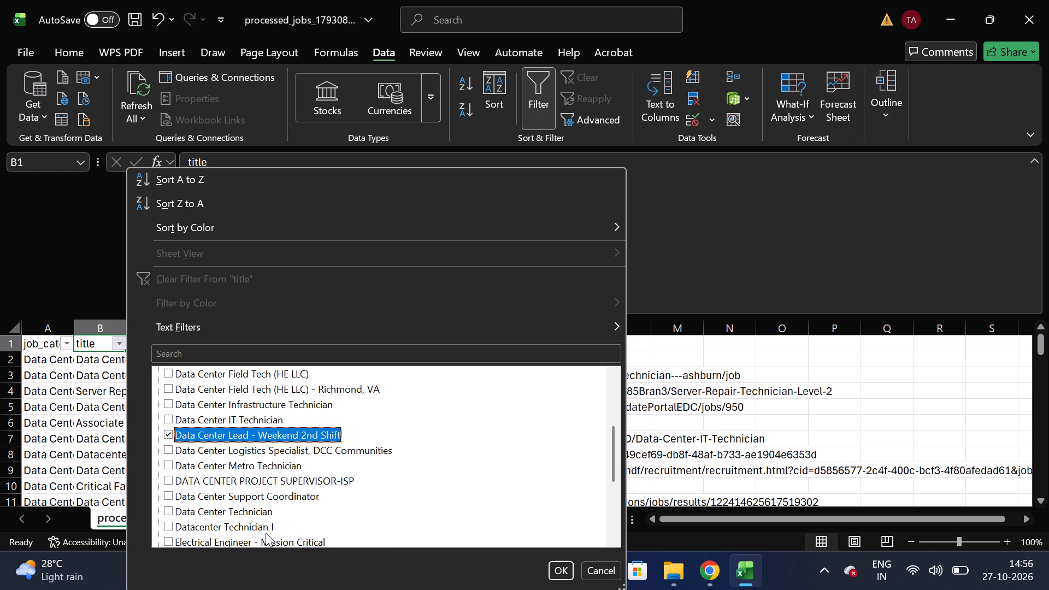
click(233, 541)
scroll(233, 541, down, 1)
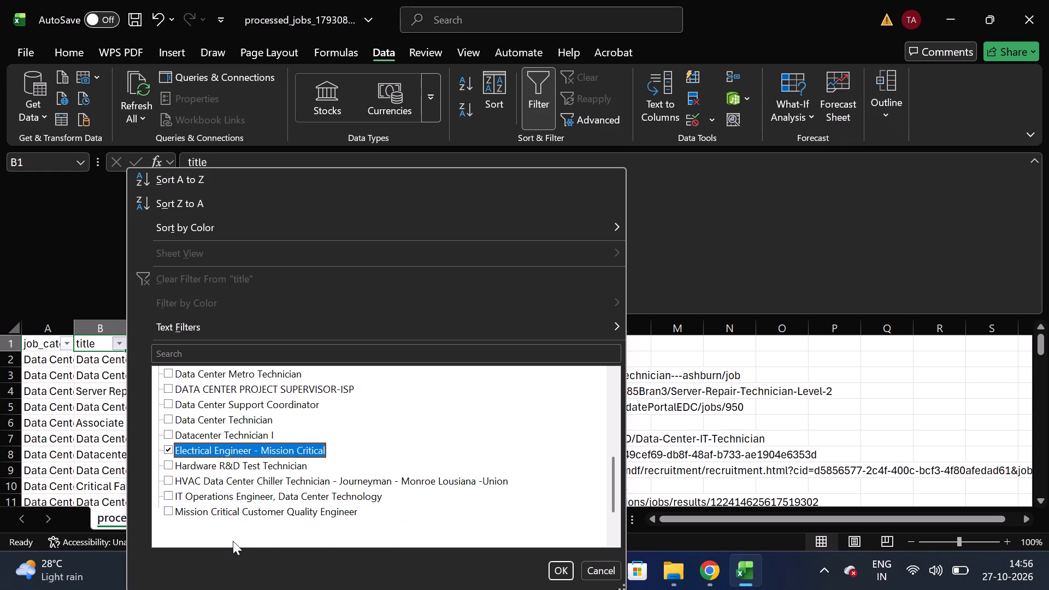
scroll(233, 541, down, 1)
click(246, 463)
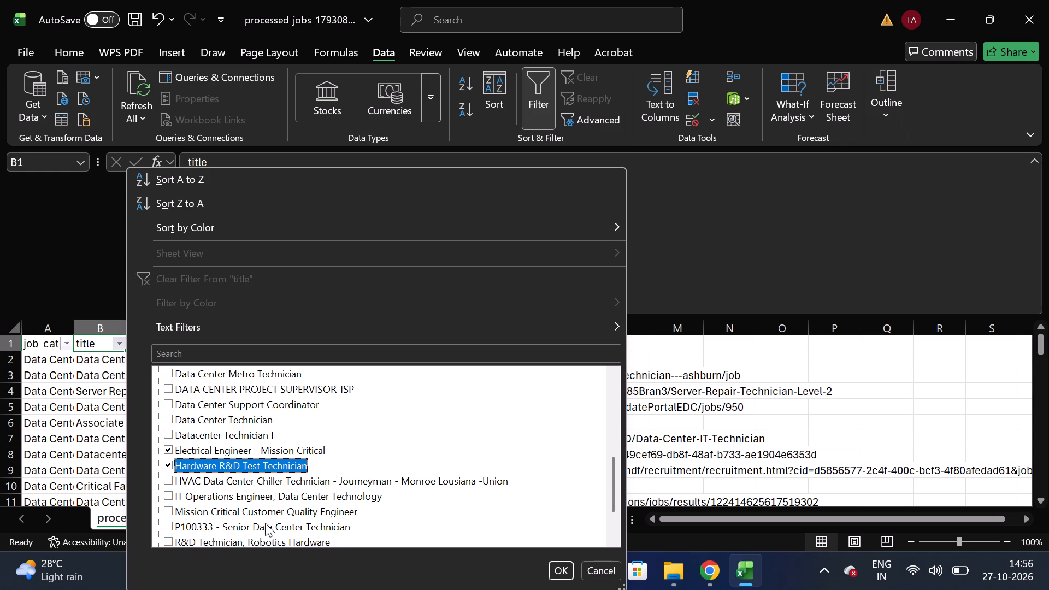
scroll(257, 543, down, 1)
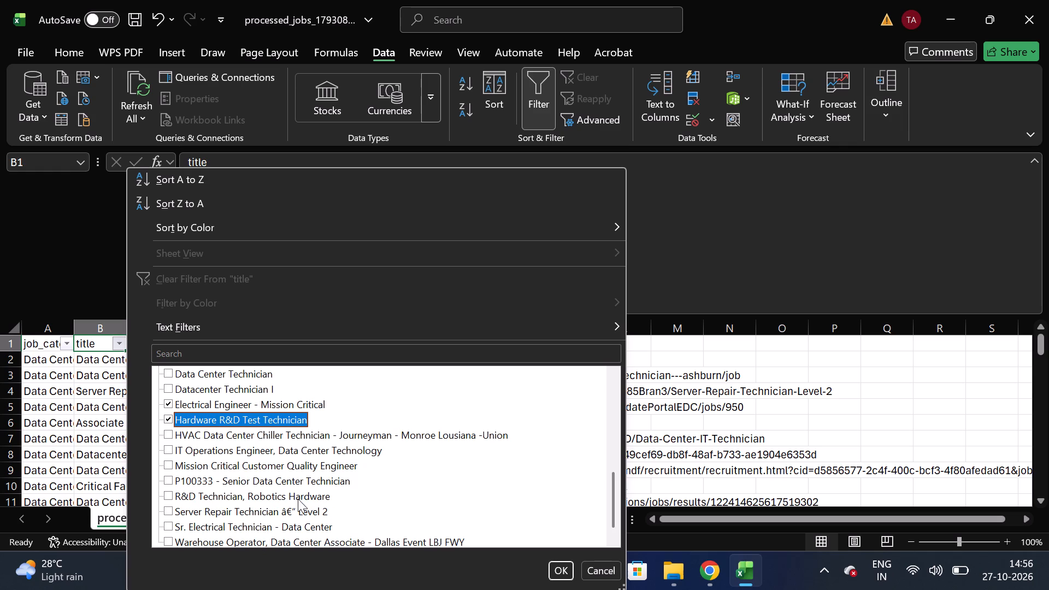
click(298, 499)
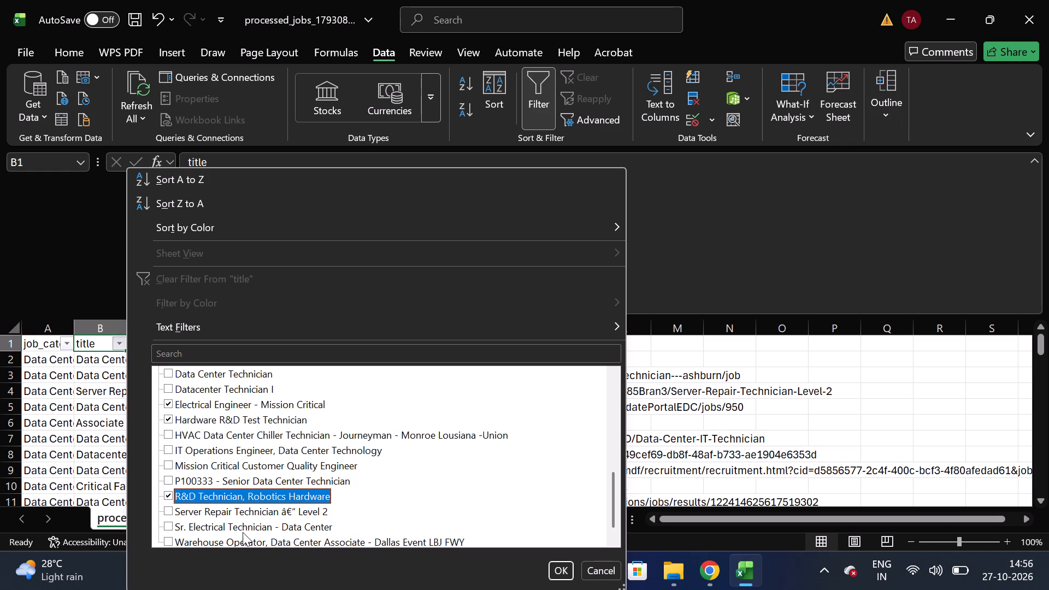
click(243, 532)
scroll(243, 532, down, 1)
click(229, 523)
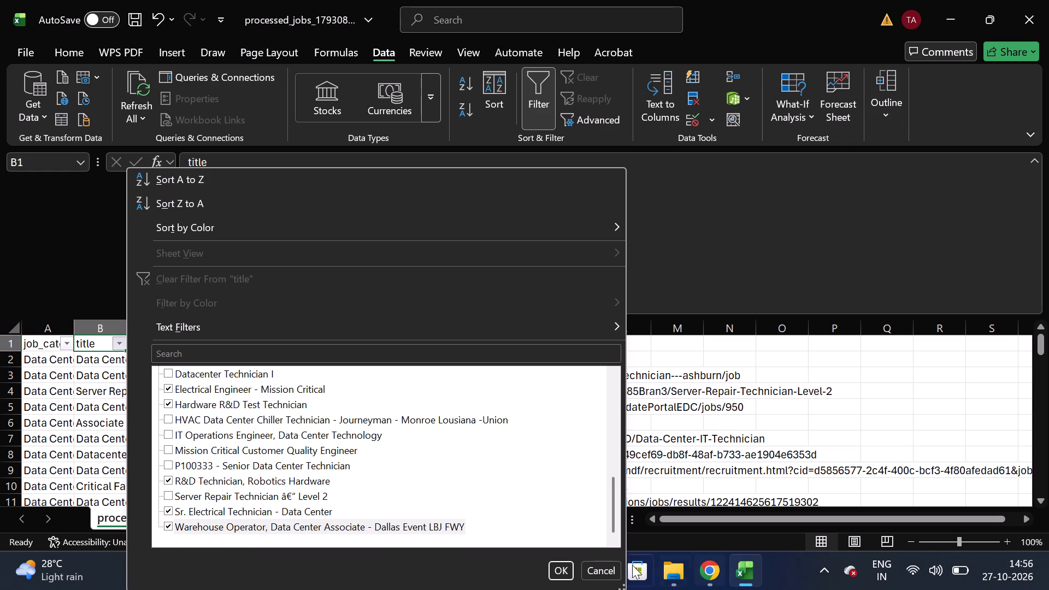
click(562, 566)
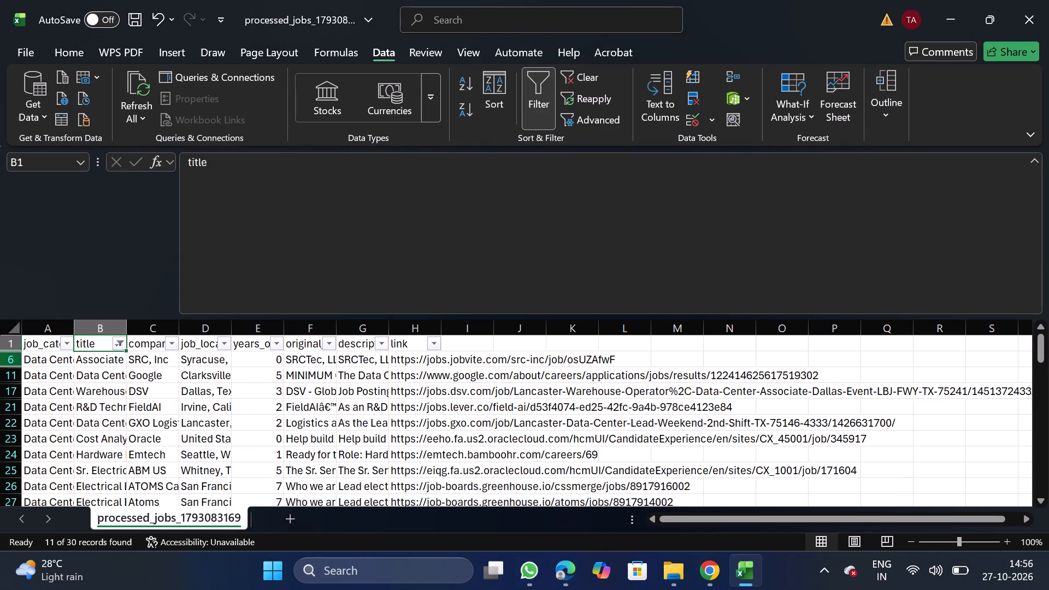
Delete all the filtered job rows below the header and turn the filter off.
click(0, 356)
key(ctrl+shift+Down)
right_click(103, 416)
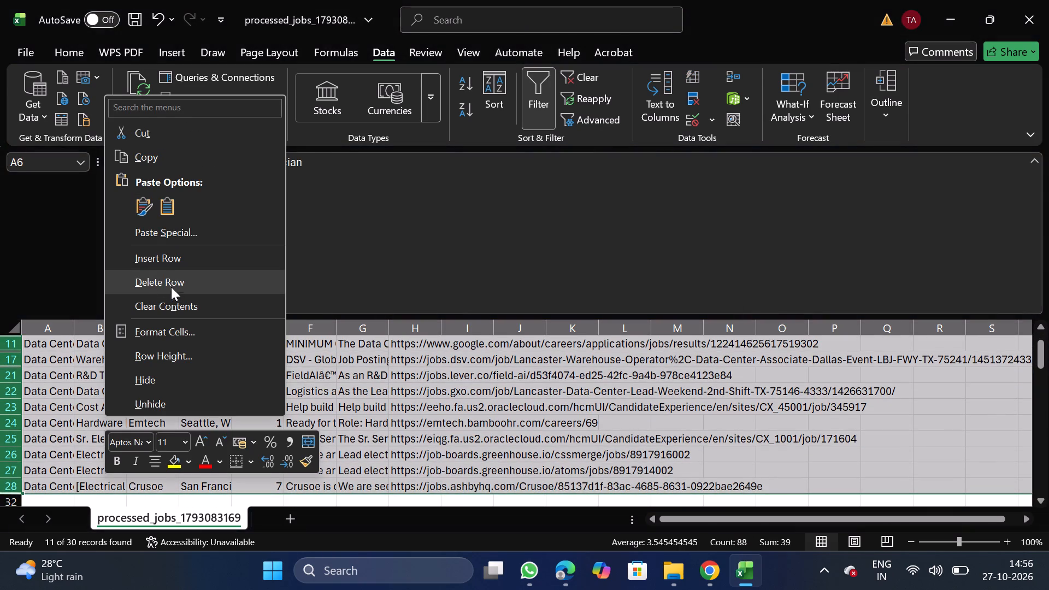
click(176, 290)
click(534, 103)
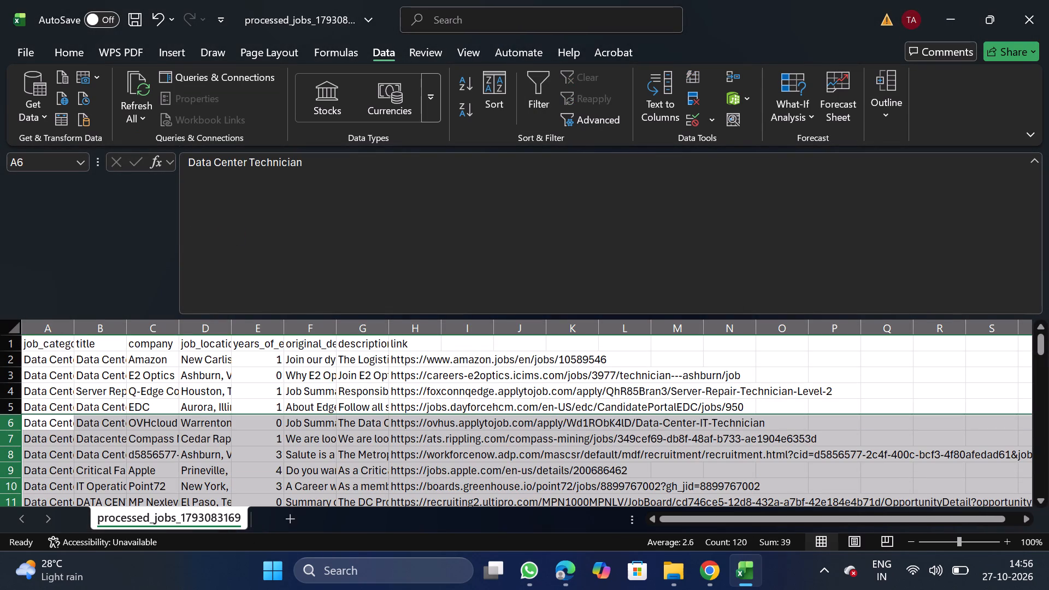
Turn the header filters back on and open the company column's filter list, enlarged to show full names.
click(170, 337)
click(540, 93)
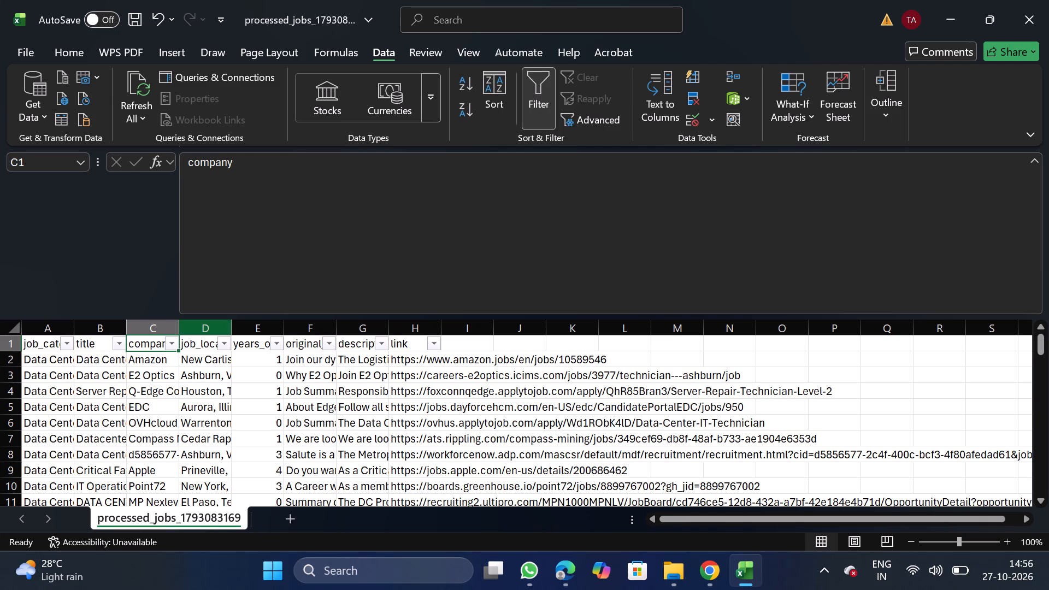
click(169, 344)
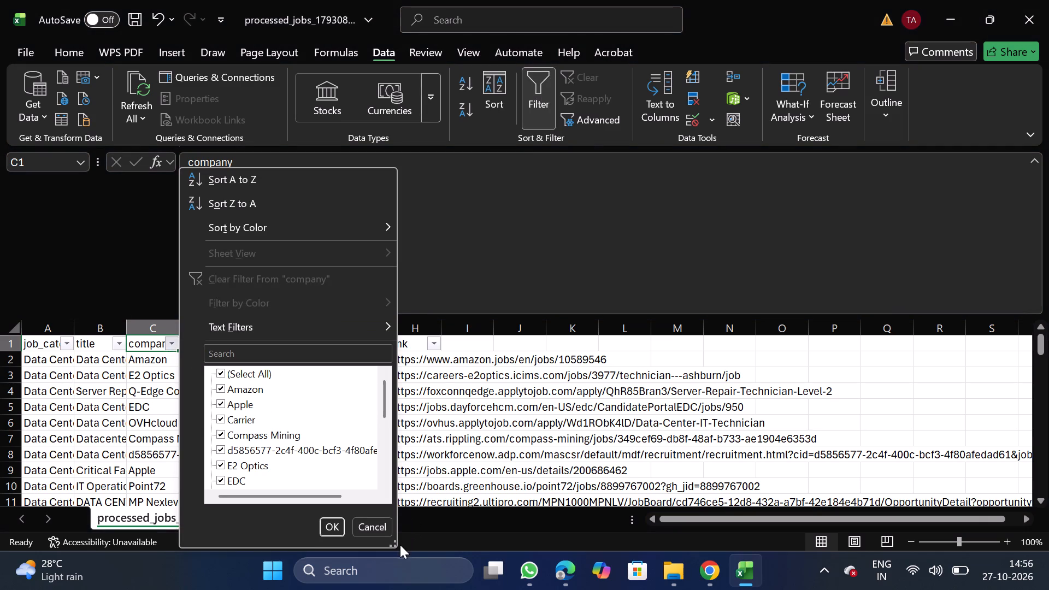
double_click(393, 546)
drag(393, 546, 404, 548)
drag(404, 548, 704, 589)
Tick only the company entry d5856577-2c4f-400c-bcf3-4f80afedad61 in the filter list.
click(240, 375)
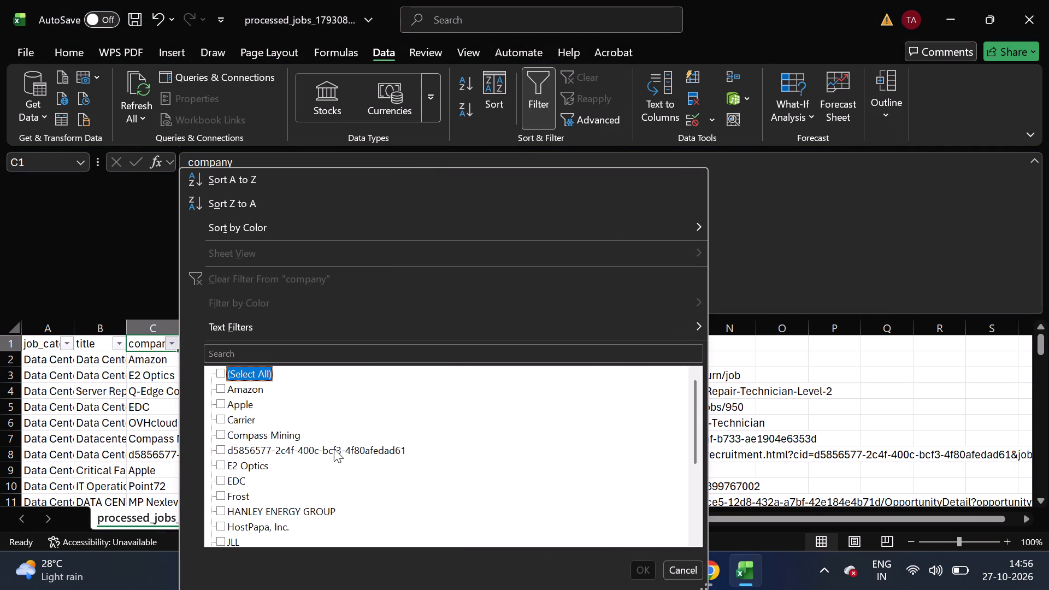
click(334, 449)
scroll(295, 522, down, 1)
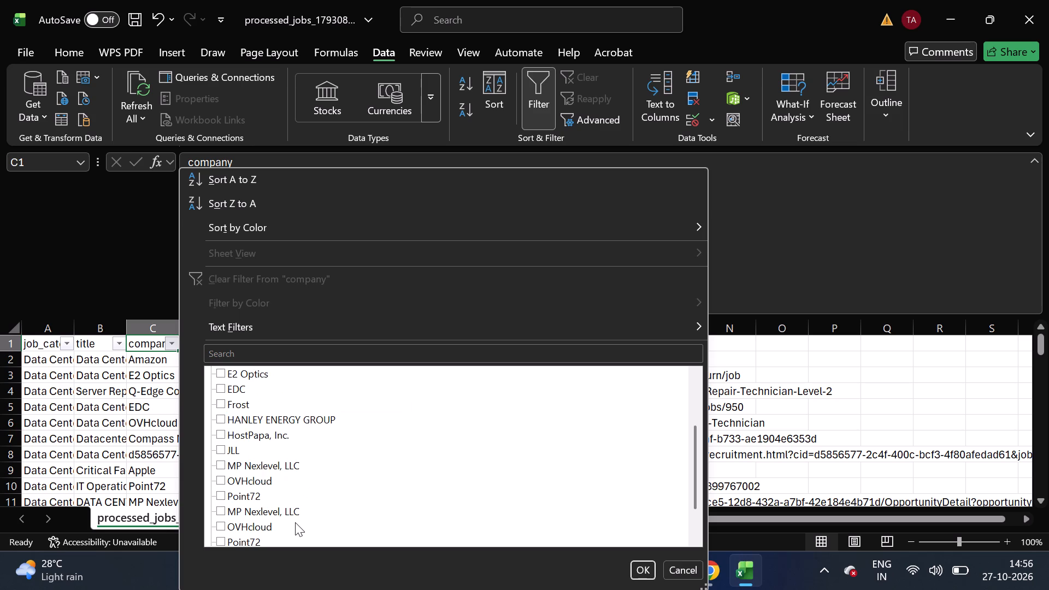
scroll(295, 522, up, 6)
Search the company filter list in turn for walmart, dried and capital.
click(311, 355)
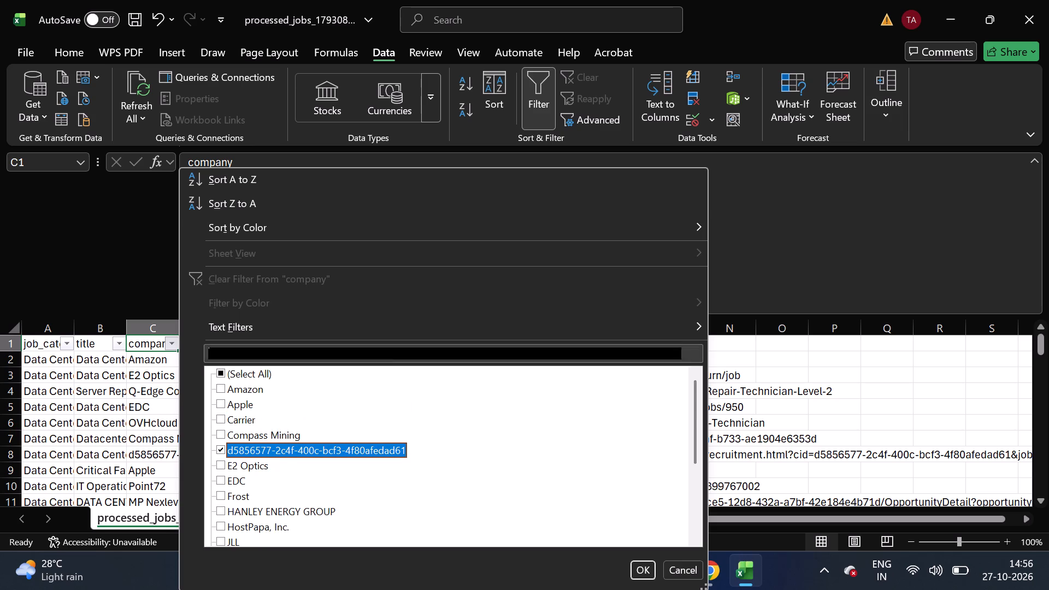
click(311, 355)
text(walma)
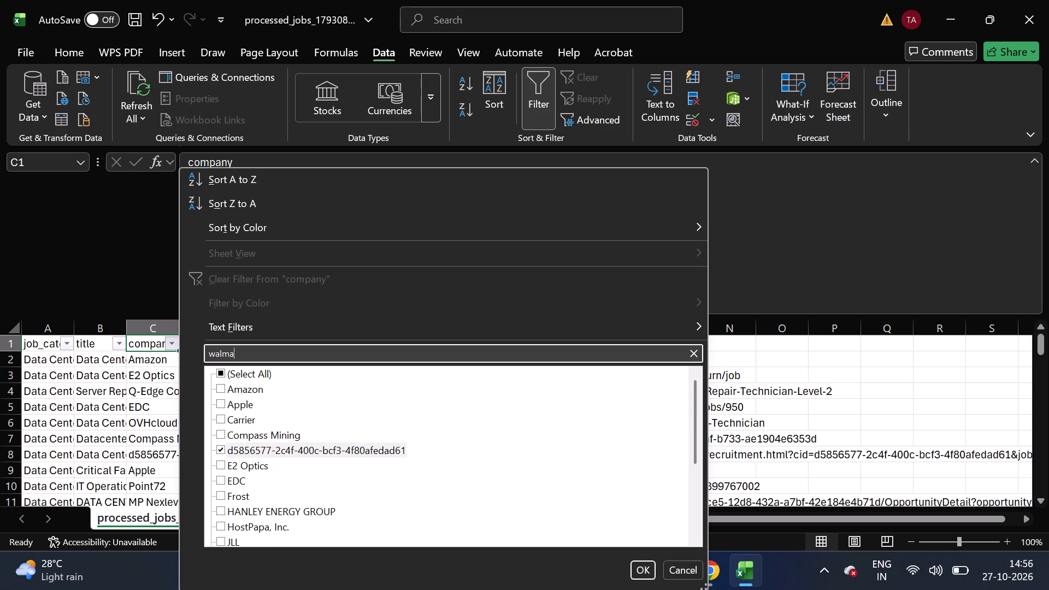
text(rt)
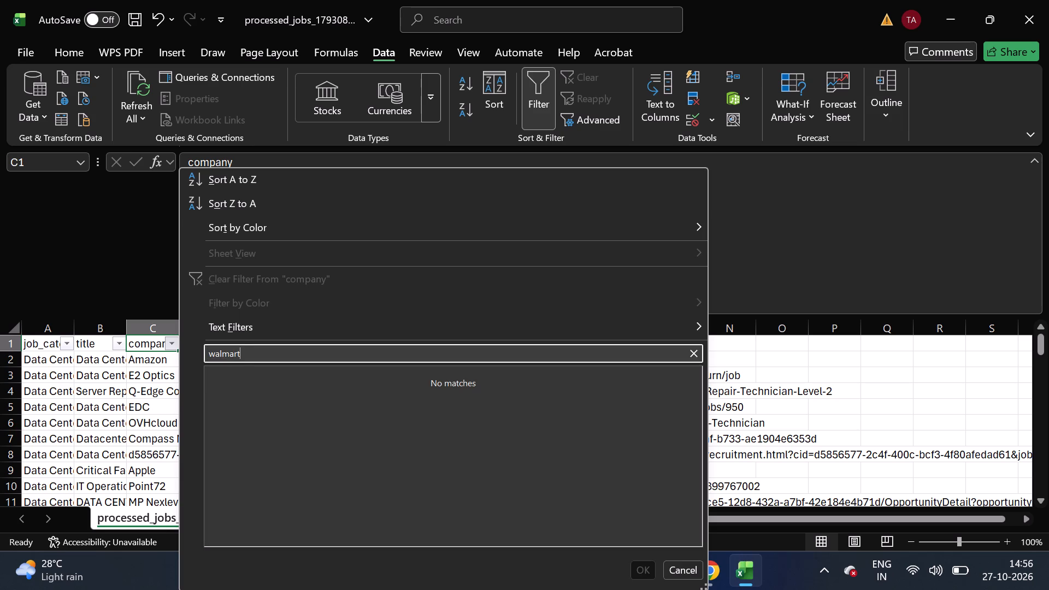
key(BackSpace)
key(BackSpace)
key(BackSpace)
key(BackSpace)
key(BackSpace)
key(BackSpace)
key(BackSpace)
key(BackSpace)
key(BackSpace)
key(BackSpace)
key(BackSpace)
key(BackSpace)
key(BackSpace)
key(BackSpace)
key(BackSpace)
key(BackSpace)
key(BackSpace)
text(dried)
key(BackSpace)
key(BackSpace)
key(BackSpace)
key(BackSpace)
key(BackSpace)
key(BackSpace)
key(BackSpace)
key(BackSpace)
key(BackSpace)
key(BackSpace)
key(BackSpace)
key(BackSpace)
key(BackSpace)
key(BackSpace)
text(capital)
key(BackSpace)
key(BackSpace)
key(BackSpace)
key(BackSpace)
key(BackSpace)
key(BackSpace)
key(BackSpace)
key(BackSpace)
key(BackSpace)
key(BackSpace)
key(BackSpace)
key(BackSpace)
key(BackSpace)
key(BackSpace)
key(BackSpace)
Search the company filter list in turn for under, hunt, skim, apex and in landem.
text(under)
key(BackSpace)
key(BackSpace)
key(BackSpace)
key(BackSpace)
key(BackSpace)
key(BackSpace)
key(BackSpace)
key(BackSpace)
key(BackSpace)
key(BackSpace)
key(BackSpace)
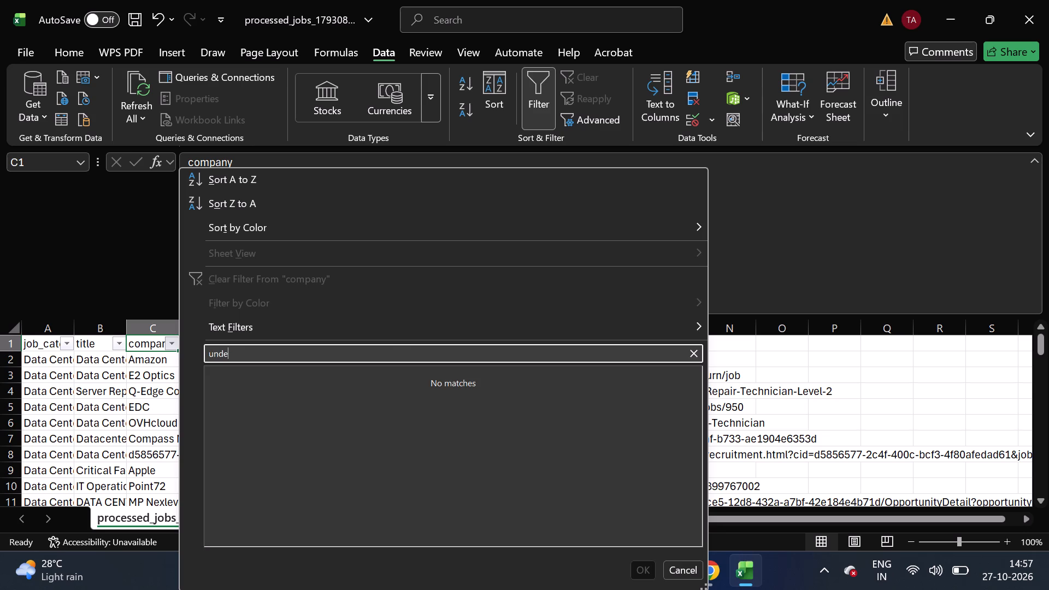
text(hunt)
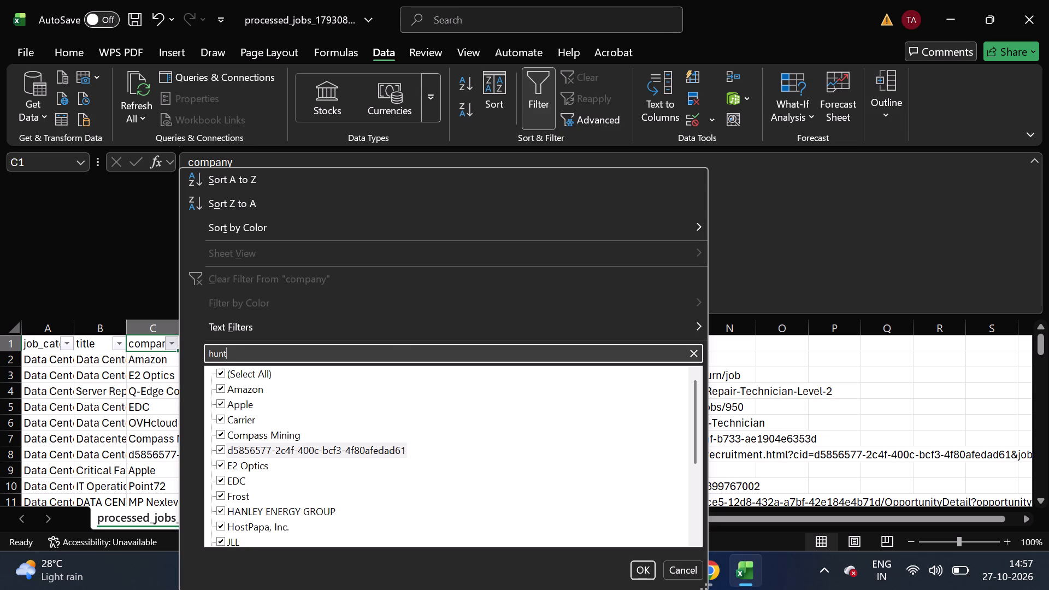
key(BackSpace)
key(BackSpace)
key(BackSpace)
key(BackSpace)
key(BackSpace)
key(BackSpace)
key(BackSpace)
key(BackSpace)
key(BackSpace)
key(BackSpace)
key(BackSpace)
key(BackSpace)
text(skim)
key(BackSpace)
key(BackSpace)
key(BackSpace)
key(BackSpace)
key(BackSpace)
key(BackSpace)
key(BackSpace)
key(BackSpace)
key(BackSpace)
key(BackSpace)
key(BackSpace)
key(BackSpace)
text(apex)
key(BackSpace)
key(BackSpace)
key(BackSpace)
key(BackSpace)
key(BackSpace)
key(BackSpace)
key(BackSpace)
key(BackSpace)
key(BackSpace)
key(BackSpace)
key(BackSpace)
text(in landem)
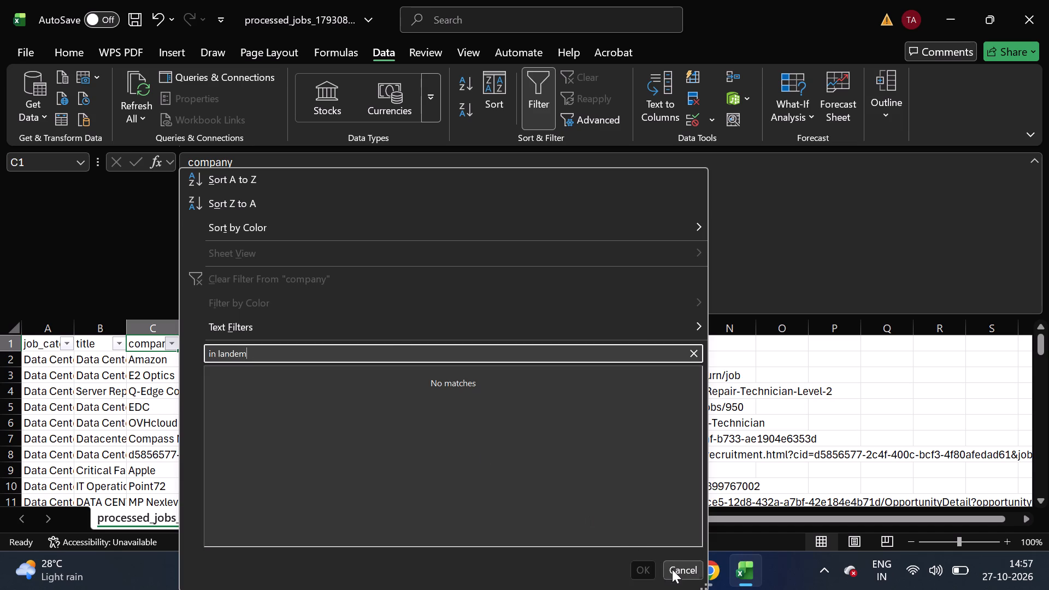
Filter the company column to show only the entry d5856577-2c4f-400c-bcf3-4f80afedad61.
click(672, 569)
click(169, 343)
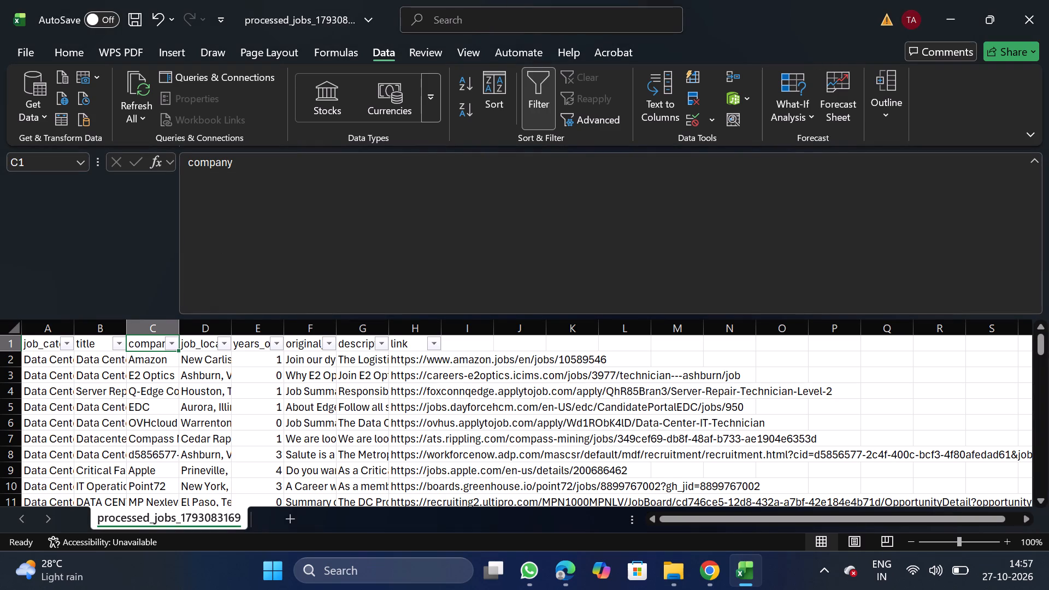
click(227, 379)
click(294, 442)
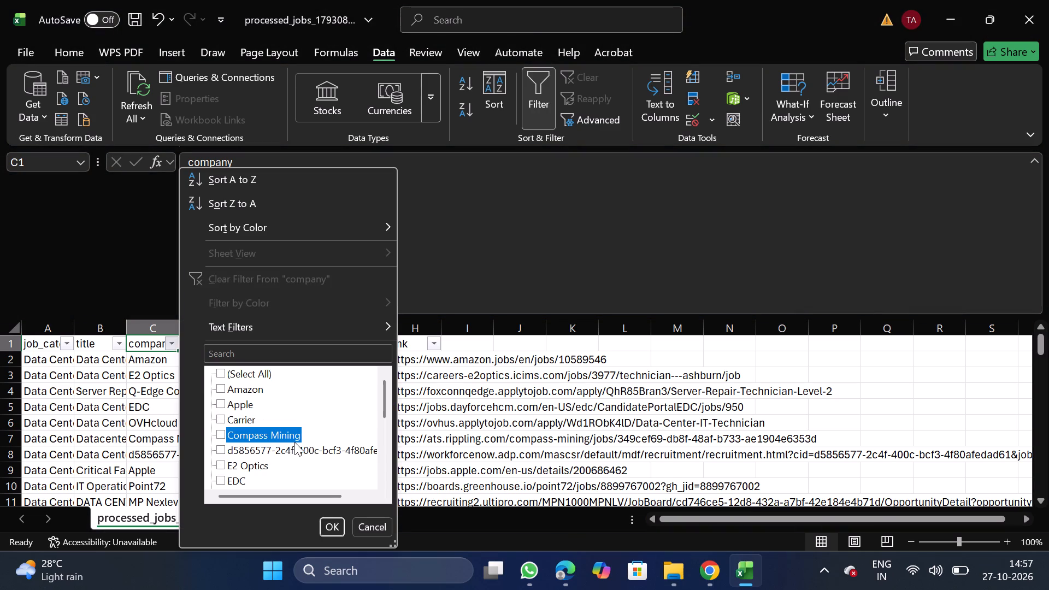
click(294, 442)
click(300, 449)
scroll(300, 449, down, 1)
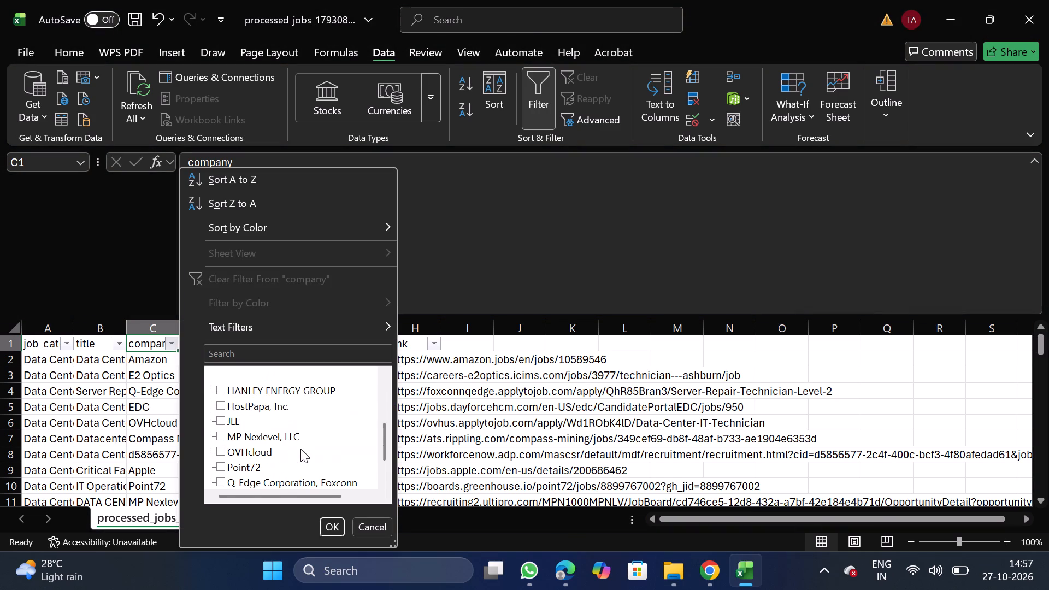
scroll(300, 449, down, 3)
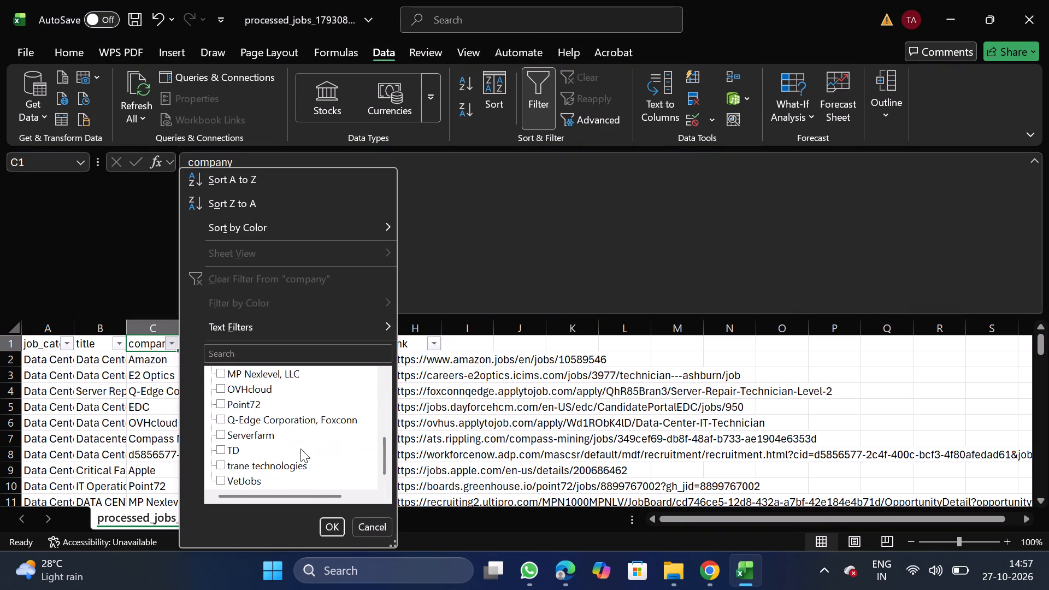
click(337, 533)
Delete the filtered job row for company d5856577-2c4f-400c-bcf3-4f80afedad61 and turn the header filters off.
click(5, 358)
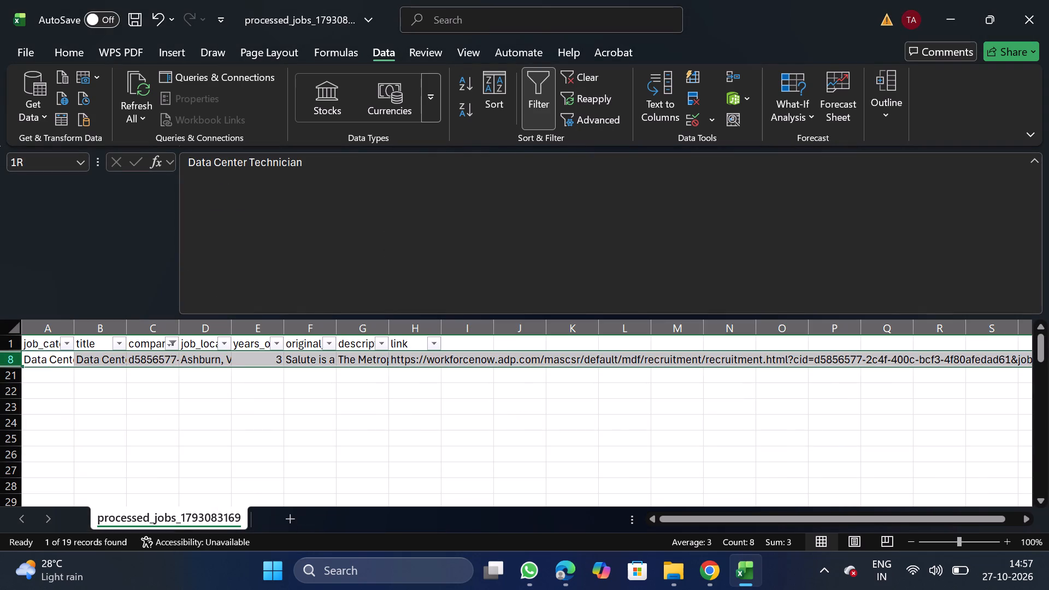
right_click(43, 362)
click(110, 234)
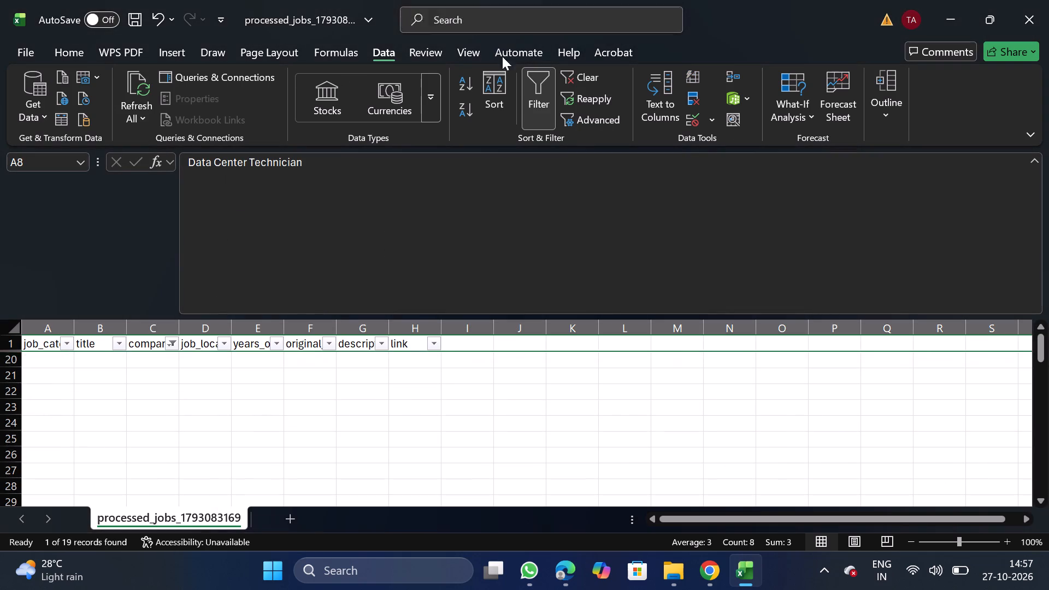
click(535, 111)
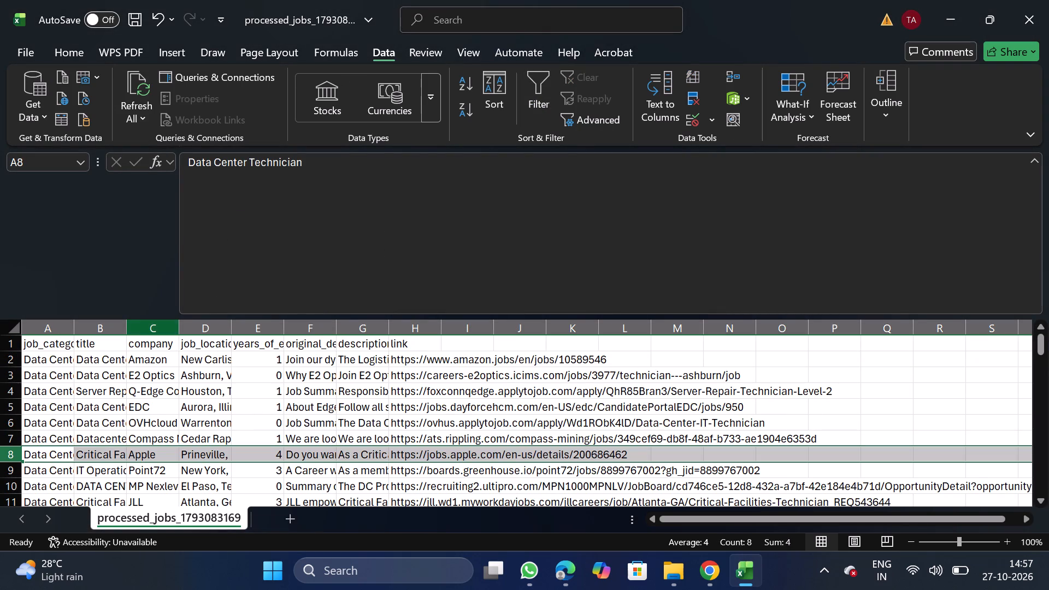
Start saving the cleaned CSV as a new file and browse to the Documents folder.
double_click(32, 64)
click(22, 45)
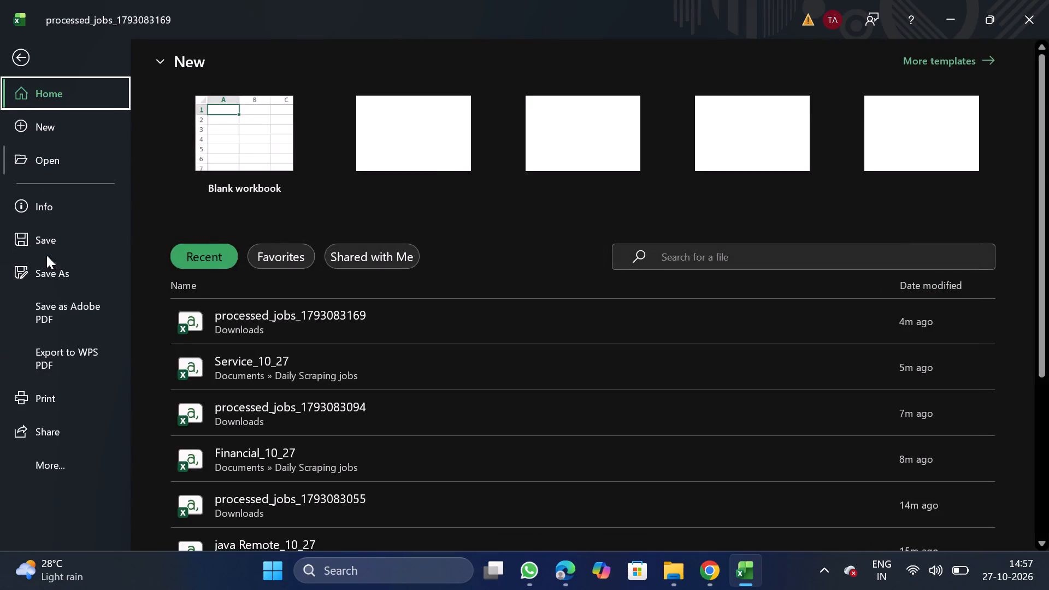
triple_click(56, 284)
triple_click(244, 460)
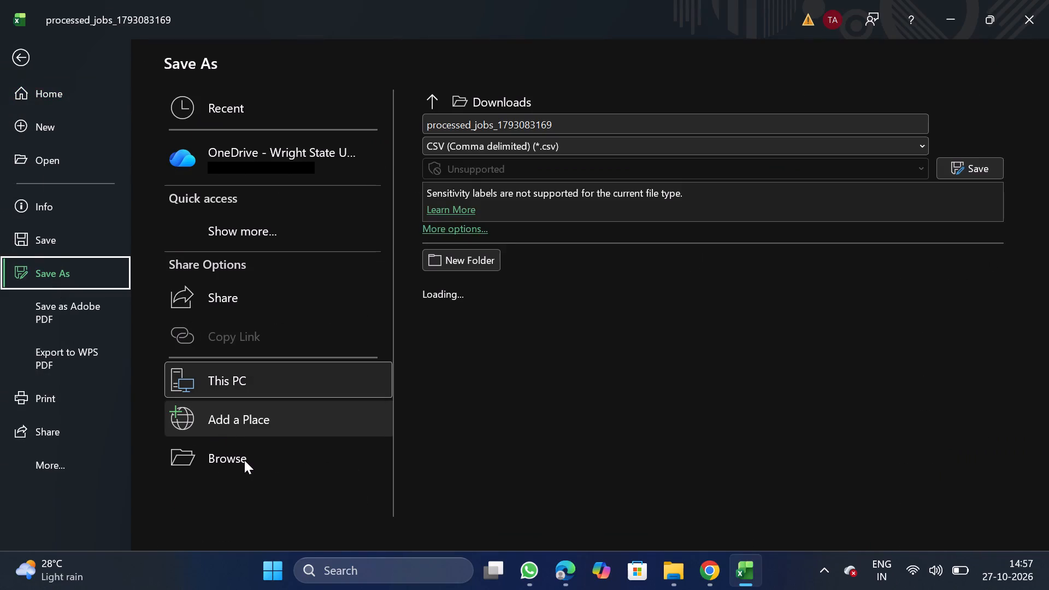
triple_click(244, 460)
triple_click(244, 460)
triple_click(244, 460)
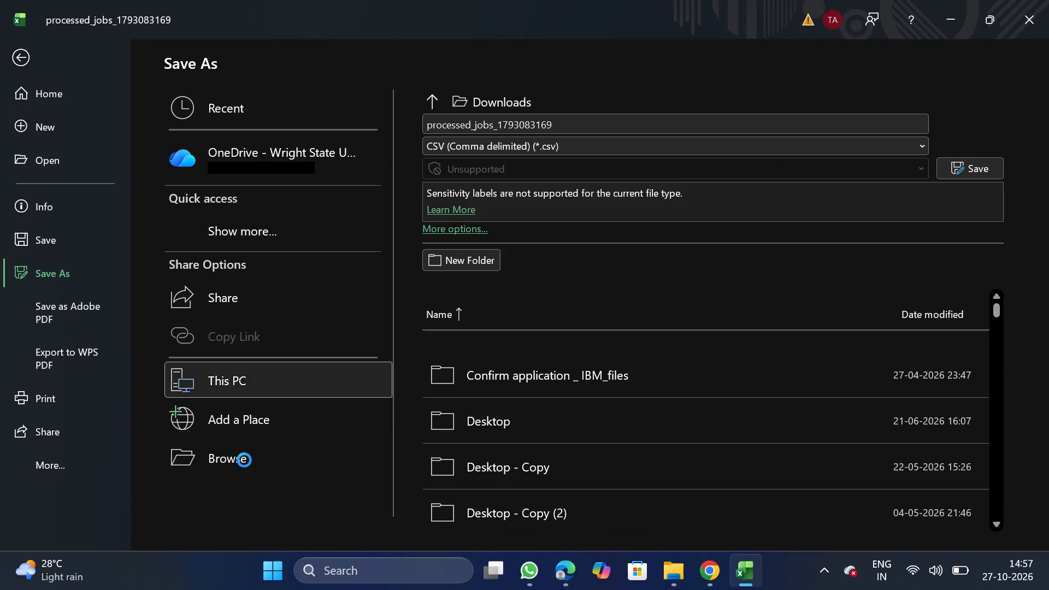
double_click(244, 460)
double_click(68, 160)
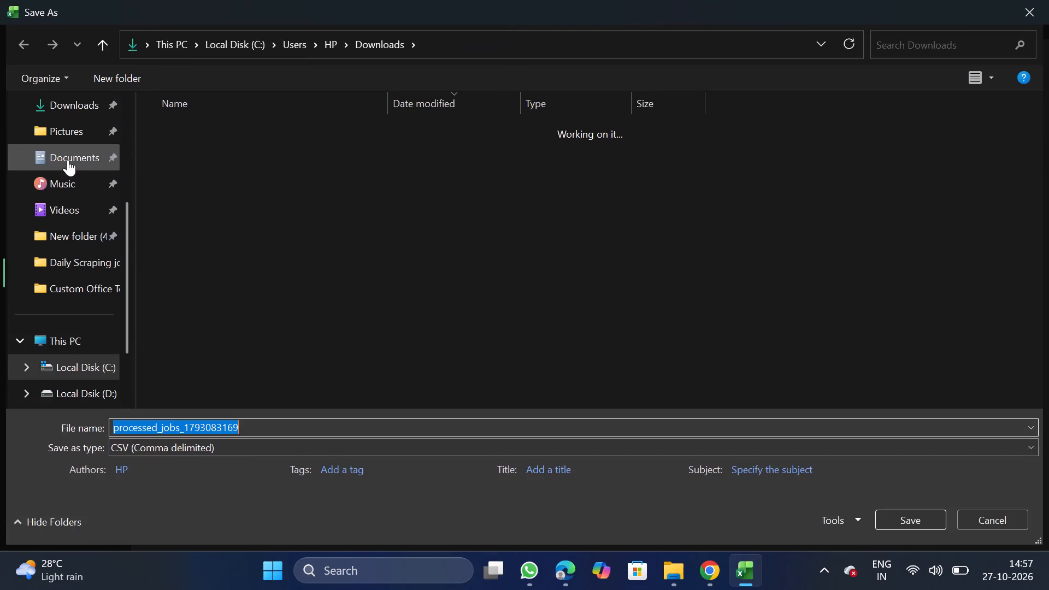
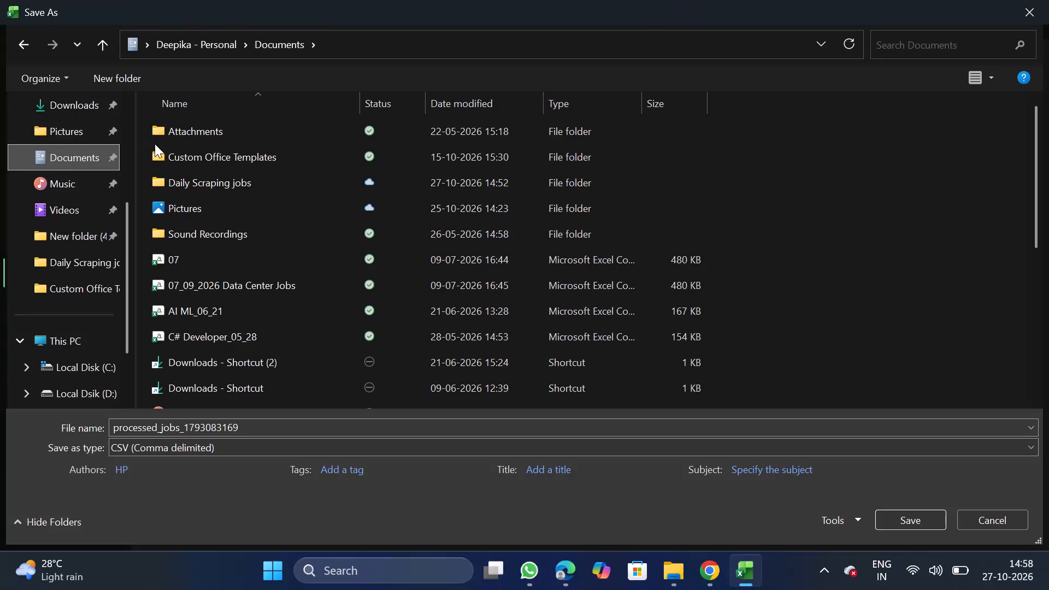
Save the cleaned CSV as Data Center_10_27 in the Daily Scraping jobs folder, opening My Jobs in NextGenApply along the way.
double_click(213, 181)
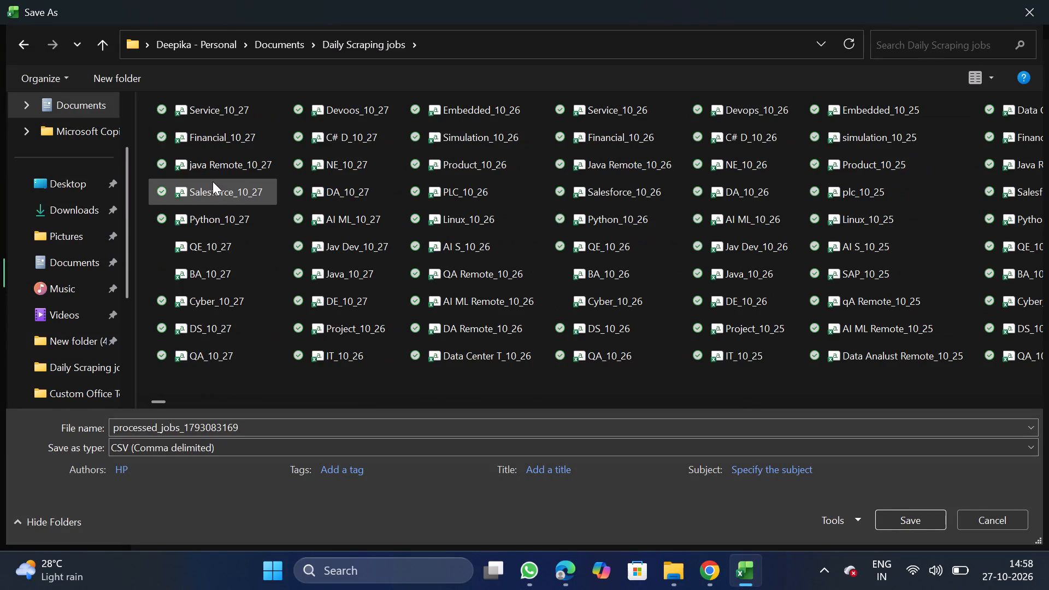
click(273, 421)
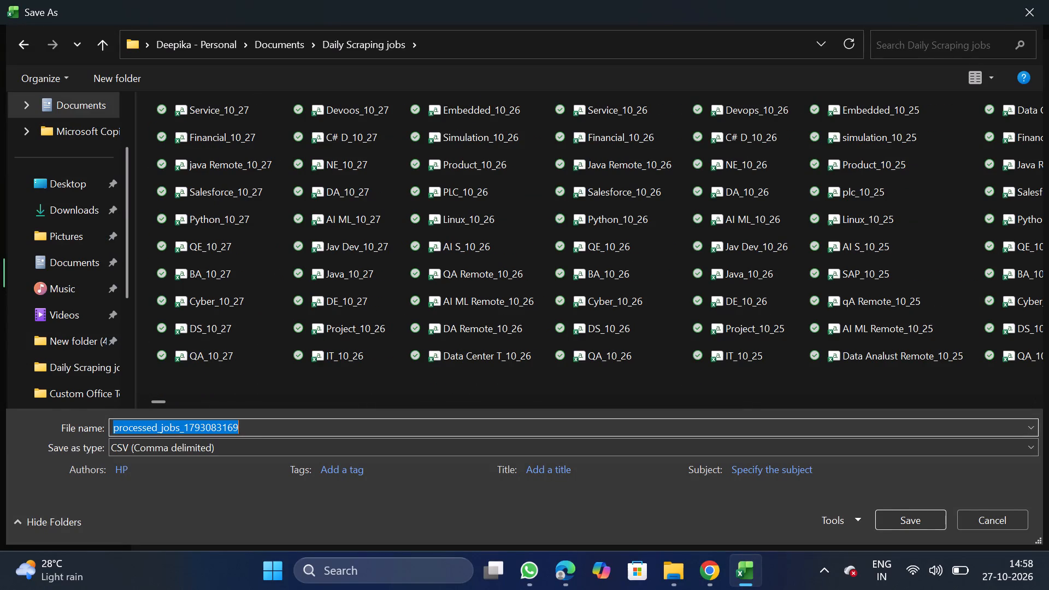
key(BackSpace)
click(714, 579)
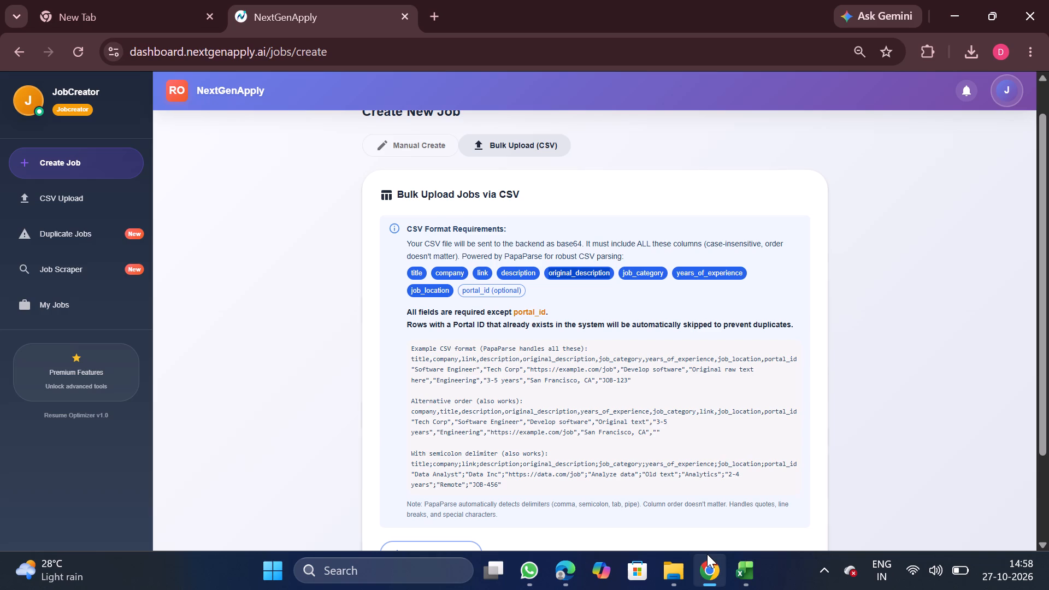
click(738, 558)
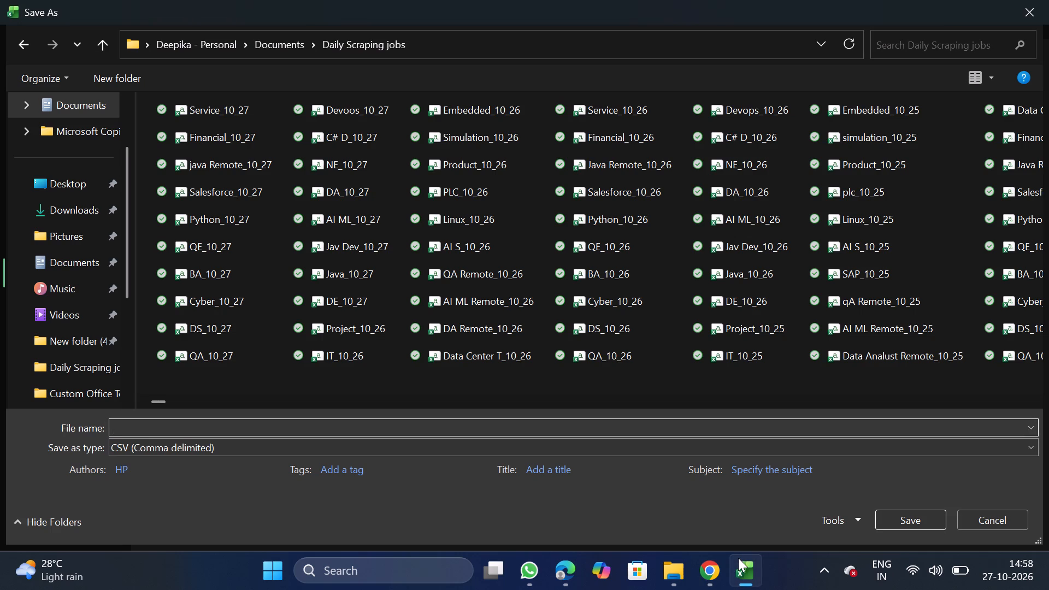
click(720, 571)
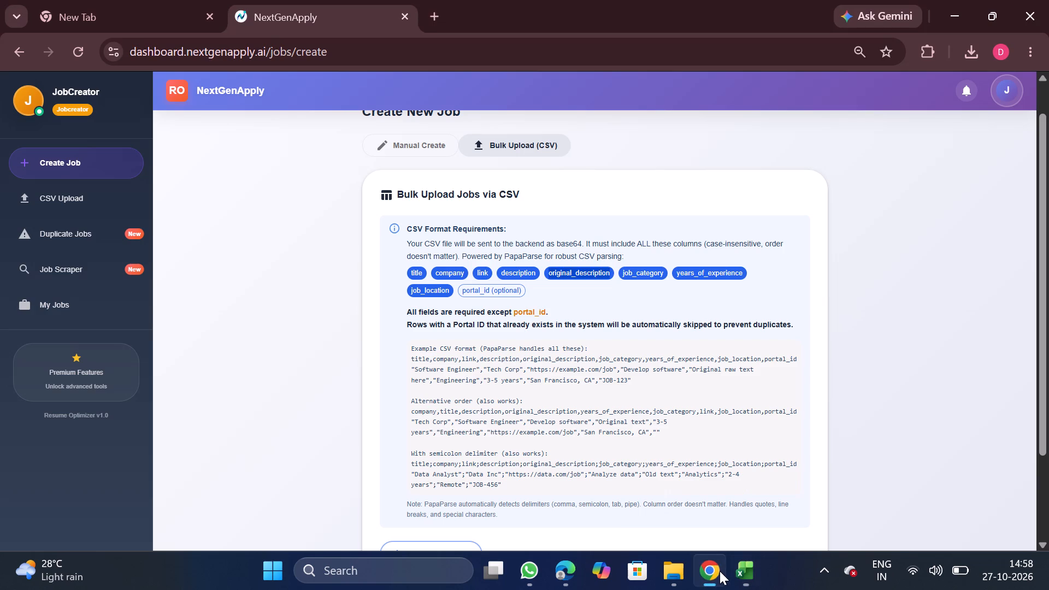
click(81, 300)
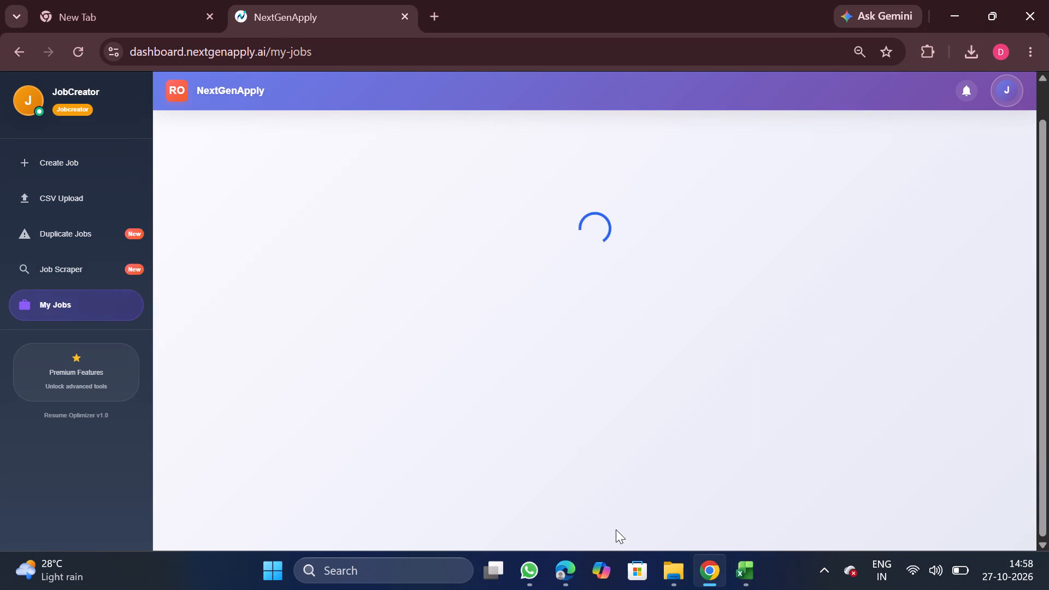
click(746, 567)
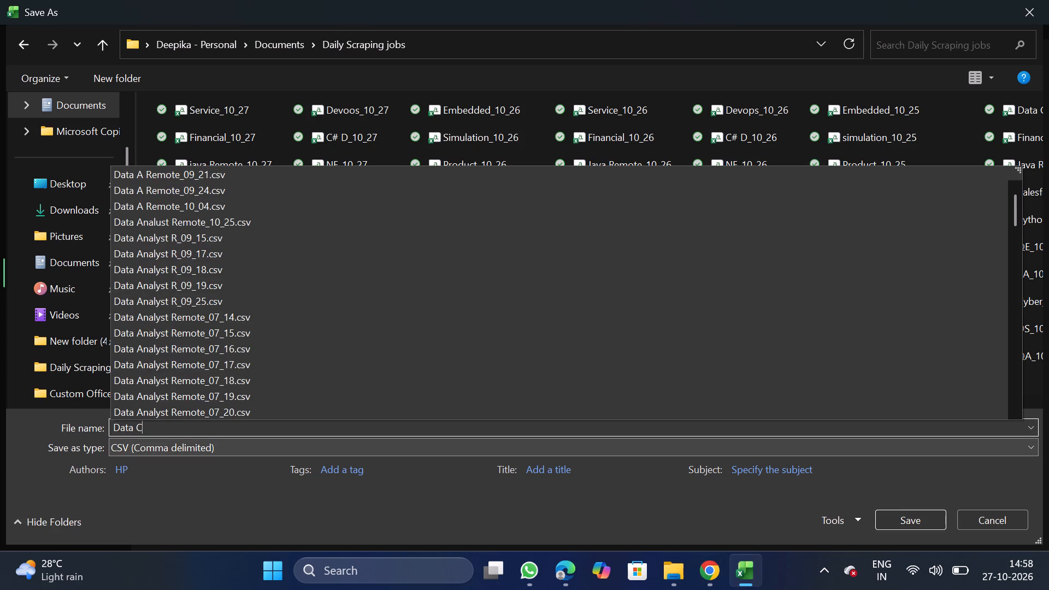
text(enter)
text(_10_27)
click(914, 521)
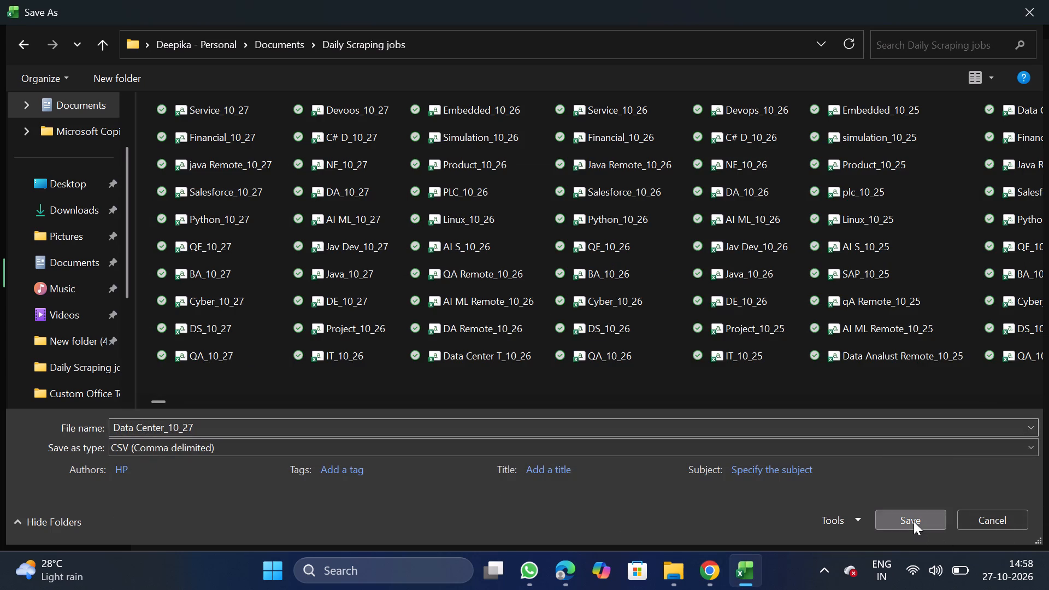
Switch to Chrome, bulk upload Data Center_10_27 as a new job CSV in NextGenApply, and close its Excel workbook.
click(705, 566)
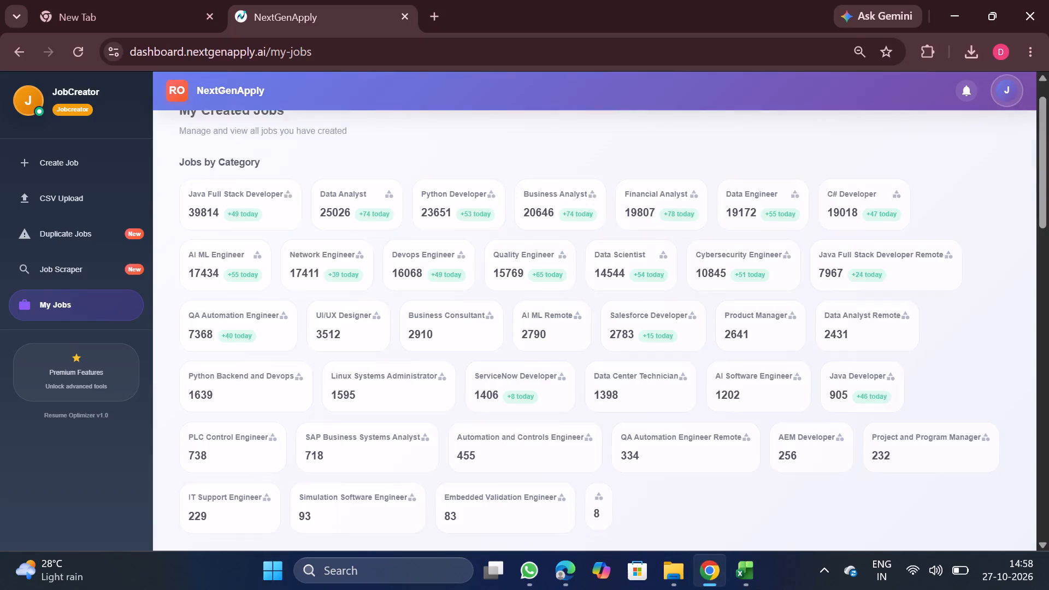
click(75, 158)
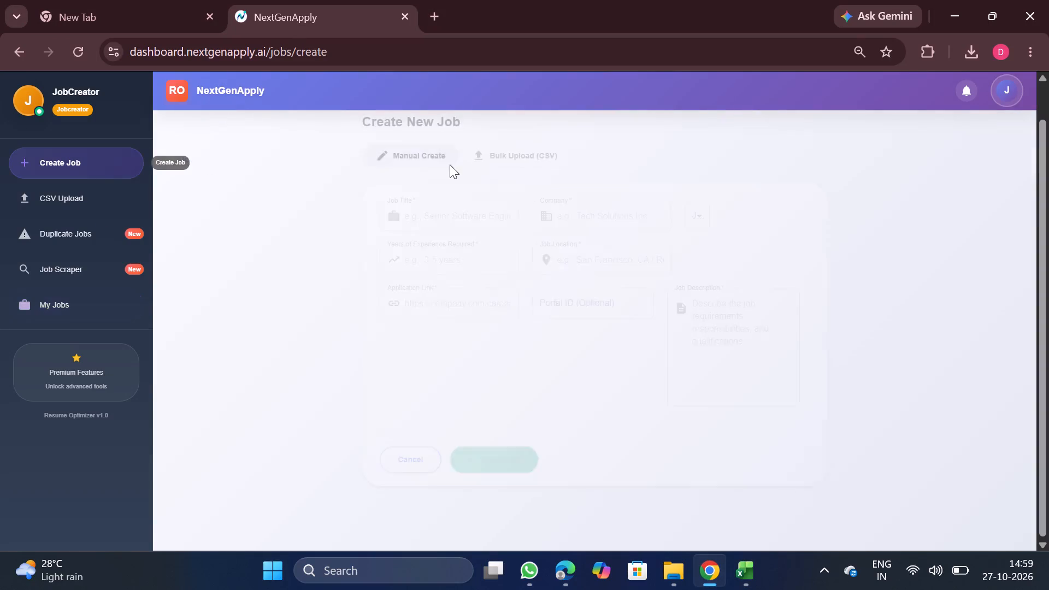
click(516, 155)
scroll(528, 314, down, 2)
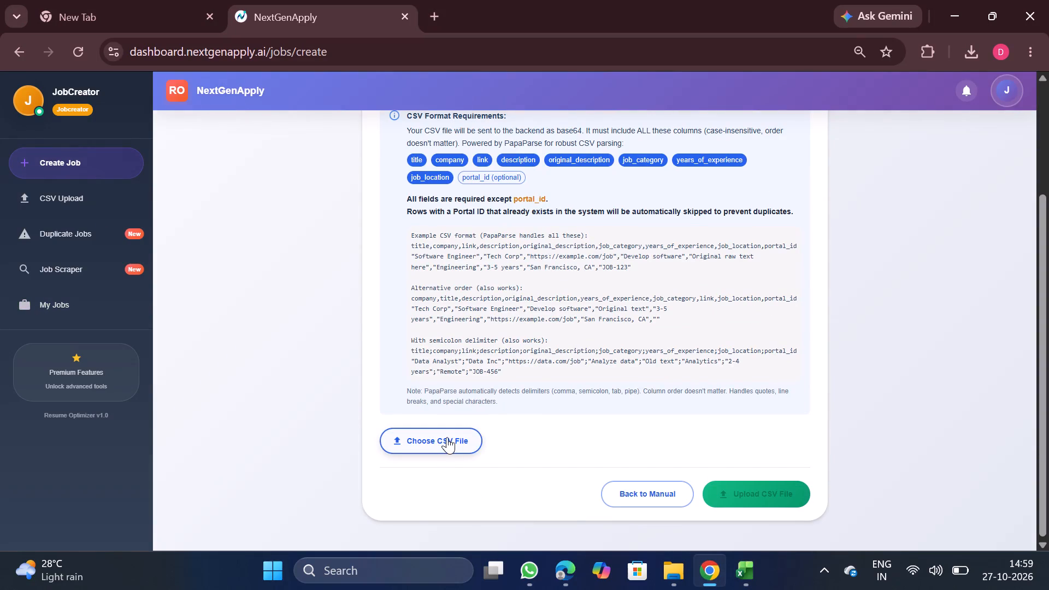
click(447, 437)
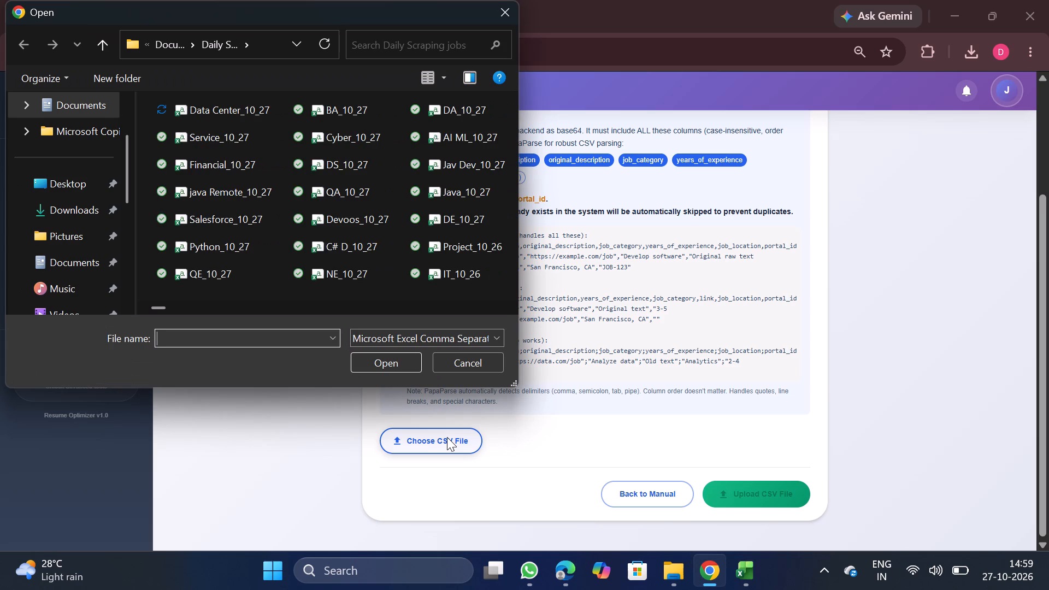
double_click(245, 107)
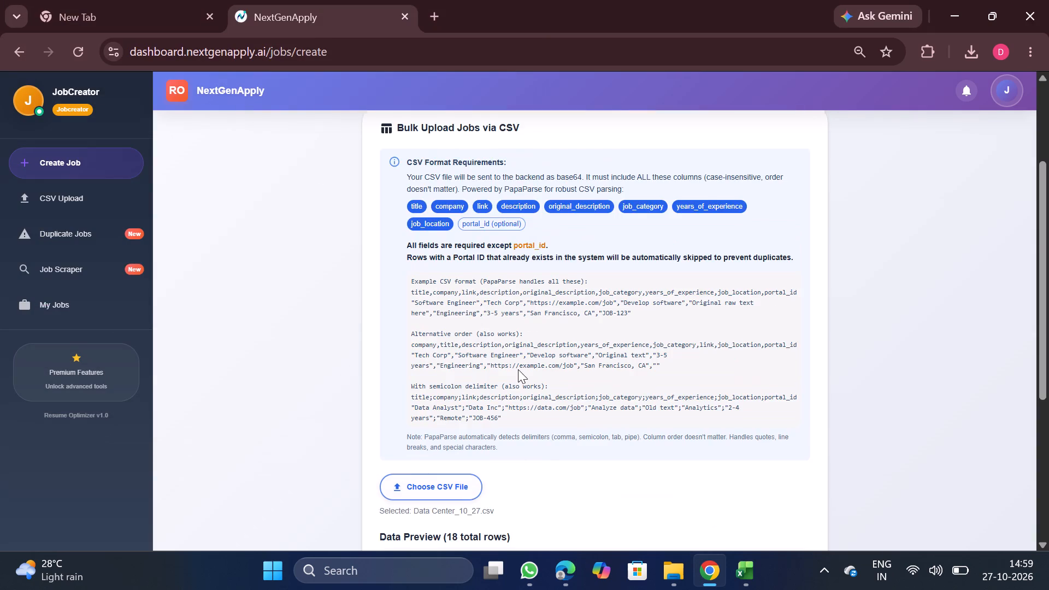
scroll(518, 369, down, 1)
scroll(626, 403, down, 5)
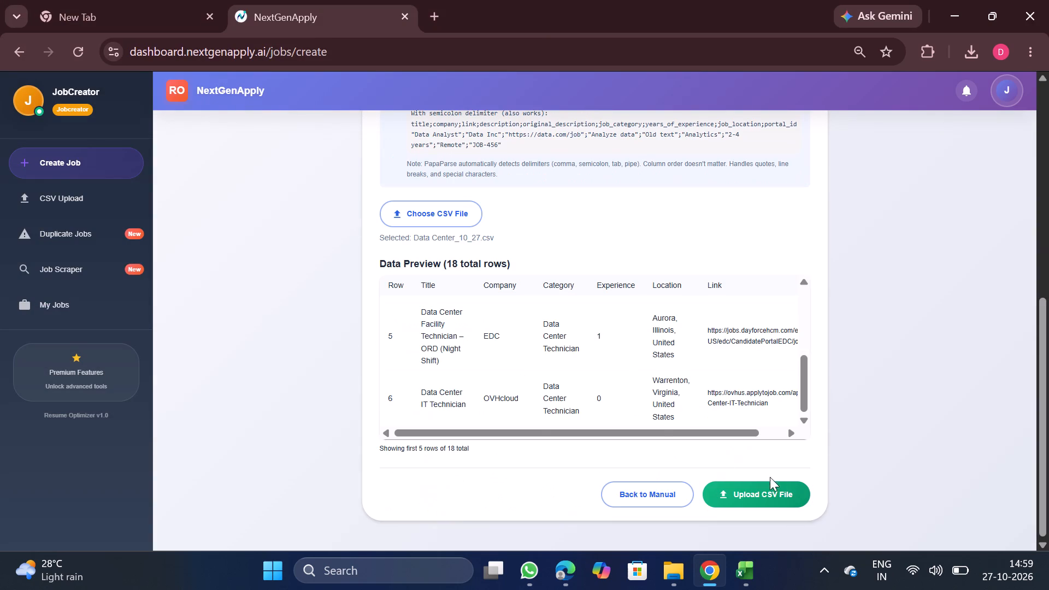
click(778, 495)
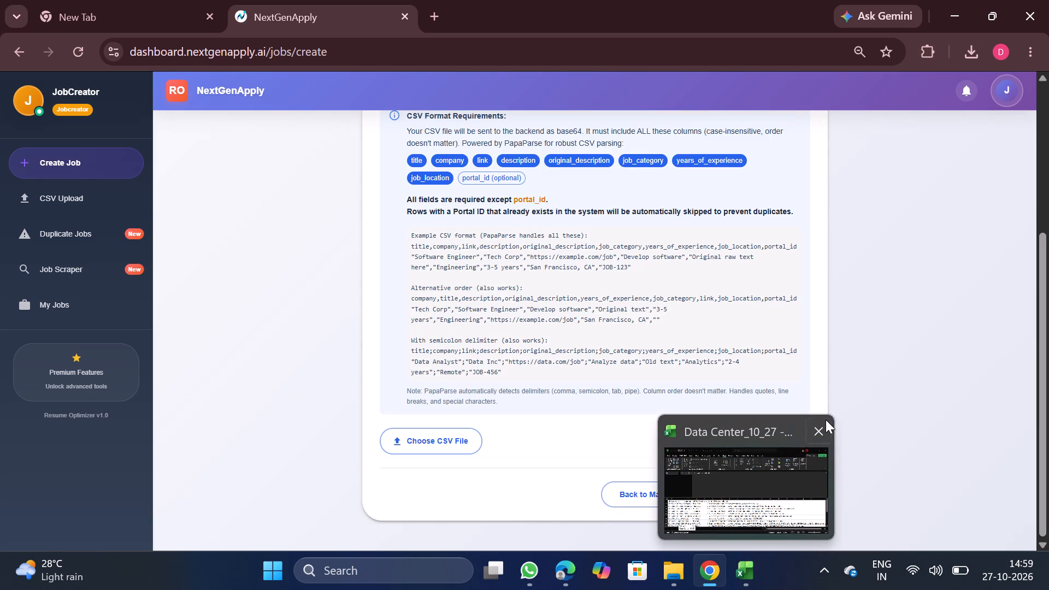
click(826, 420)
Download the processed CSV for Data Analyst Remote from the CSV upload history and open it in Excel.
scroll(723, 393, up, 4)
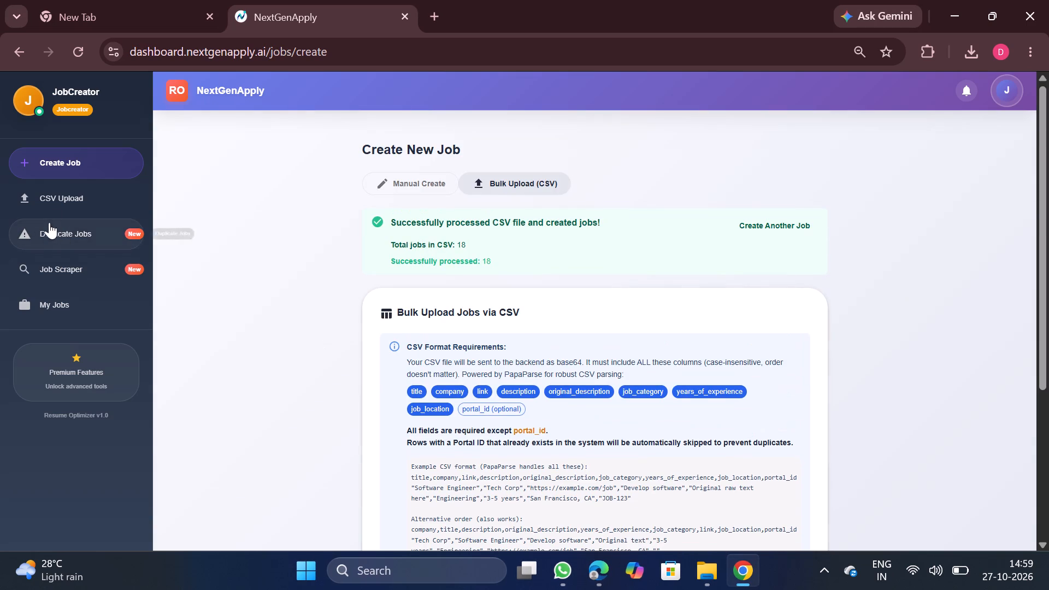
click(69, 202)
scroll(429, 268, up, 3)
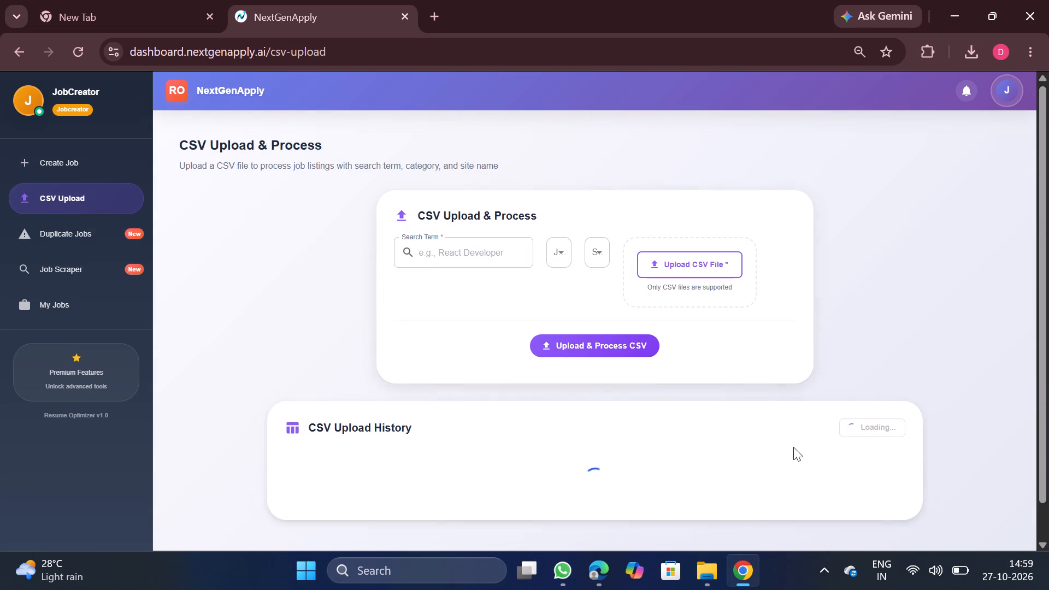
scroll(793, 447, down, 3)
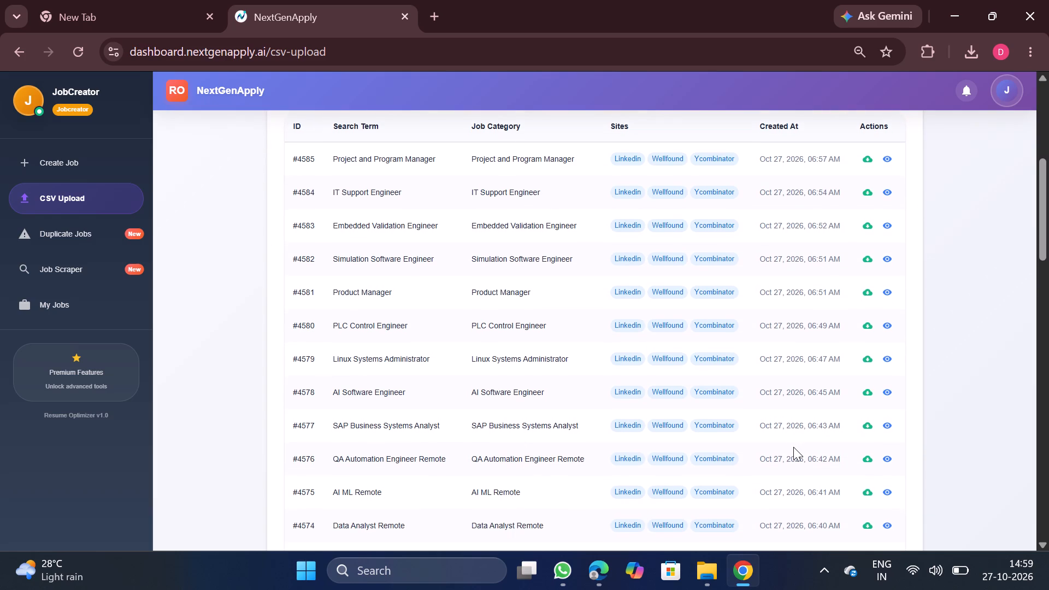
scroll(793, 447, down, 1)
click(871, 482)
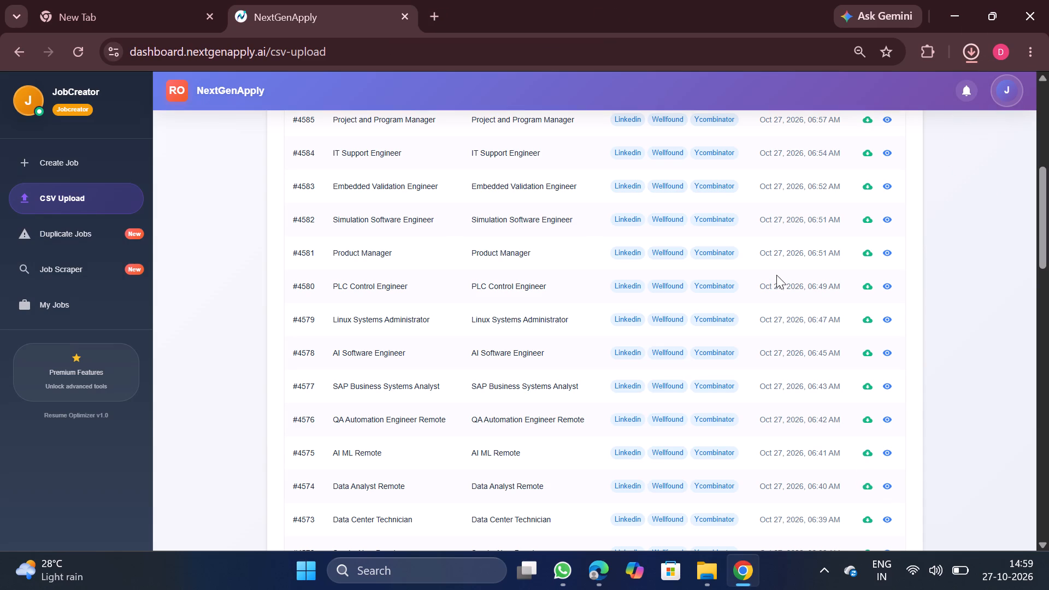
click(831, 107)
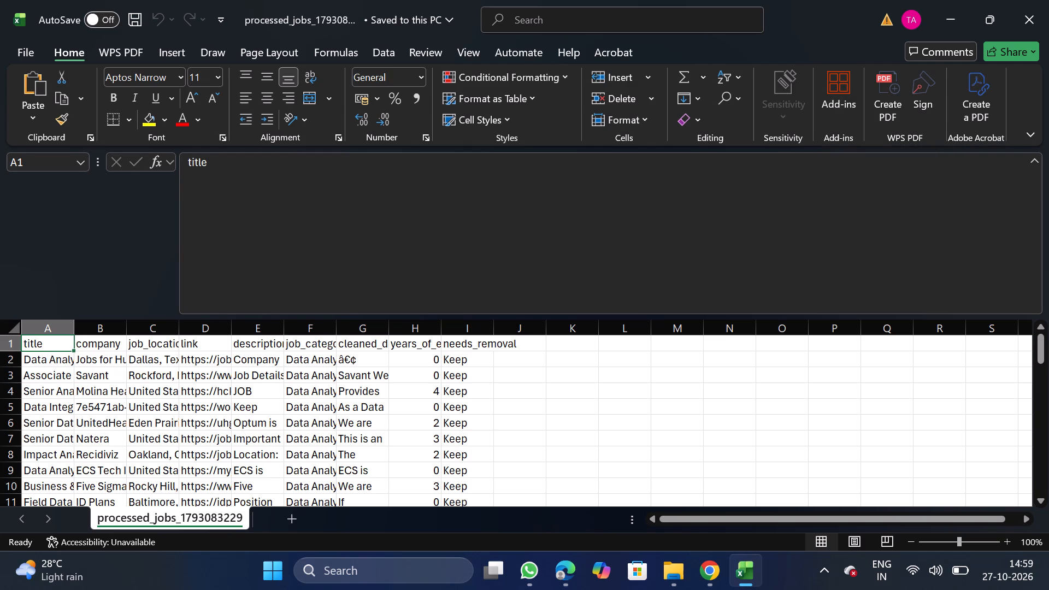
Remove duplicate rows from the whole data range, comparing only the company column.
click(384, 399)
key(ctrl+a)
click(383, 54)
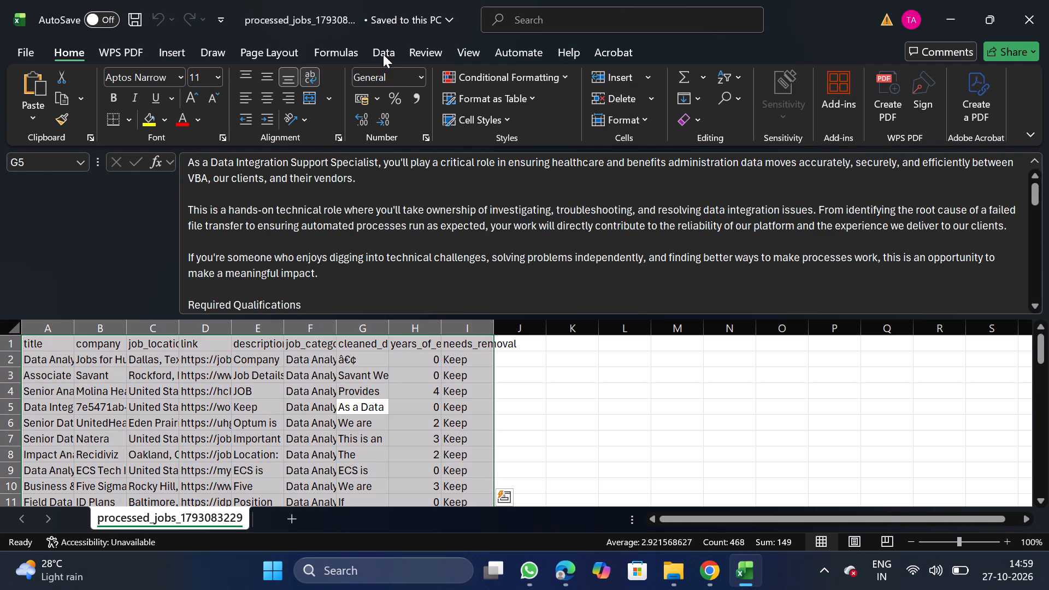
click(693, 102)
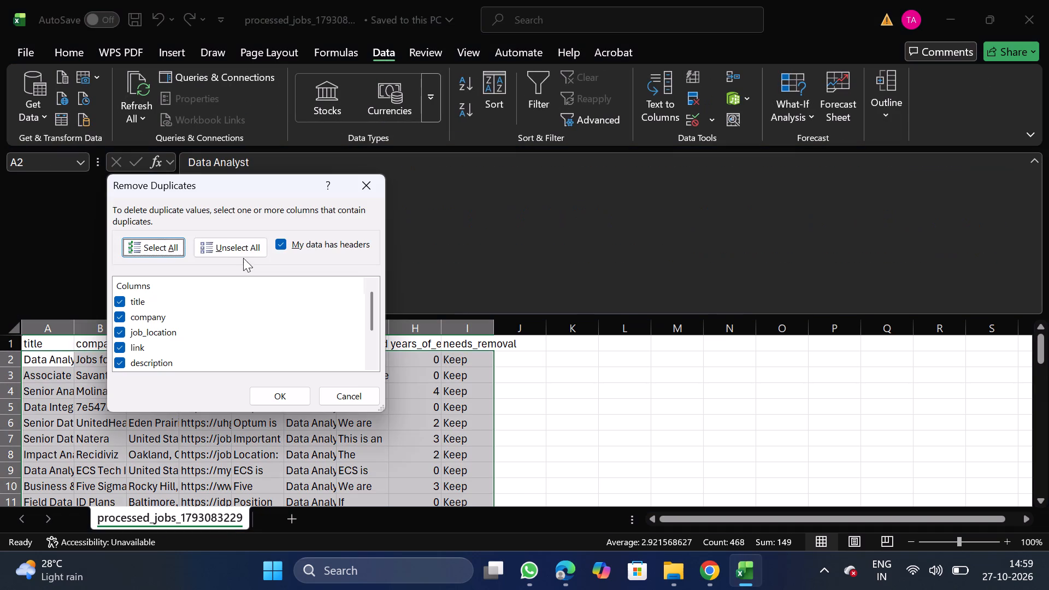
click(222, 245)
click(122, 316)
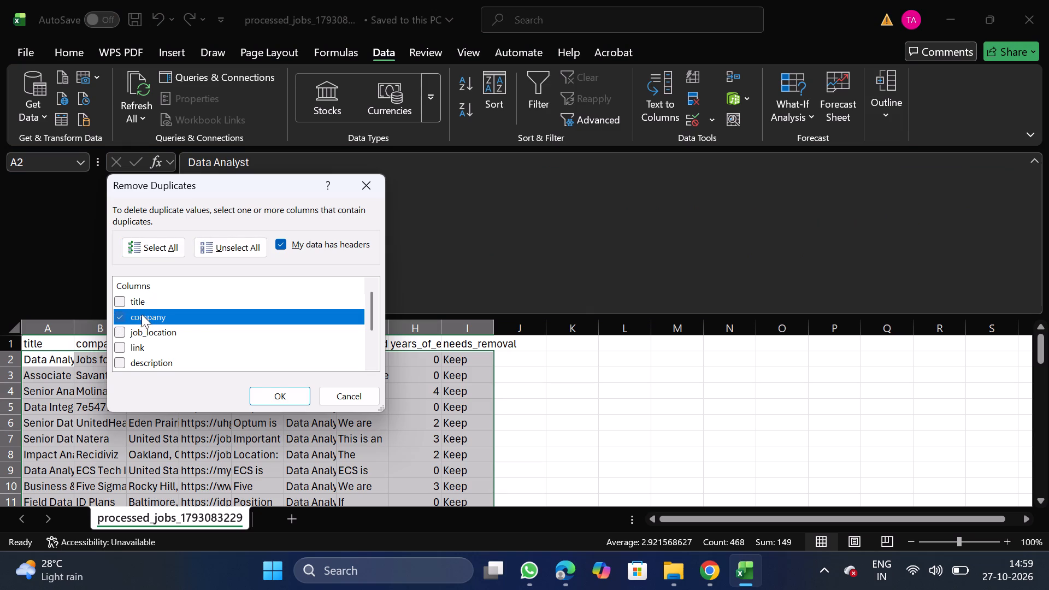
click(287, 392)
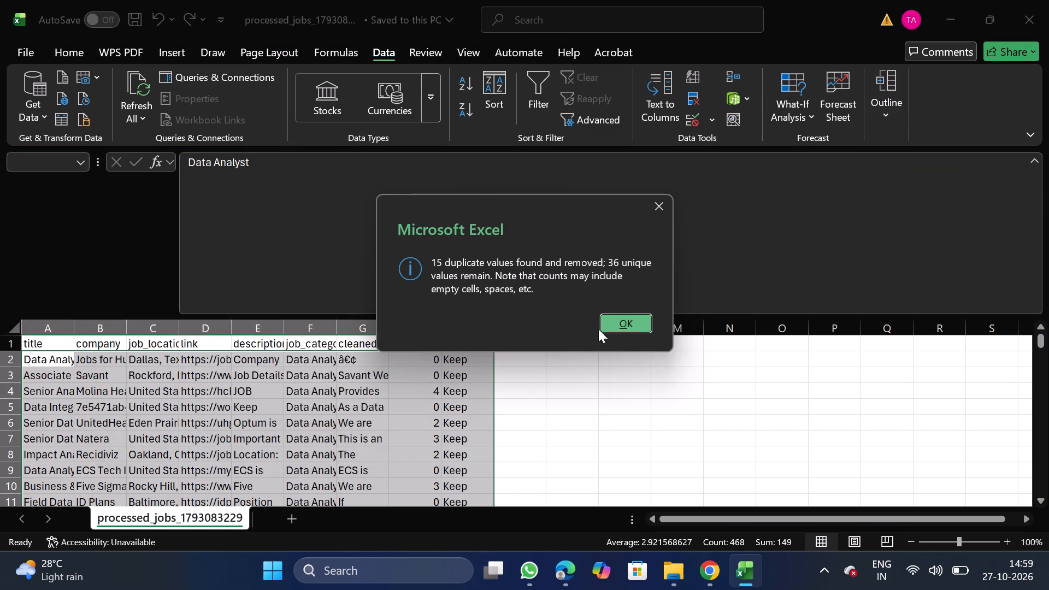
click(659, 204)
Filter needs_removal to show only Remove, delete the filtered rows, and turn the header filters off.
click(461, 347)
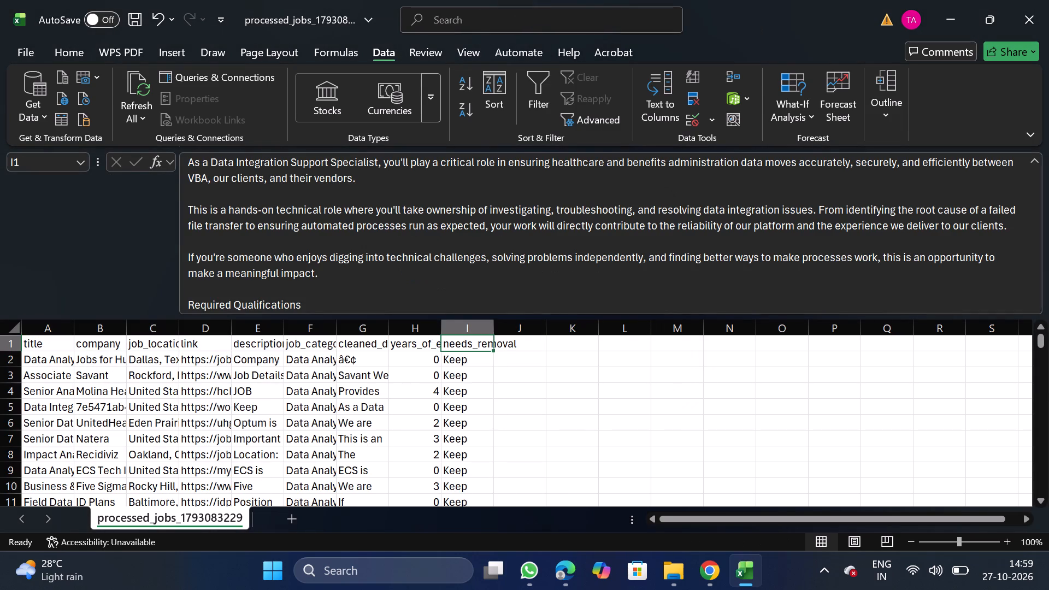
click(543, 94)
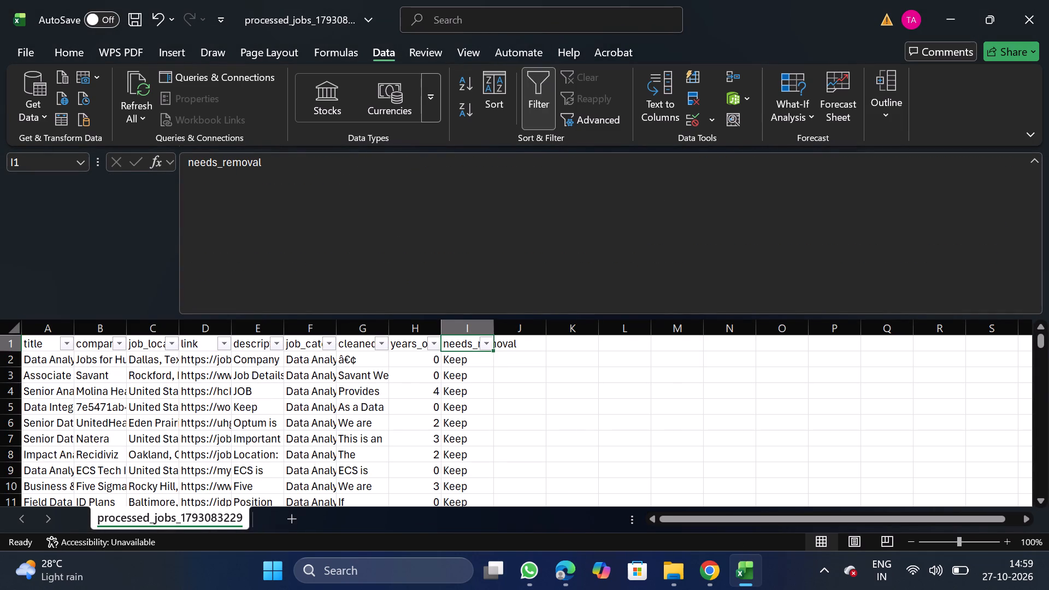
click(490, 347)
click(320, 387)
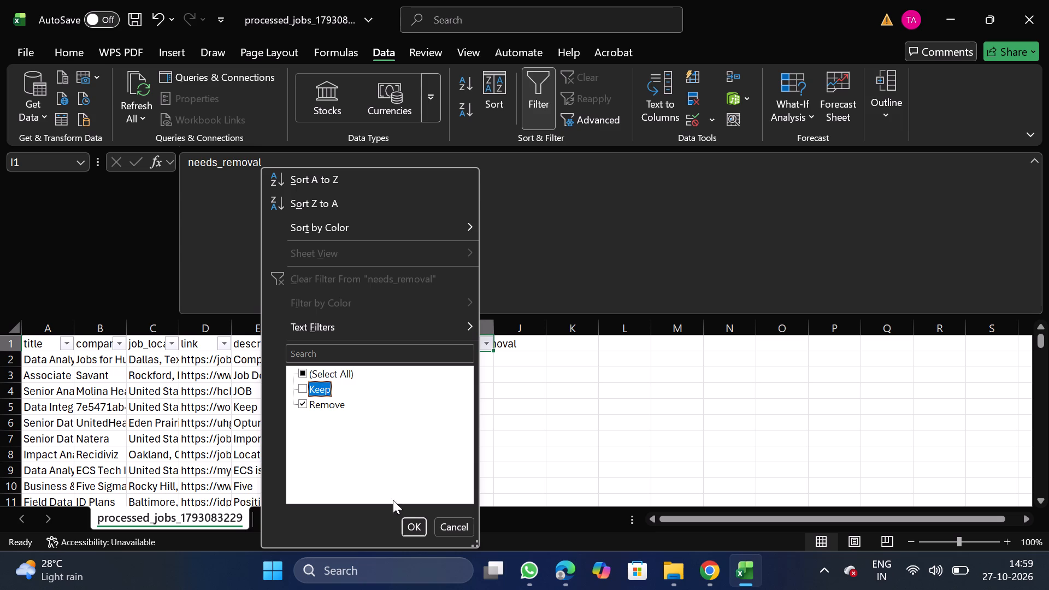
click(413, 520)
click(0, 375)
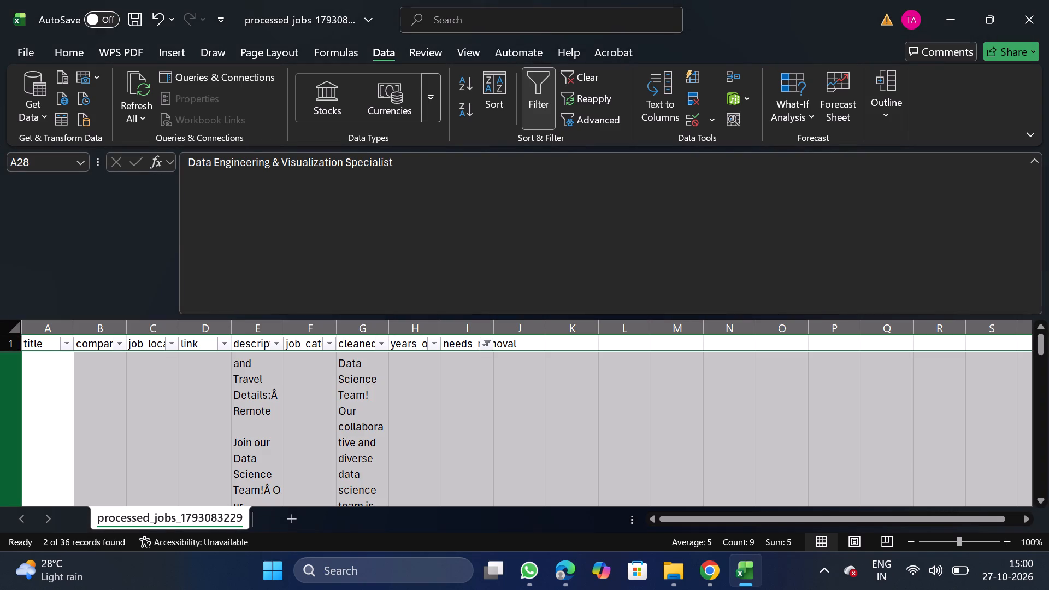
key(ctrl+shift+Down)
right_click(124, 424)
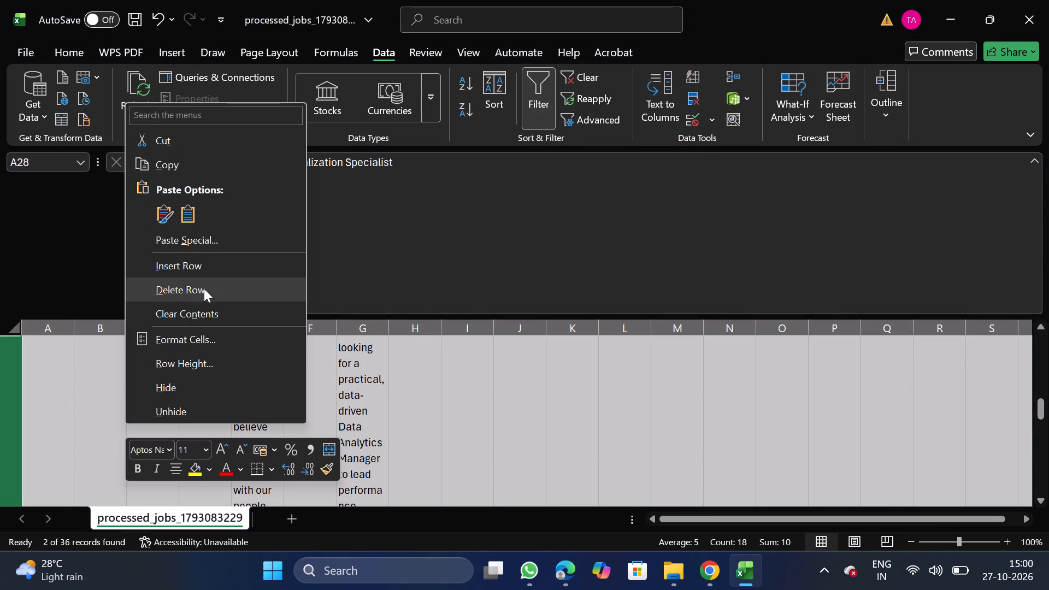
click(204, 288)
click(535, 105)
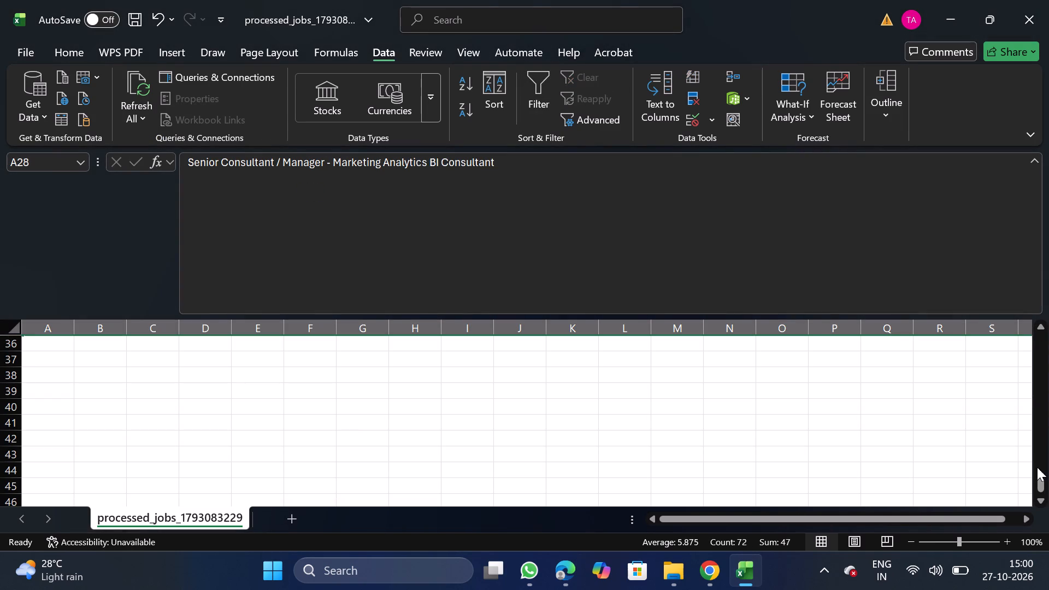
Filter years_of_experience to show only 8, delete the filtered rows, and turn the header filters off.
drag(1038, 482, 1029, 296)
click(420, 342)
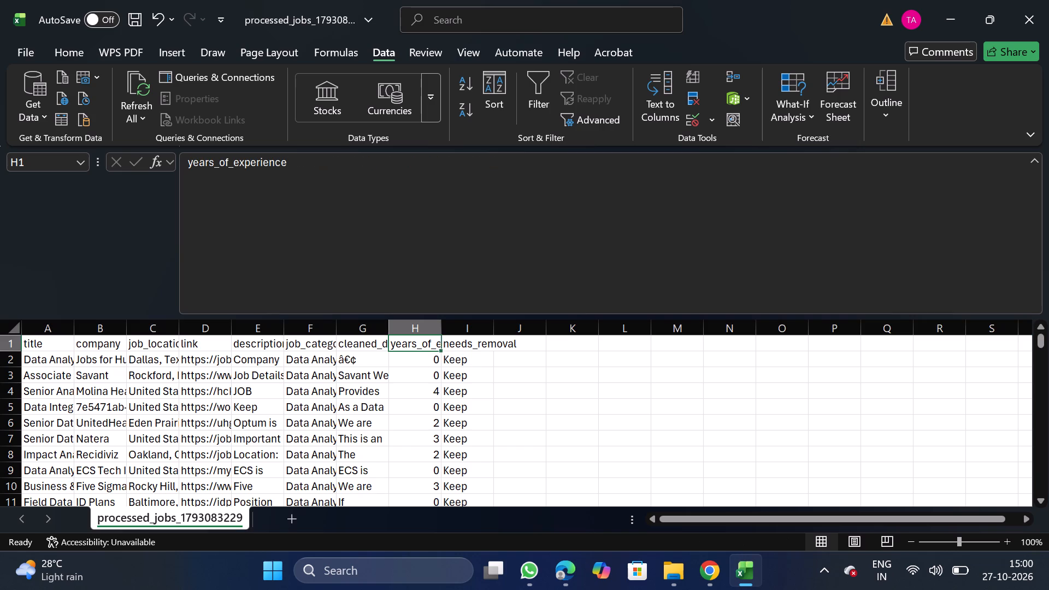
click(543, 108)
click(436, 346)
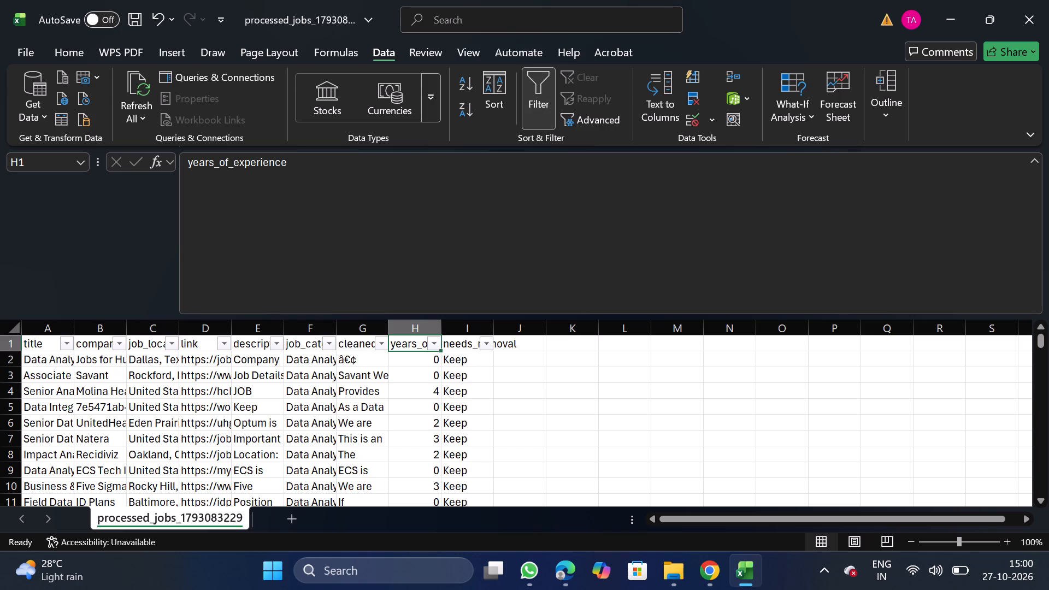
click(287, 377)
click(250, 497)
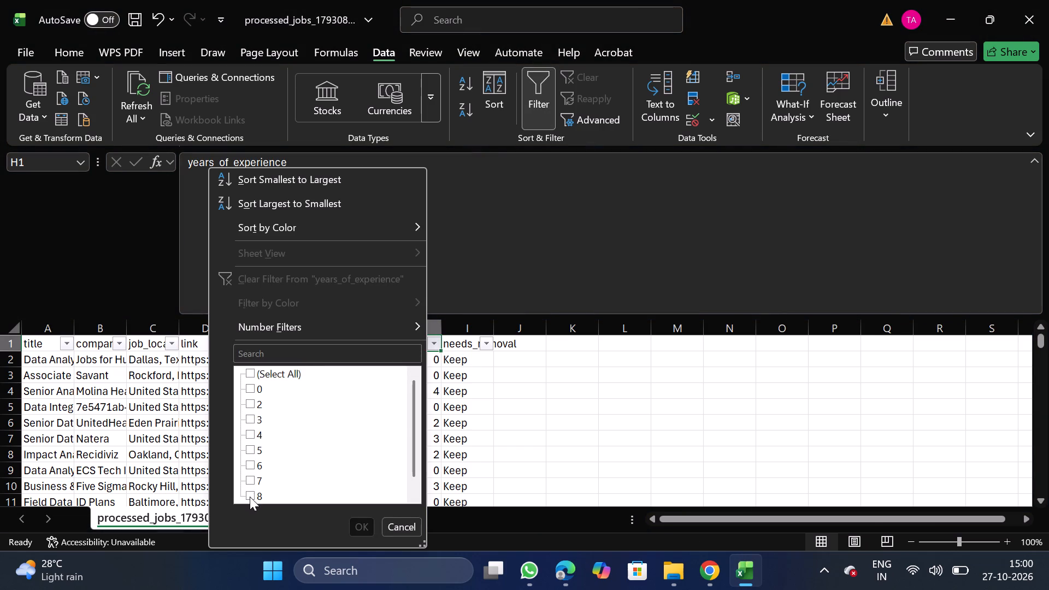
scroll(250, 497, down, 1)
click(355, 523)
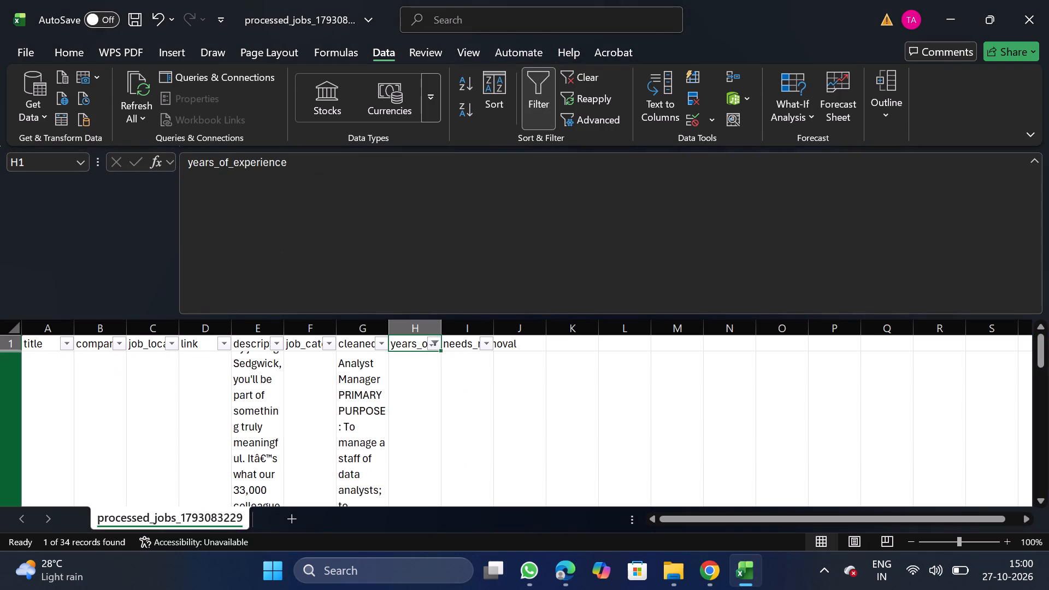
click(7, 367)
key(ctrl+shift+Down)
right_click(227, 440)
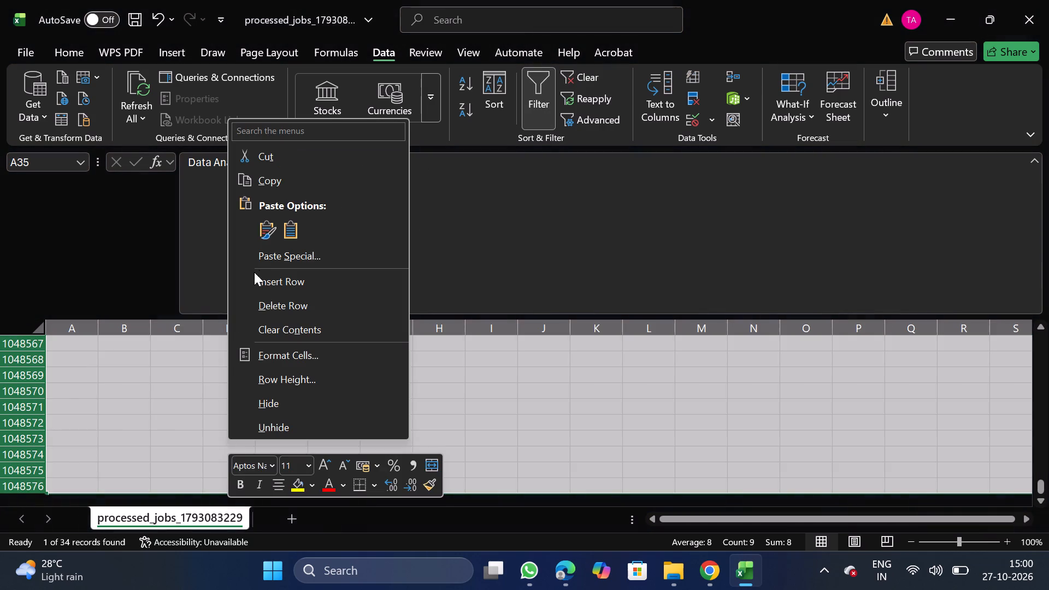
click(297, 300)
click(535, 102)
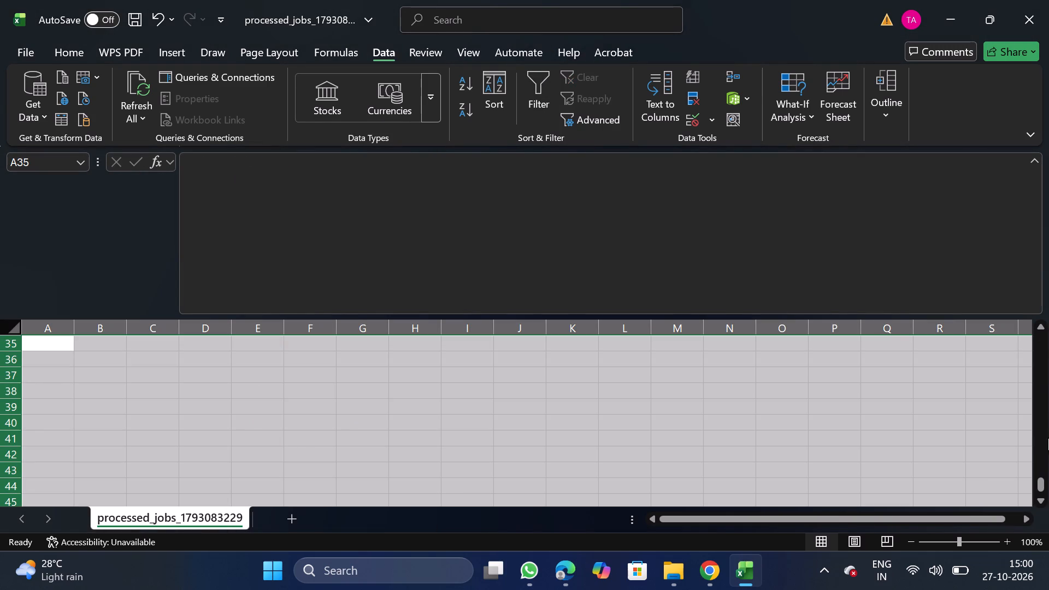
Delete the entire needs_removal column.
drag(1040, 481, 1048, 274)
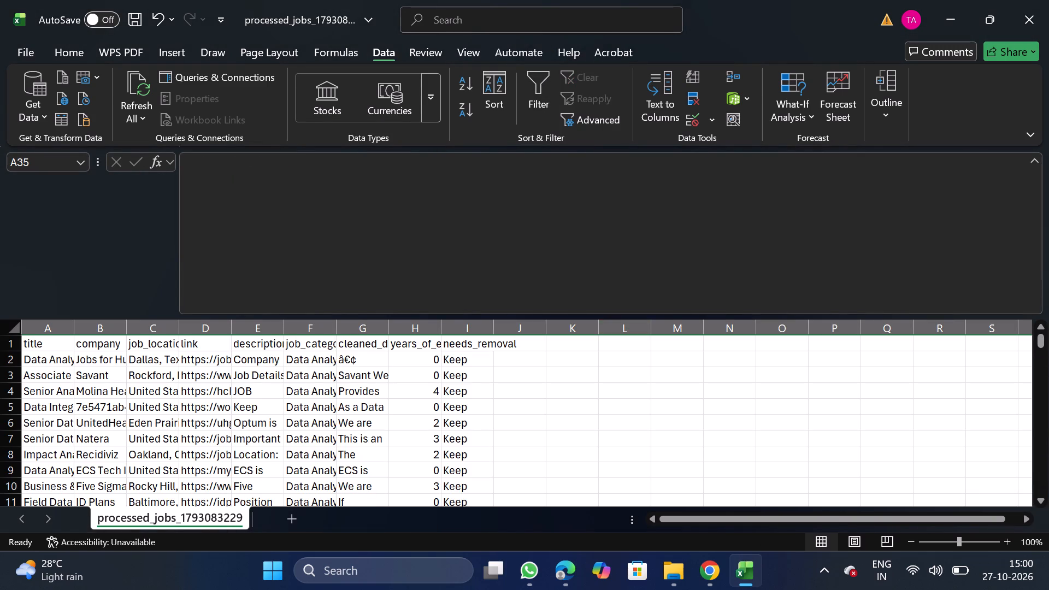
click(473, 338)
drag(465, 330, 467, 396)
right_click(467, 396)
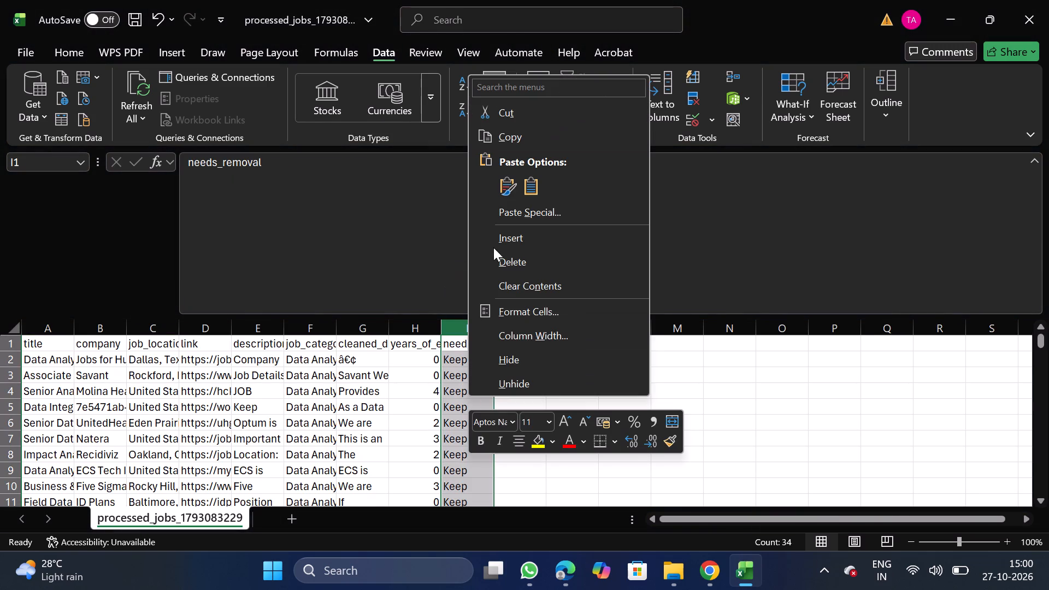
click(514, 263)
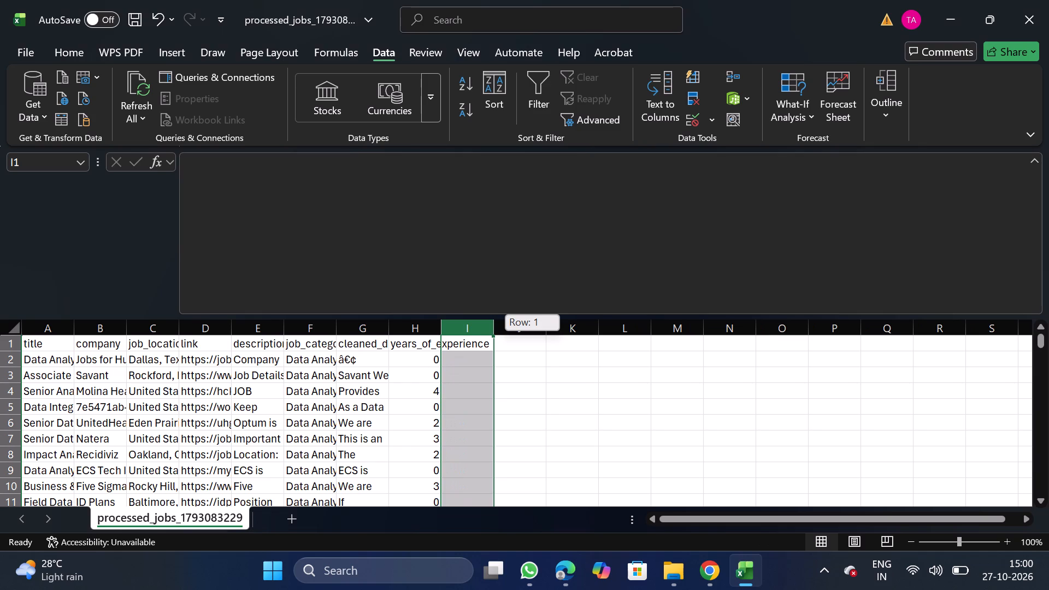
Check the filter values of the years_of_experience column and turn the header filters off again.
click(409, 338)
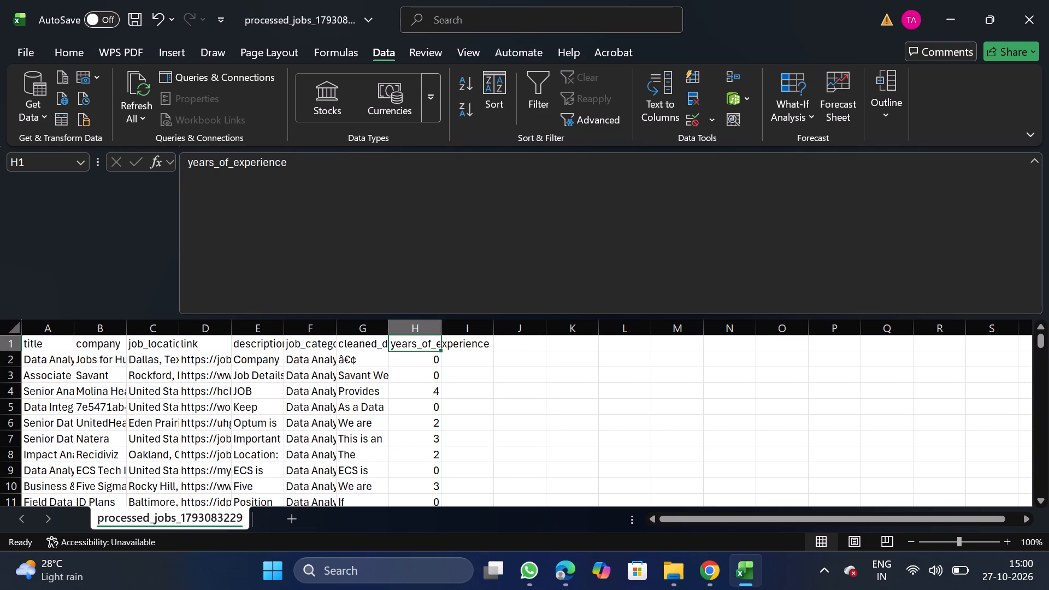
click(536, 88)
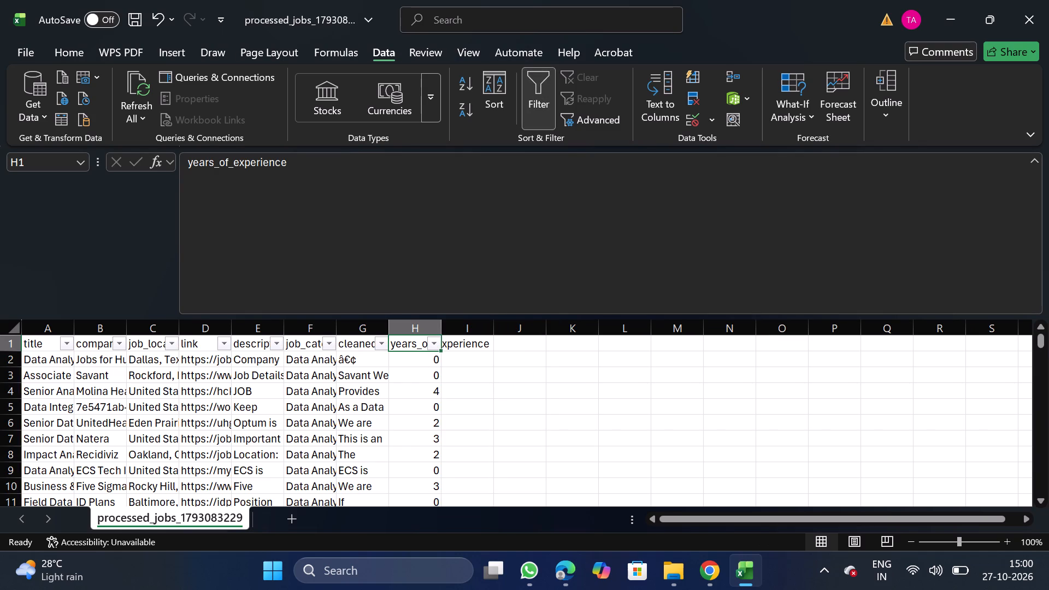
click(435, 338)
click(491, 381)
click(537, 103)
Move the job_category column in front of the title column as the first column.
click(310, 325)
key(ctrl+x)
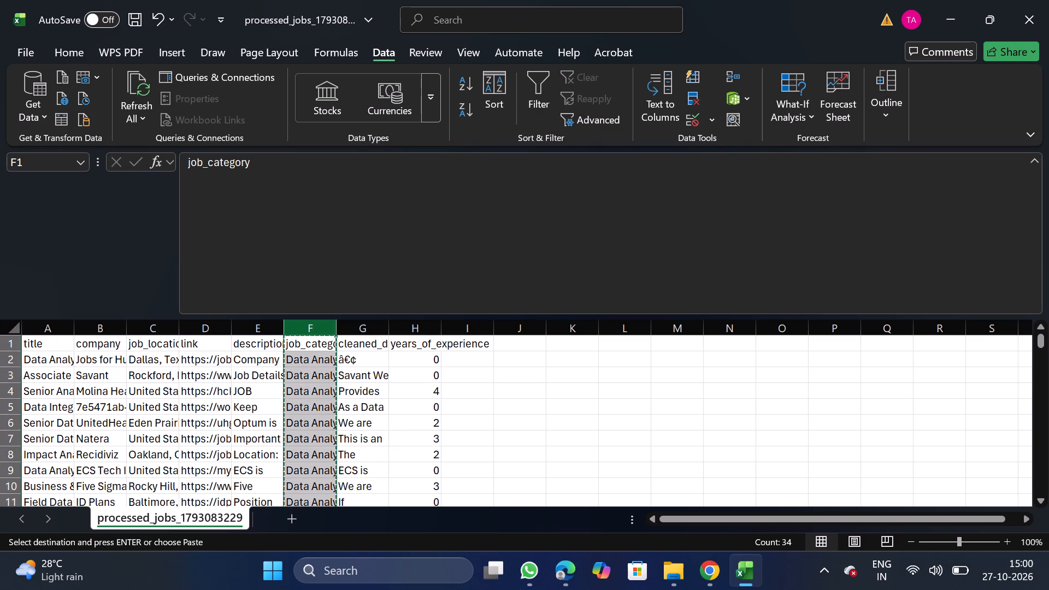
click(58, 329)
right_click(50, 381)
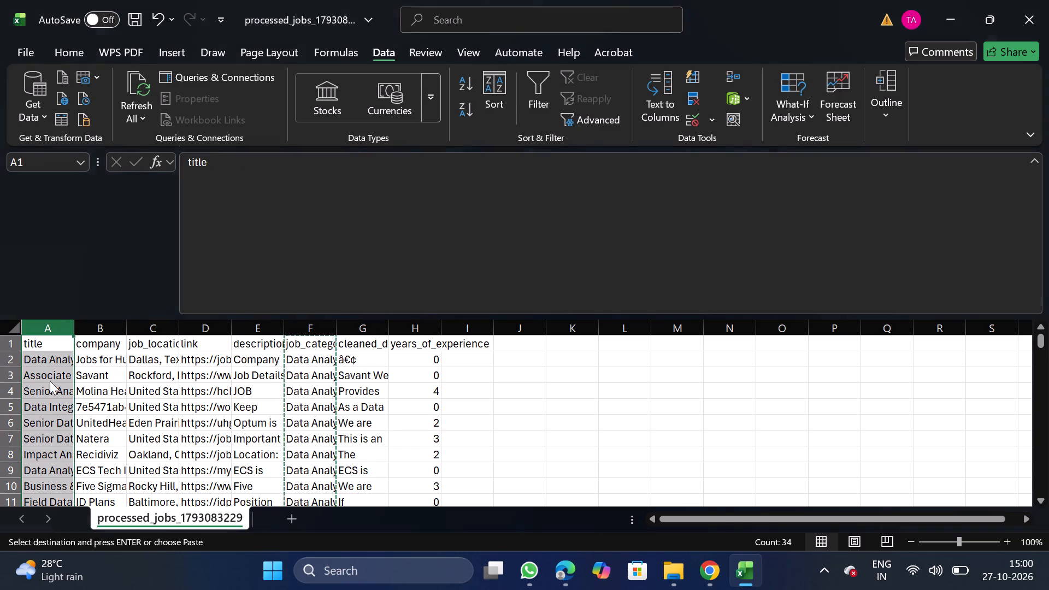
click(125, 225)
Turn off text wrapping for the description column and the cleaned description column beside it.
click(308, 333)
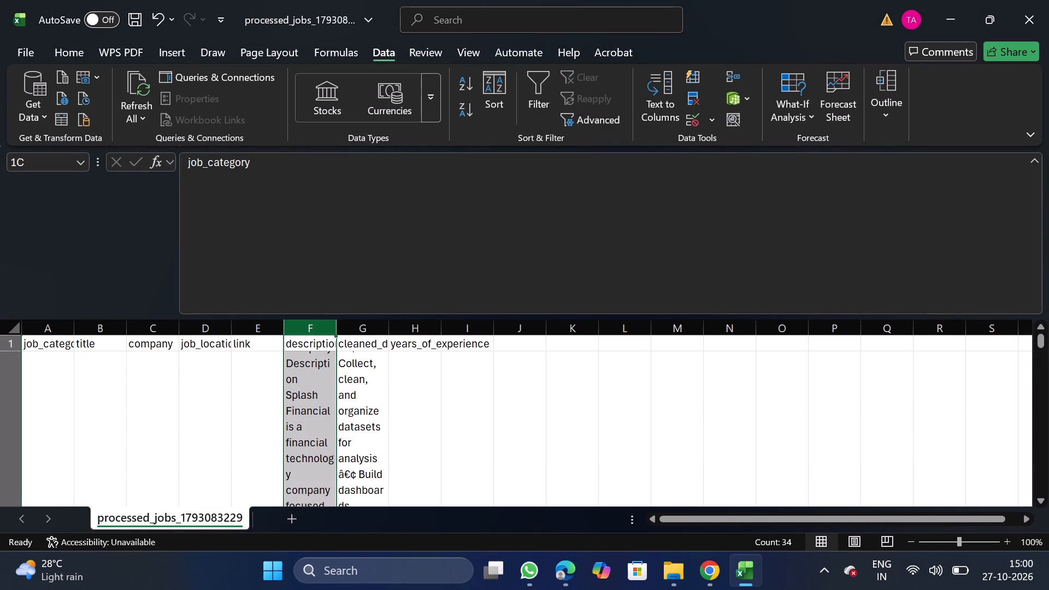
key(shift+Right)
click(78, 60)
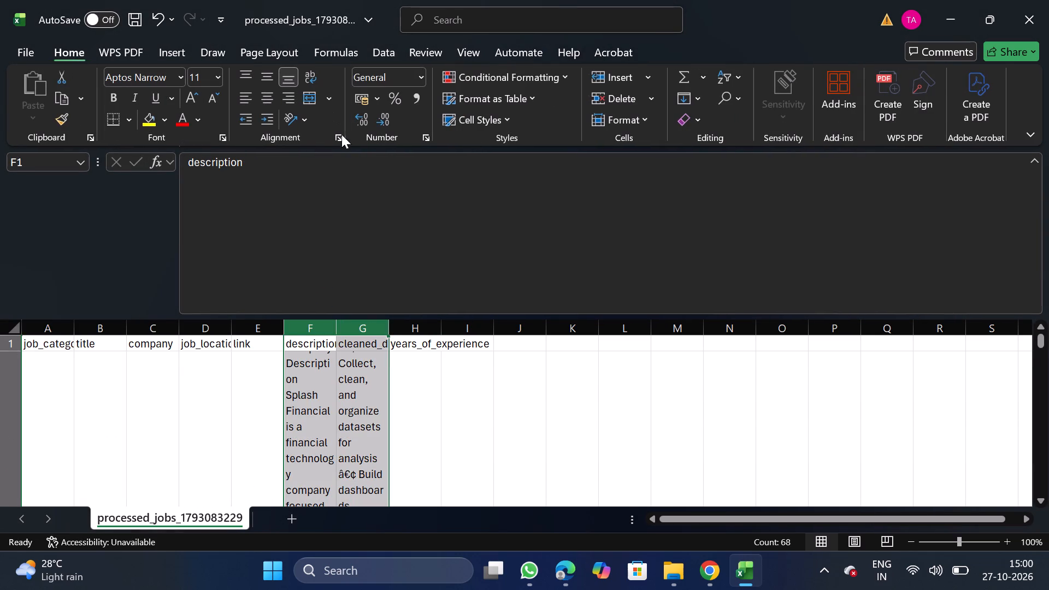
click(342, 140)
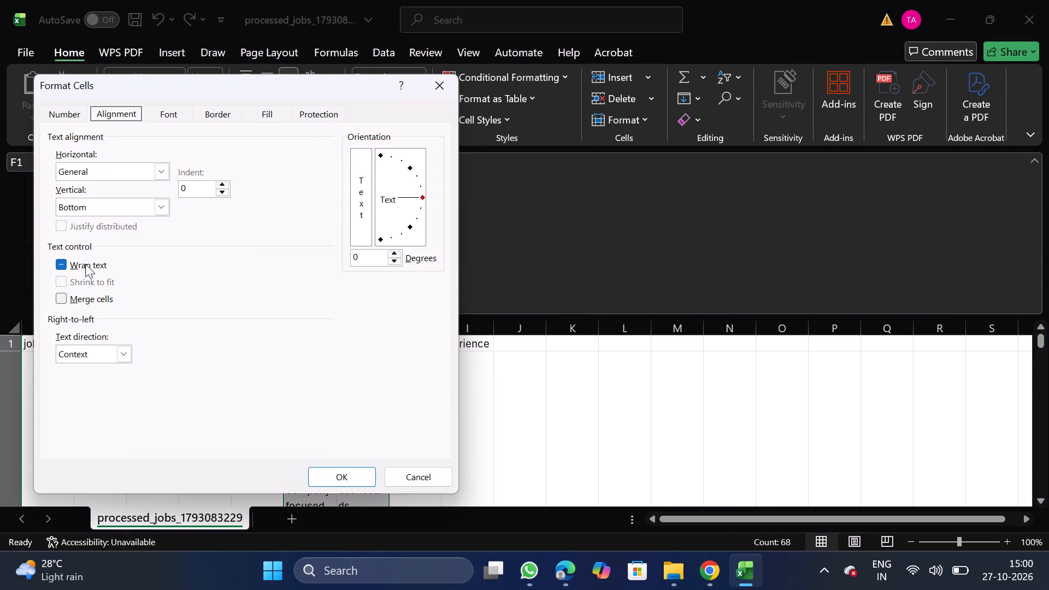
double_click(90, 262)
click(363, 481)
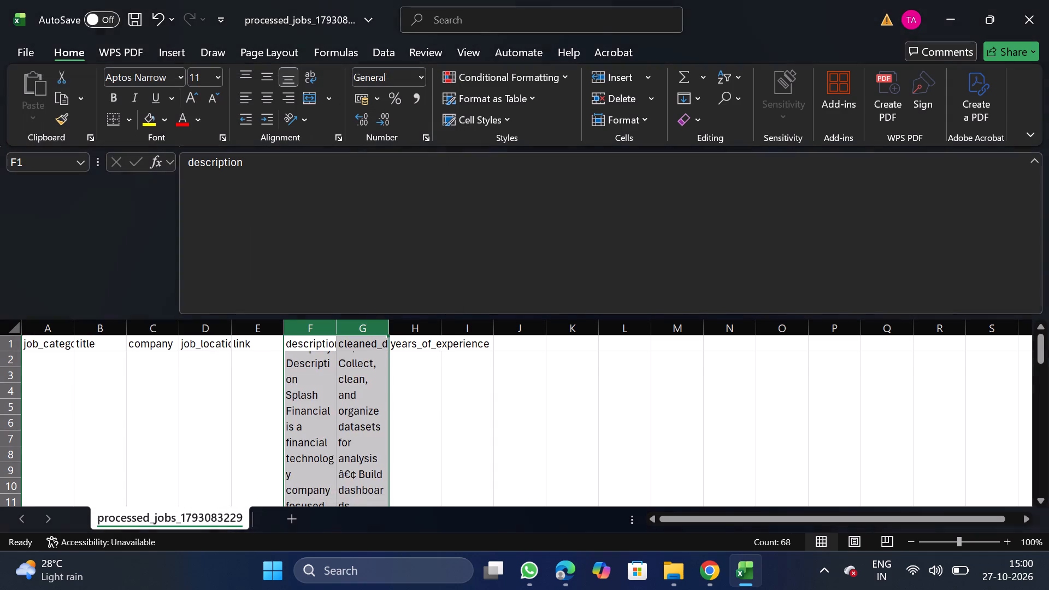
Move the link column to the end of the data, after years_of_experience.
click(260, 330)
key(ctrl+x)
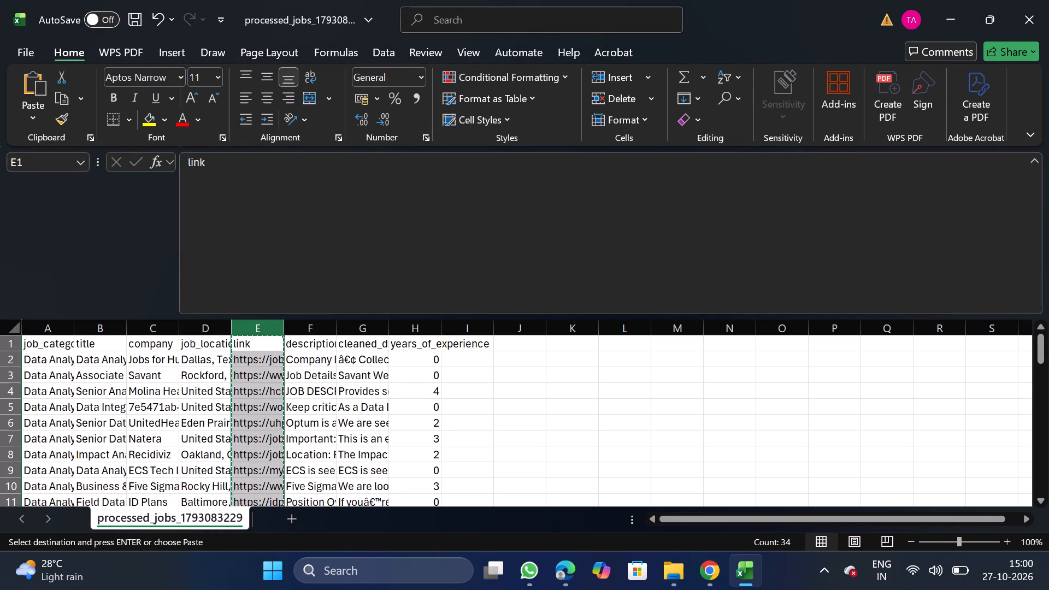
drag(469, 328, 475, 394)
right_click(475, 394)
click(532, 231)
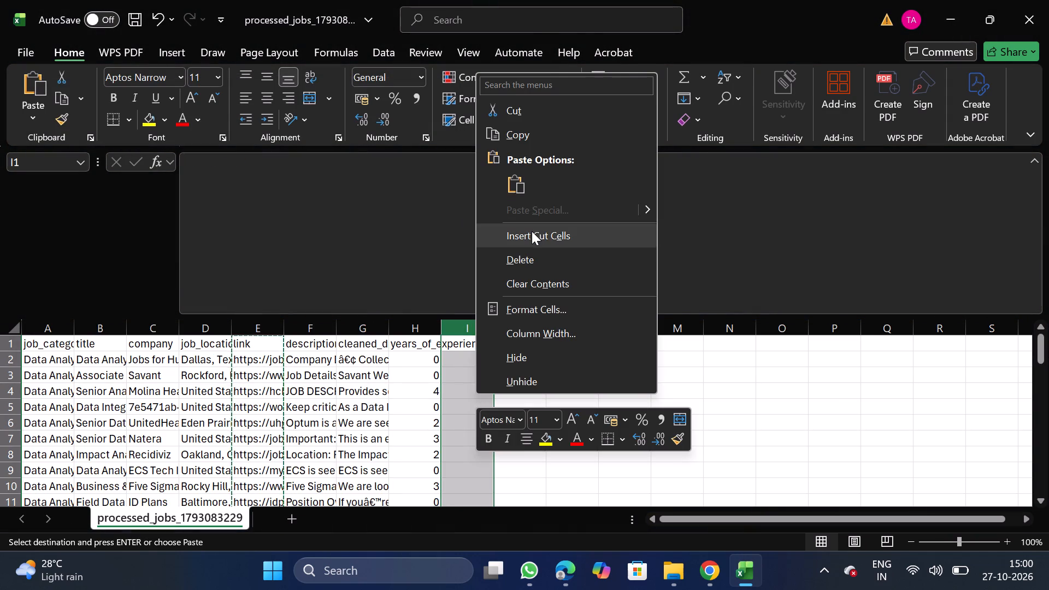
Move the years_of_experience column in front of the description column.
click(349, 329)
key(ctrl+x)
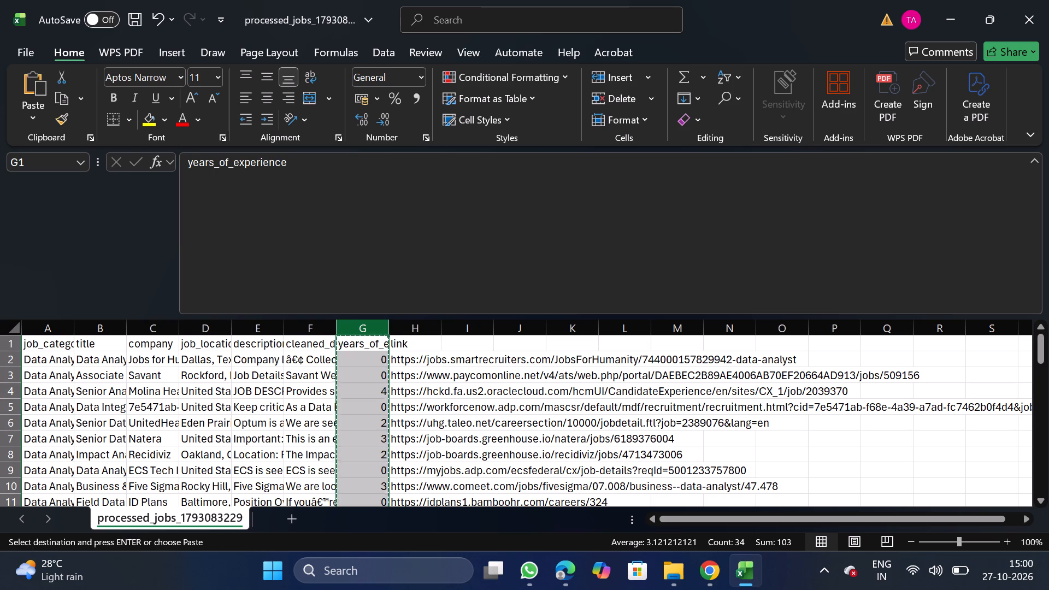
drag(257, 329, 258, 415)
right_click(258, 415)
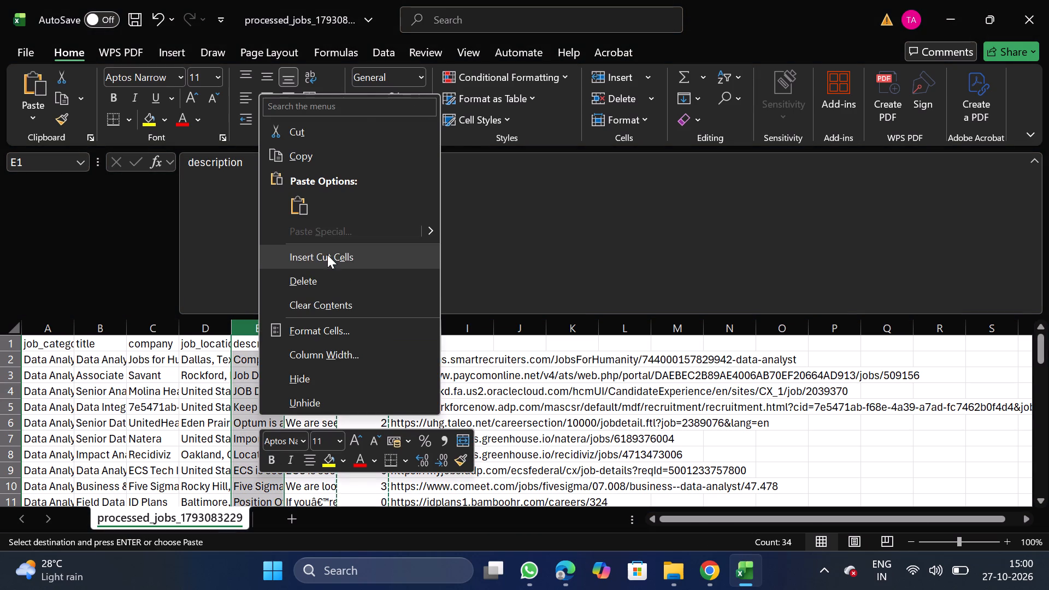
click(327, 255)
Rename the cleaned description header in G1 as description, copying the text from the header in F1.
click(323, 349)
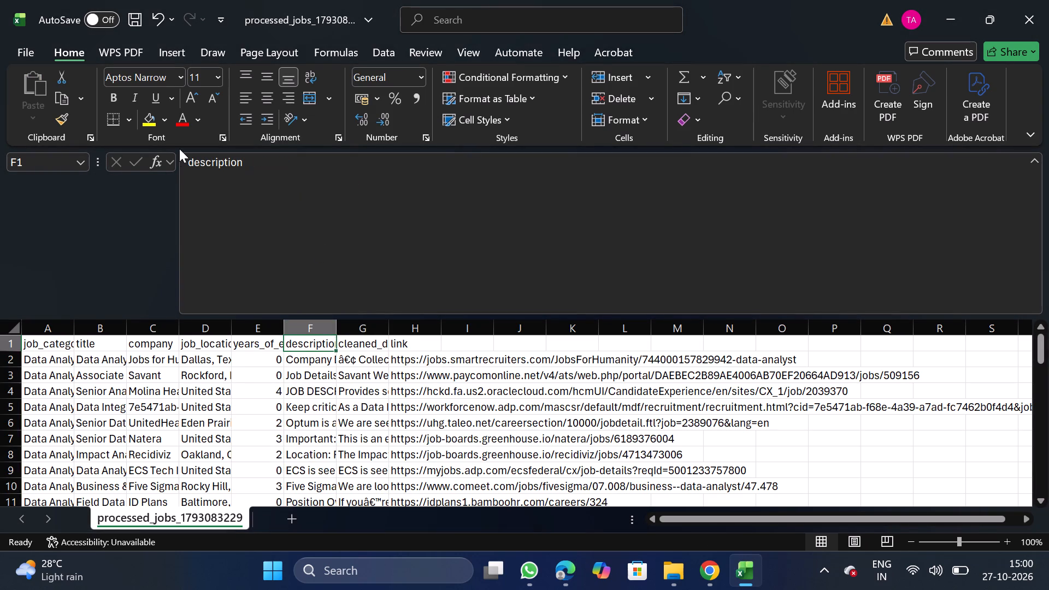
drag(181, 162, 269, 165)
key(ctrl+c)
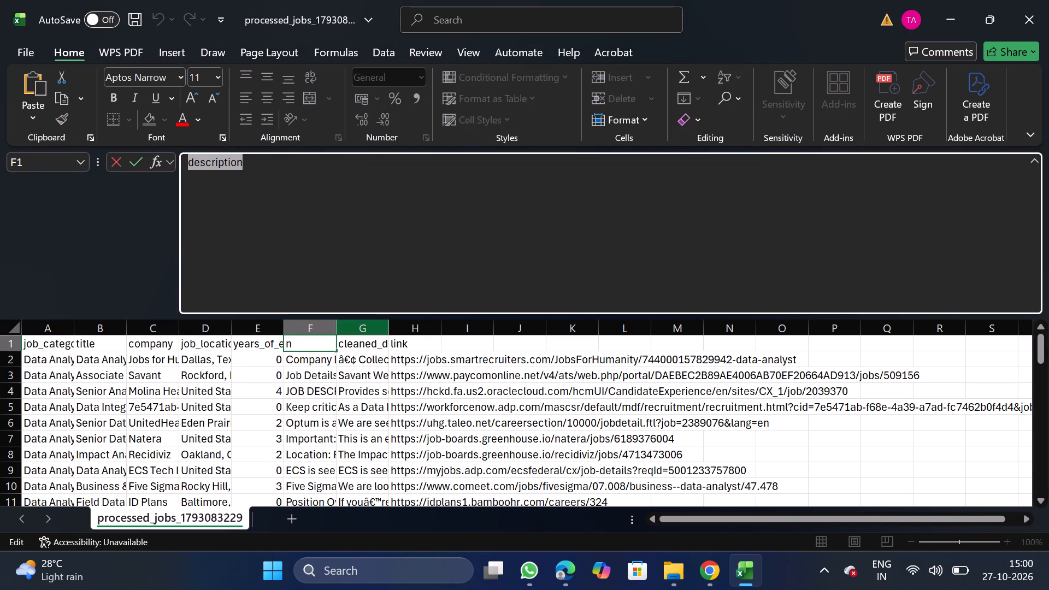
click(370, 345)
click(453, 273)
key(BackSpace)
key(BackSpace)
key(BackSpace)
key(BackSpace)
key(BackSpace)
key(BackSpace)
key(BackSpace)
key(BackSpace)
key(BackSpace)
key(BackSpace)
key(BackSpace)
key(BackSpace)
key(BackSpace)
key(BackSpace)
key(BackSpace)
key(BackSpace)
key(BackSpace)
key(BackSpace)
key(BackSpace)
key(BackSpace)
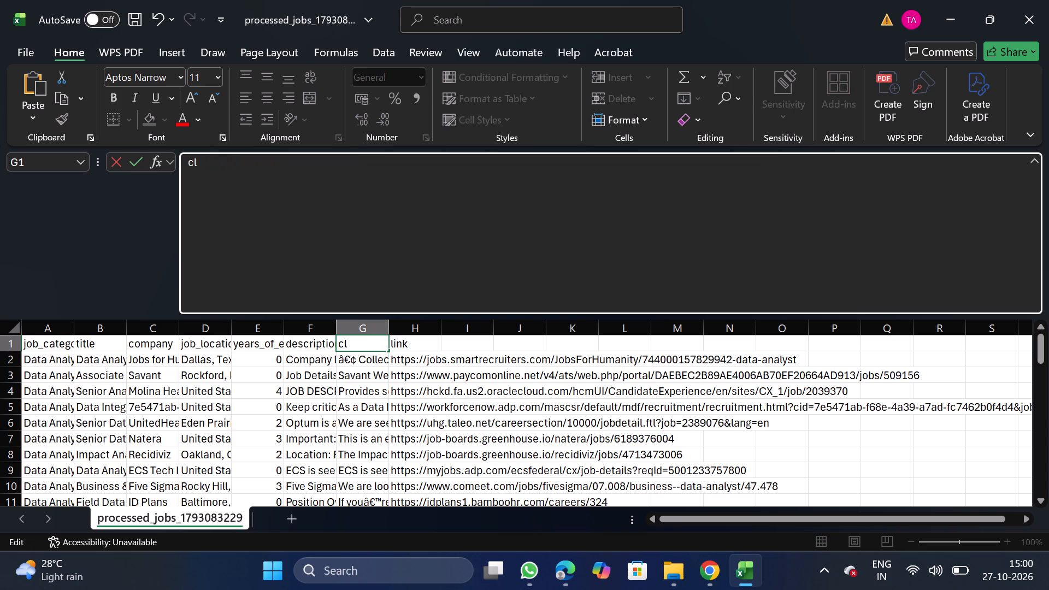
key(ctrl+v)
Rename the header in F1 as original_description, copying the name from NextGenApply's bulk upload CSV requirements in Chrome.
click(315, 346)
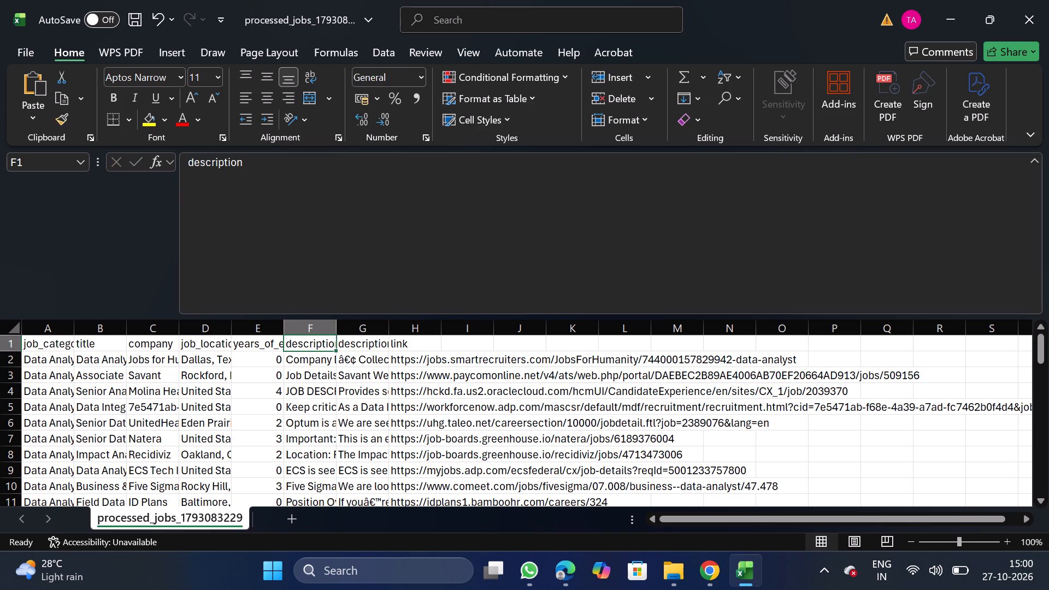
click(403, 252)
key(BackSpace)
key(BackSpace)
key(BackSpace)
key(BackSpace)
key(BackSpace)
key(BackSpace)
key(BackSpace)
key(BackSpace)
key(BackSpace)
key(BackSpace)
key(BackSpace)
key(BackSpace)
key(BackSpace)
key(BackSpace)
key(BackSpace)
key(BackSpace)
key(BackSpace)
key(BackSpace)
key(BackSpace)
key(BackSpace)
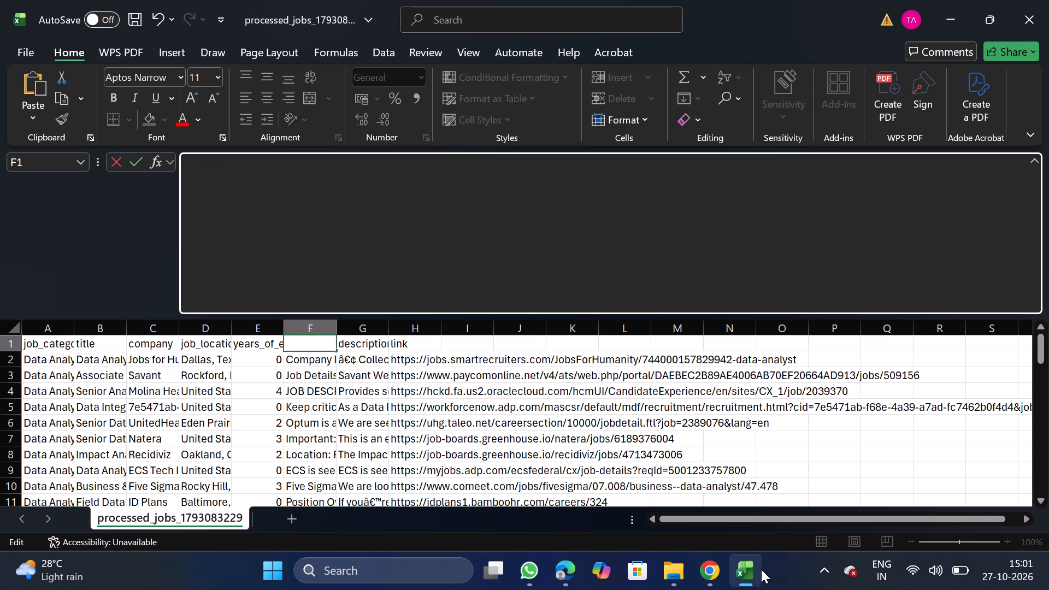
click(702, 569)
click(104, 166)
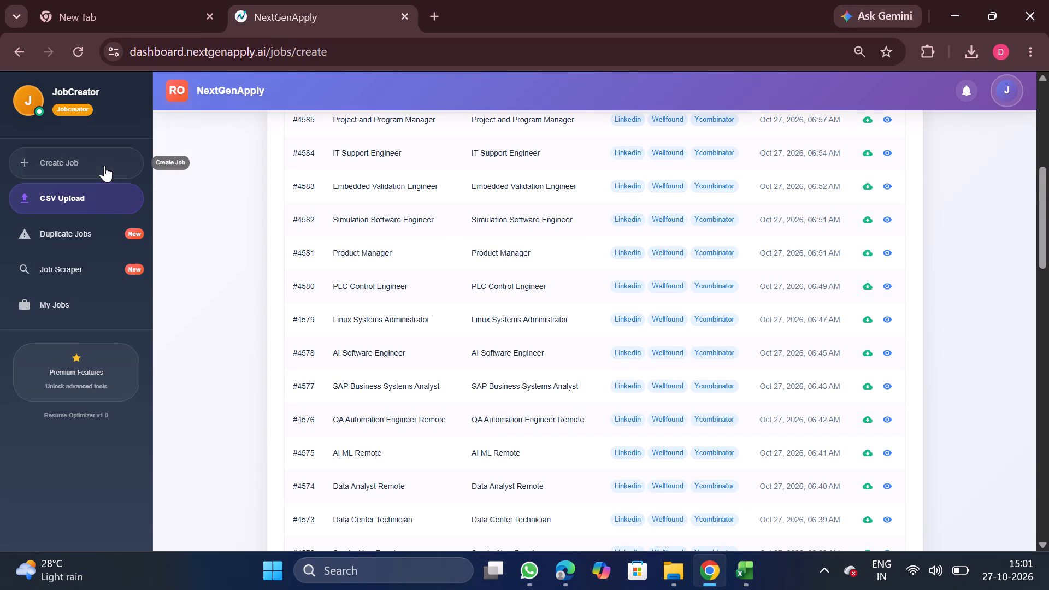
click(524, 138)
double_click(590, 275)
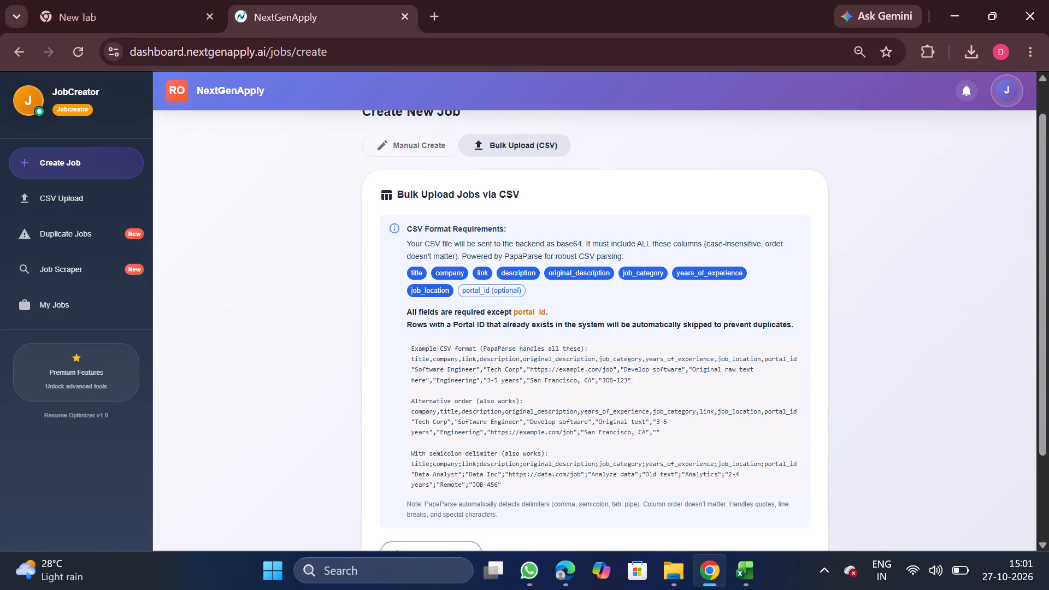
key(ctrl+c)
click(740, 580)
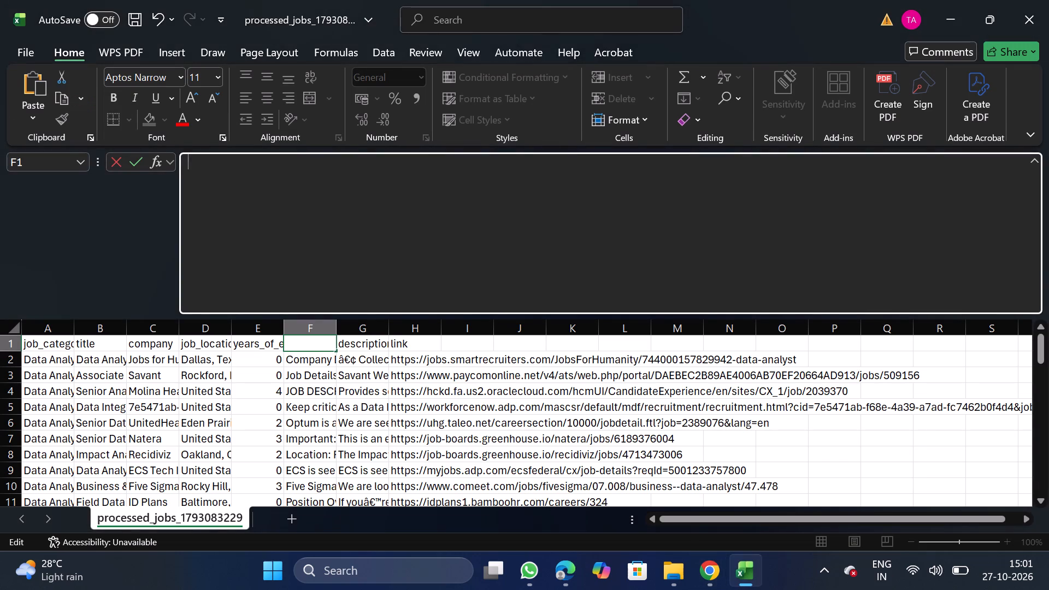
key(ctrl+v)
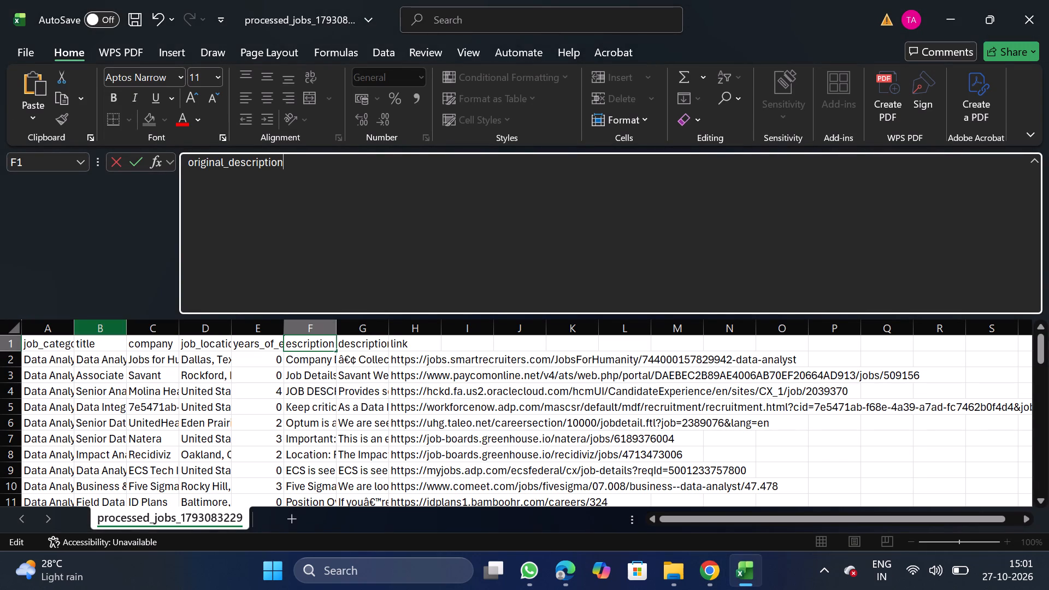
Filter the title column to show only Senior Consultant / Manager - Marketing Analytics BI Consultant and blank entries.
click(87, 324)
click(380, 55)
click(541, 104)
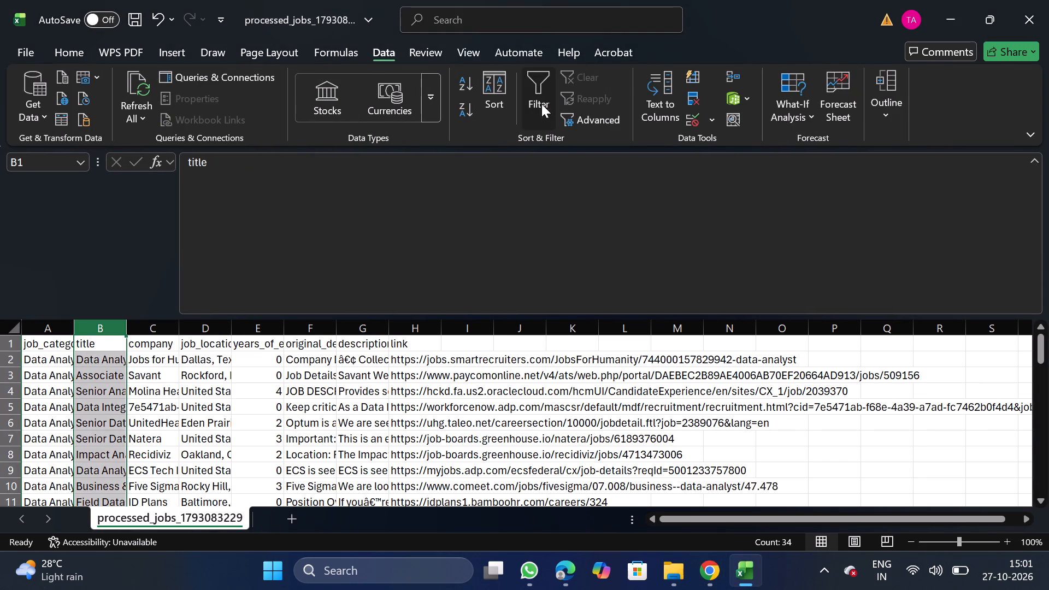
click(126, 341)
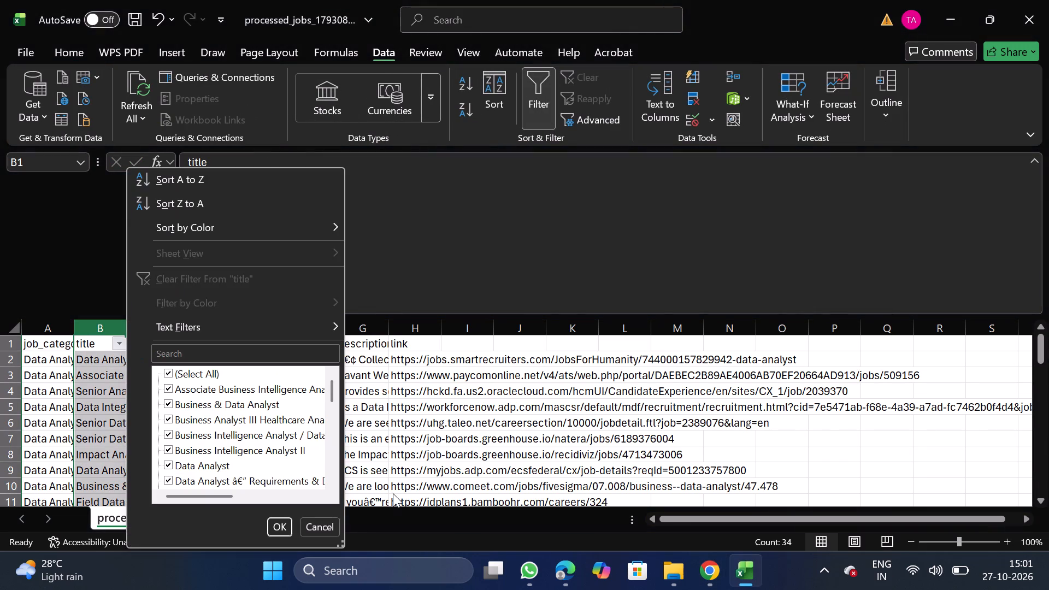
click(341, 544)
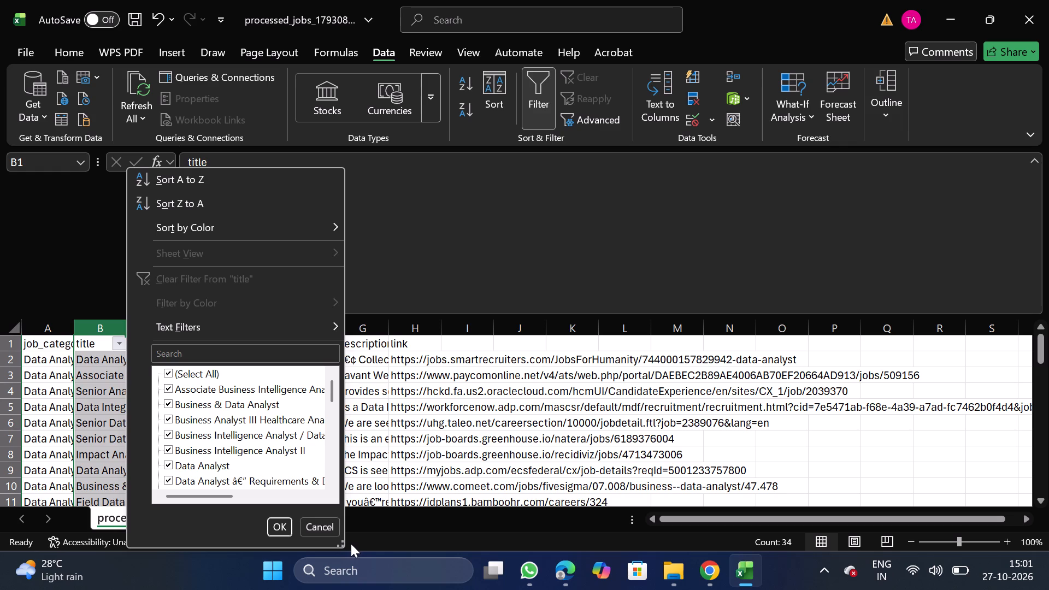
double_click(341, 544)
drag(341, 544, 737, 589)
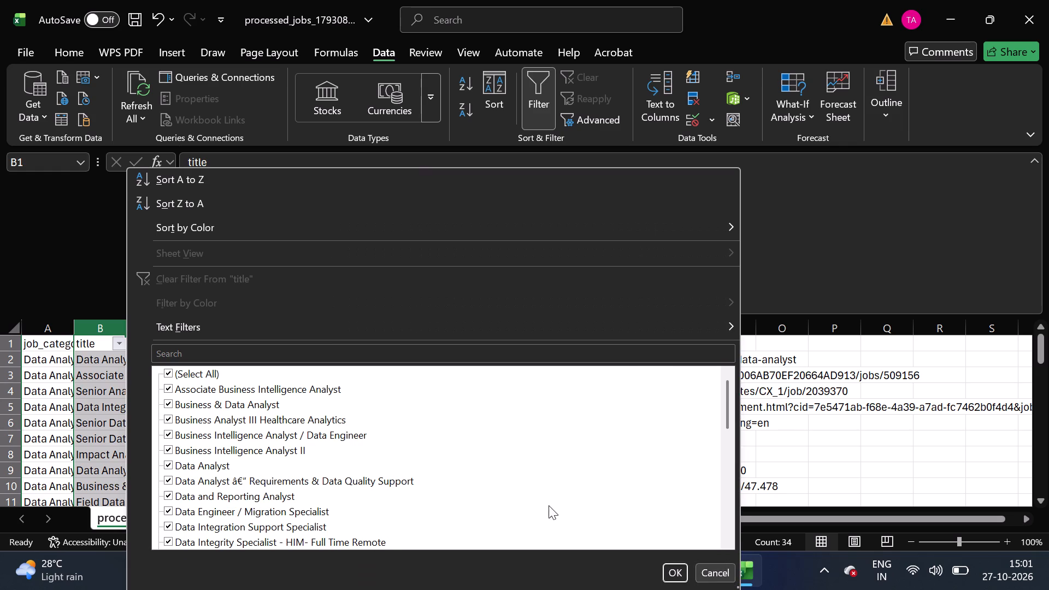
click(202, 369)
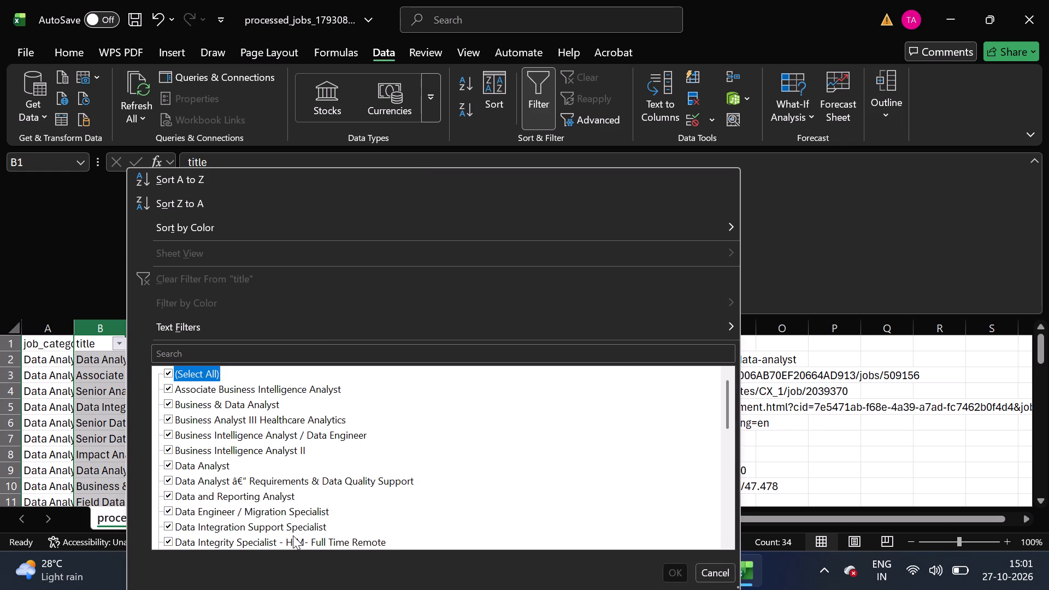
scroll(293, 535, down, 1)
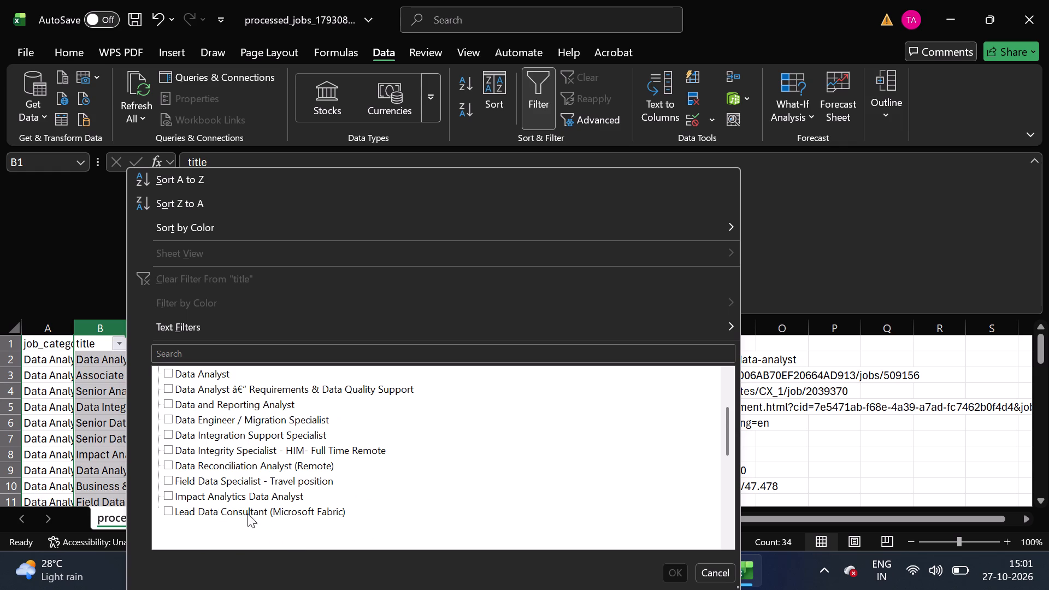
scroll(234, 535, down, 1)
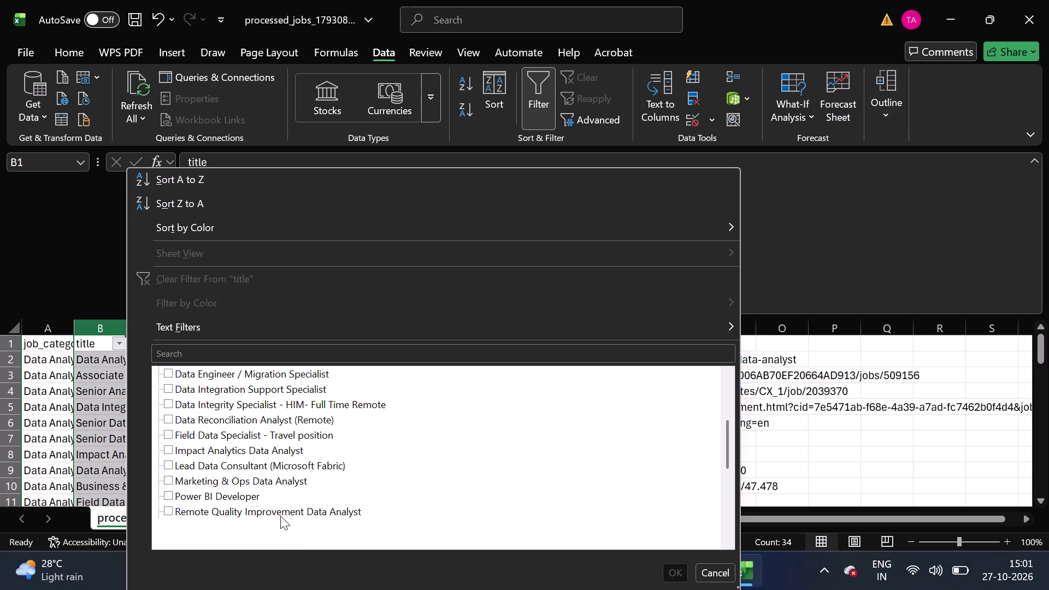
scroll(276, 536, down, 1)
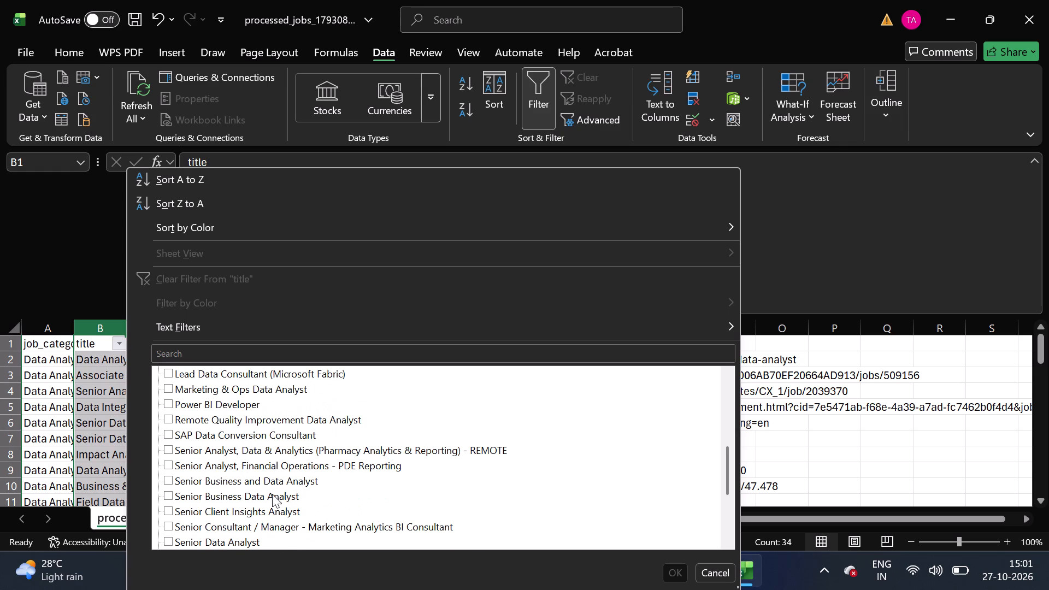
click(284, 529)
scroll(284, 529, down, 1)
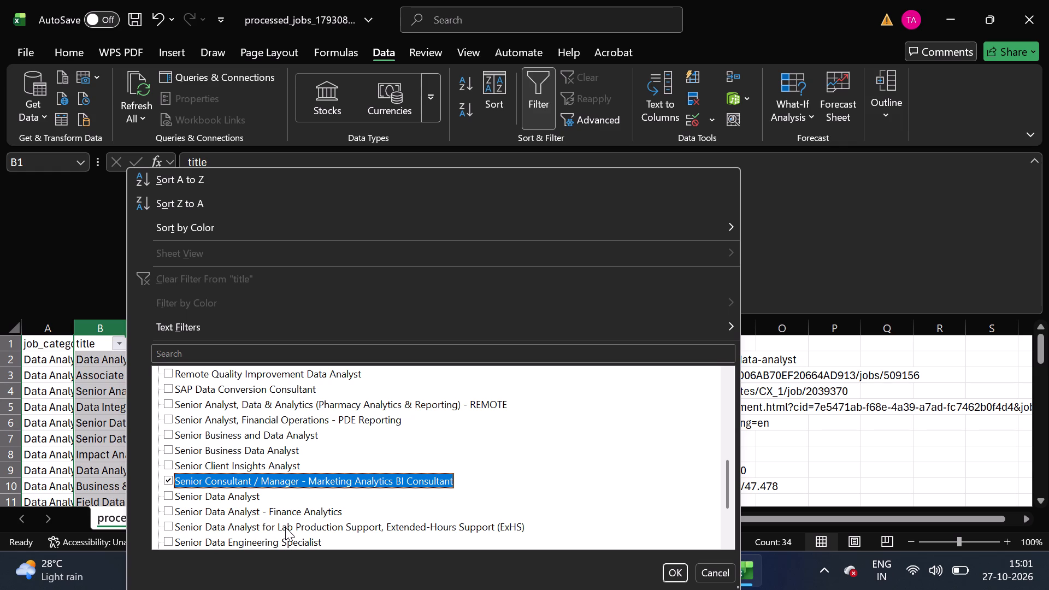
scroll(285, 527, down, 1)
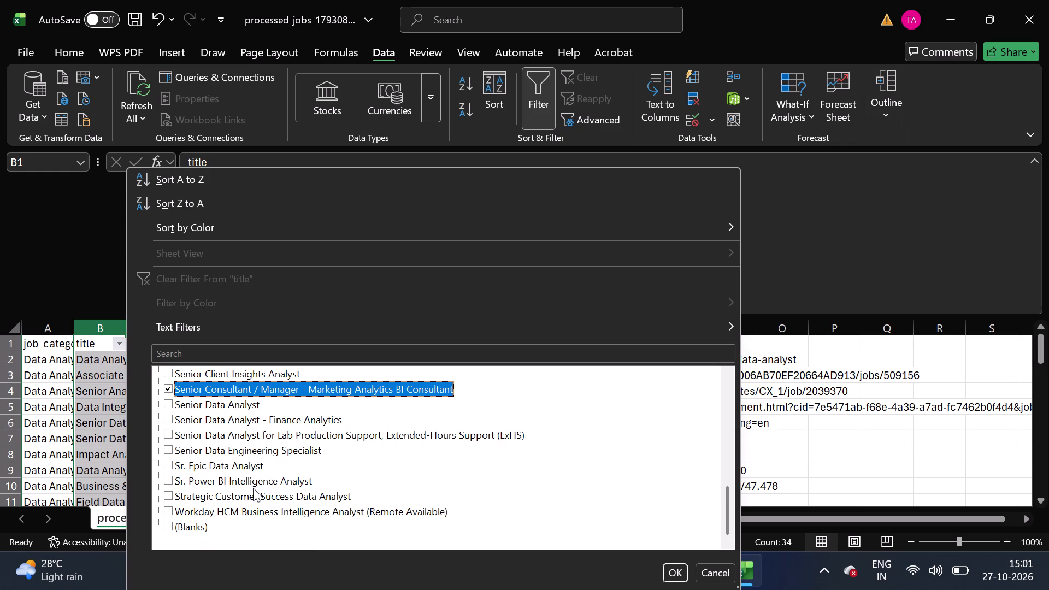
click(192, 523)
click(682, 579)
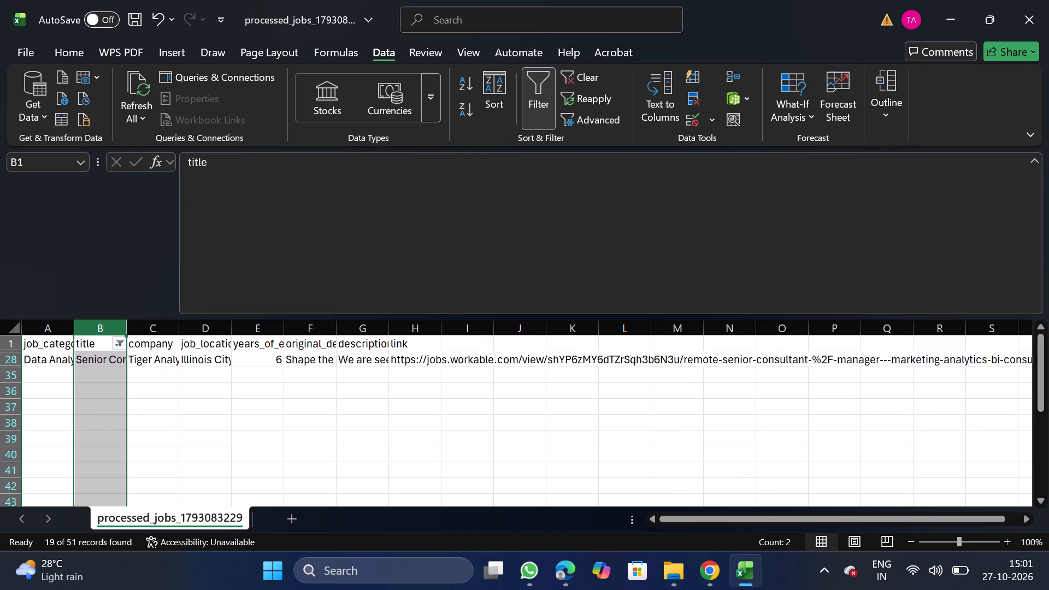
Delete the filtered Senior Consultant / Manager - Marketing Analytics BI Consultant row and remove the title filter.
click(9, 358)
right_click(62, 362)
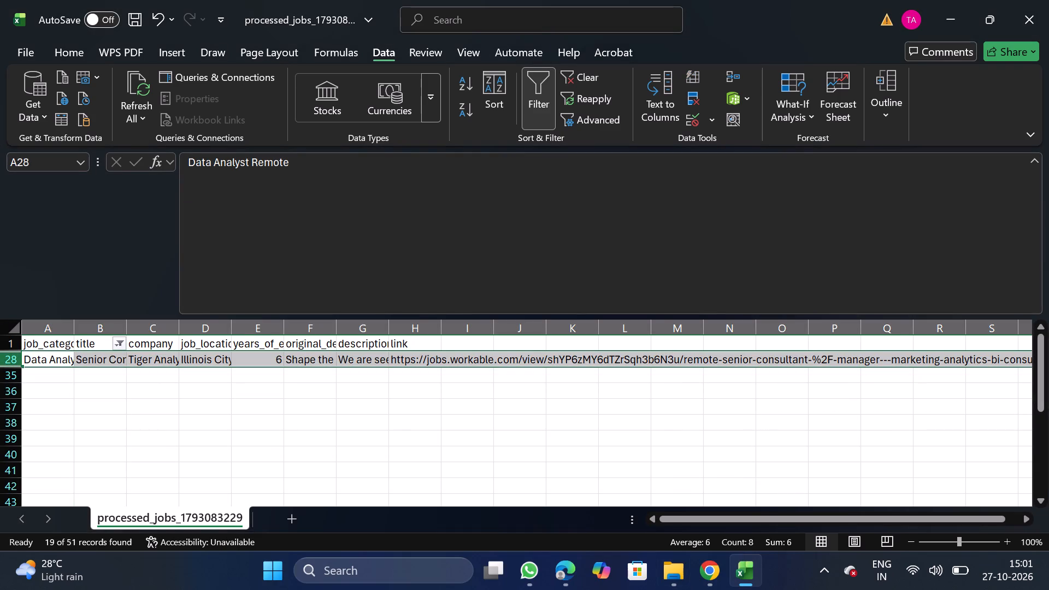
click(118, 237)
click(549, 97)
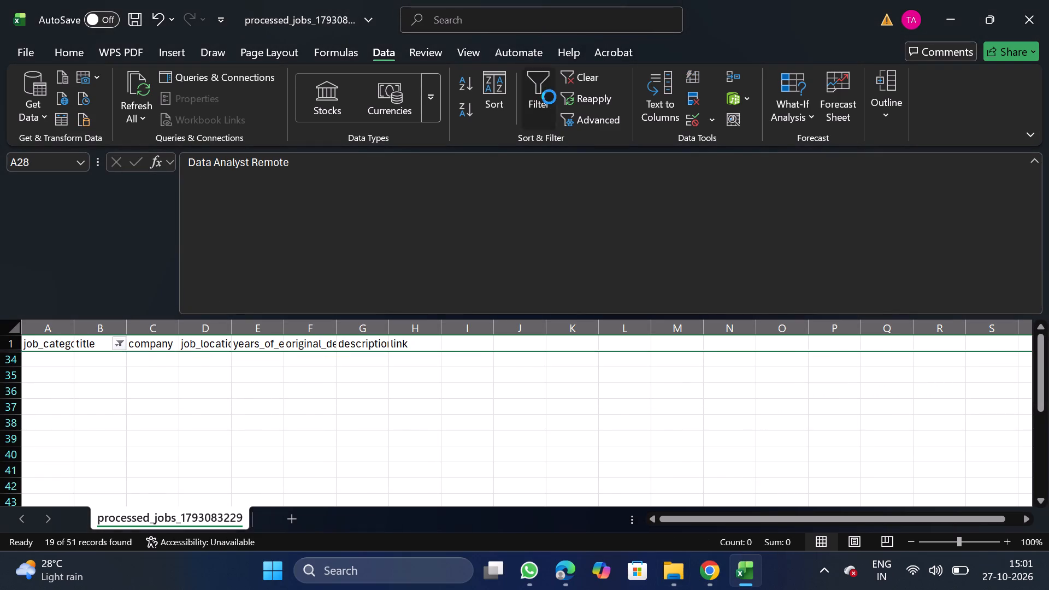
Turn on filtering across the whole header row, starting from the company header.
click(148, 340)
click(539, 92)
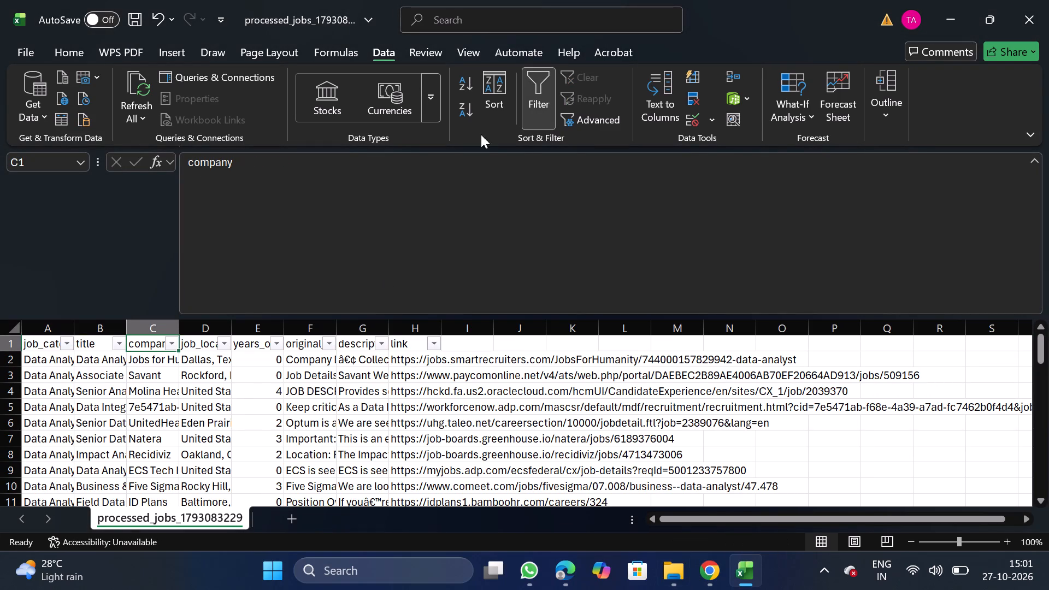
Search the company filter's values for walmart, dried, capi, unde, hunt, skim, ape and in landem, without applying a filter.
click(168, 341)
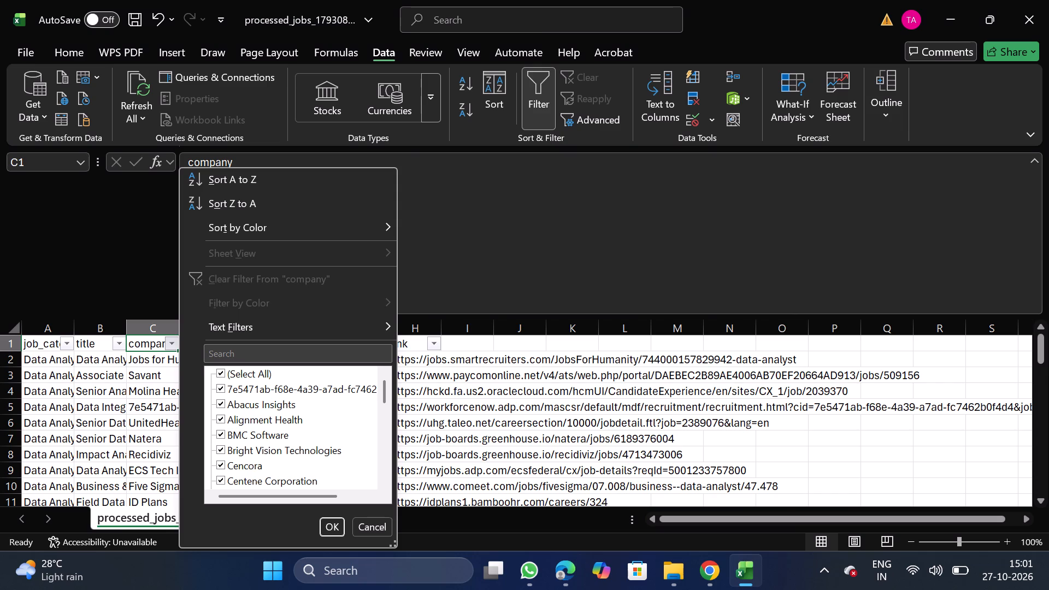
click(273, 355)
text(walmart)
key(BackSpace)
key(BackSpace)
key(BackSpace)
key(BackSpace)
key(BackSpace)
key(BackSpace)
key(BackSpace)
key(BackSpace)
key(BackSpace)
key(BackSpace)
key(BackSpace)
key(BackSpace)
key(BackSpace)
key(BackSpace)
key(BackSpace)
key(BackSpace)
text(dried)
key(BackSpace)
key(BackSpace)
key(BackSpace)
key(BackSpace)
key(BackSpace)
key(BackSpace)
key(BackSpace)
key(BackSpace)
key(BackSpace)
key(BackSpace)
key(BackSpace)
key(BackSpace)
key(BackSpace)
key(BackSpace)
key(BackSpace)
key(BackSpace)
key(BackSpace)
key(BackSpace)
key(BackSpace)
key(BackSpace)
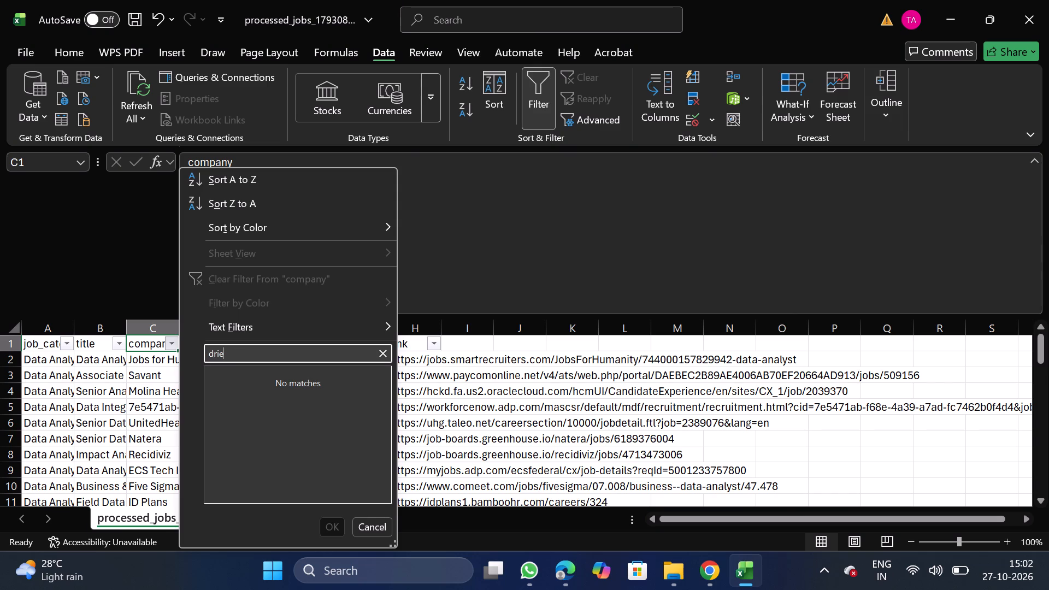
text(capi)
key(BackSpace)
key(BackSpace)
key(BackSpace)
key(BackSpace)
key(BackSpace)
key(BackSpace)
key(BackSpace)
key(BackSpace)
key(BackSpace)
key(BackSpace)
key(BackSpace)
key(BackSpace)
key(BackSpace)
key(BackSpace)
key(BackSpace)
key(BackSpace)
key(BackSpace)
text(unde)
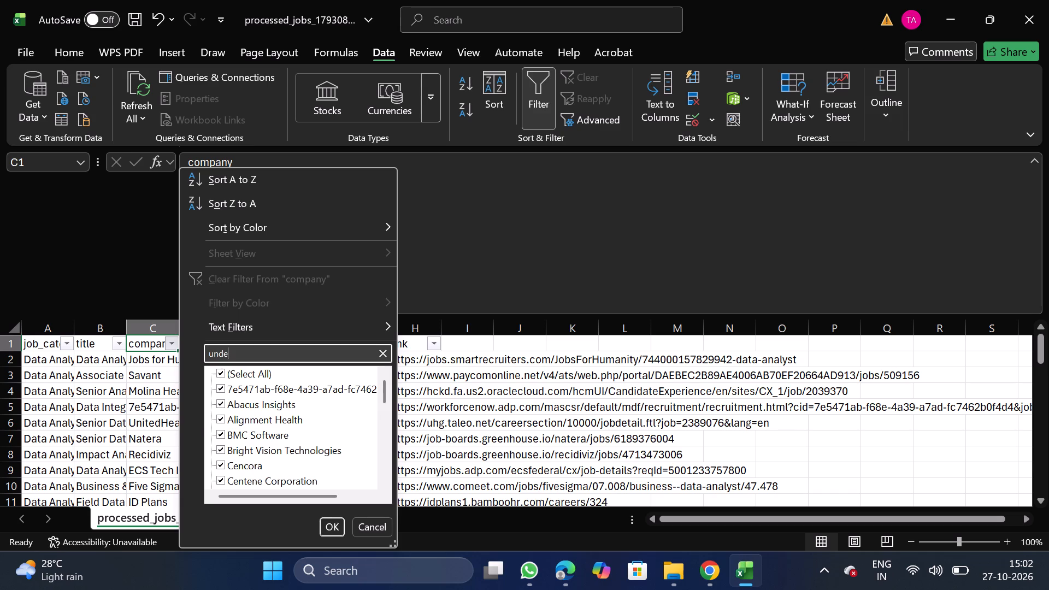
key(BackSpace)
key(BackSpace)
key(BackSpace)
key(BackSpace)
key(BackSpace)
key(BackSpace)
key(BackSpace)
key(BackSpace)
key(BackSpace)
key(BackSpace)
key(BackSpace)
key(BackSpace)
key(BackSpace)
key(BackSpace)
key(BackSpace)
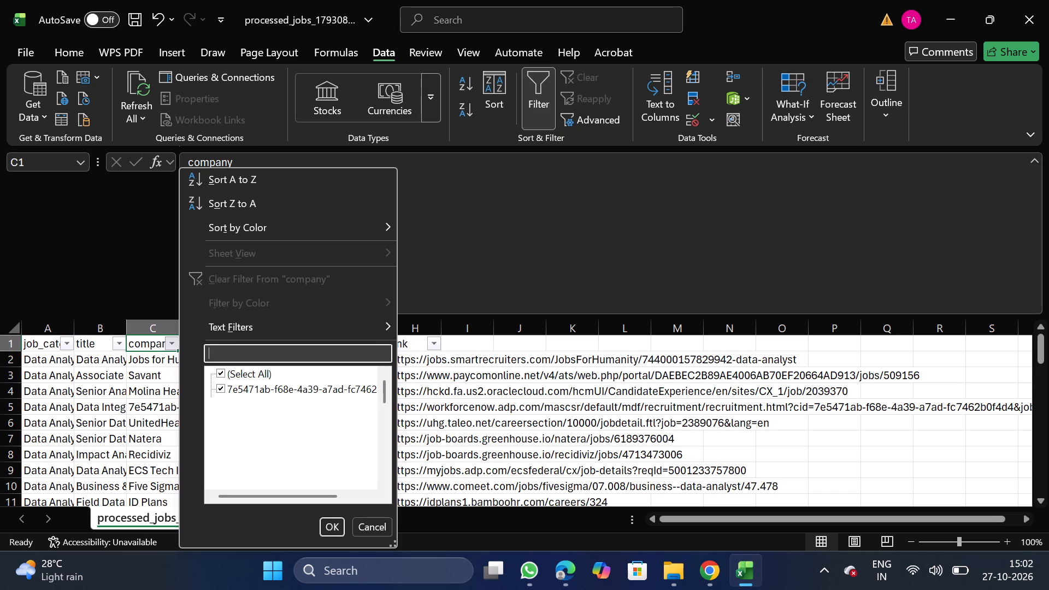
text(hunt)
key(BackSpace)
key(BackSpace)
key(BackSpace)
key(BackSpace)
key(BackSpace)
key(BackSpace)
key(BackSpace)
key(BackSpace)
key(BackSpace)
key(BackSpace)
key(BackSpace)
key(BackSpace)
key(BackSpace)
key(BackSpace)
key(BackSpace)
key(BackSpace)
key(BackSpace)
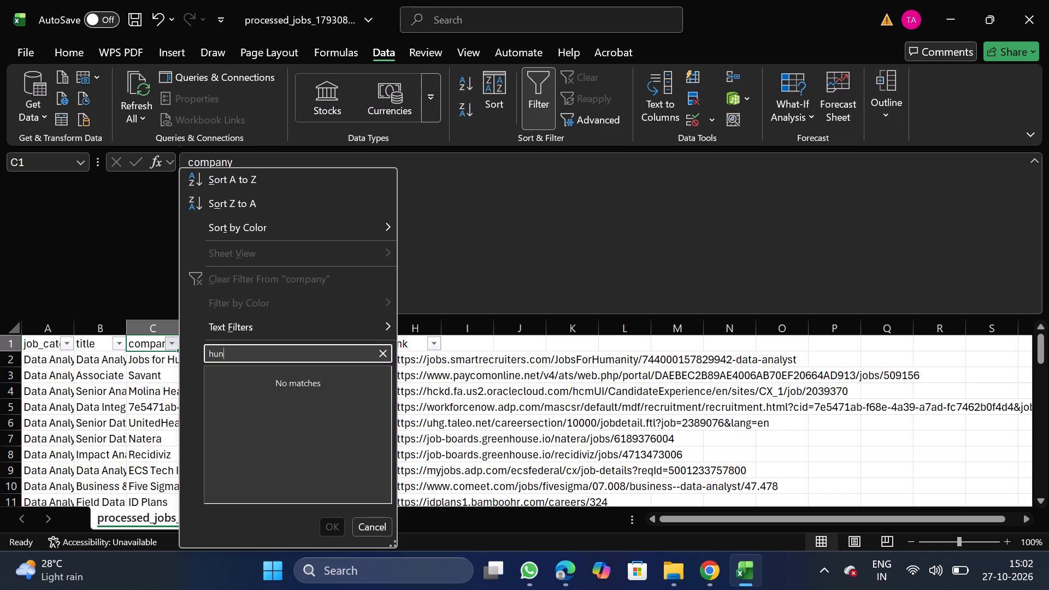
text(skim)
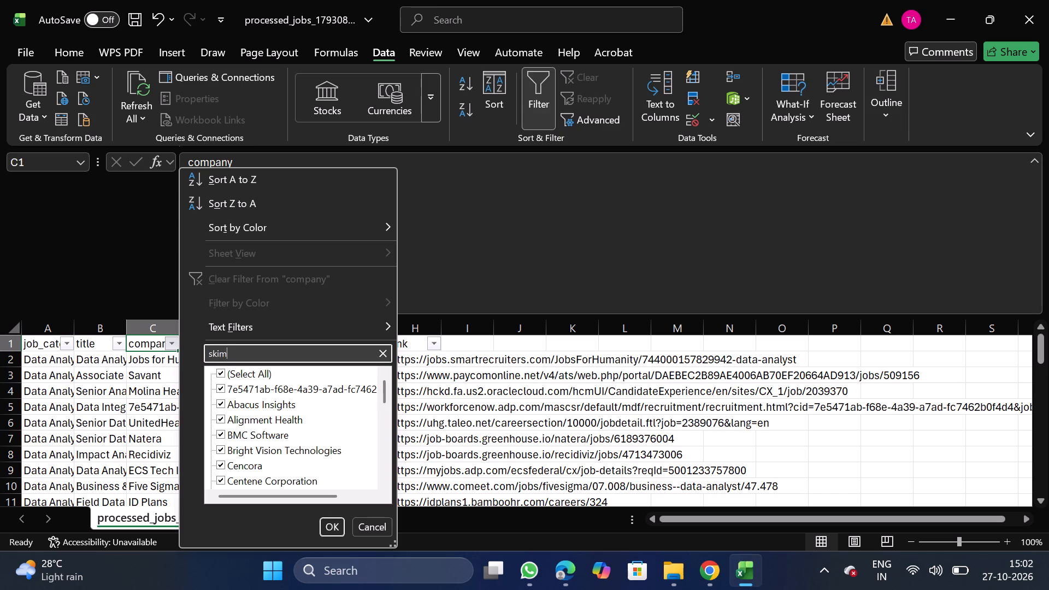
key(BackSpace)
key(BackSpace)
key(BackSpace)
key(BackSpace)
key(BackSpace)
key(BackSpace)
key(BackSpace)
key(BackSpace)
key(BackSpace)
key(BackSpace)
key(BackSpace)
key(BackSpace)
key(BackSpace)
key(BackSpace)
key(BackSpace)
text(ape)
key(BackSpace)
key(BackSpace)
key(BackSpace)
key(BackSpace)
key(BackSpace)
key(BackSpace)
key(BackSpace)
key(BackSpace)
key(BackSpace)
key(BackSpace)
key(BackSpace)
text(in landem)
click(378, 535)
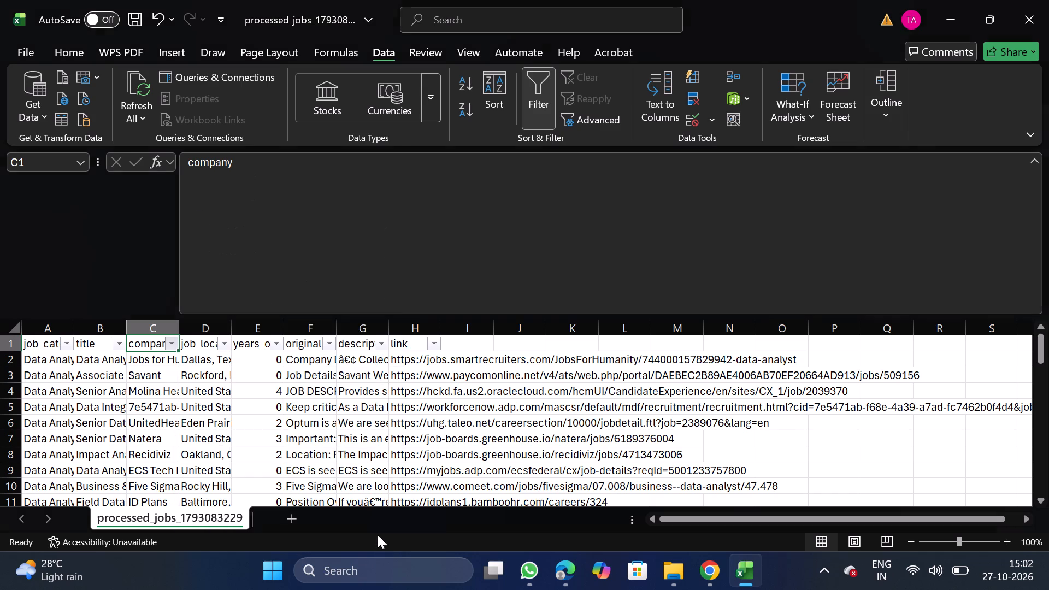
Filter the company column to show only the entry whose company name is the ID string starting with 7e5471ab.
click(173, 341)
click(234, 377)
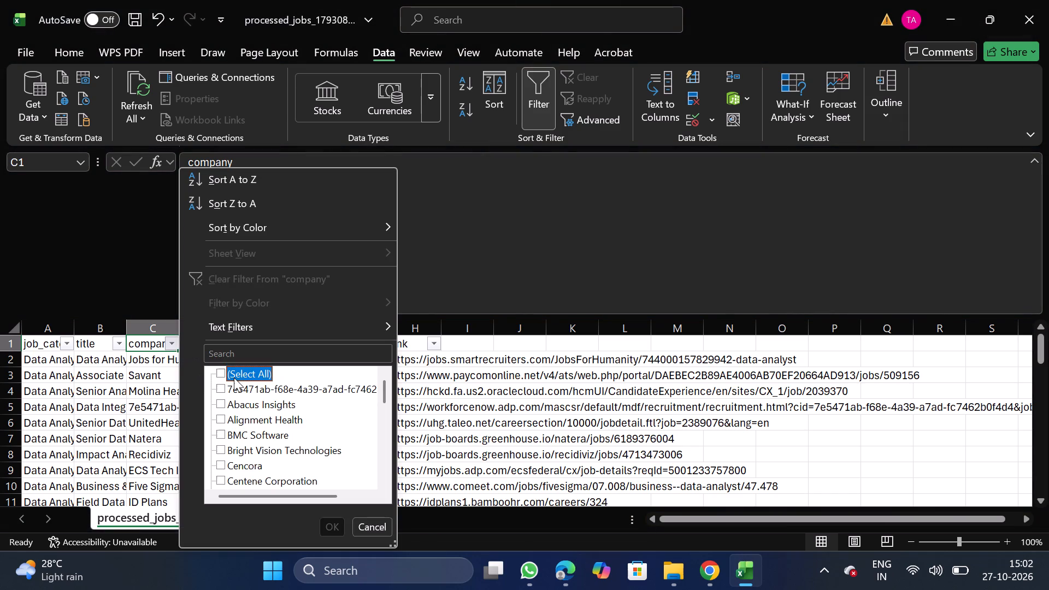
click(256, 387)
scroll(257, 471, down, 1)
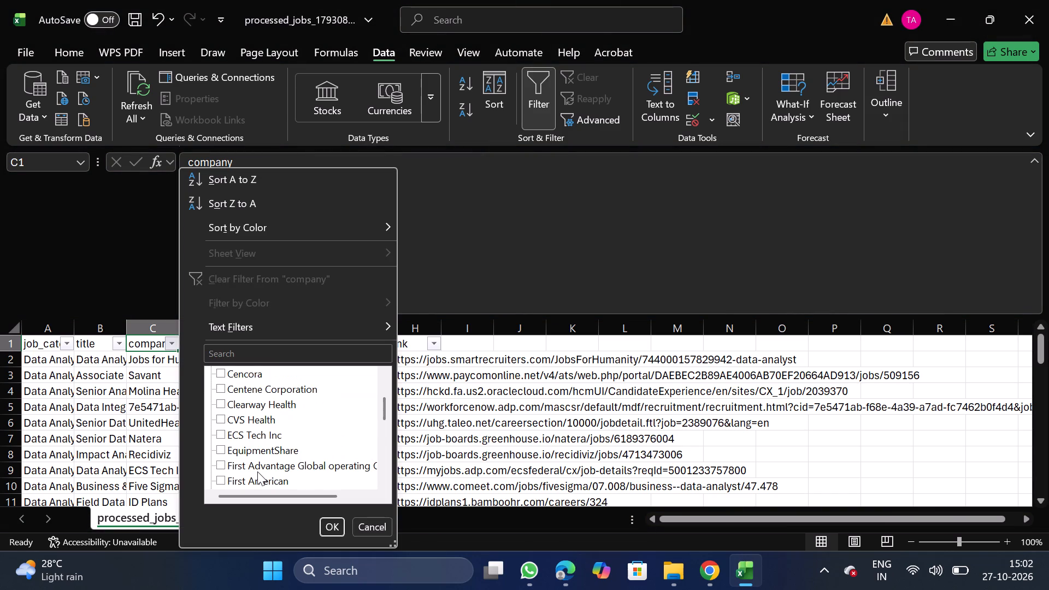
scroll(257, 471, down, 3)
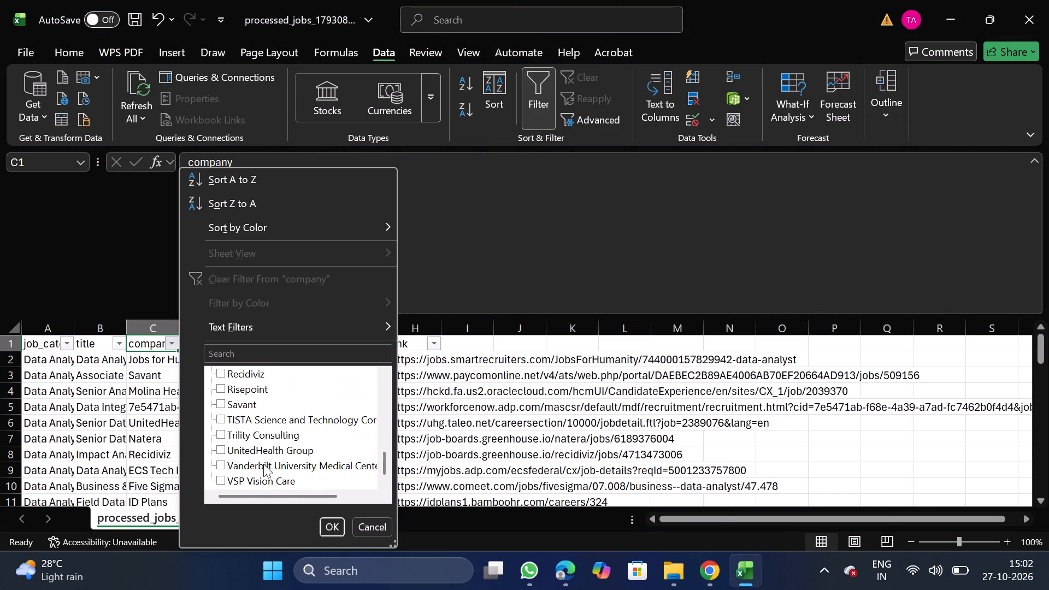
scroll(263, 464, down, 1)
click(337, 534)
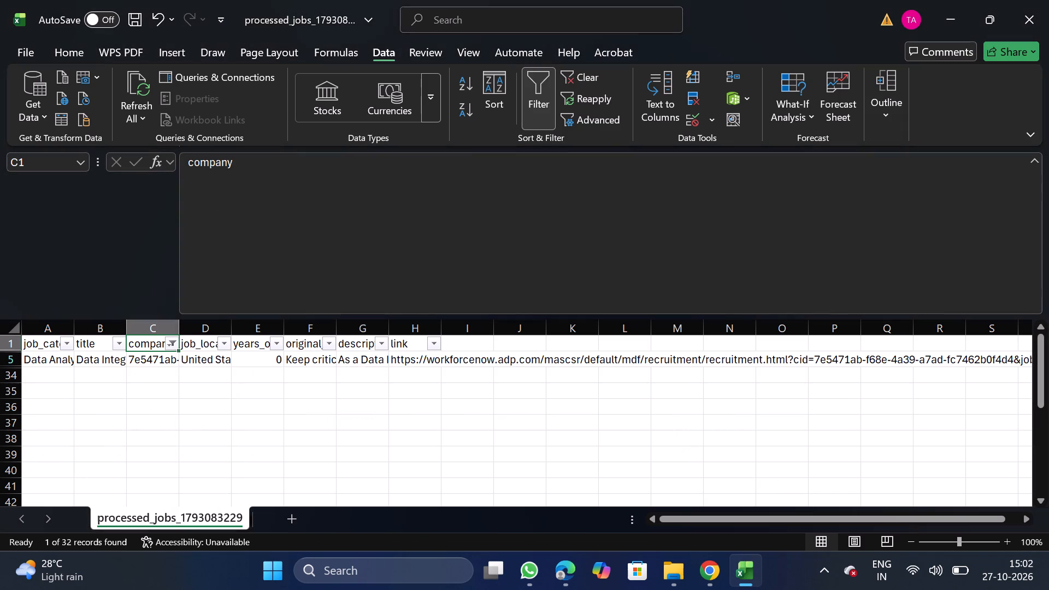
Delete the filtered row with the 7e5471ab company name and remove the filters from the header row.
drag(7, 362, 28, 362)
right_click(28, 362)
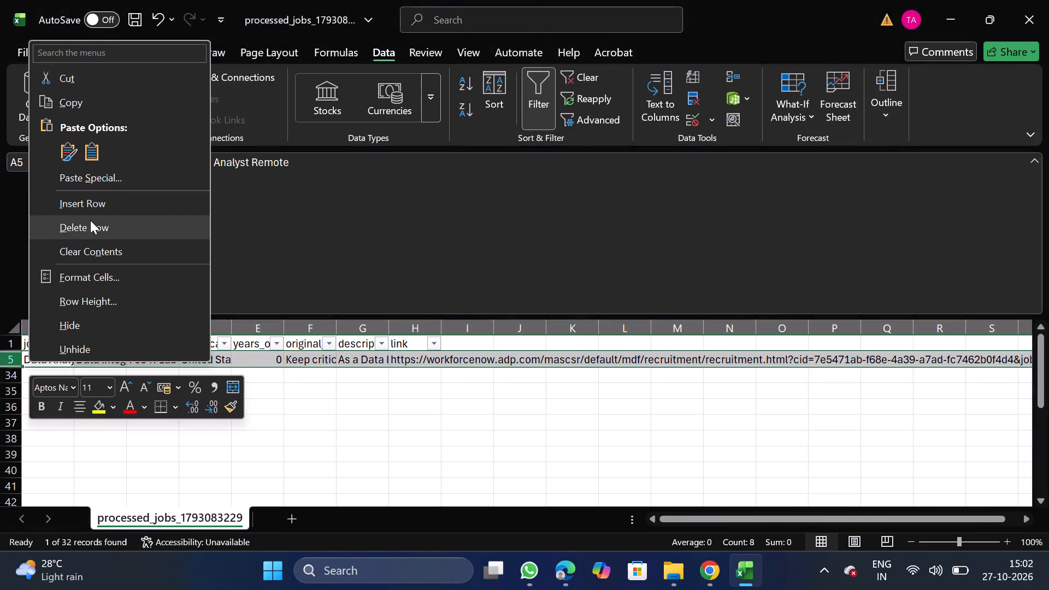
click(90, 220)
click(535, 95)
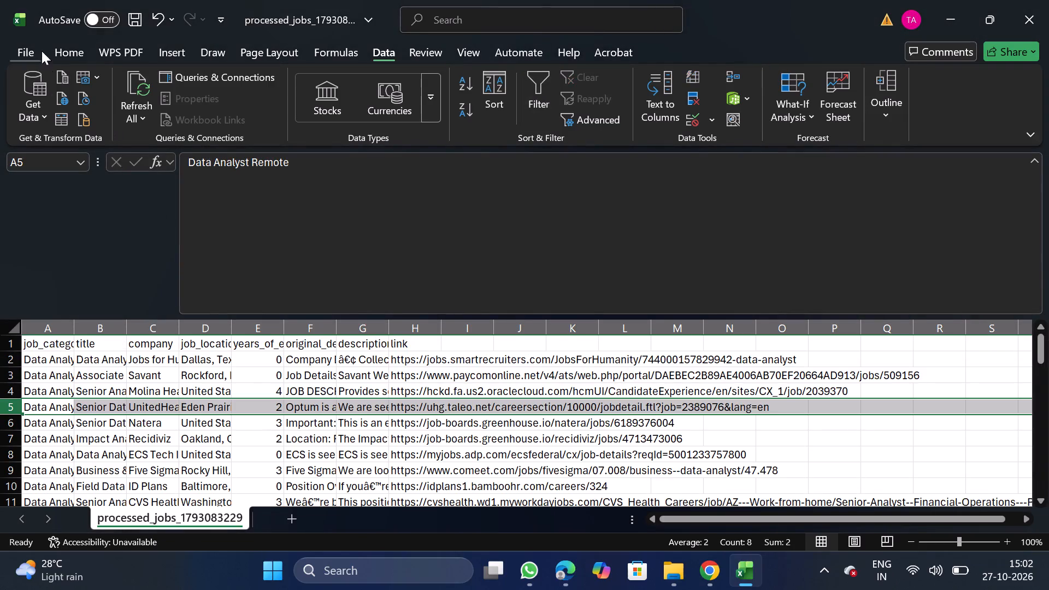
Save the cleaned file as the CSV Data A Remote_10_27 in the Daily Scraping jobs folder inside Documents.
click(22, 57)
triple_click(54, 269)
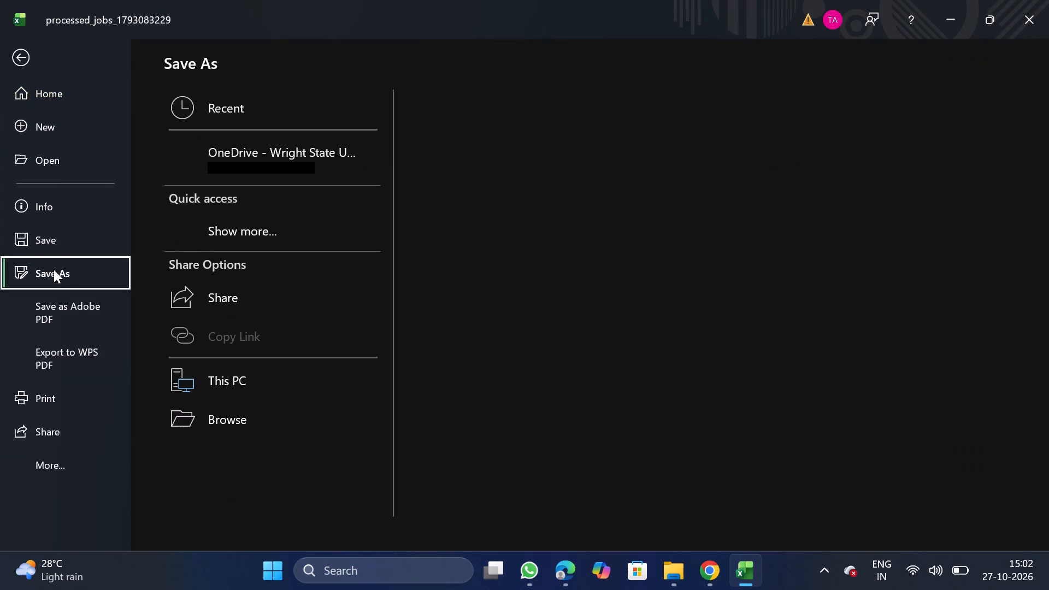
triple_click(240, 453)
triple_click(240, 453)
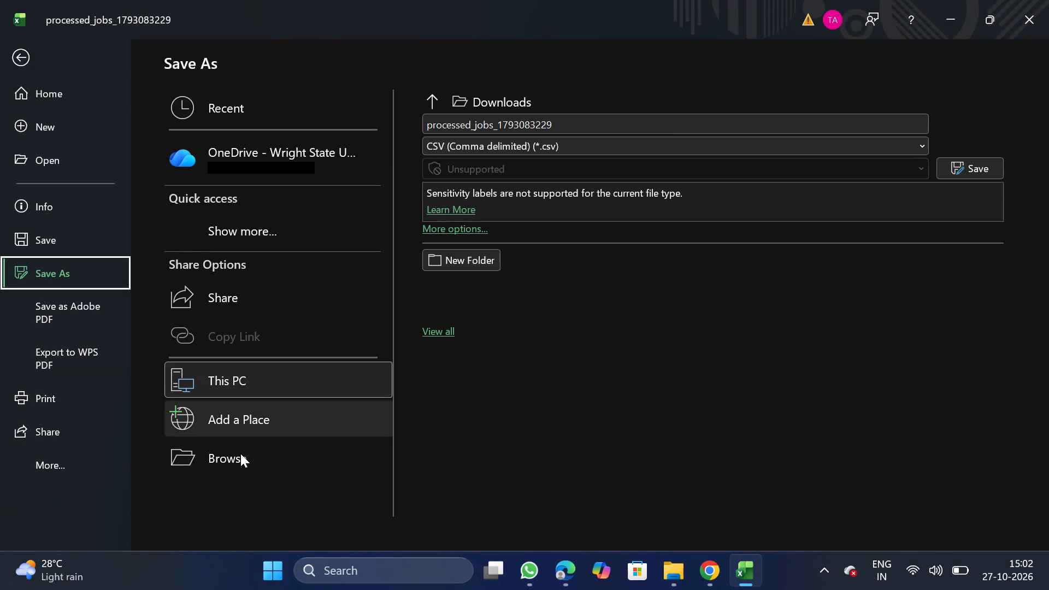
click(240, 453)
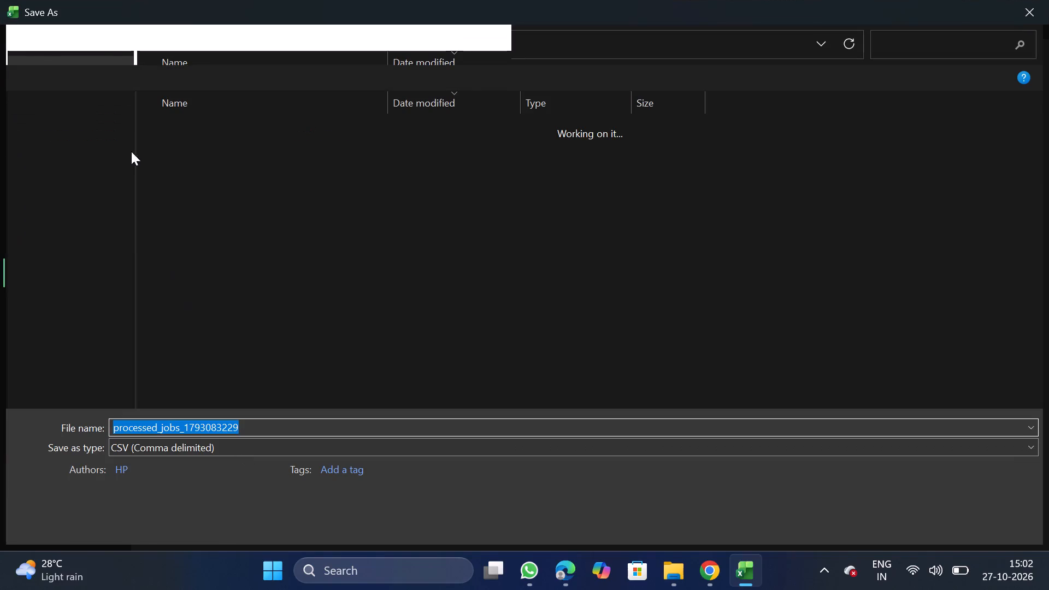
double_click(71, 164)
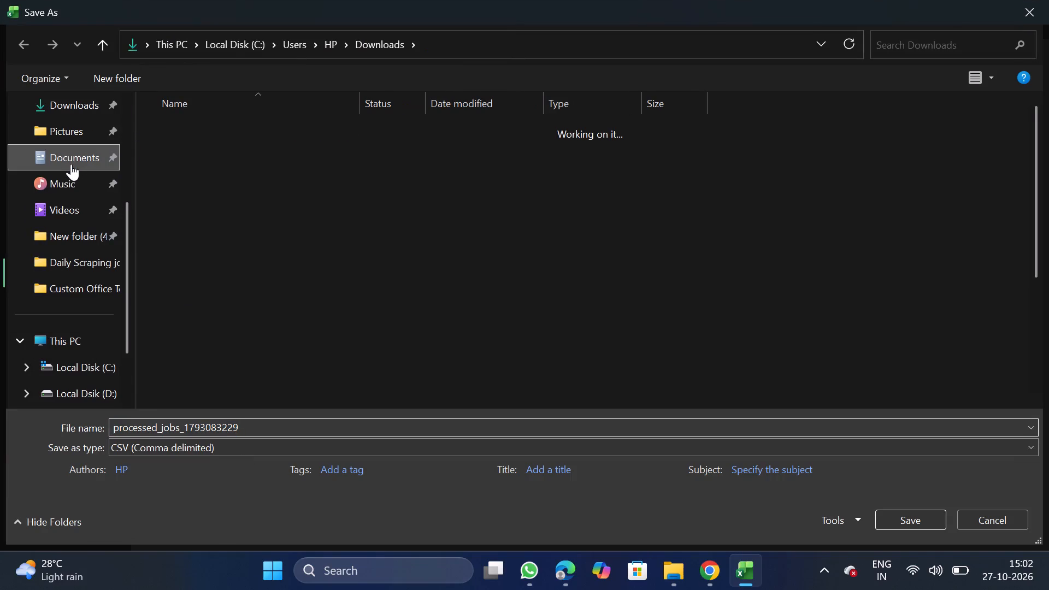
double_click(236, 186)
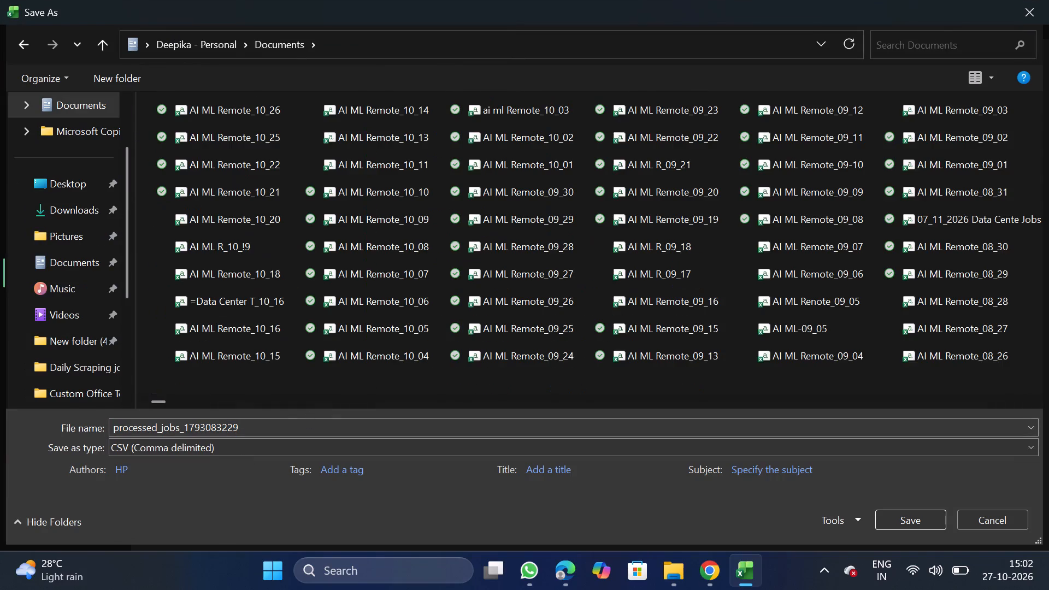
click(315, 424)
key(BackSpace)
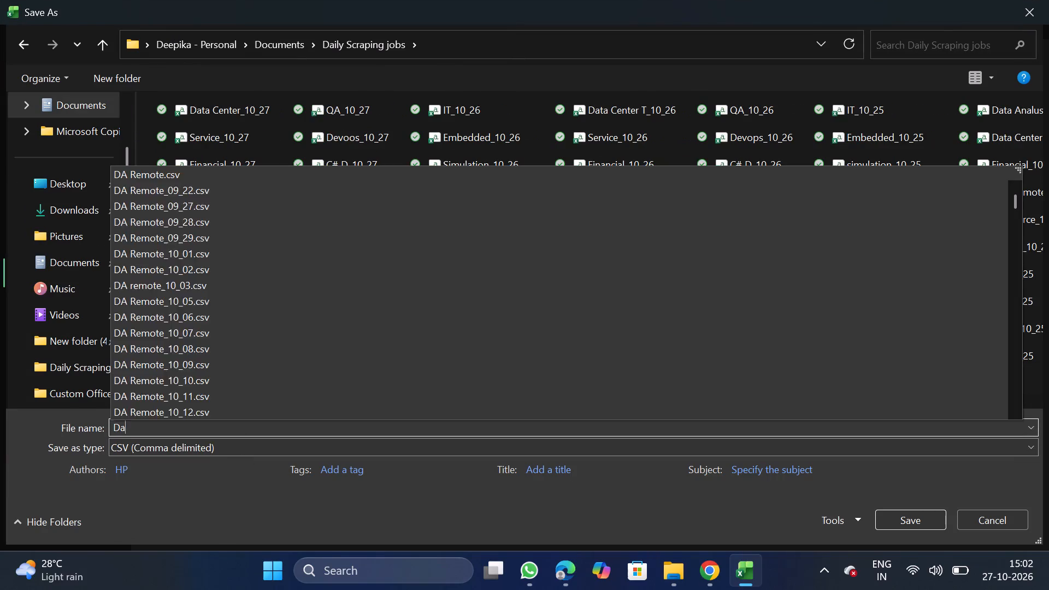
key(a)
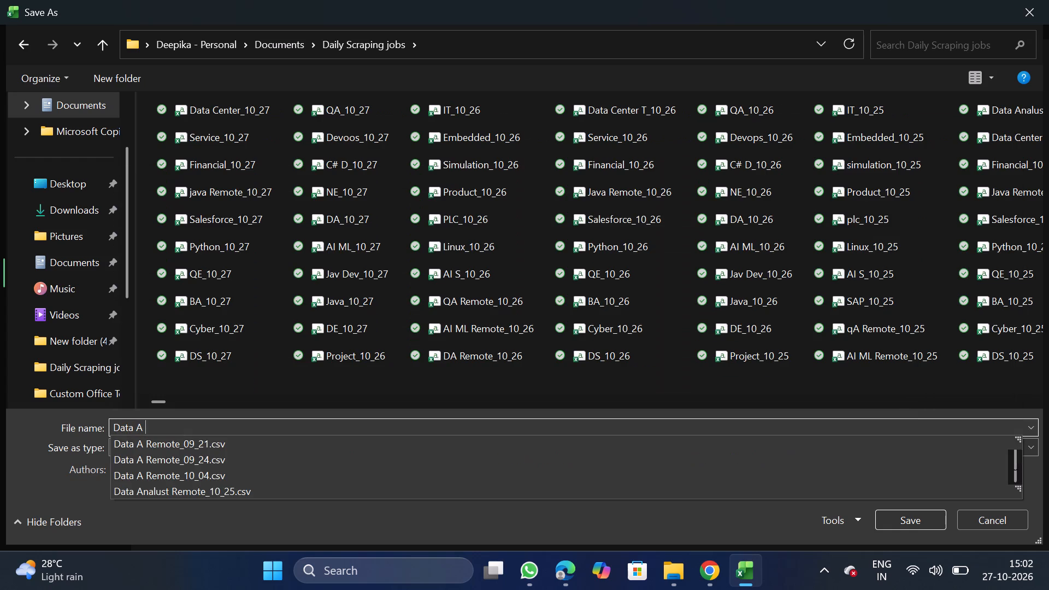
text(emote_10_)
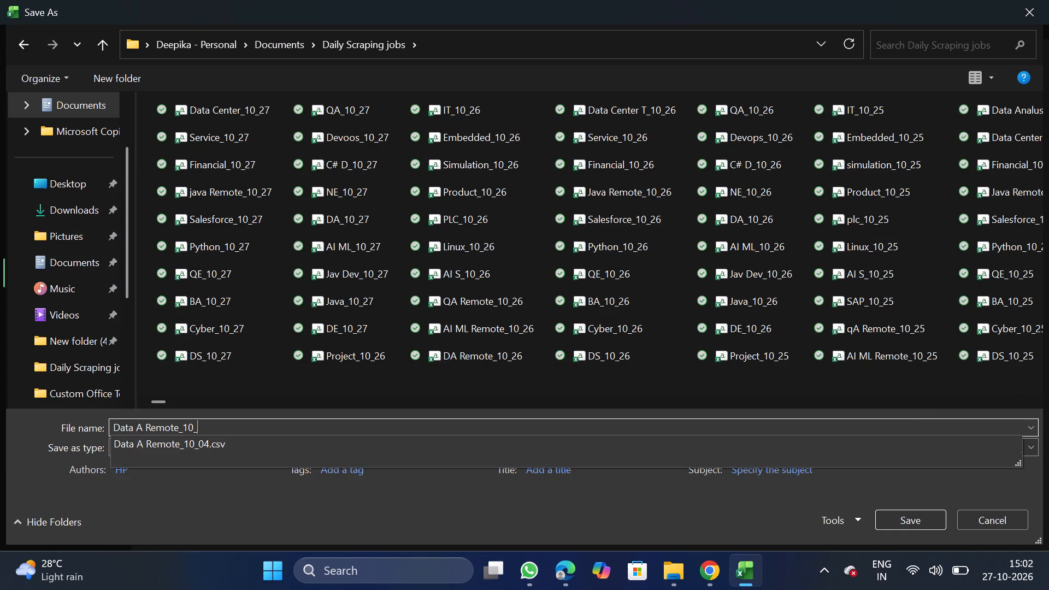
text(27)
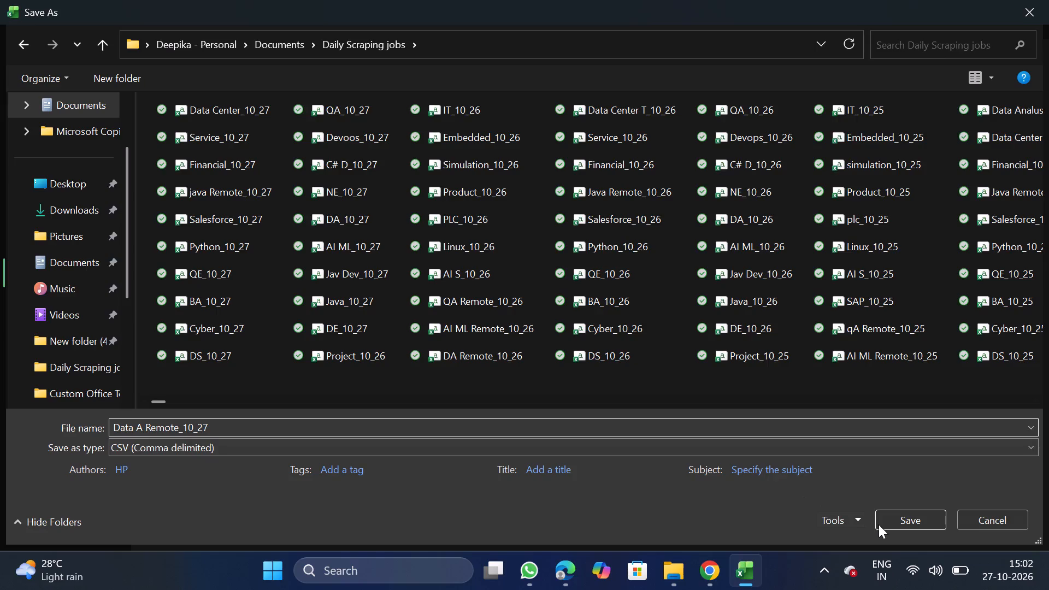
click(894, 526)
Switch to NextGenApply in Chrome and bulk upload Data A Remote_10_27.csv from the Daily Scraping jobs folder.
click(726, 570)
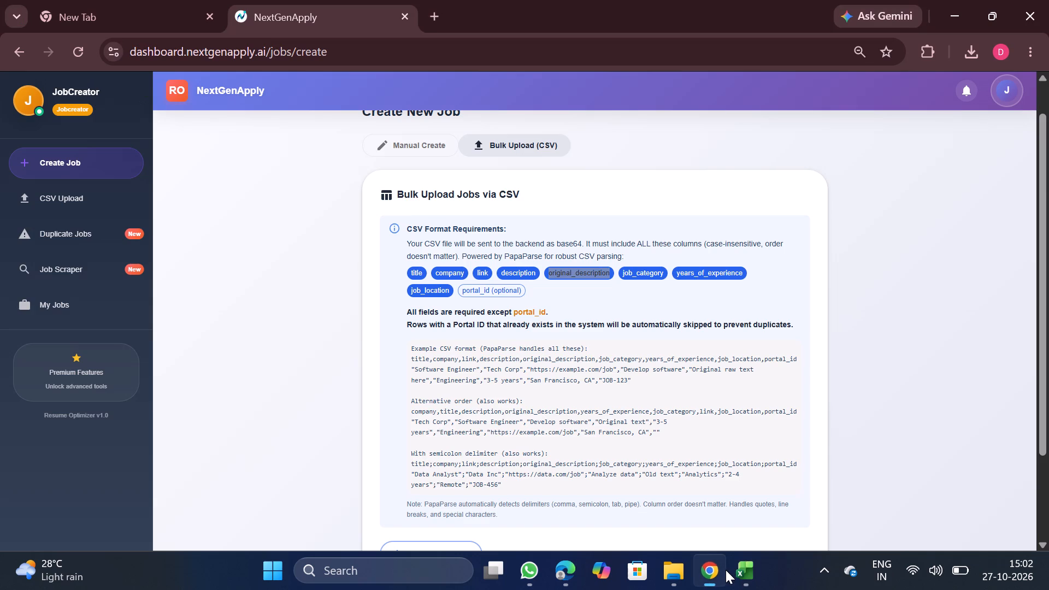
scroll(541, 506, down, 1)
click(444, 432)
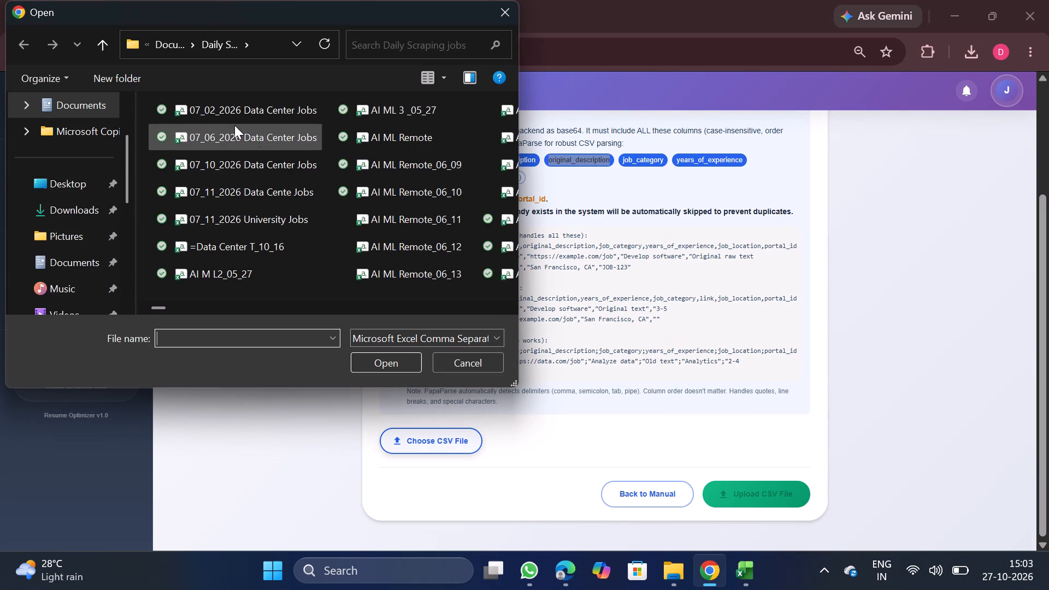
double_click(223, 110)
scroll(499, 358, down, 2)
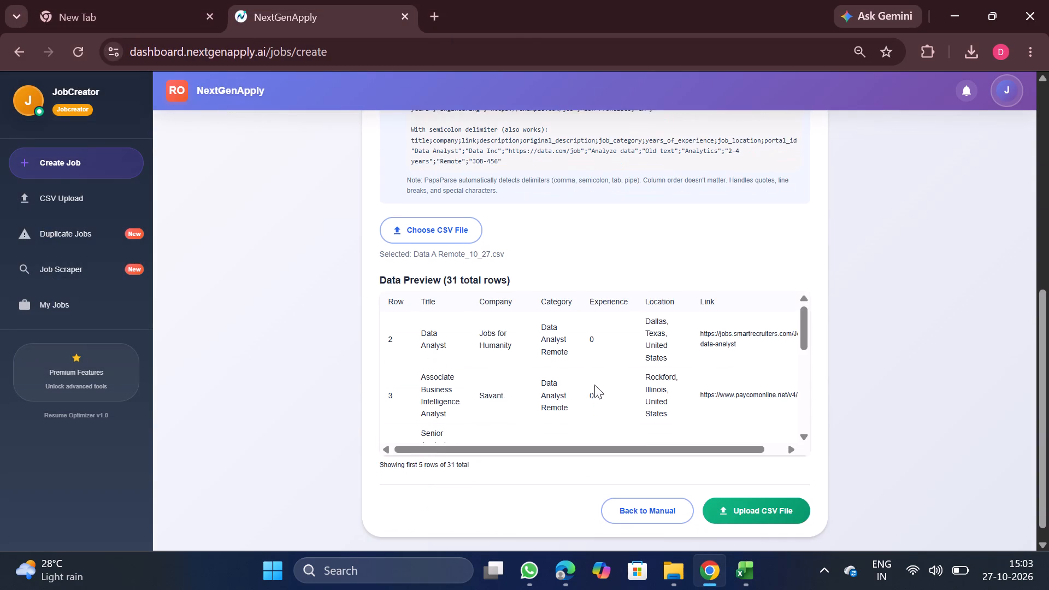
scroll(606, 391, down, 2)
click(740, 513)
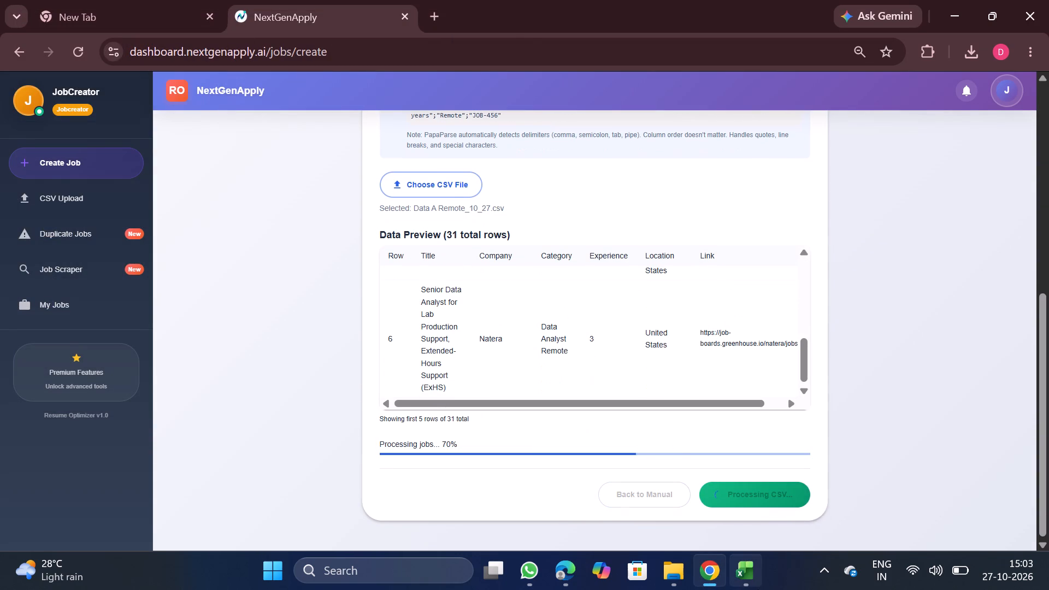
click(818, 433)
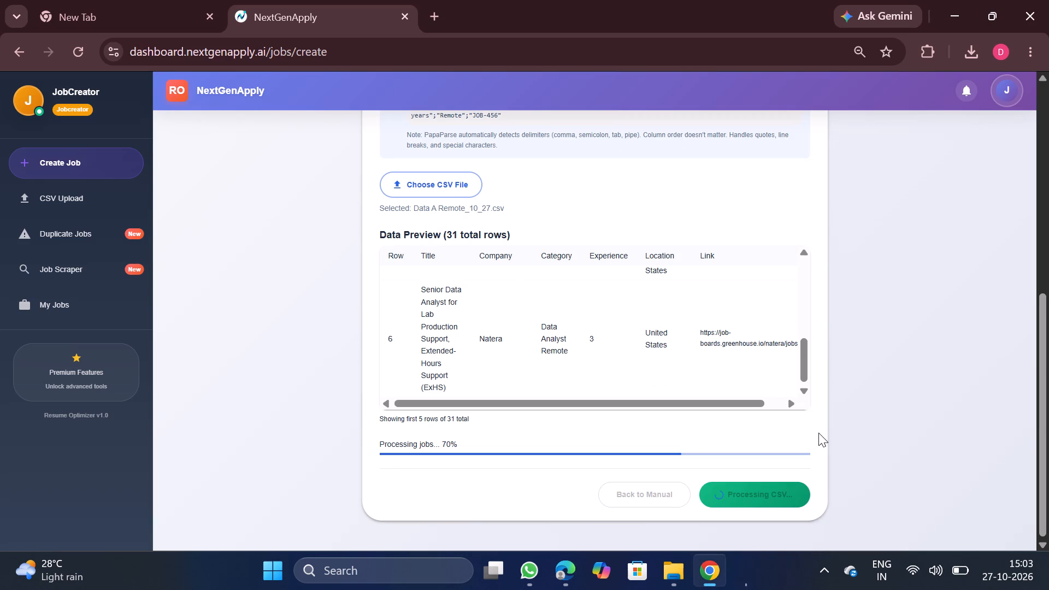
scroll(653, 376, up, 5)
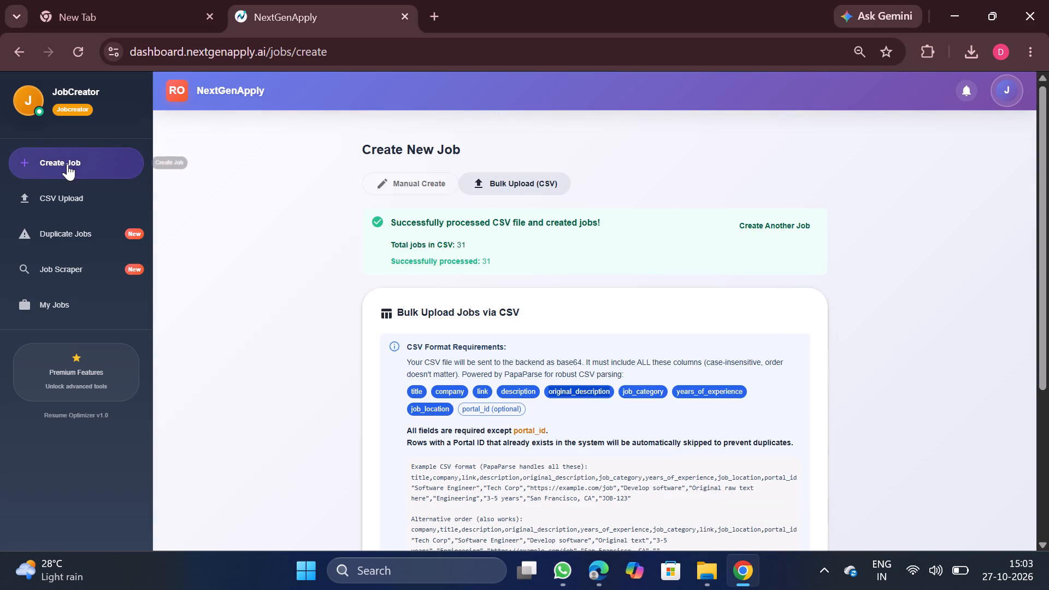
Download the processed CSV for AI ML Remote, #4575, from the CSV upload history and open it in Excel.
click(55, 191)
scroll(453, 285, up, 2)
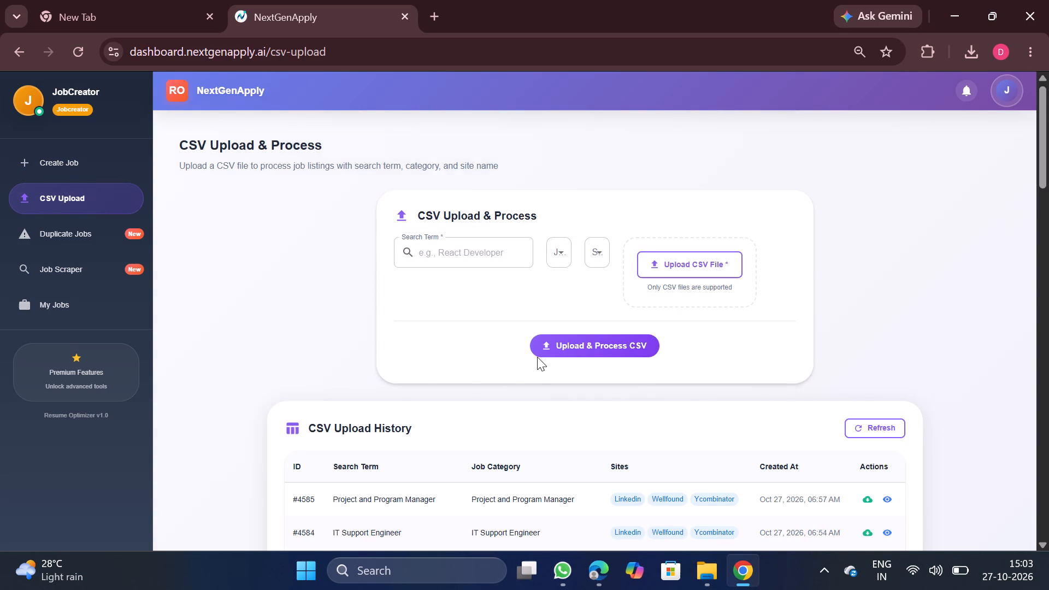
scroll(537, 357, down, 2)
scroll(651, 402, down, 1)
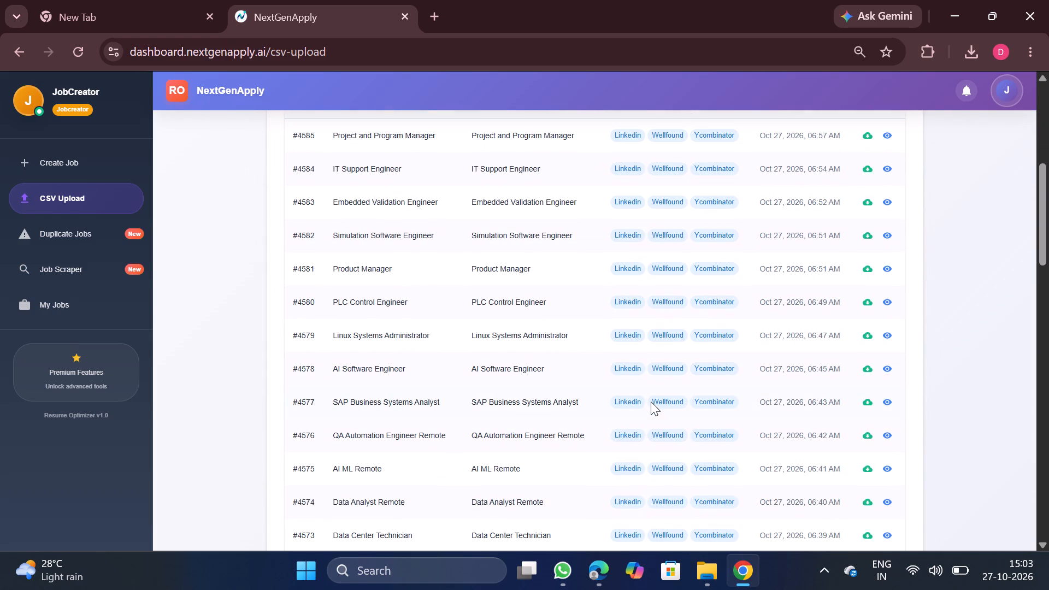
click(866, 470)
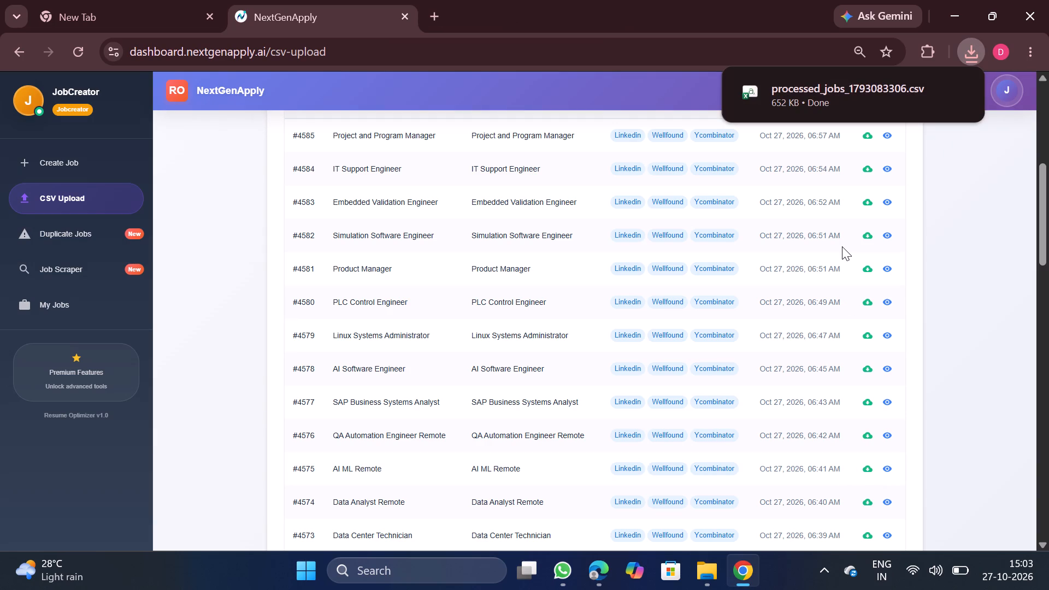
click(864, 81)
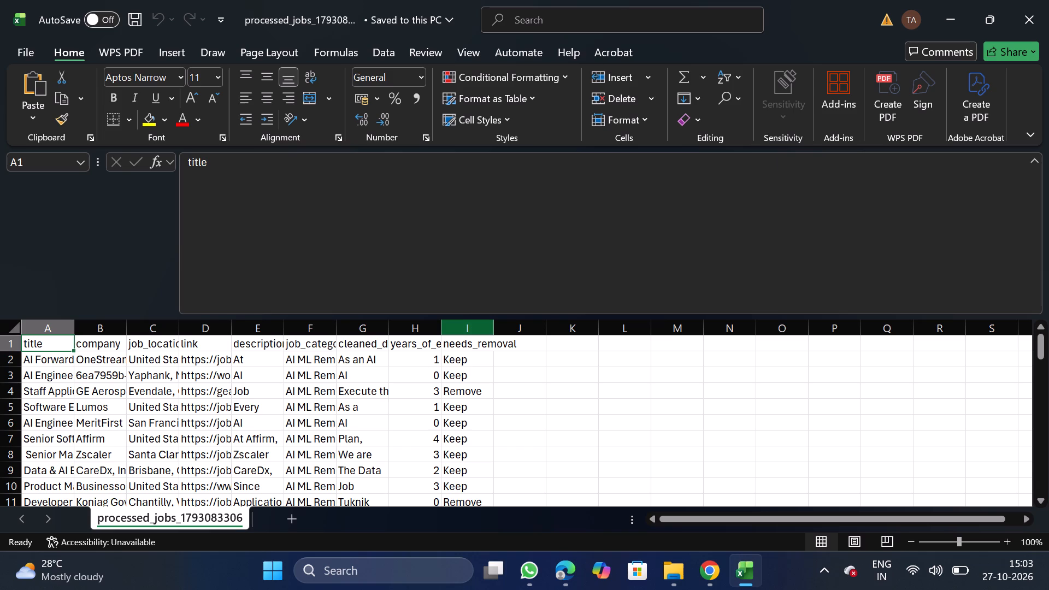
Remove duplicate rows from the whole AI ML Remote table, comparing only the company column.
click(282, 408)
key(ctrl+a)
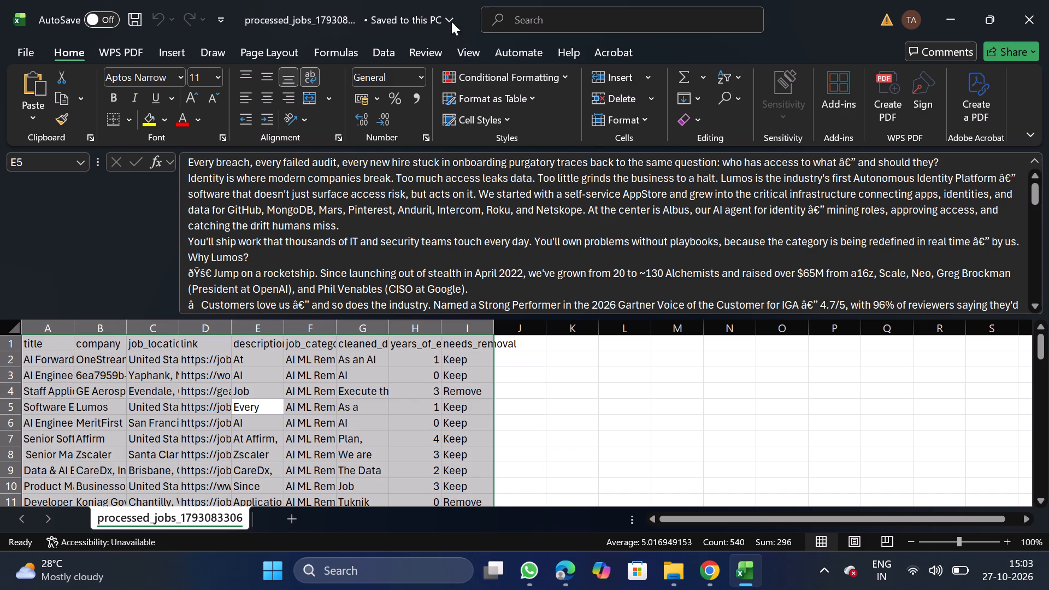
click(392, 53)
click(686, 96)
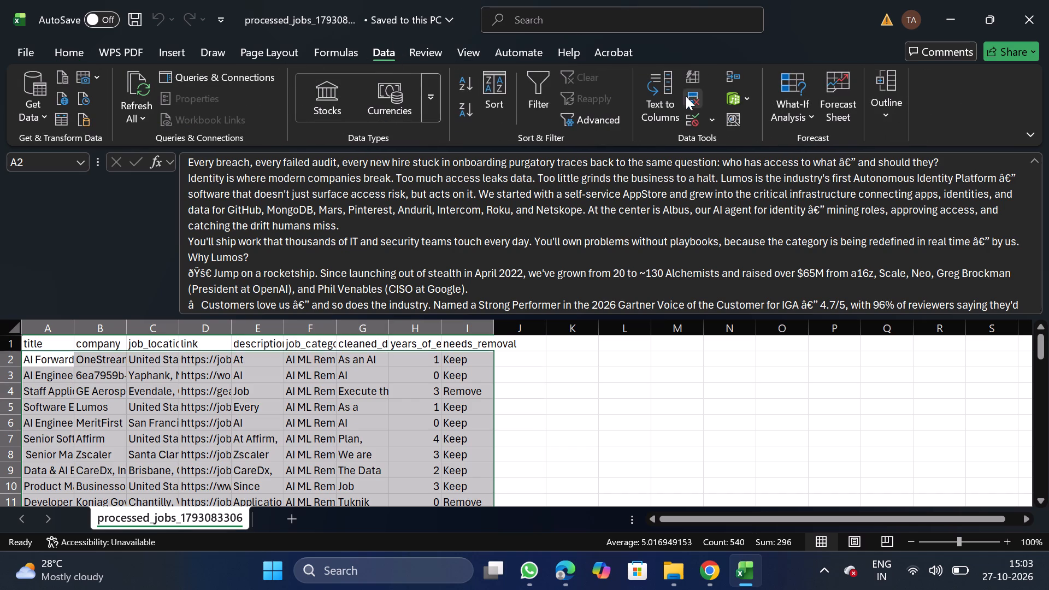
click(234, 240)
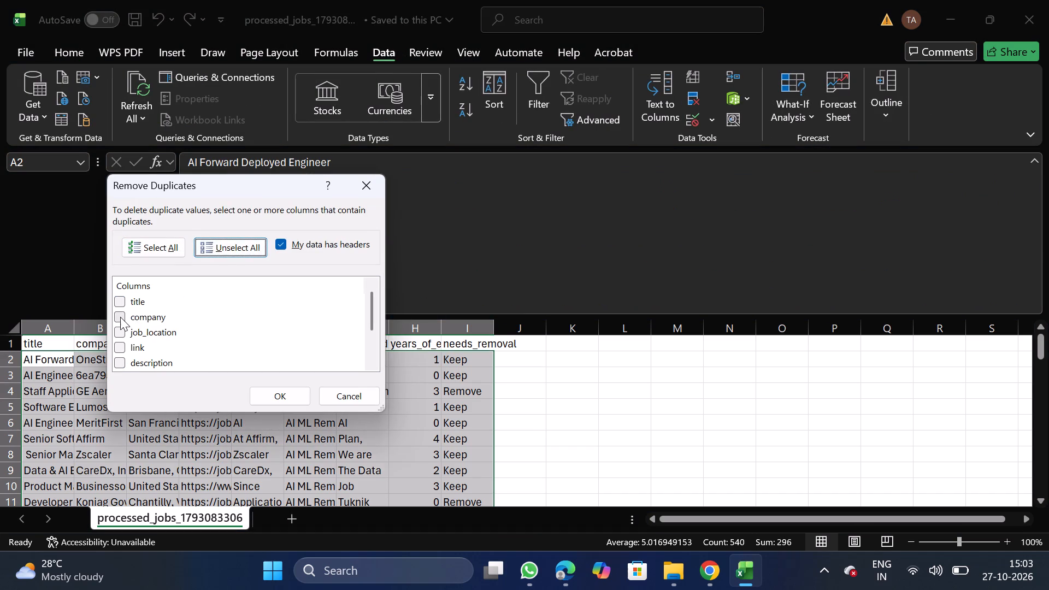
click(120, 316)
click(282, 396)
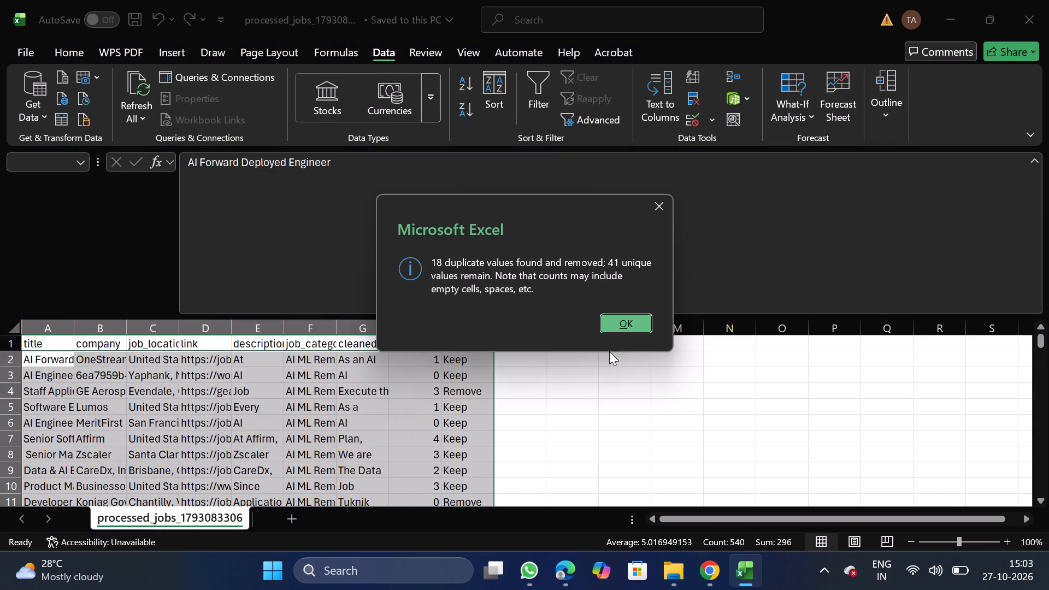
click(621, 323)
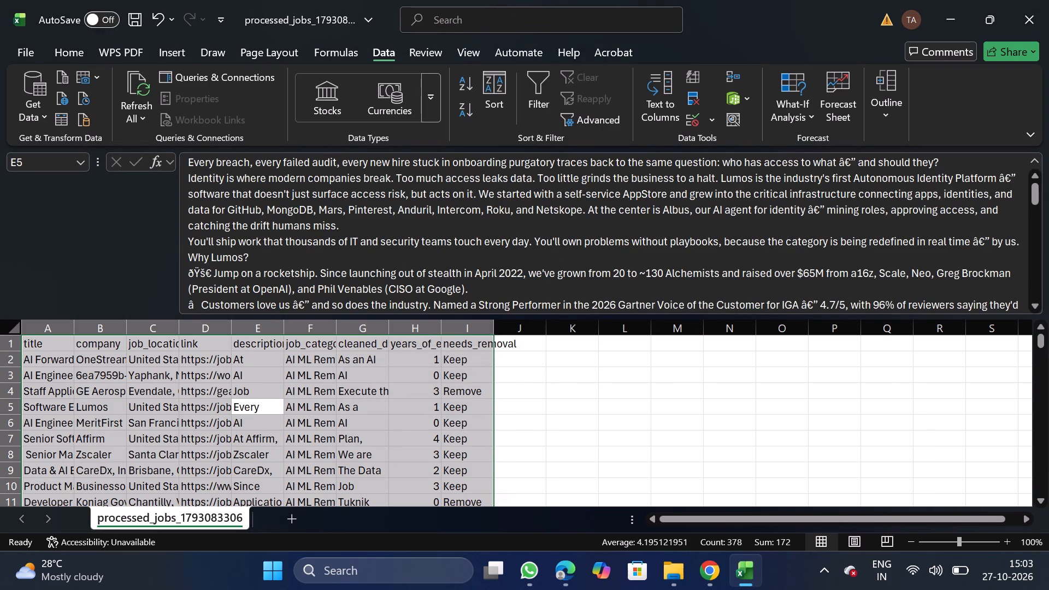
Turn on filtering for the header row and filter the needs_removal column to show only Remove.
click(461, 343)
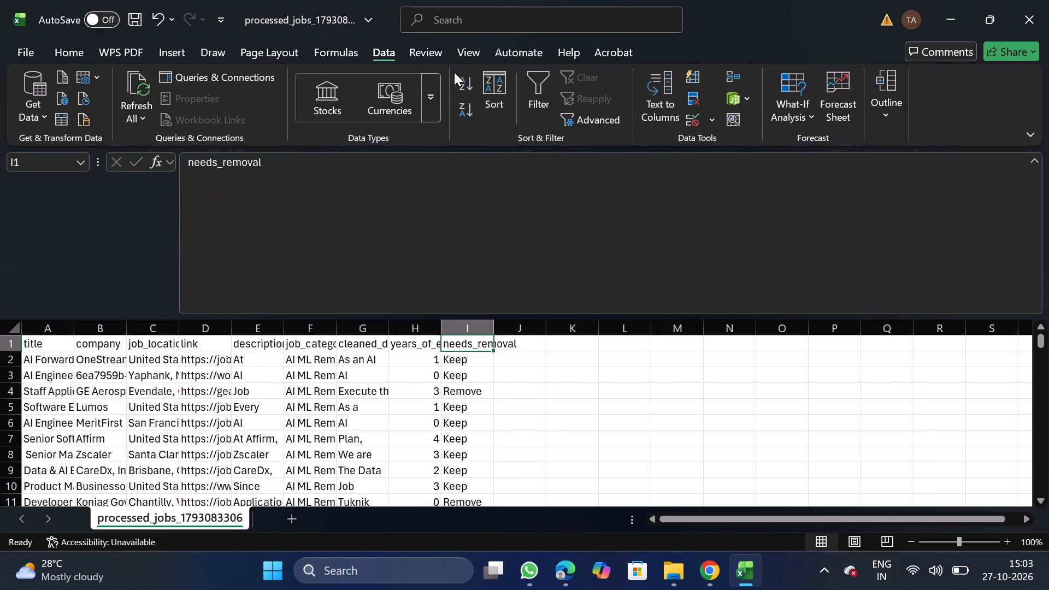
click(534, 100)
click(488, 341)
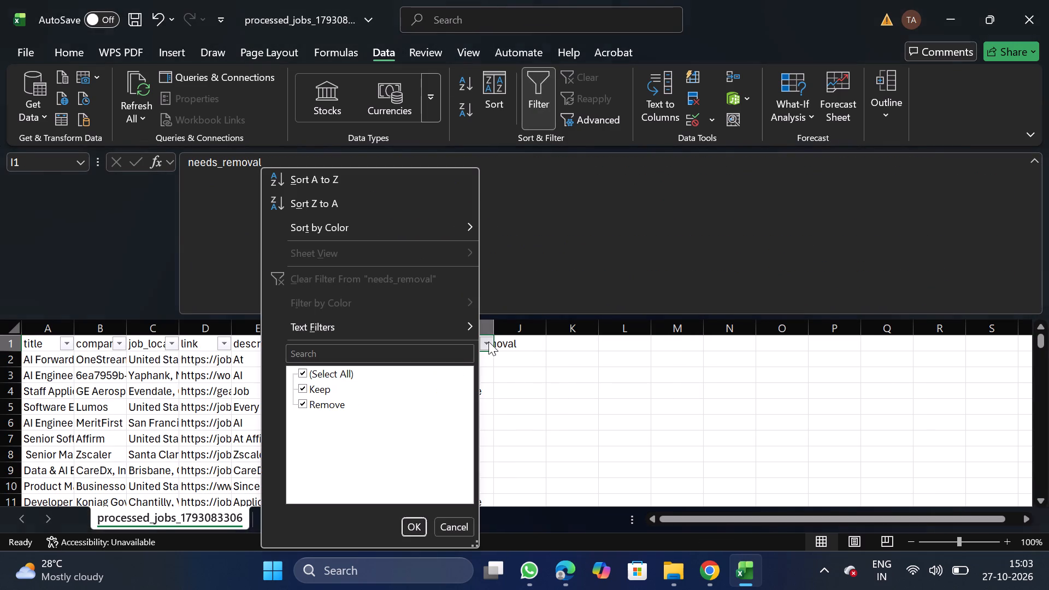
click(321, 392)
click(417, 529)
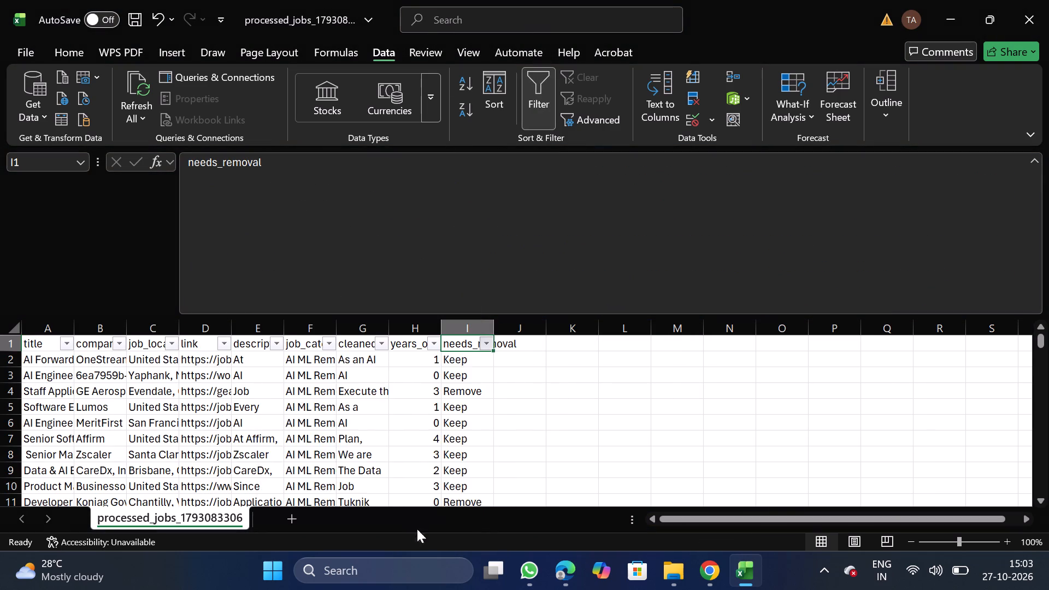
Delete all the filtered rows marked Remove and remove the filters from the header row.
click(2, 357)
key(ctrl+shift+Down)
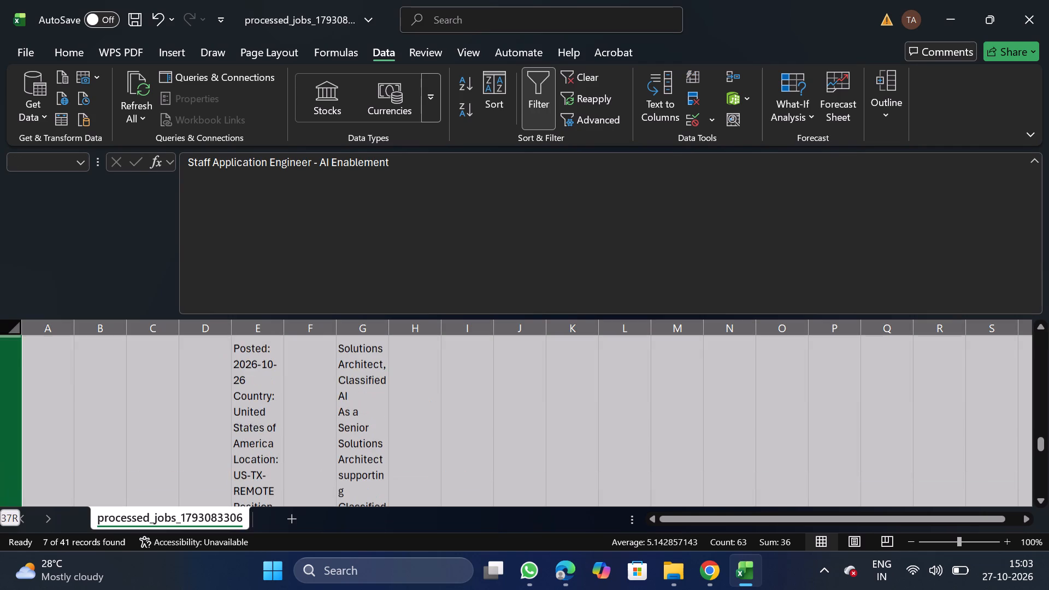
right_click(140, 411)
click(219, 286)
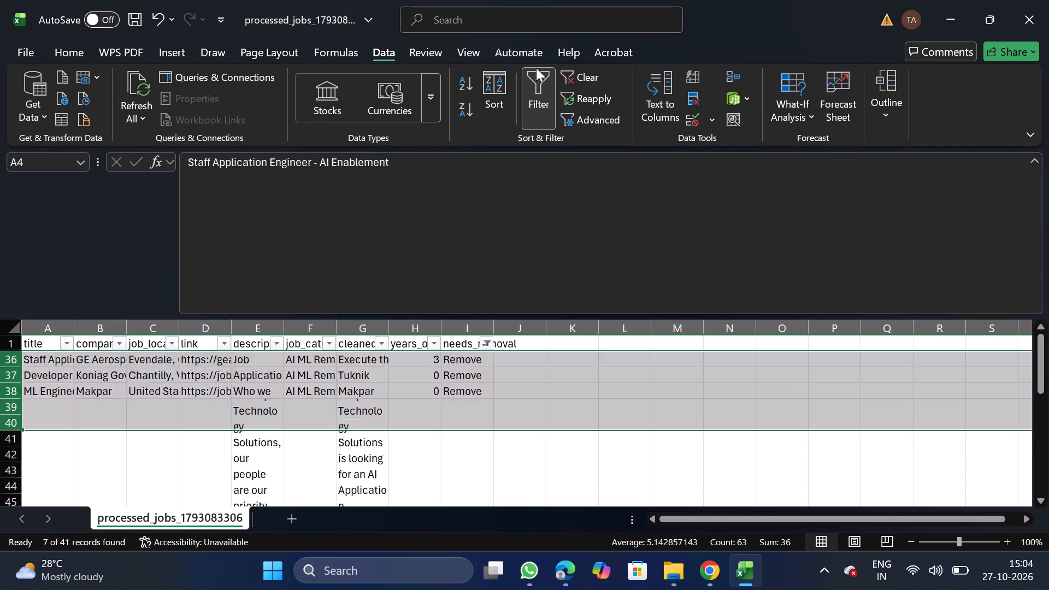
click(542, 96)
Add a filter to the years_of_experience column and show only the values 8, 10 and blanks.
click(423, 323)
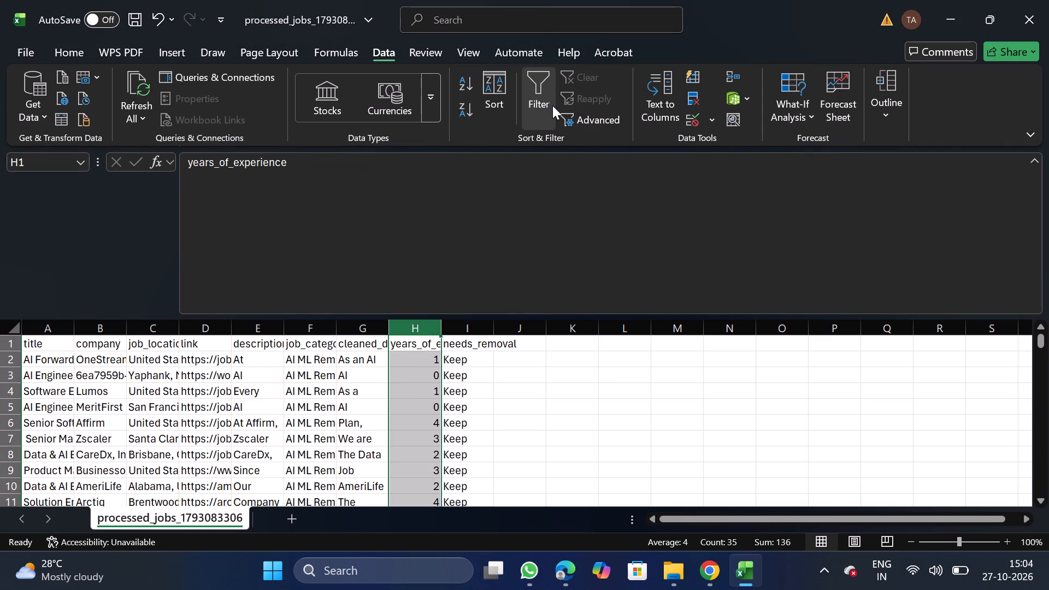
click(552, 105)
click(433, 344)
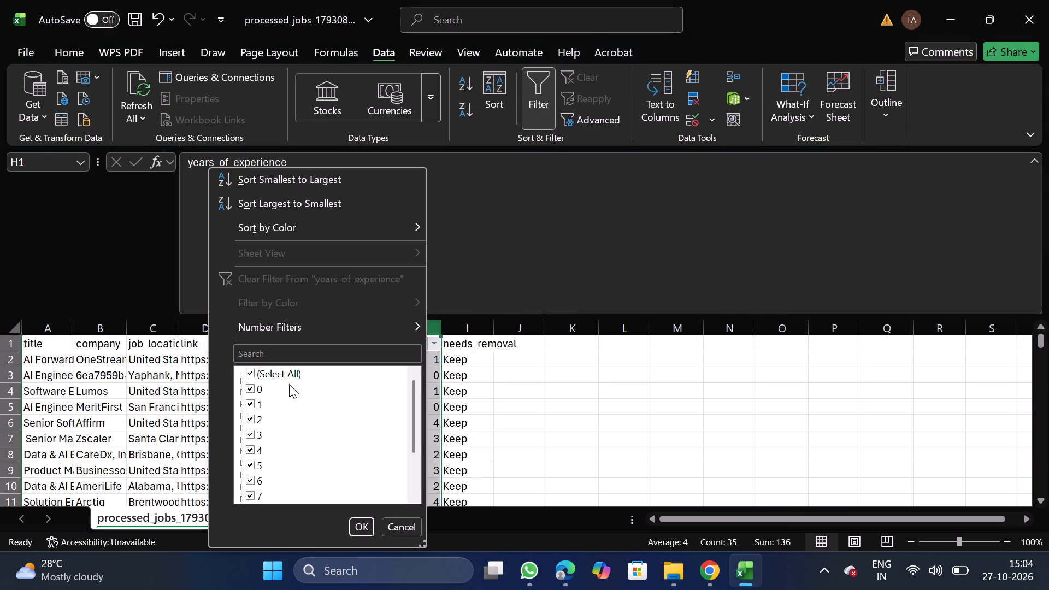
click(281, 375)
scroll(249, 482, down, 1)
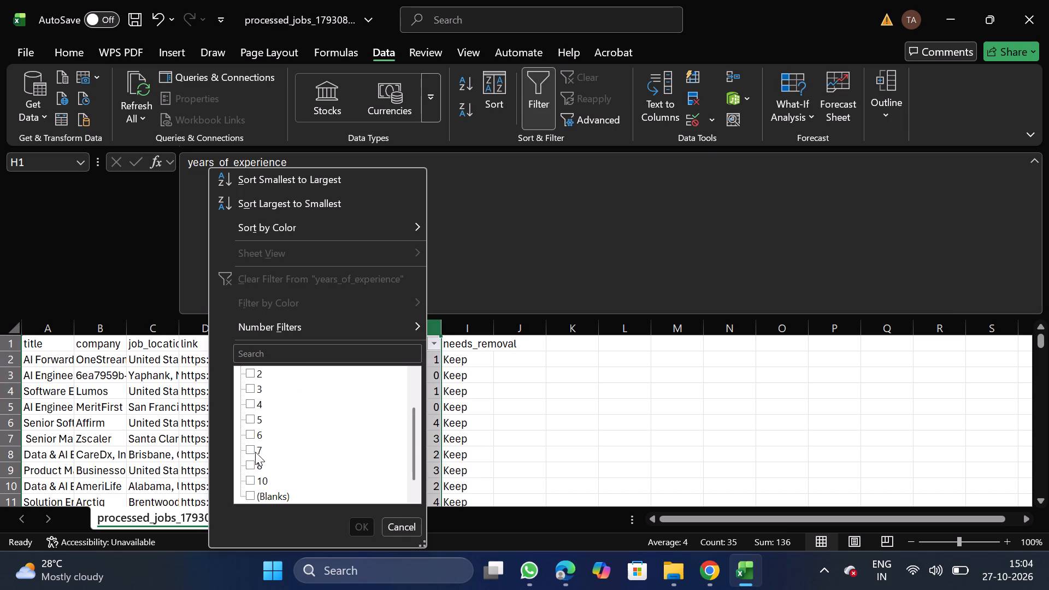
click(255, 452)
click(253, 472)
click(255, 480)
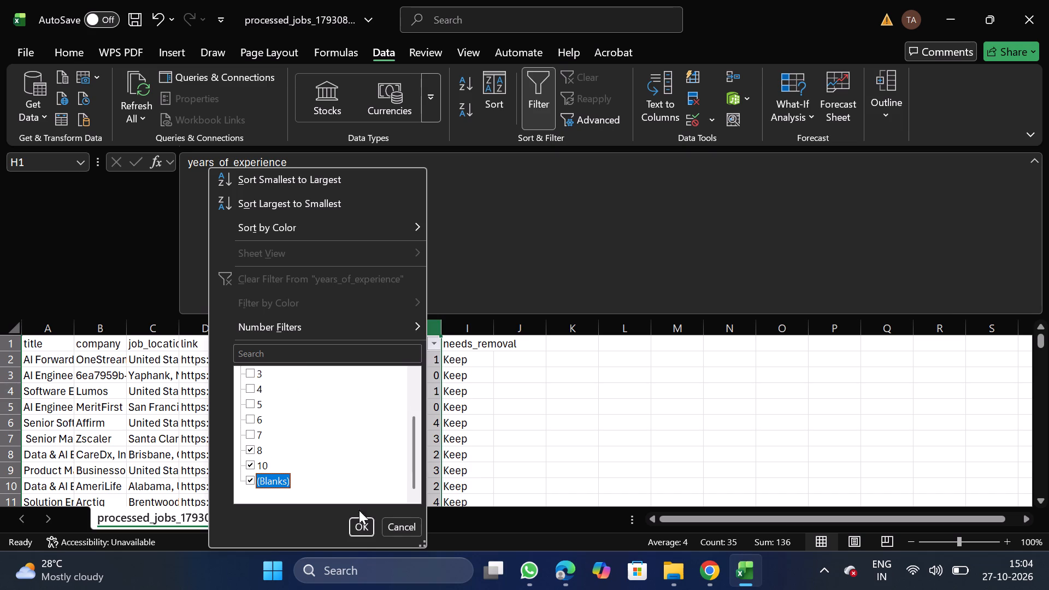
click(365, 533)
Delete all the filtered rows with 8, 10 or blank years_of_experience and remove the filter.
click(0, 377)
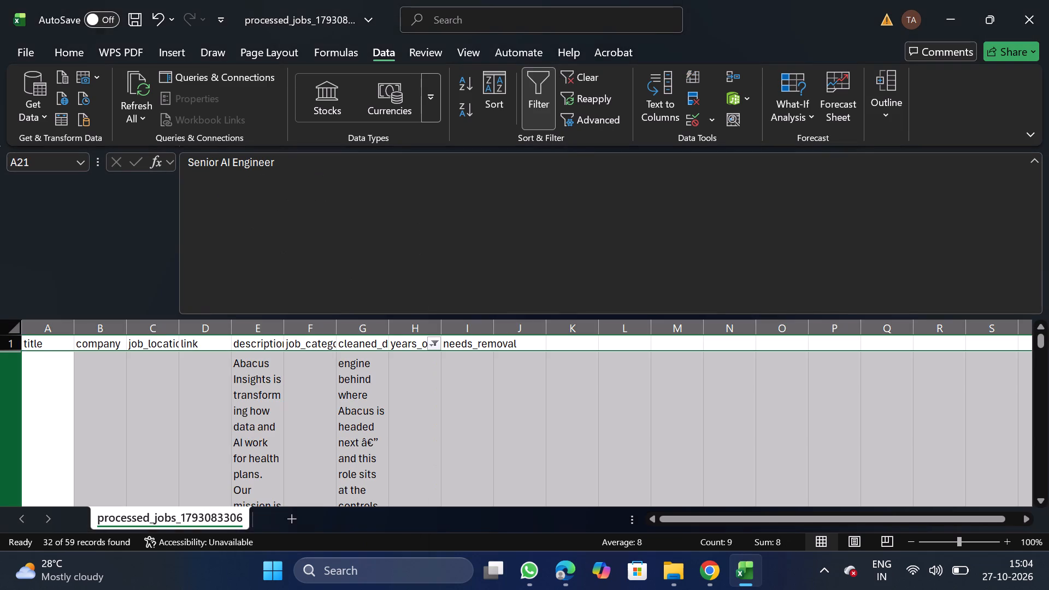
key(ctrl+shift+Right)
key(ctrl+shift+Down)
right_click(143, 442)
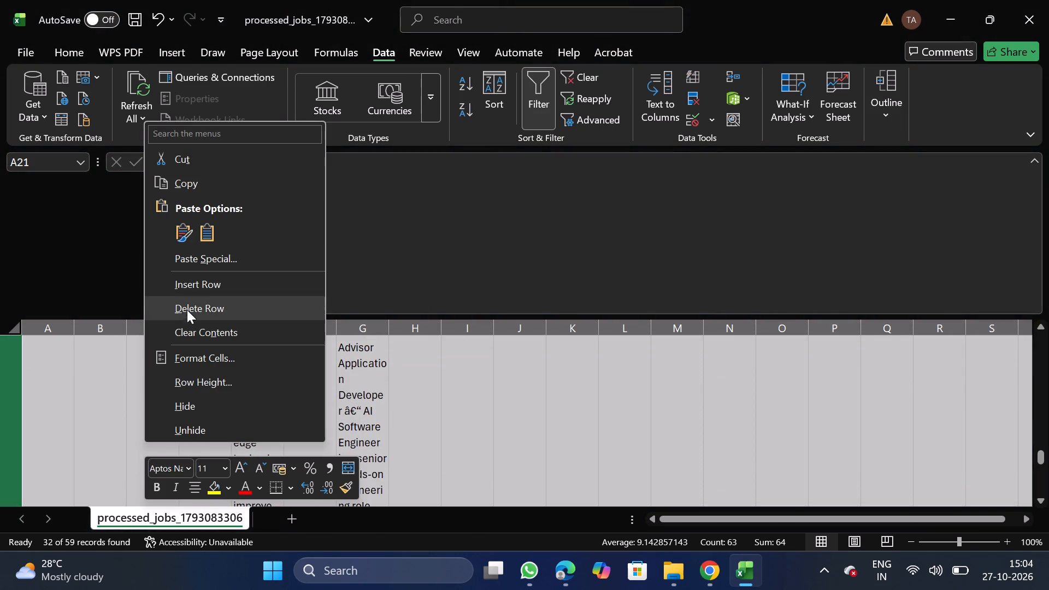
click(206, 305)
click(542, 103)
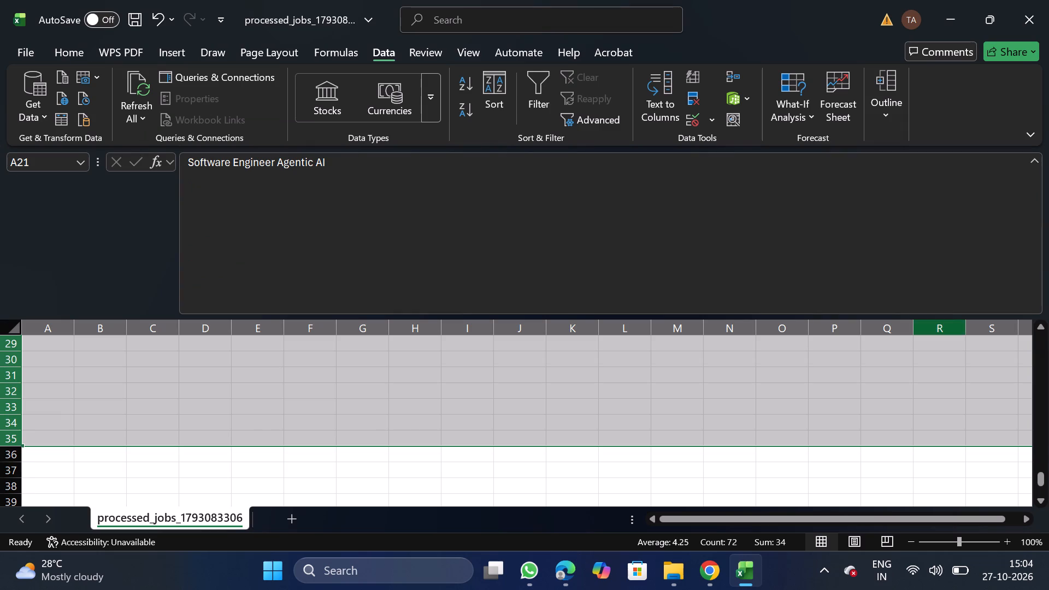
Delete the entire needs_removal column from the table.
drag(1043, 476, 1022, 215)
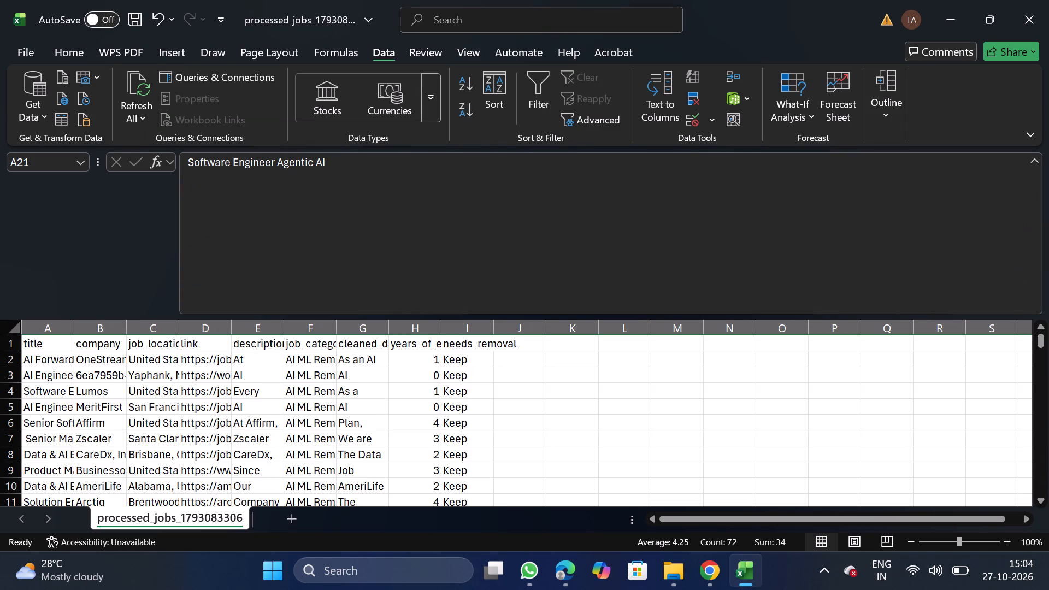
click(465, 326)
right_click(473, 434)
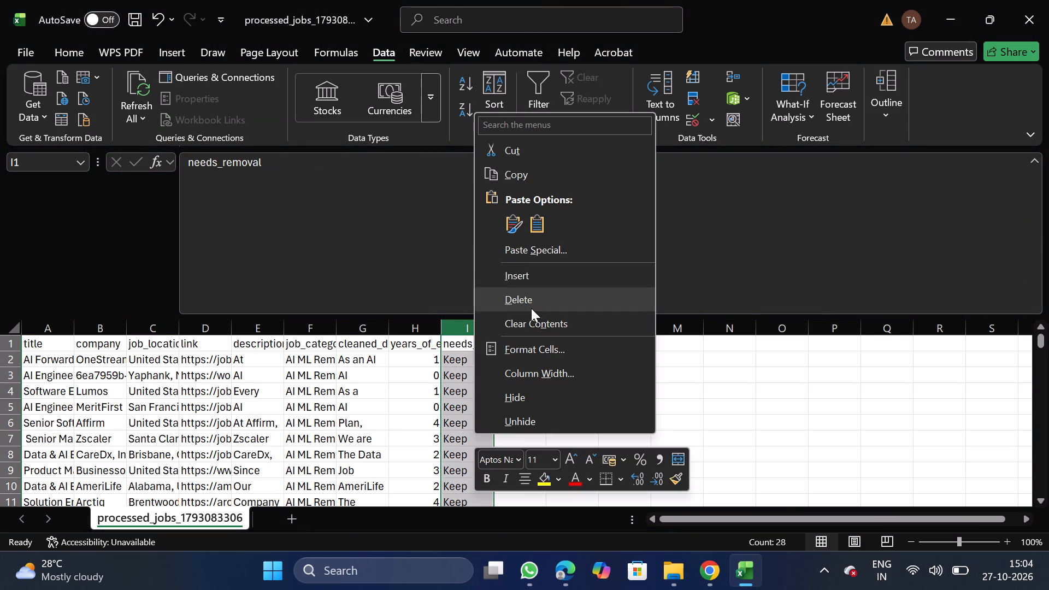
click(531, 308)
Move the job_category column to the front of the table, before the title column.
click(303, 326)
key(ctrl+x)
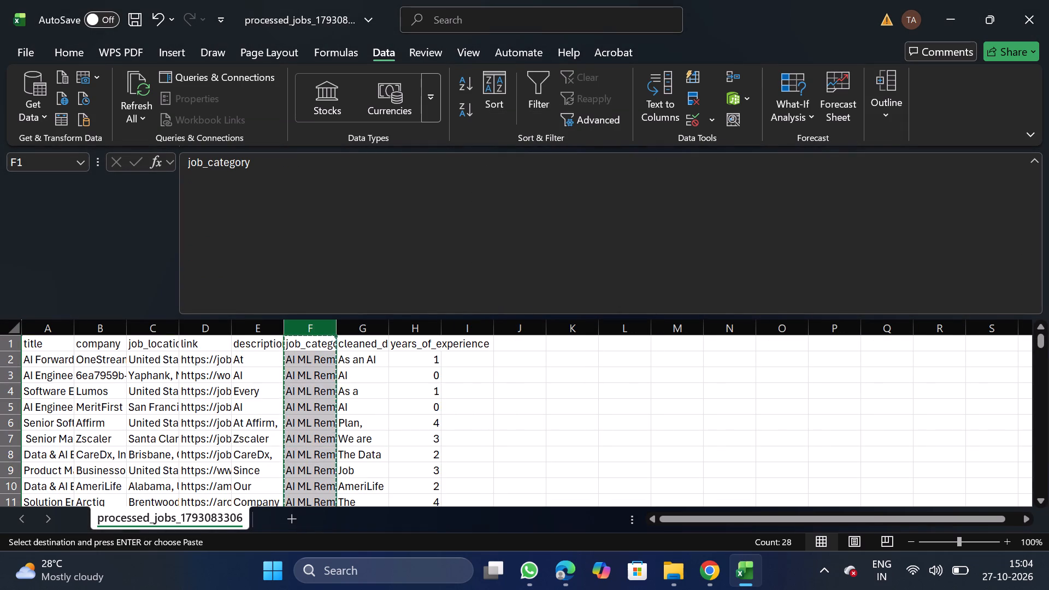
click(51, 324)
right_click(47, 424)
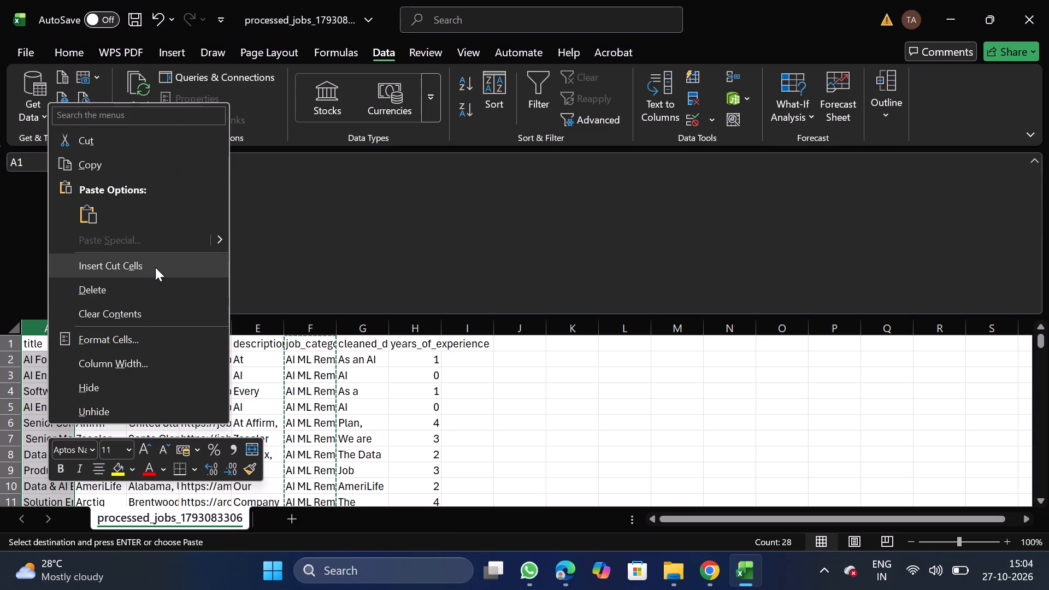
click(155, 267)
Turn off text wrapping for the description column and the cleaned description column beside it.
click(321, 332)
key(shift+Right)
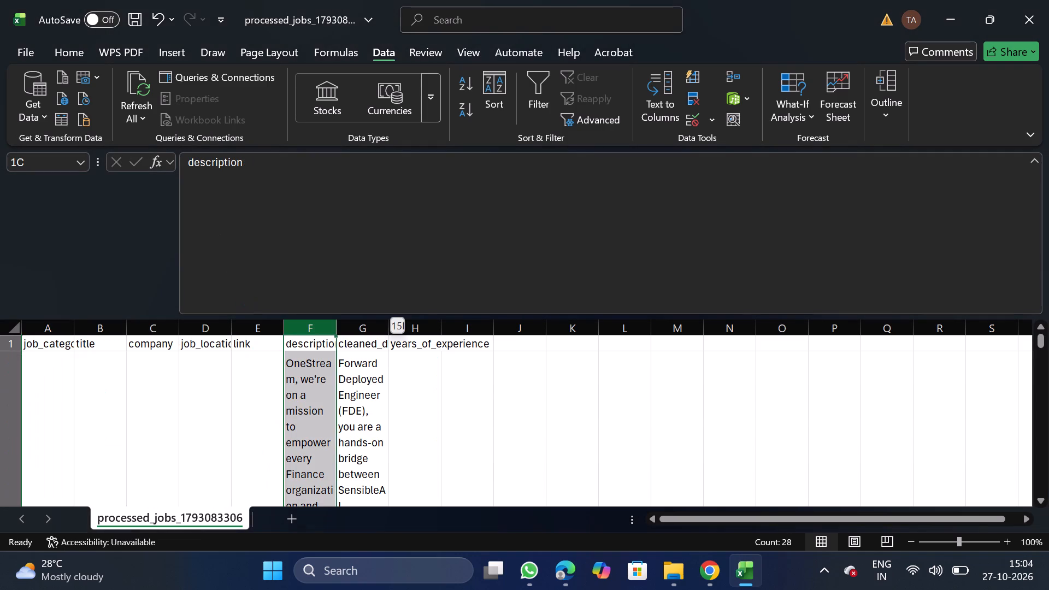
click(56, 48)
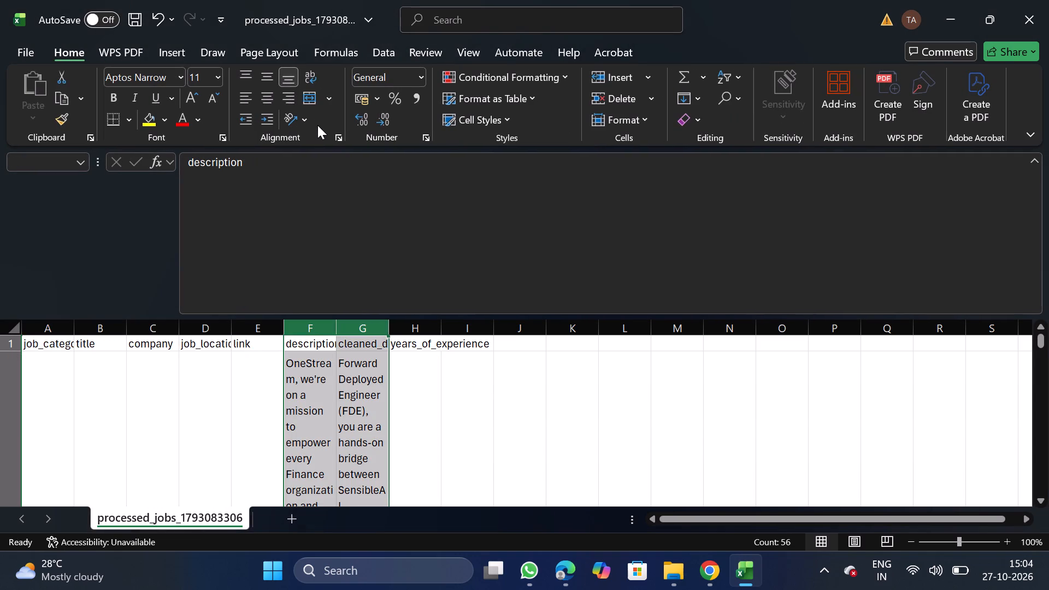
click(345, 141)
click(335, 135)
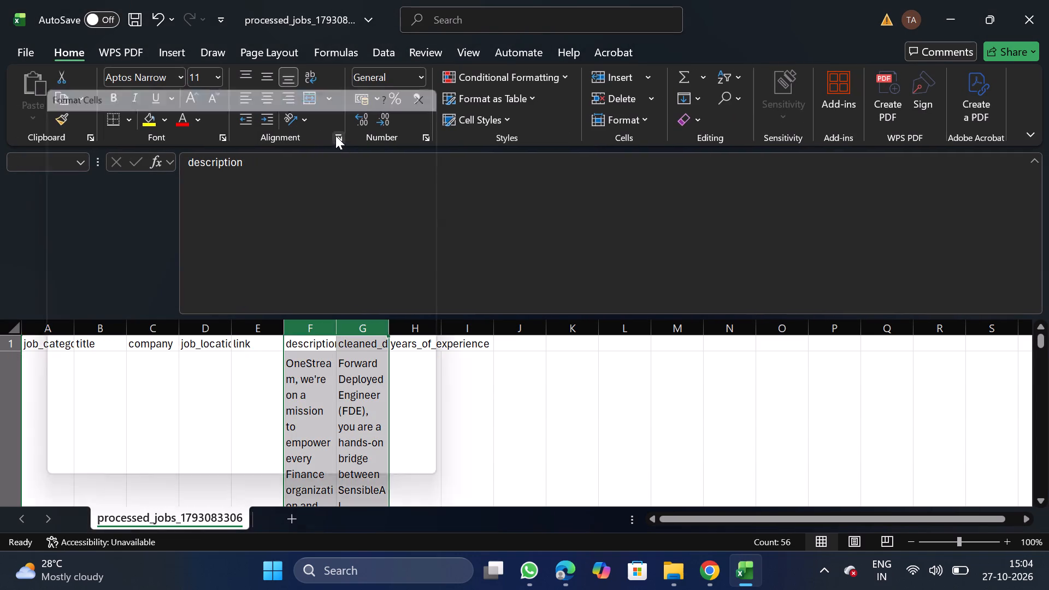
double_click(82, 264)
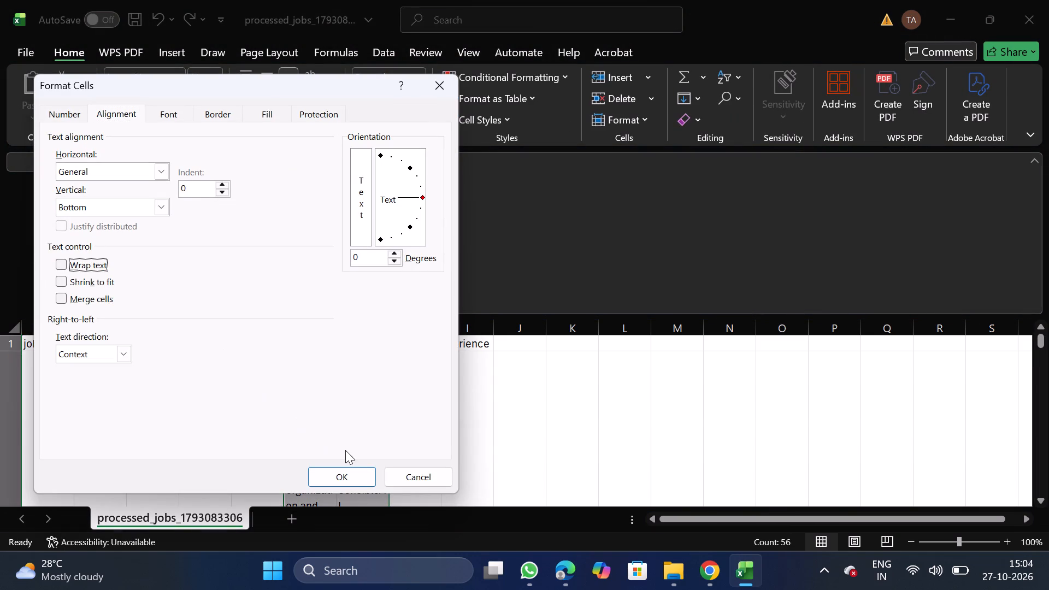
click(350, 477)
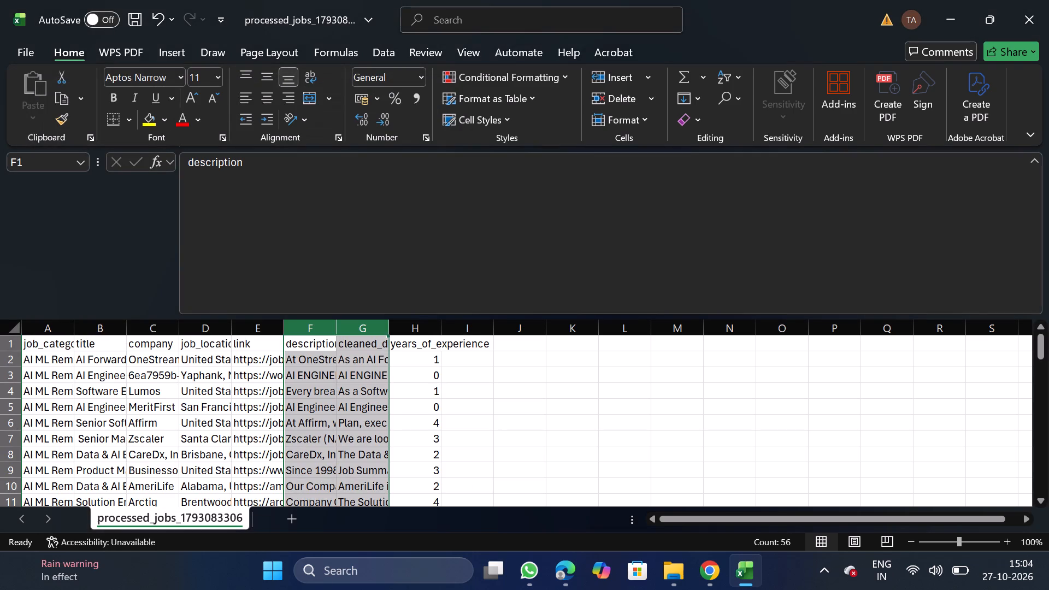
Move the link column to the end of the table, after years_of_experience.
click(260, 328)
key(ctrl+x)
drag(465, 329, 472, 414)
right_click(472, 414)
click(569, 258)
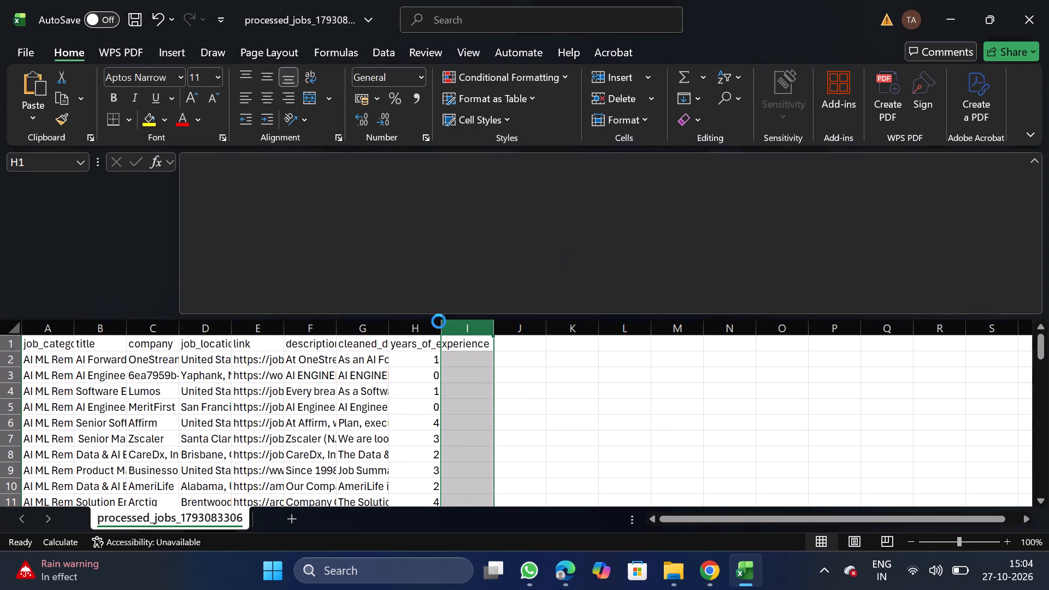
Move the years_of_experience column between the job location and description columns.
click(362, 326)
key(ctrl+x)
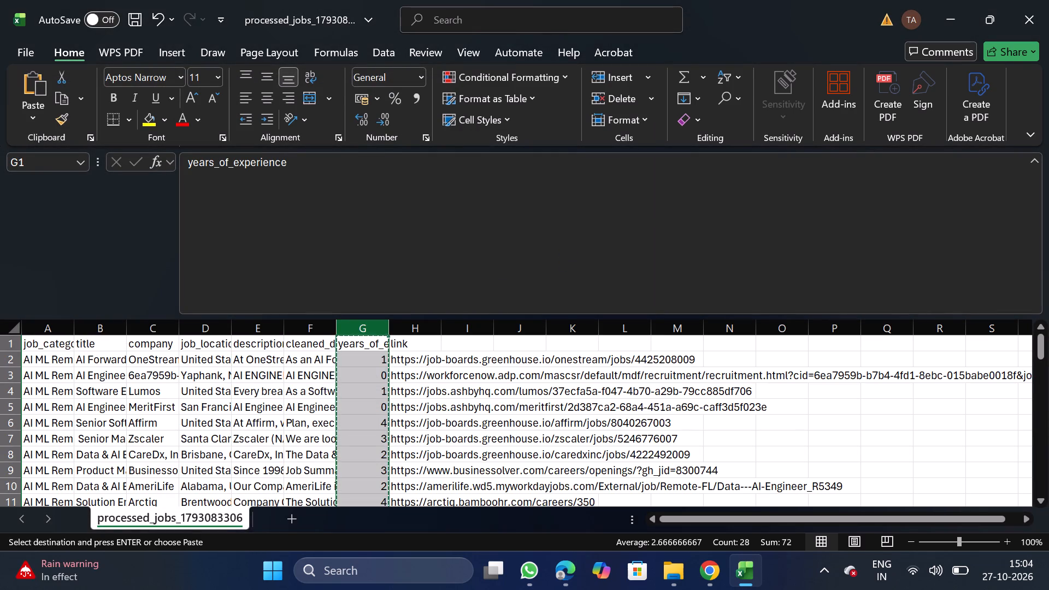
click(257, 335)
right_click(262, 383)
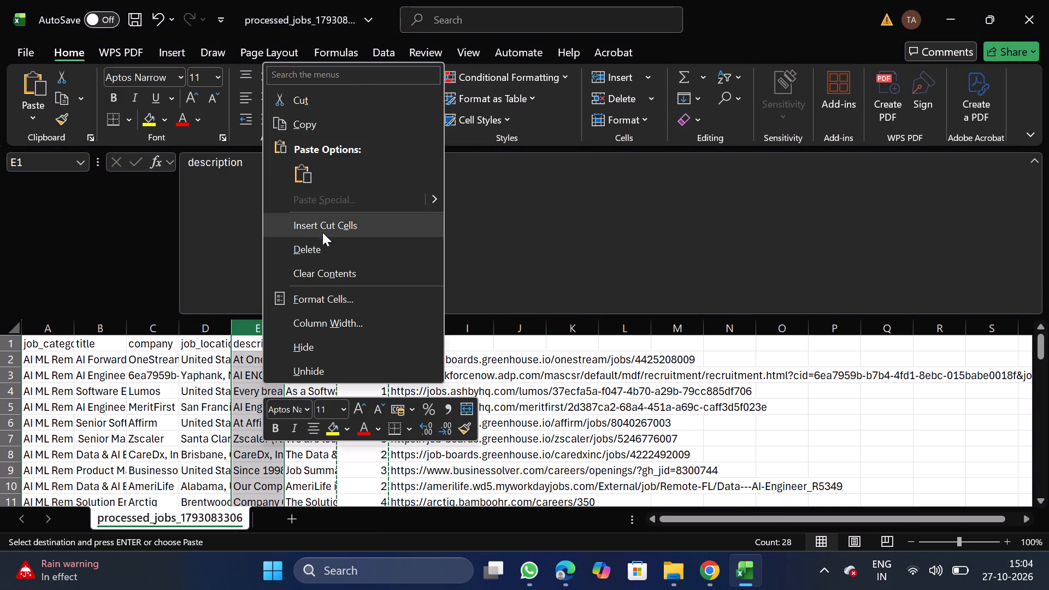
click(332, 228)
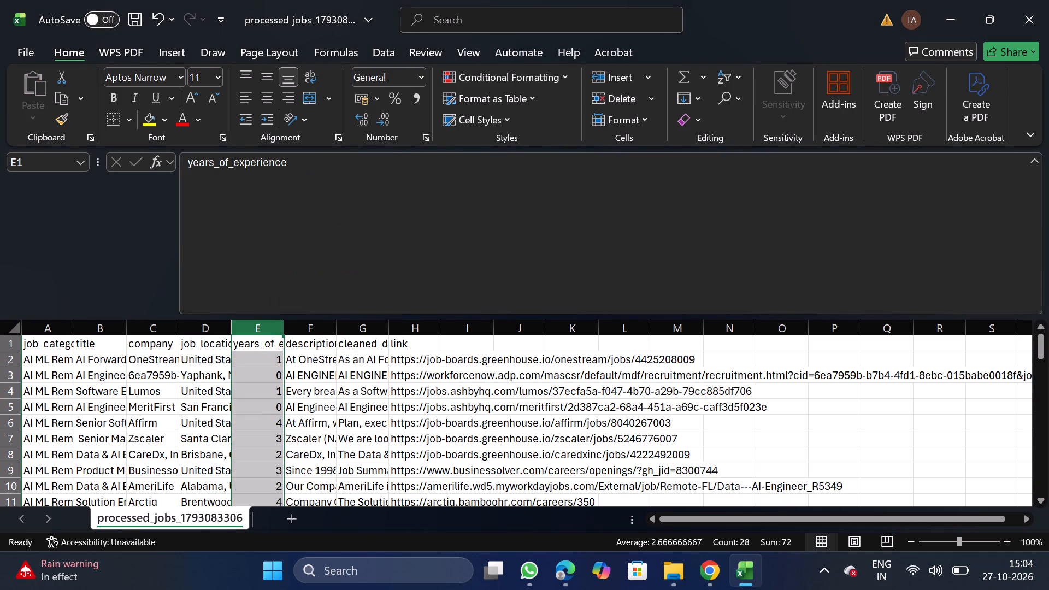
click(313, 338)
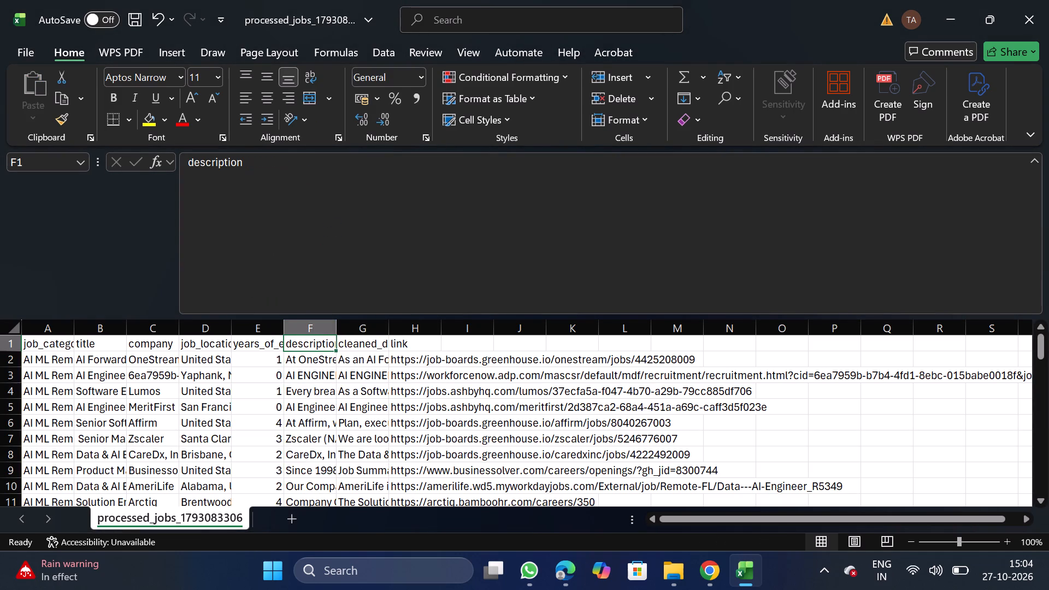
Filter the title column to show only Product Manager, Agentic AI (Remote), Software Engineer, AI Agent Governance and blanks.
click(104, 333)
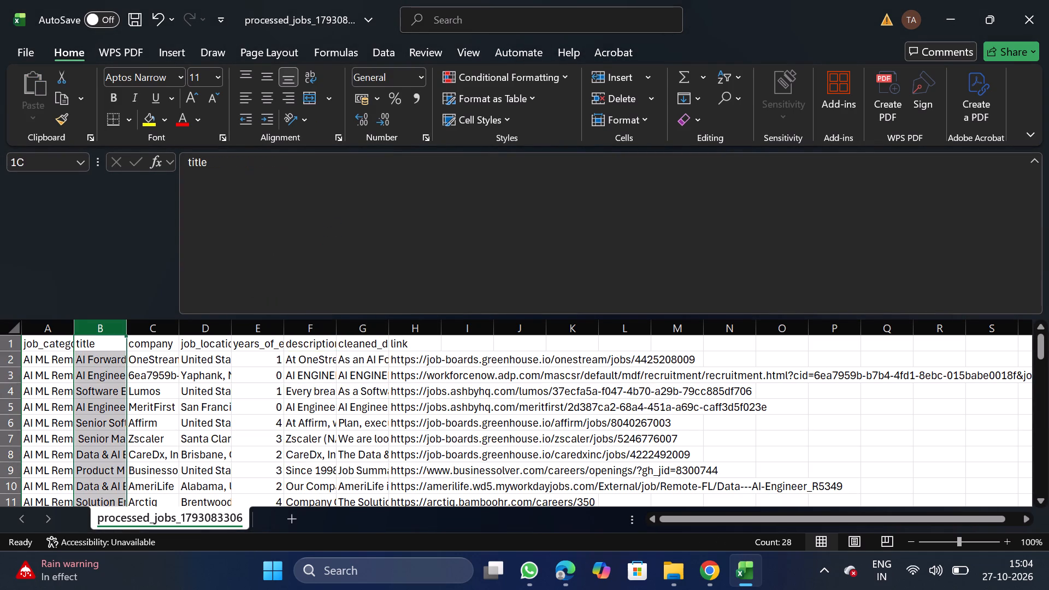
click(378, 51)
click(532, 97)
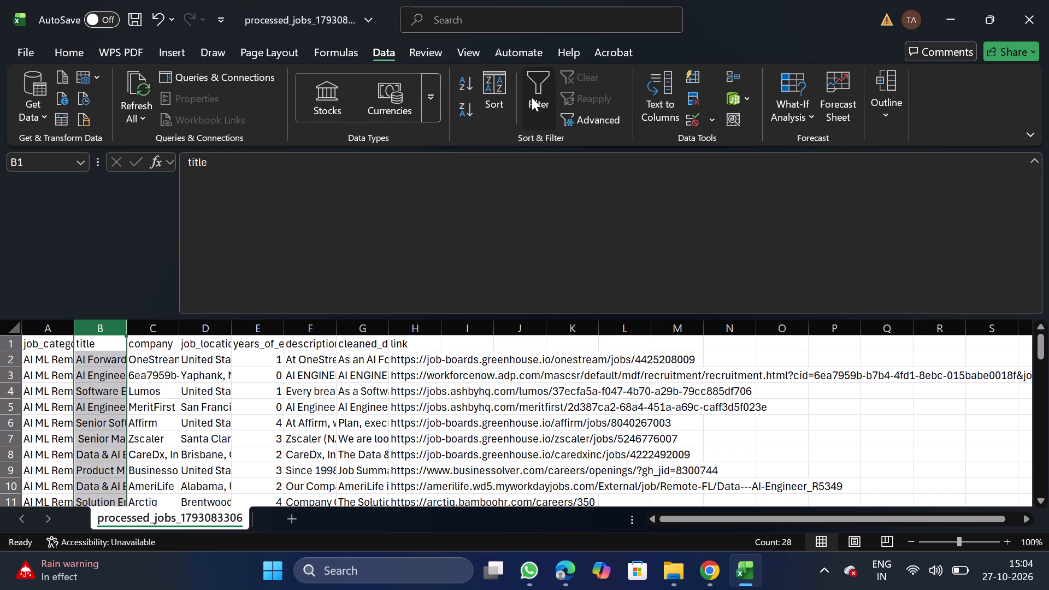
click(115, 343)
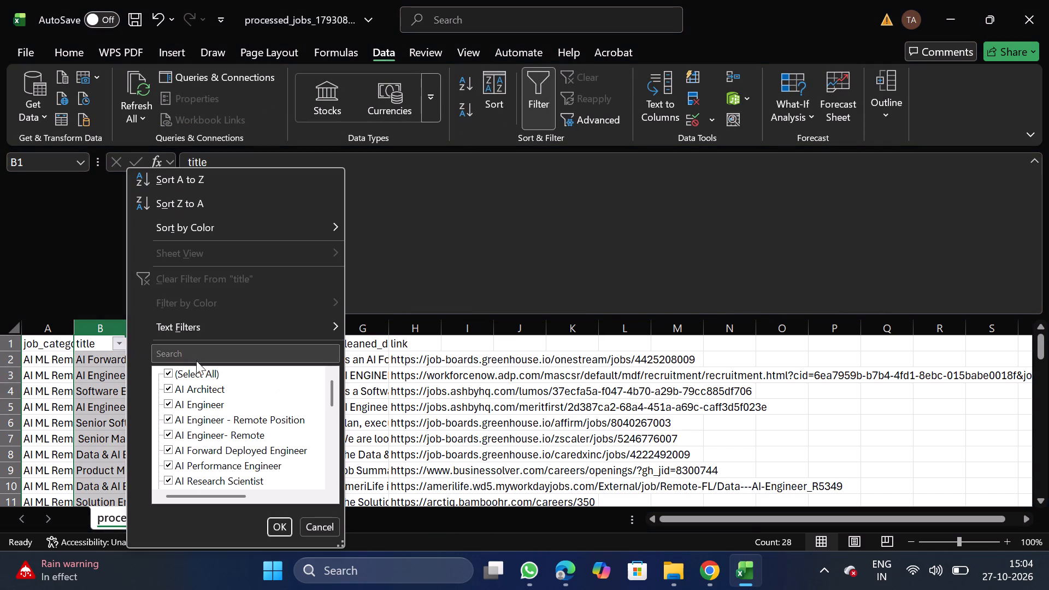
click(208, 369)
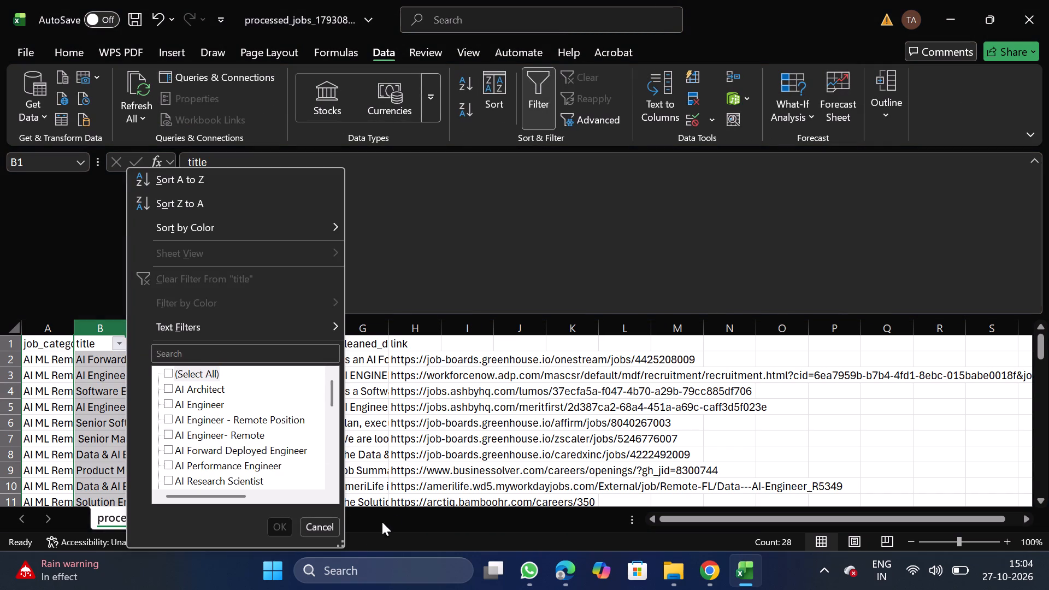
double_click(343, 545)
drag(343, 545, 727, 589)
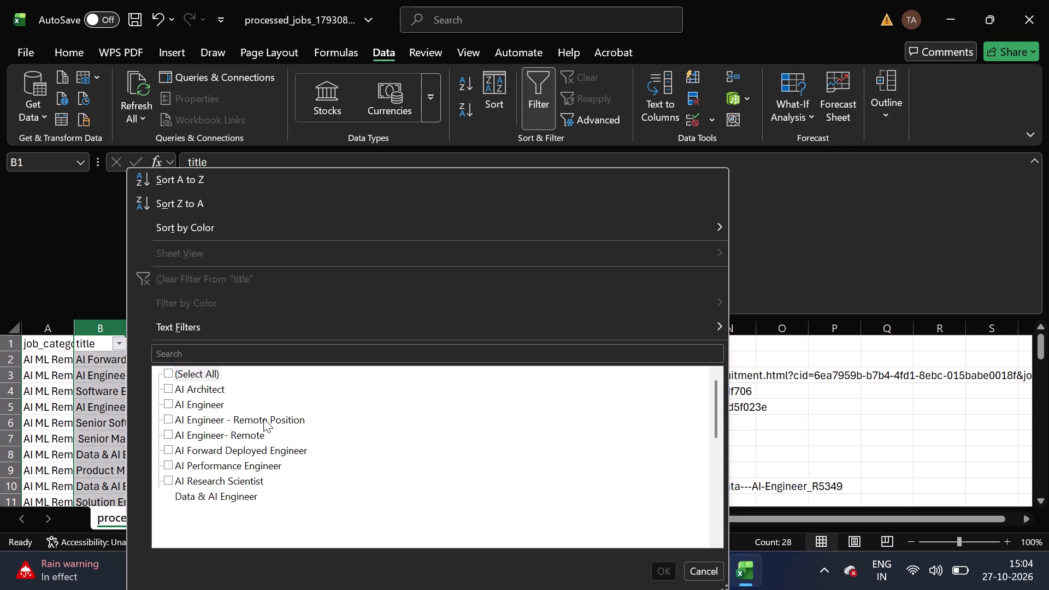
scroll(247, 530, down, 1)
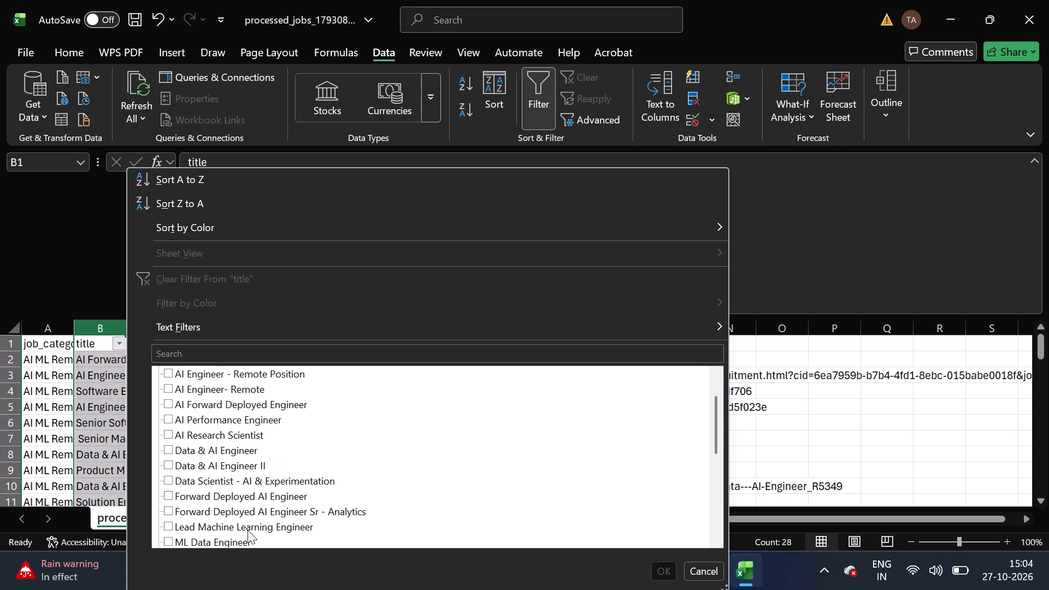
scroll(237, 530, down, 1)
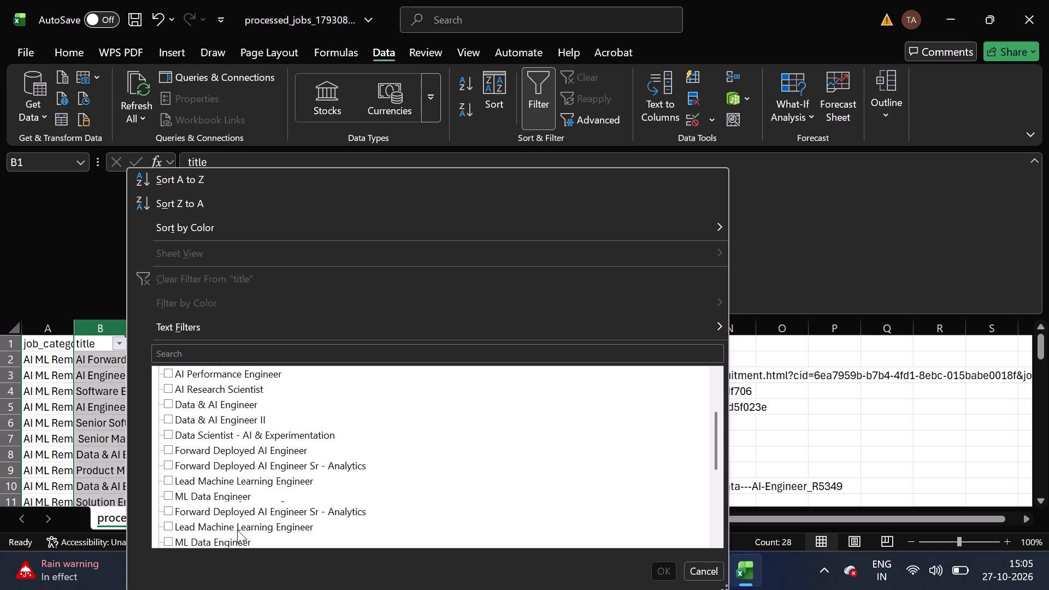
click(269, 465)
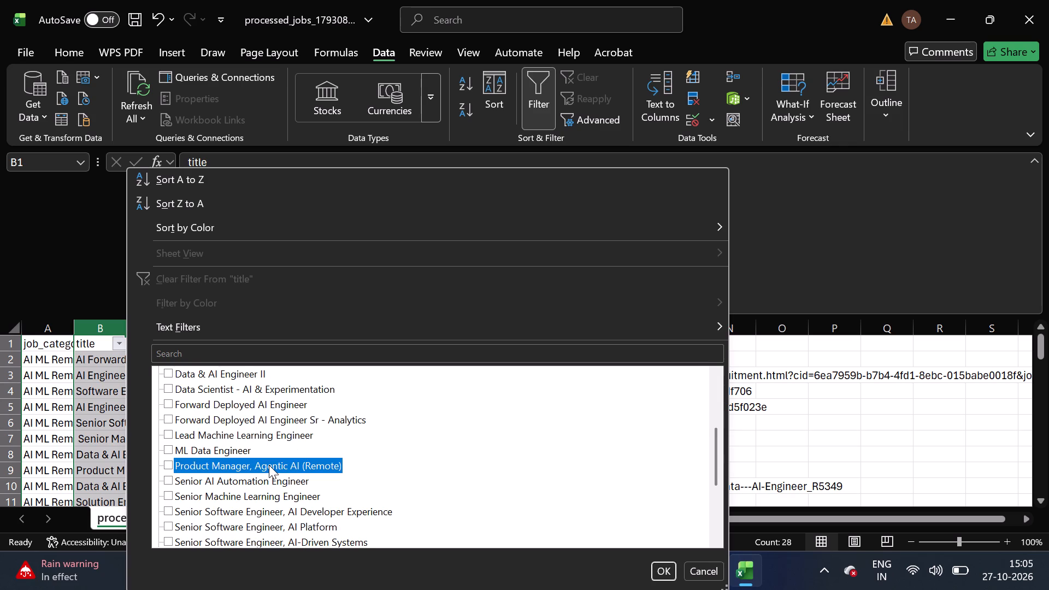
scroll(257, 540, down, 1)
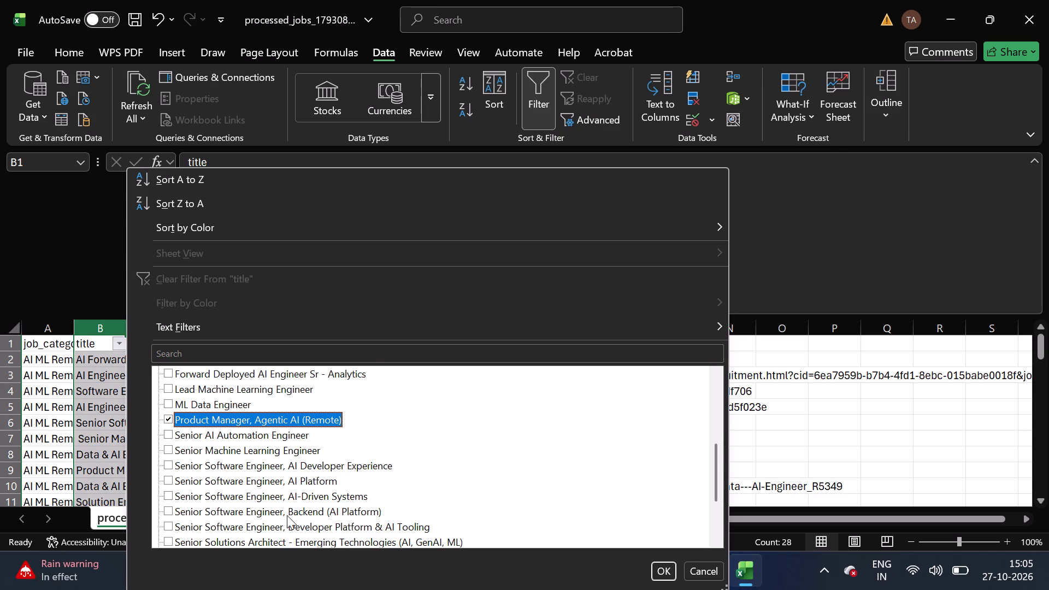
scroll(286, 531, down, 1)
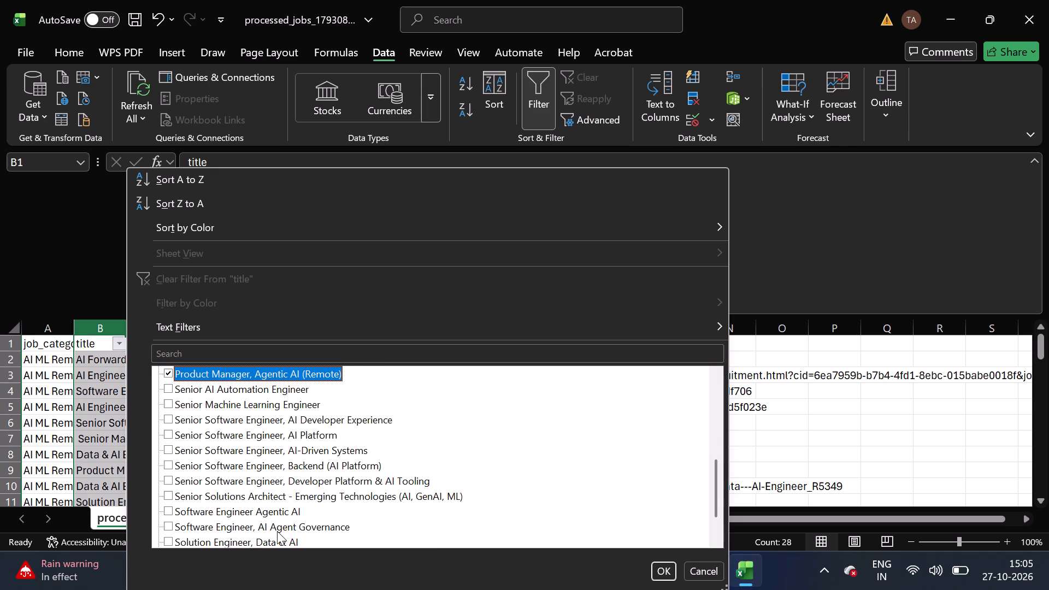
click(277, 531)
scroll(277, 531, down, 1)
click(196, 523)
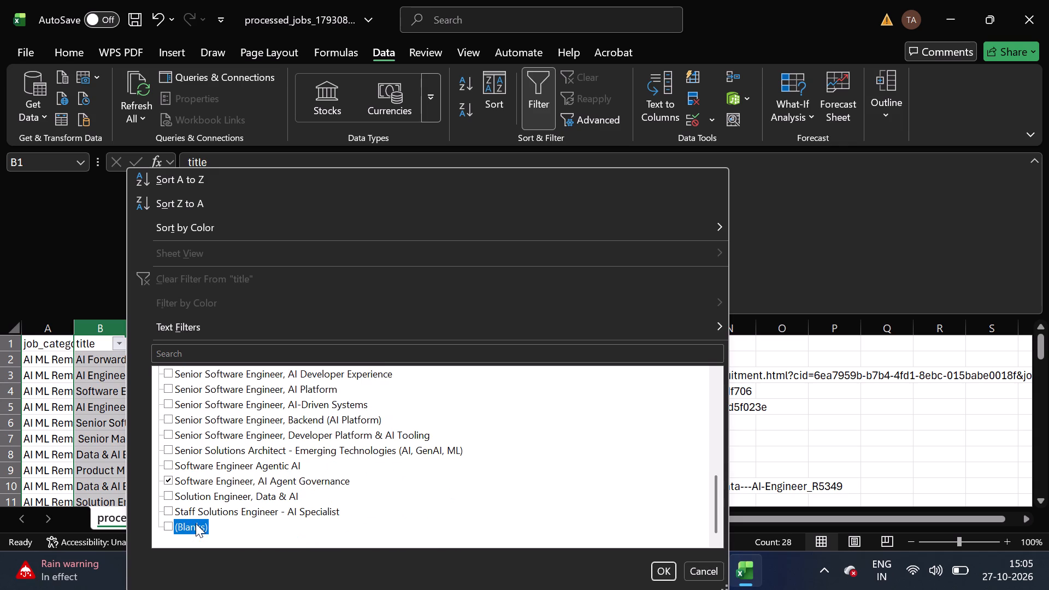
click(663, 566)
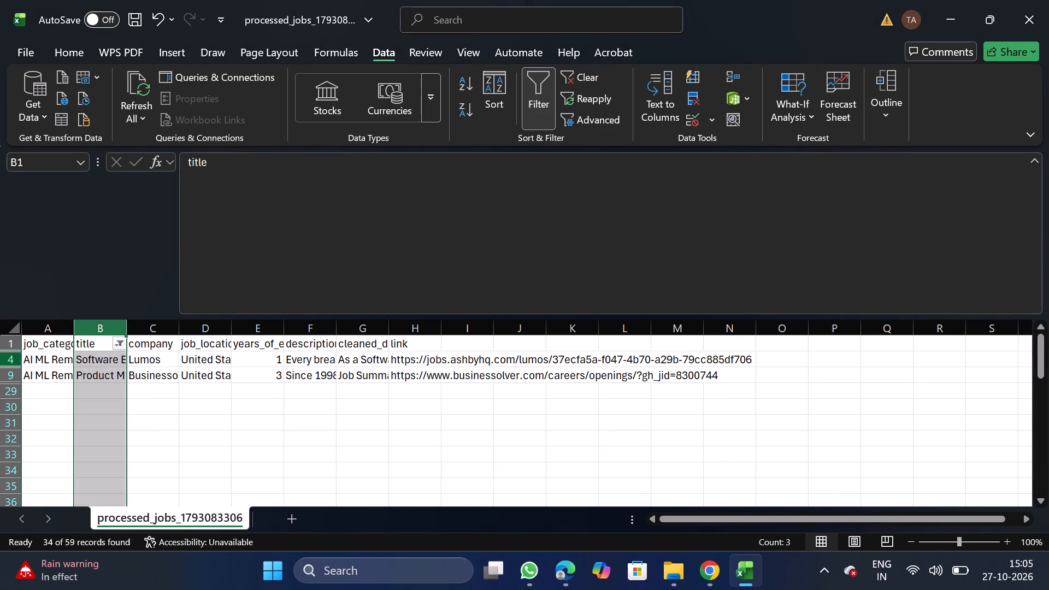
Delete the filtered Lumos software engineer and Businessolver product manager rows and remove the title filter.
click(0, 361)
key(ctrl+shift+Down)
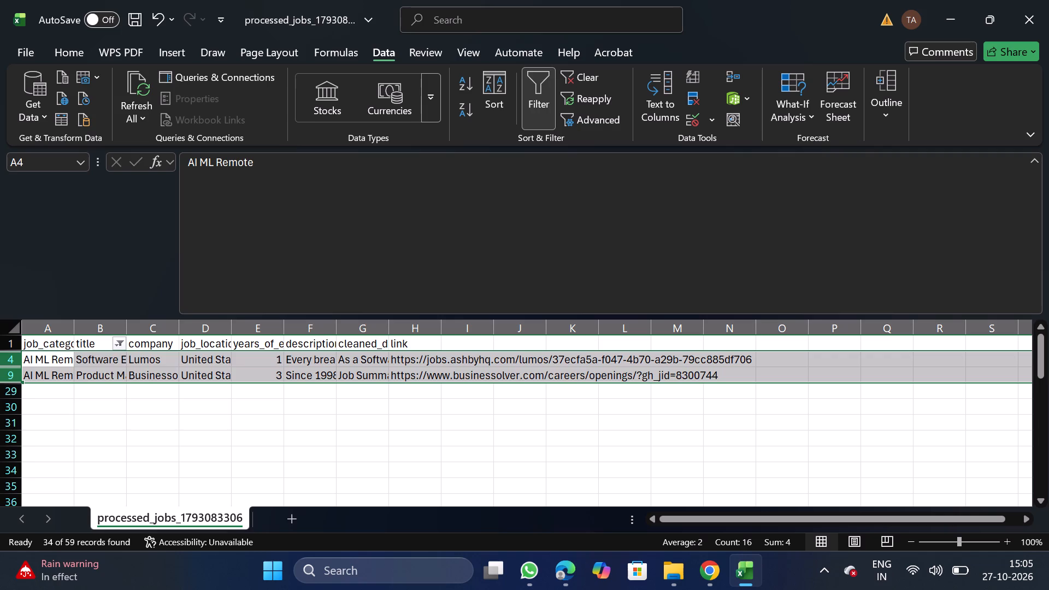
right_click(56, 374)
click(121, 243)
click(541, 87)
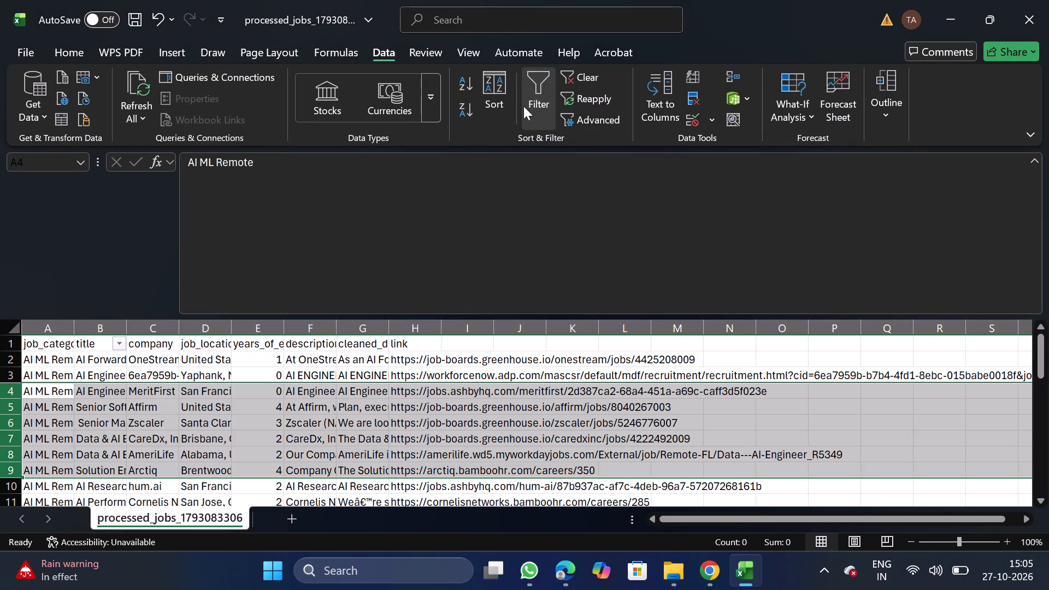
Turn on filtering for the header row and filter the title column to titles containing "staf".
click(104, 341)
click(532, 109)
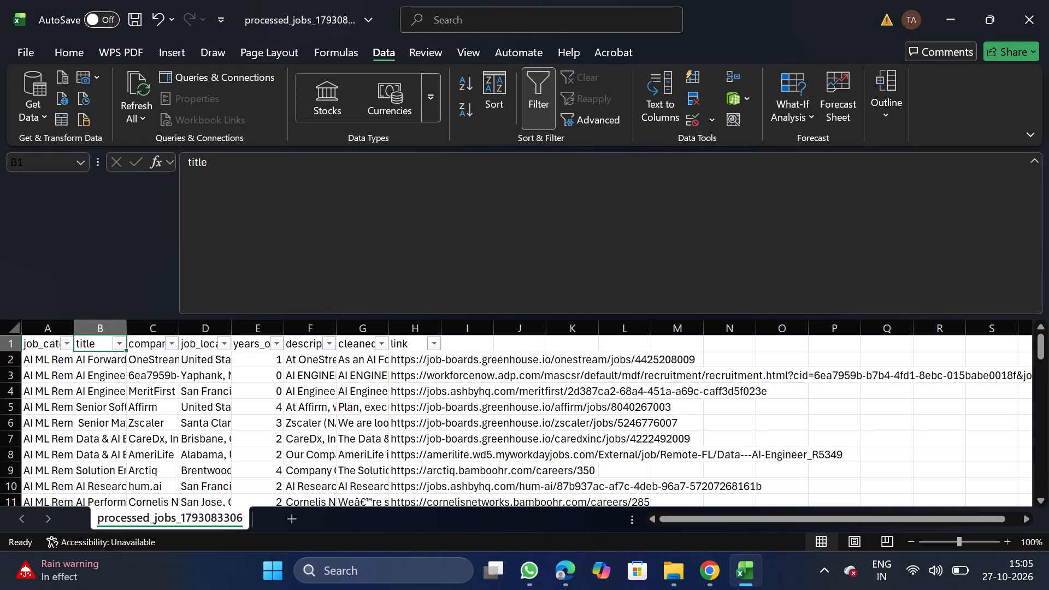
click(119, 345)
click(180, 351)
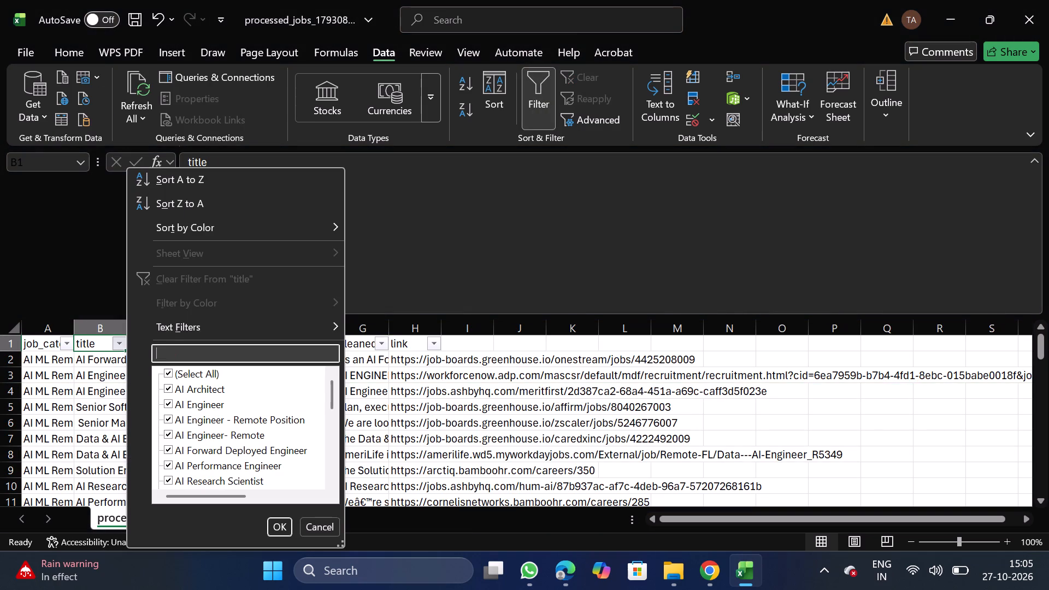
text(staff)
key(BackSpace)
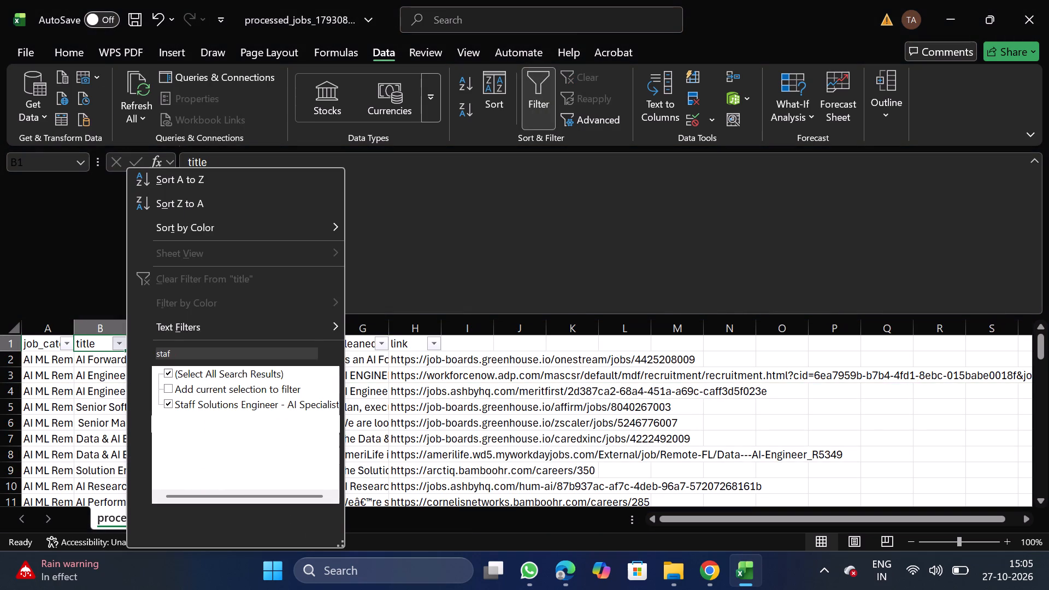
click(280, 525)
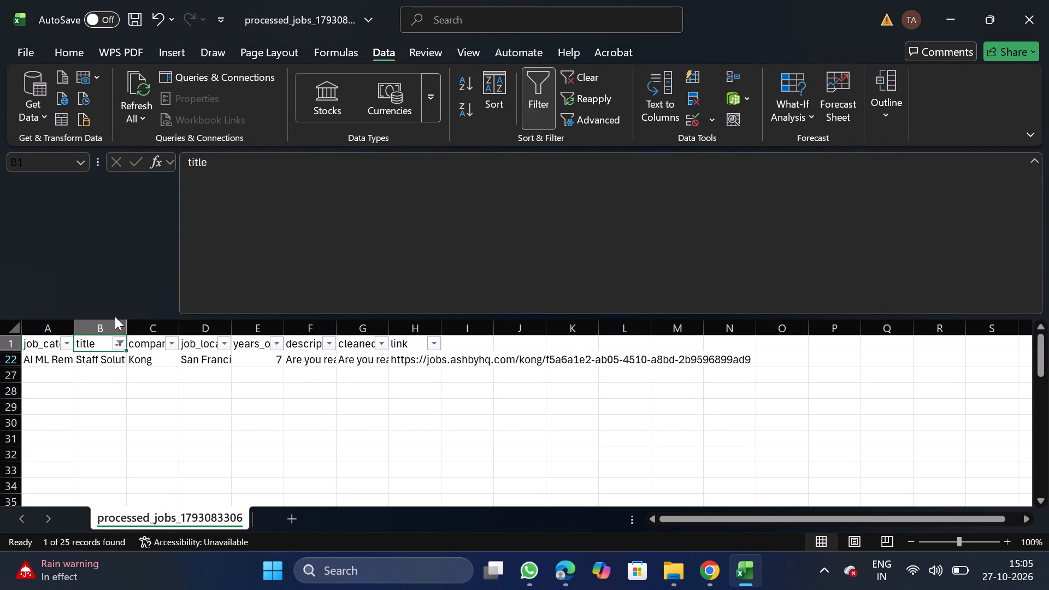
Clear the "staf" title filter and filter the title column to titles containing "lead".
click(515, 127)
click(541, 102)
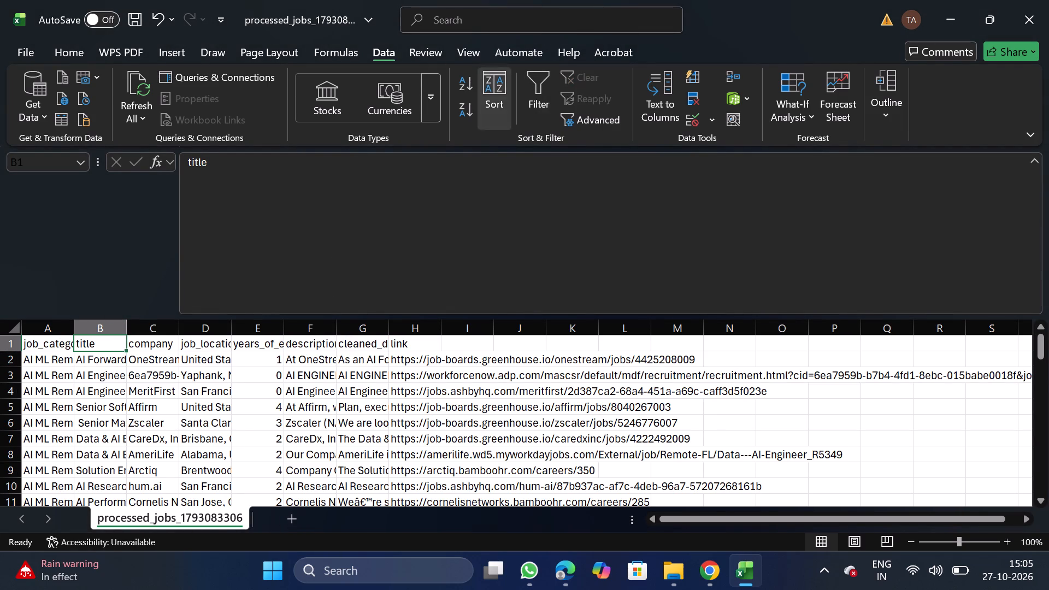
click(527, 84)
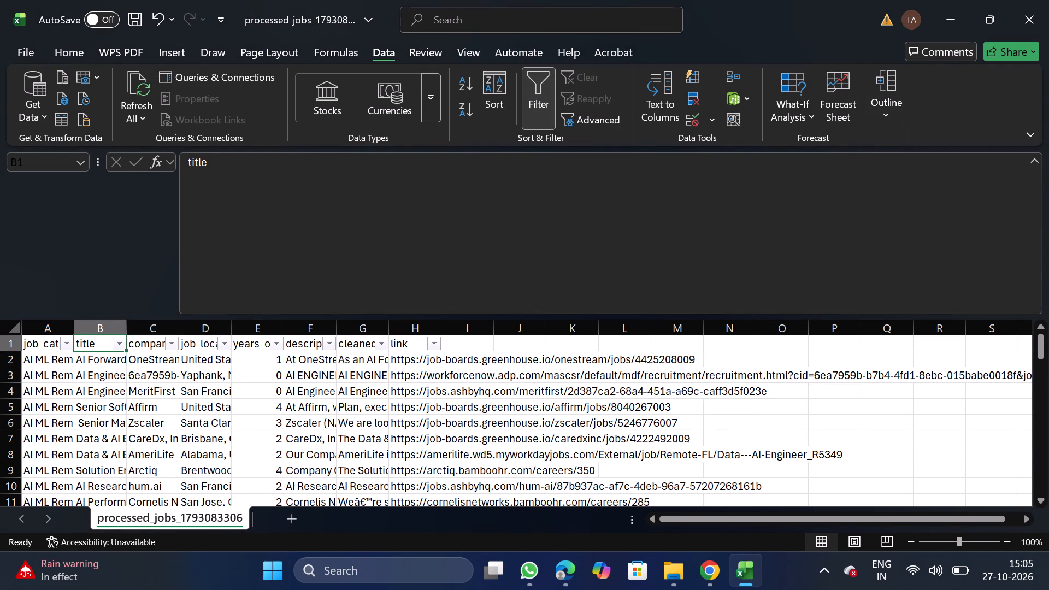
click(122, 344)
click(202, 356)
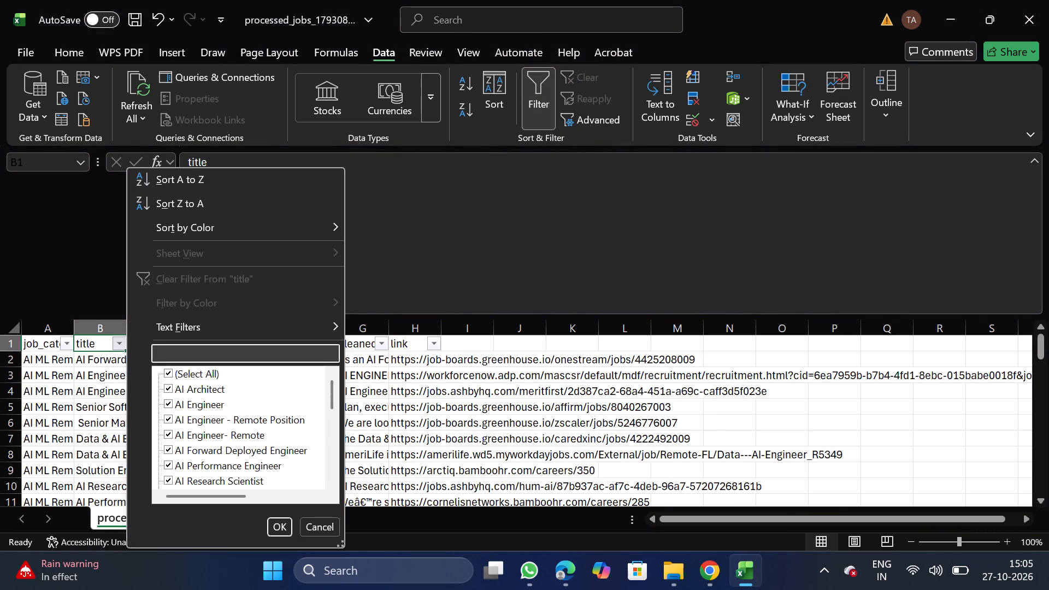
text(lead)
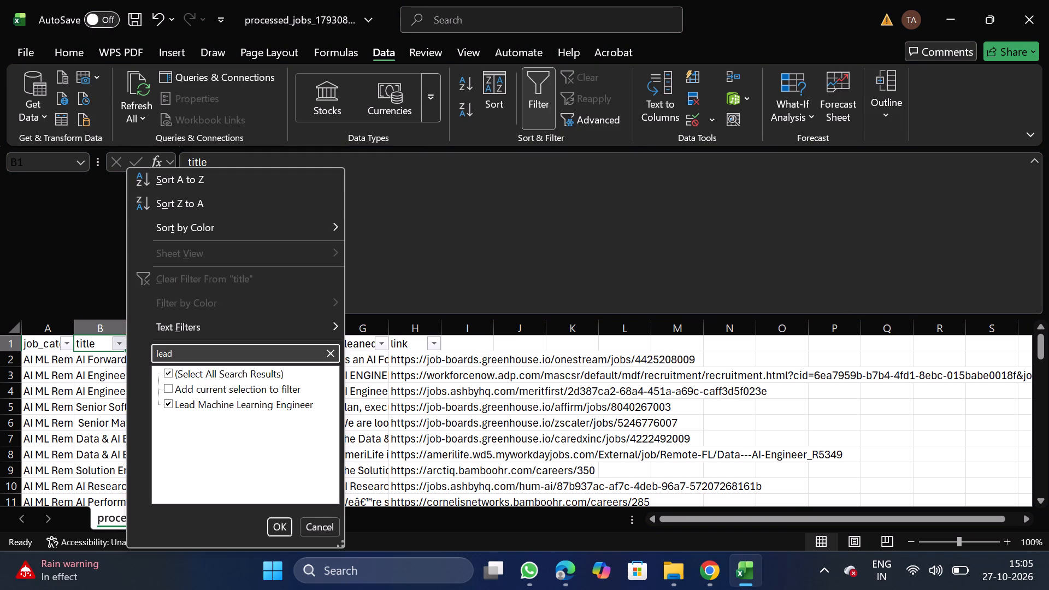
click(281, 531)
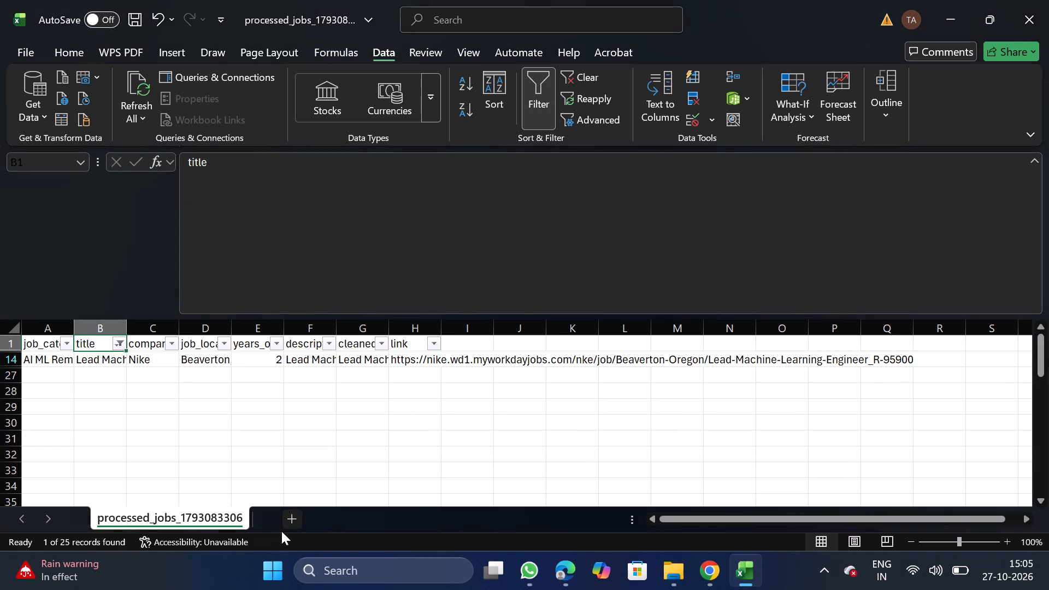
Delete the filtered Nike Lead Machine Learning Engineer row and remove the title filter.
click(8, 361)
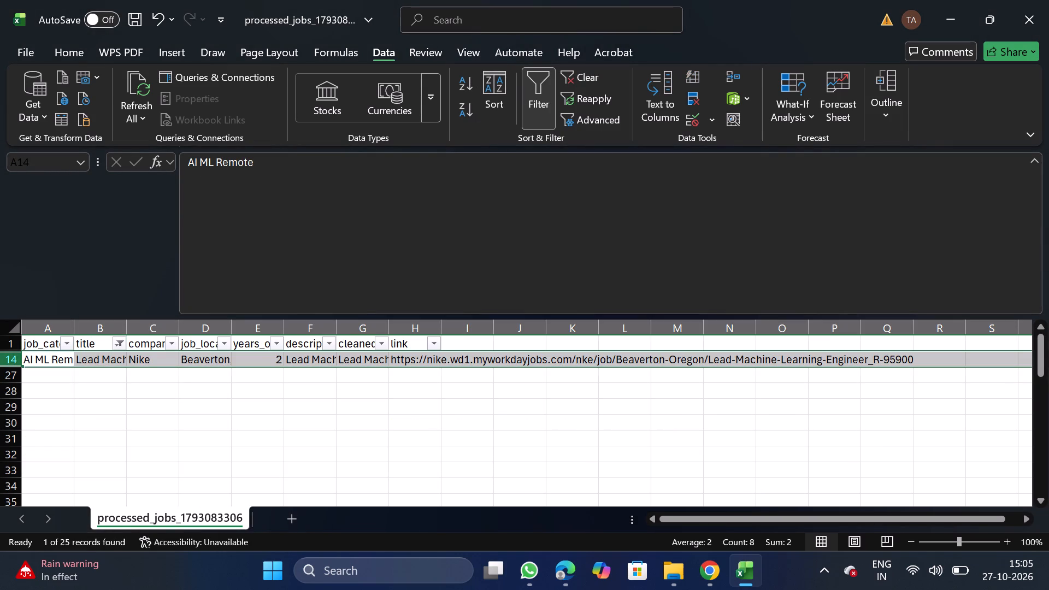
right_click(28, 358)
click(84, 220)
click(539, 101)
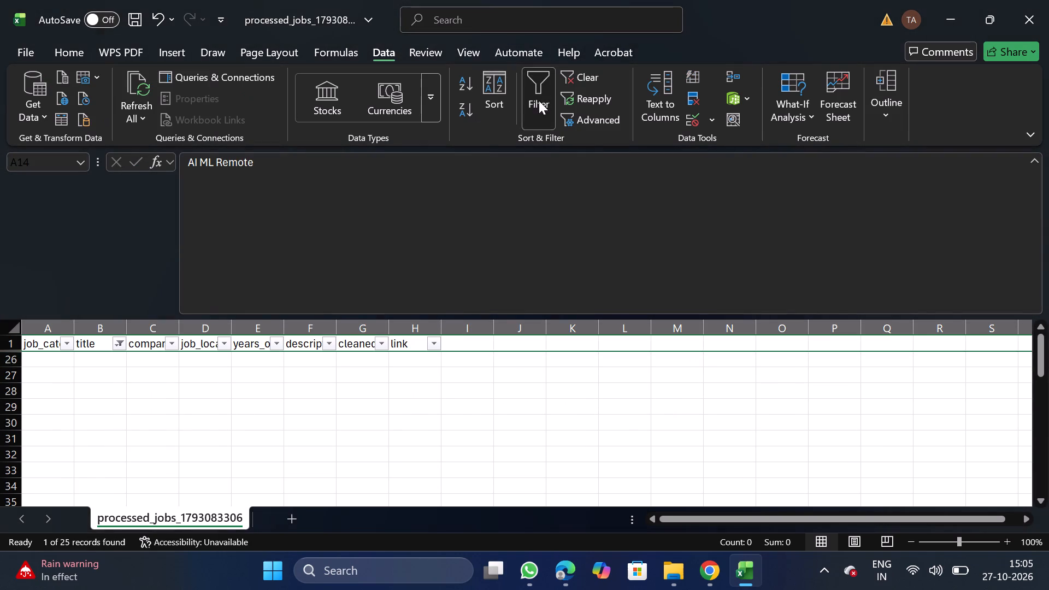
Turn header filtering on to search the title values for "principal", leave without applying it and turn filtering off.
click(101, 341)
click(541, 118)
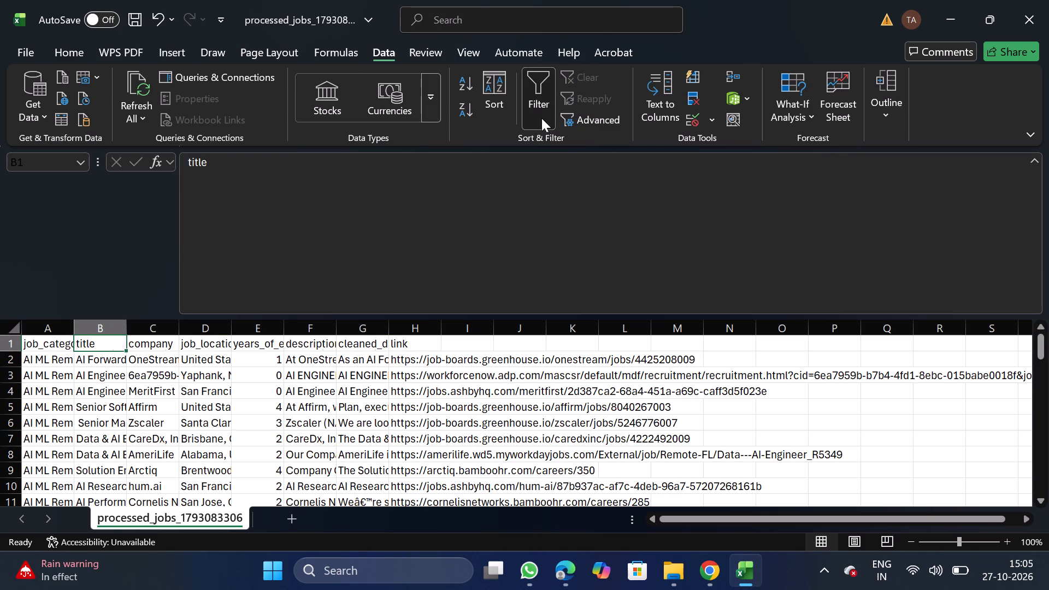
click(116, 347)
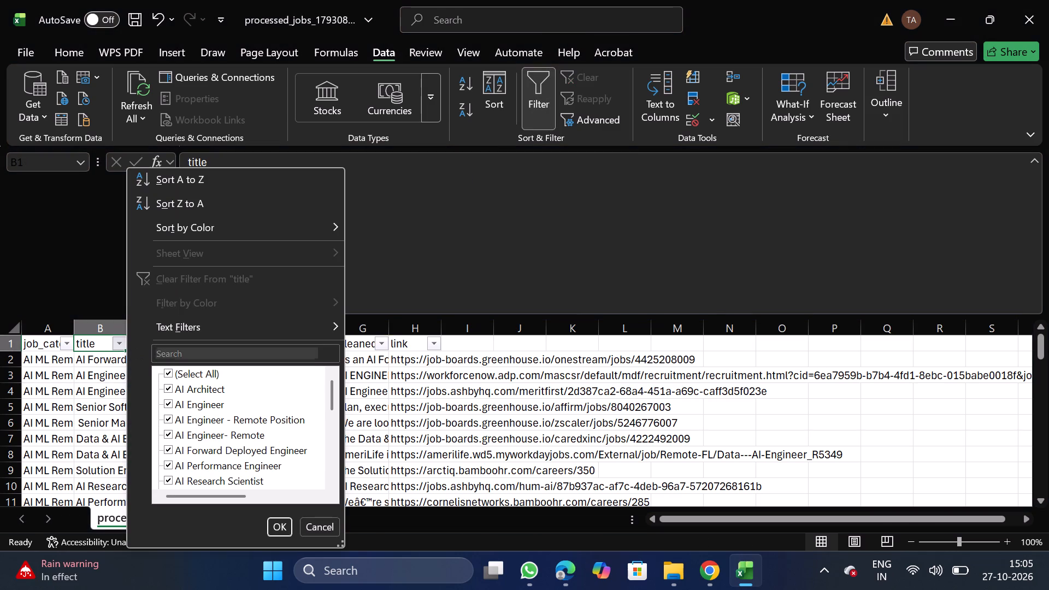
click(181, 358)
text(princia)
key(BackSpace)
text(pal)
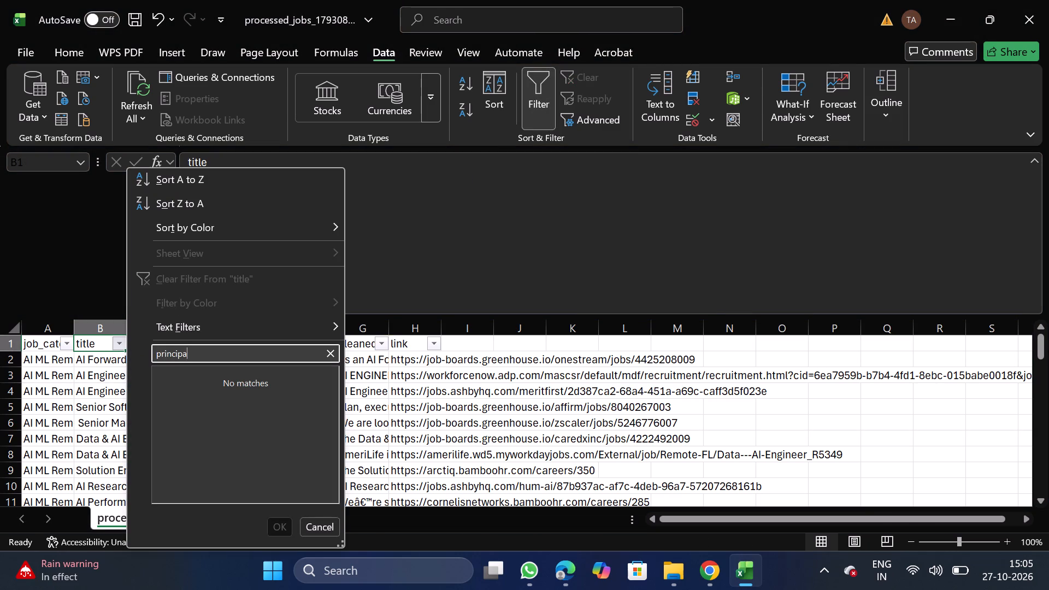
key(BackSpace)
key(BackSpace)
key(BackSpace)
key(BackSpace)
key(BackSpace)
key(BackSpace)
key(BackSpace)
key(BackSpace)
key(BackSpace)
key(BackSpace)
key(BackSpace)
key(BackSpace)
key(BackSpace)
key(BackSpace)
key(BackSpace)
key(BackSpace)
key(BackSpace)
key(BackSpace)
key(BackSpace)
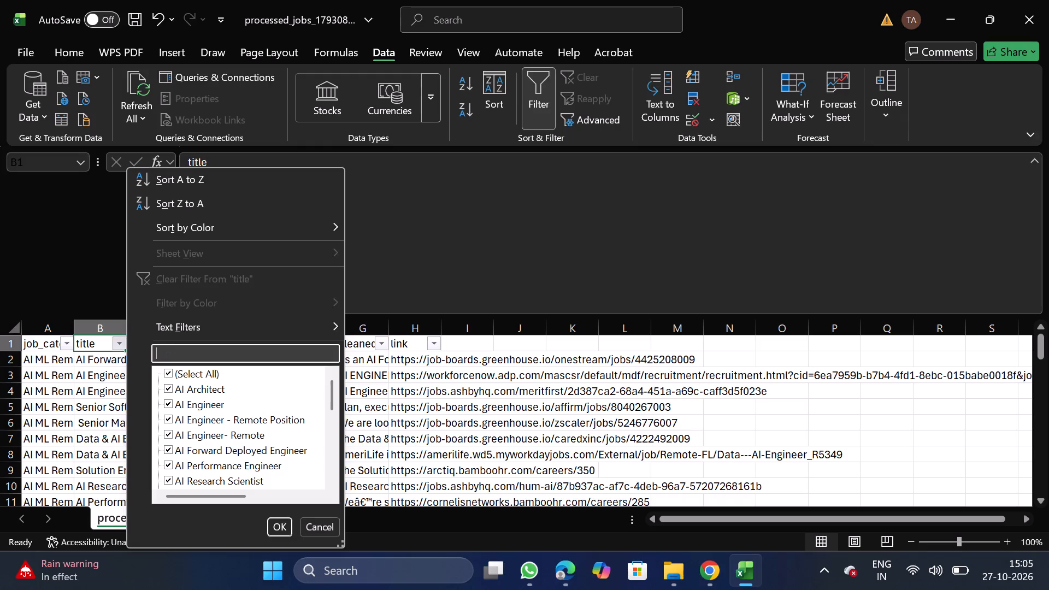
click(381, 390)
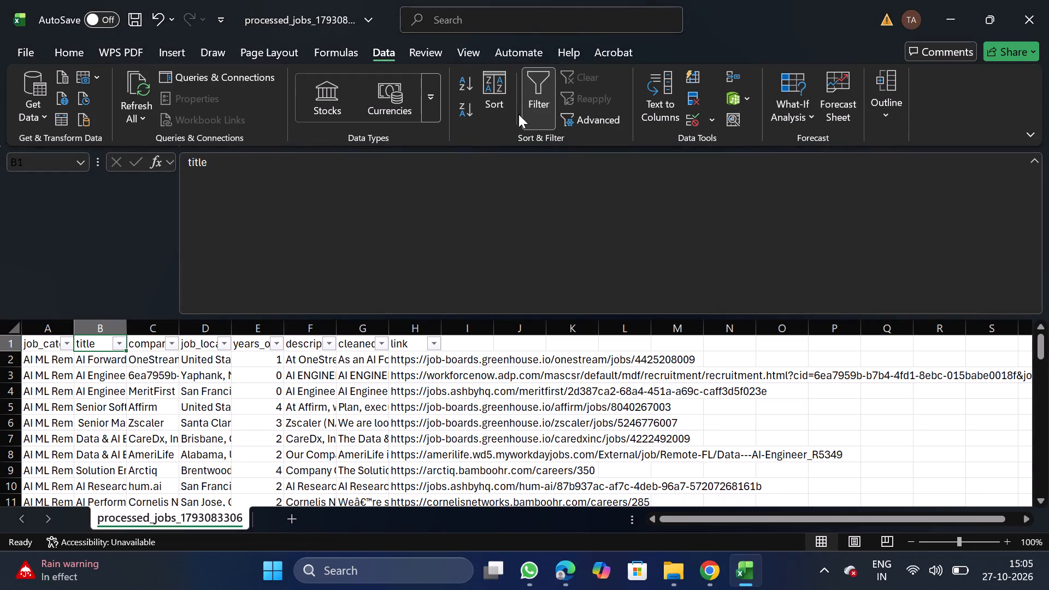
click(544, 115)
Save the sheet as a CSV named AI ML Remote_10_27 in the Daily Scraping jobs folder under Documents.
click(25, 57)
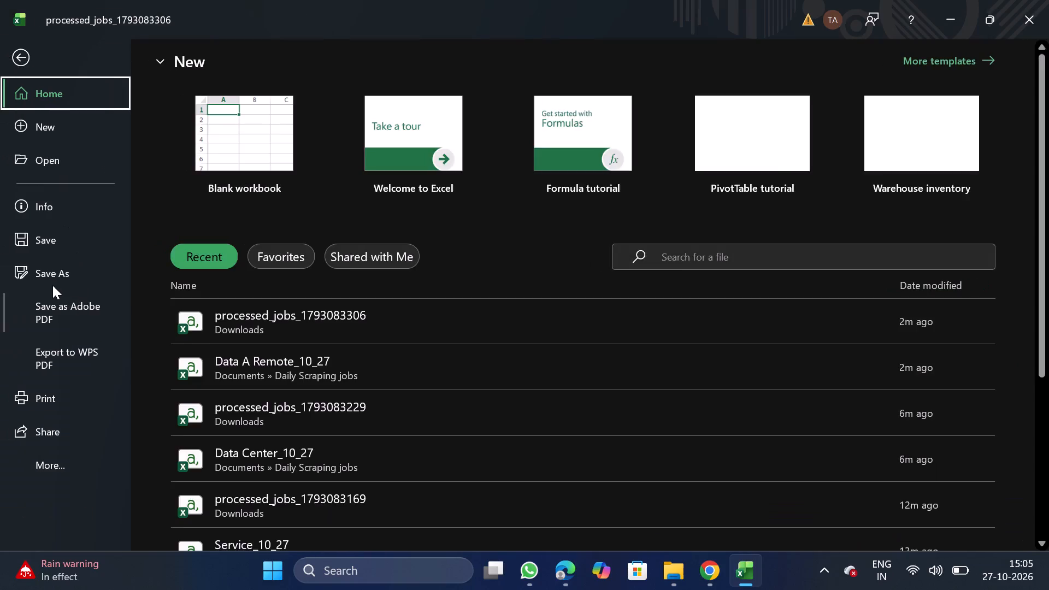
triple_click(52, 284)
double_click(52, 284)
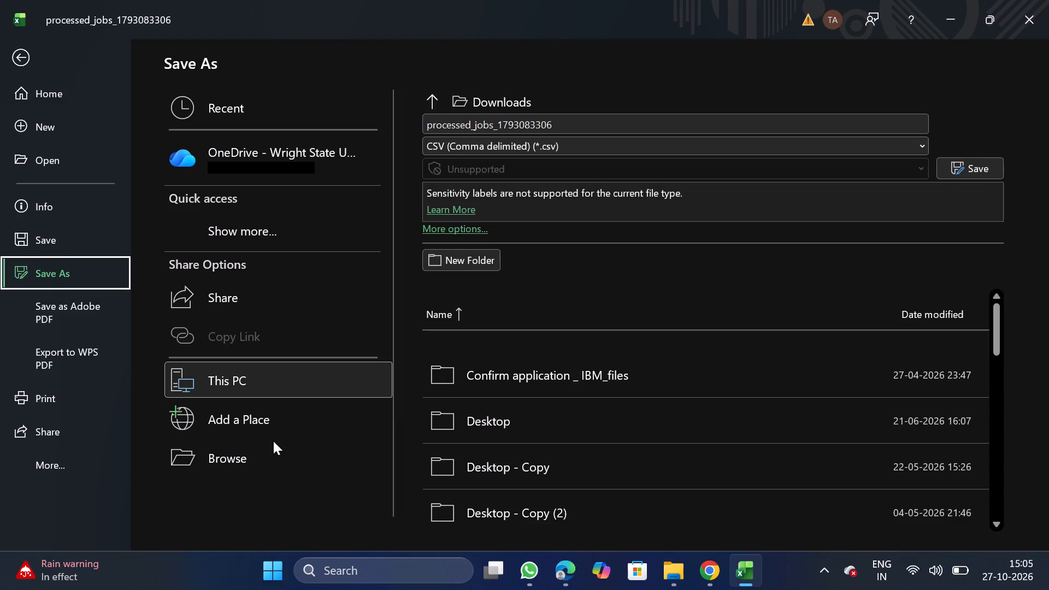
click(273, 441)
drag(273, 441, 259, 458)
triple_click(259, 458)
triple_click(259, 458)
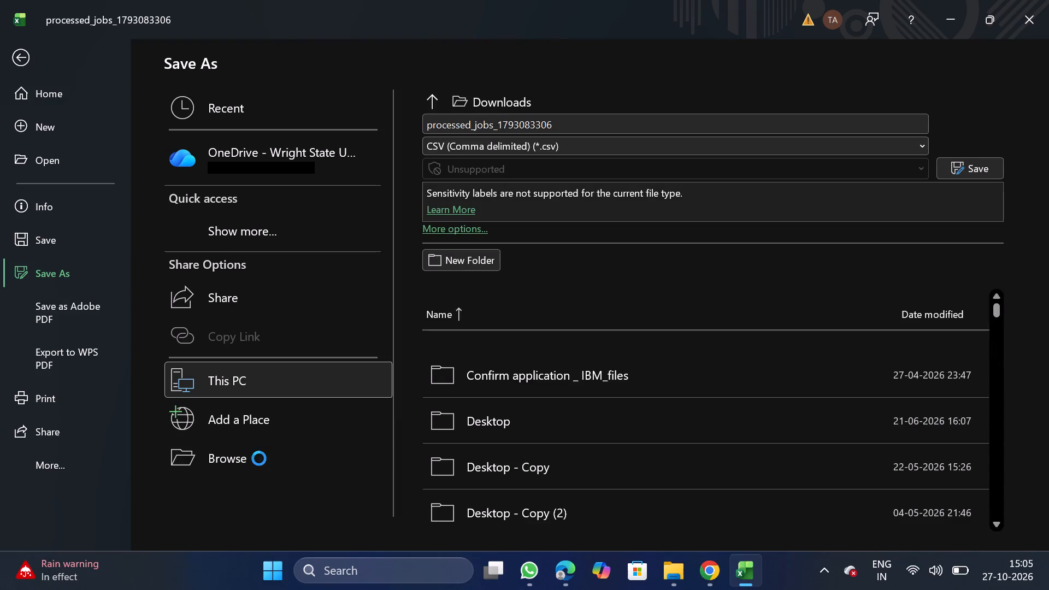
triple_click(259, 458)
double_click(259, 458)
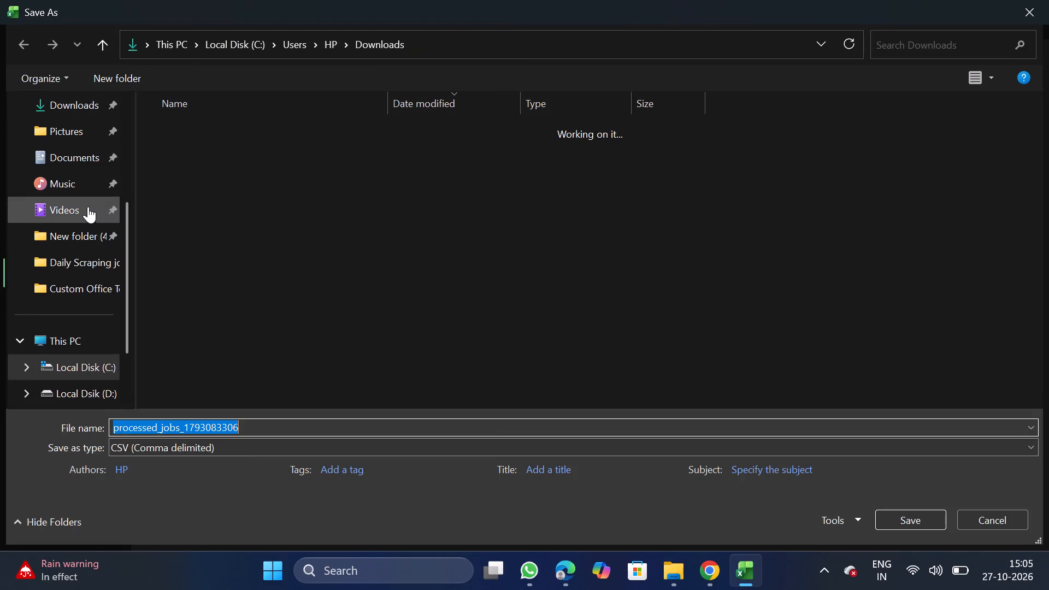
double_click(86, 153)
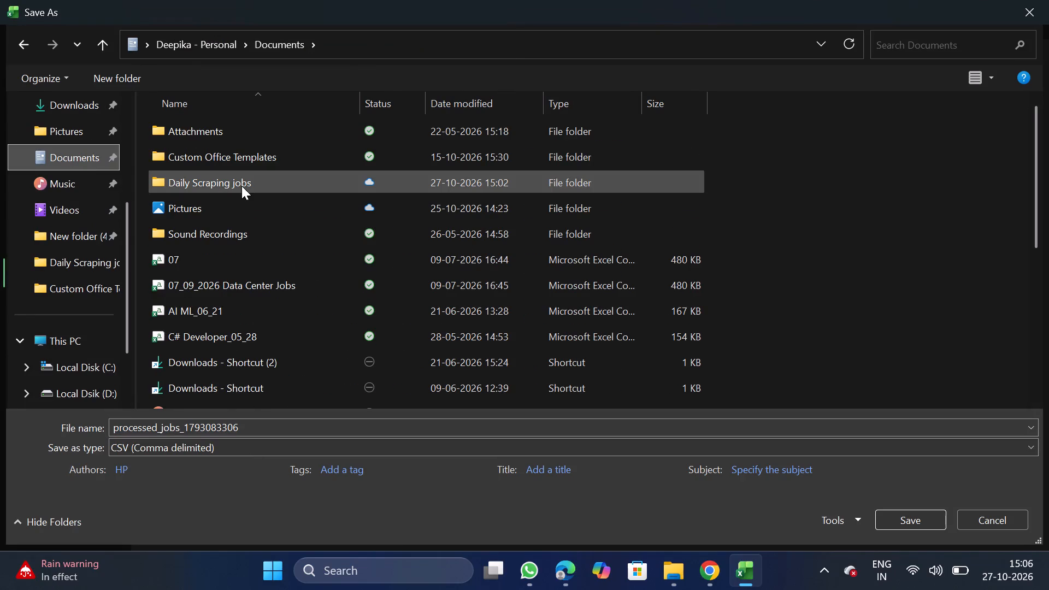
double_click(241, 186)
click(290, 427)
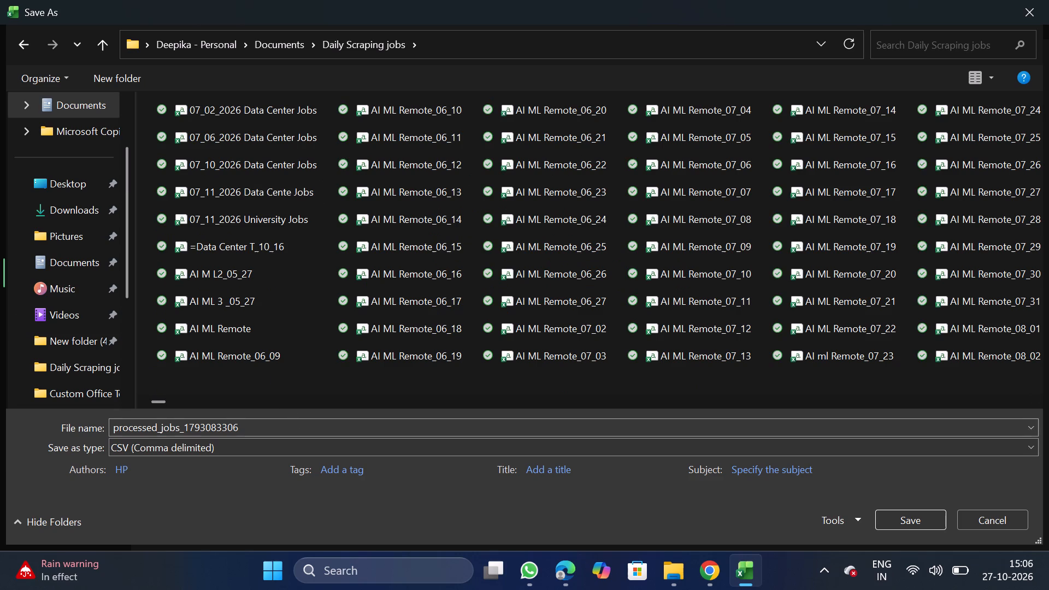
key(BackSpace)
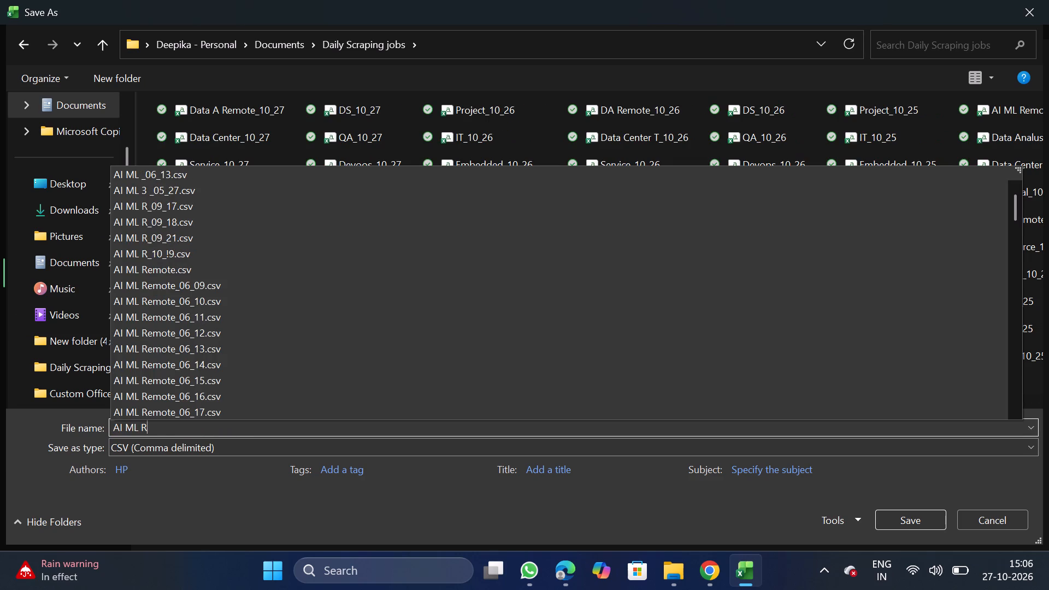
text(emote_10_27)
click(945, 525)
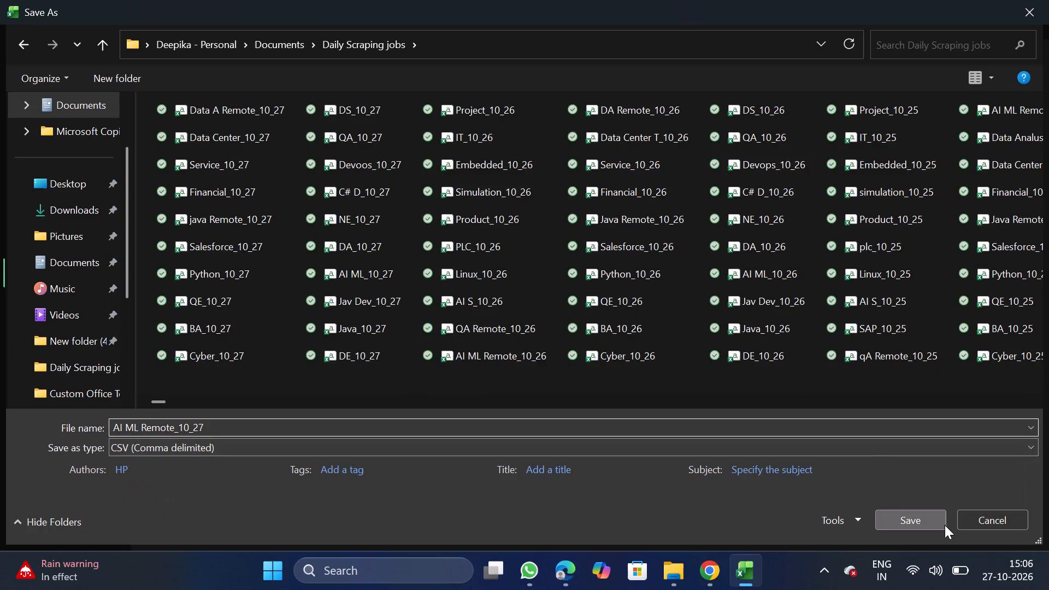
Switch to NextGenApply in Chrome, open bulk CSV upload for creating jobs and choose the AI ML Remote_10_27 file.
click(718, 571)
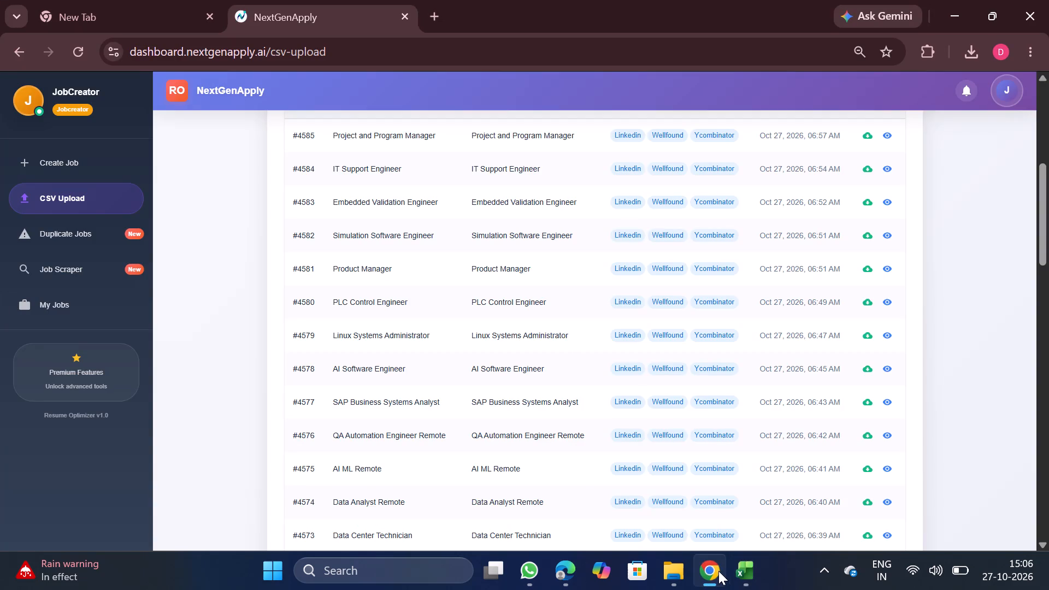
scroll(575, 491, down, 1)
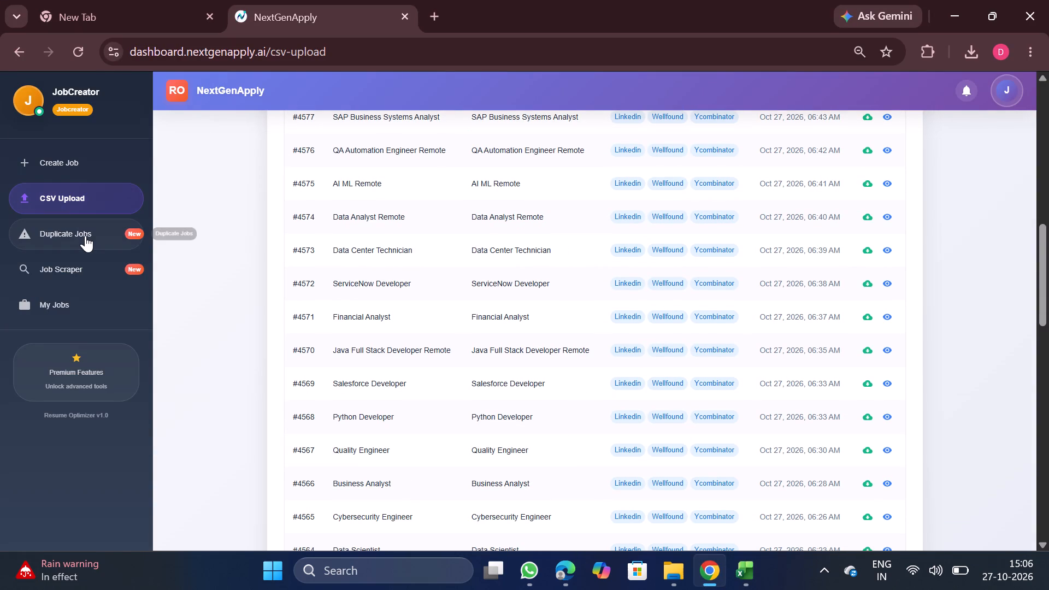
click(85, 235)
click(84, 213)
click(90, 175)
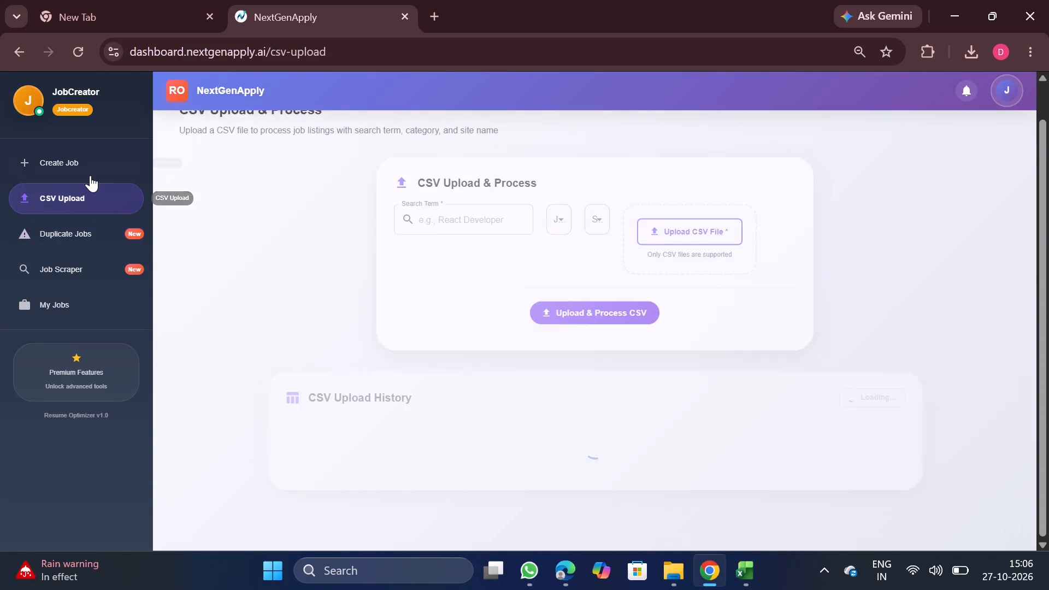
click(494, 152)
scroll(541, 360, down, 3)
click(461, 447)
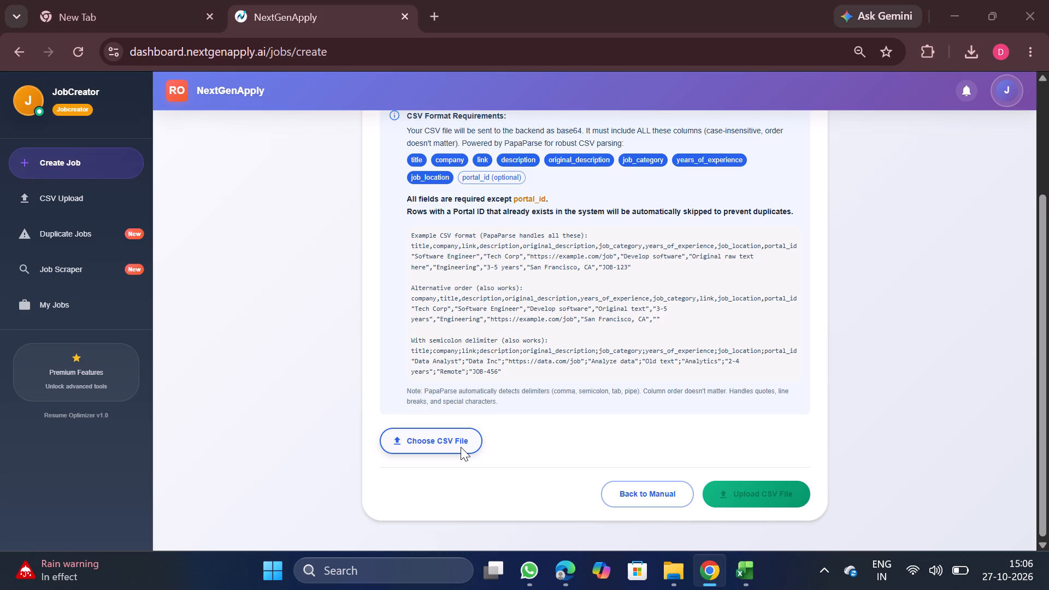
double_click(243, 107)
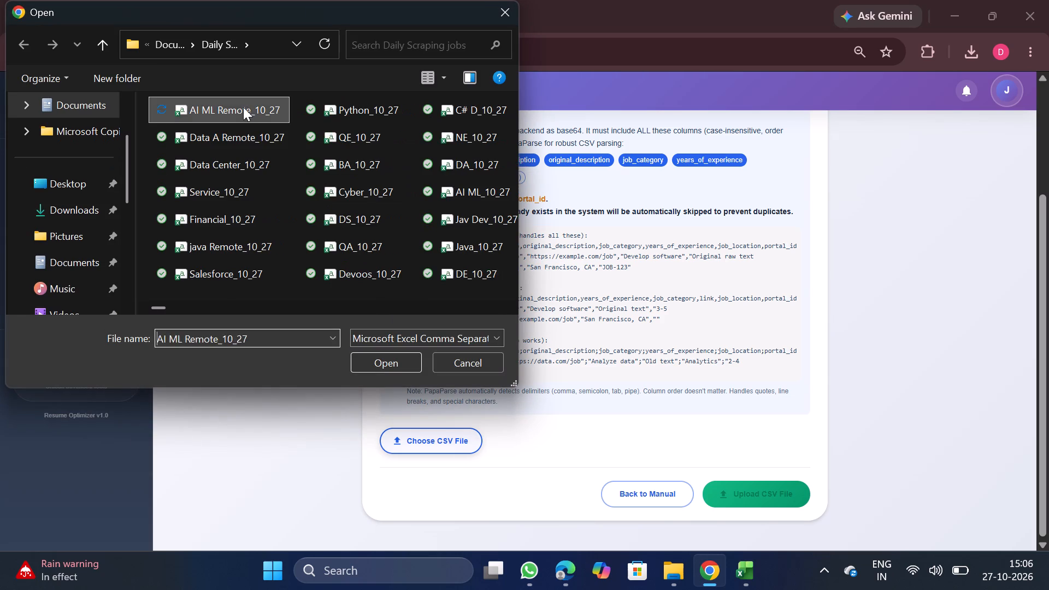
scroll(535, 367, down, 1)
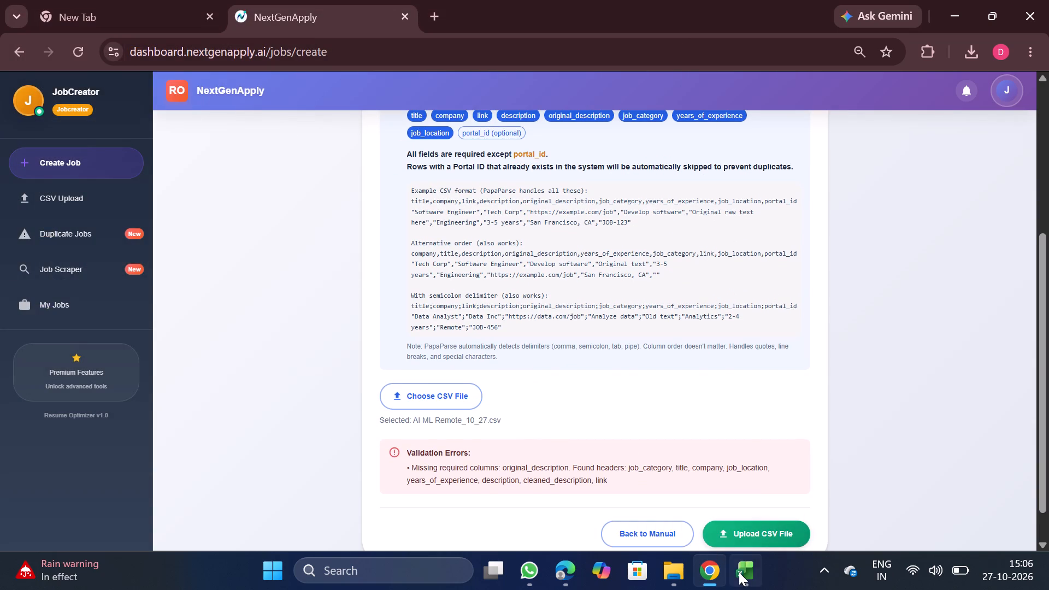
Back in Excel, replace the cleaned_description header in column G with description, copied from the column F header.
click(739, 572)
drag(323, 340, 180, 158)
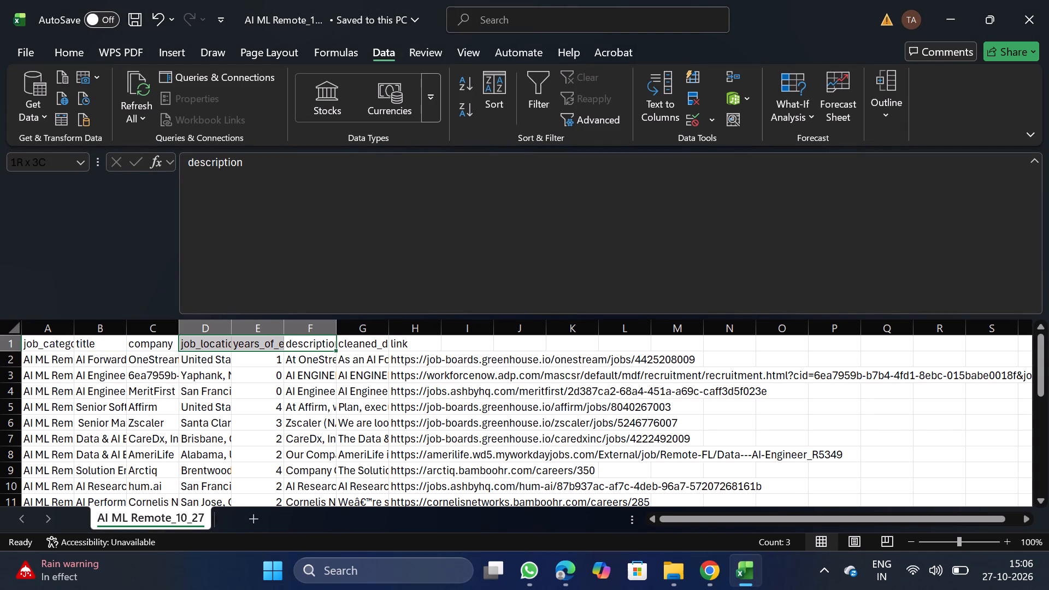
drag(180, 158, 183, 165)
drag(183, 165, 274, 164)
key(ctrl+c)
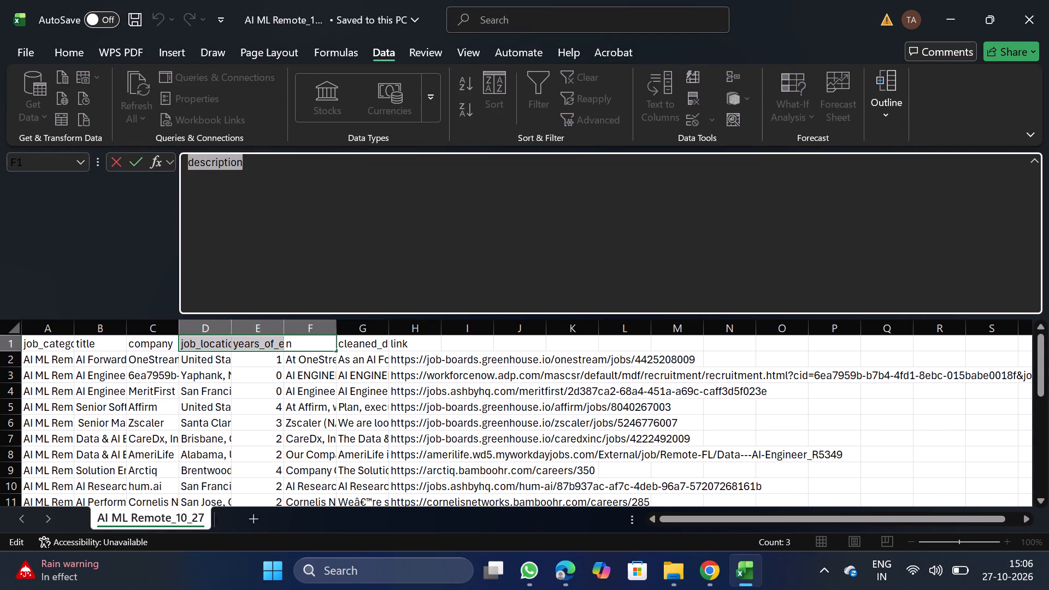
click(373, 342)
click(443, 290)
key(BackSpace)
key(BackSpace)
key(BackSpace)
key(BackSpace)
key(BackSpace)
key(BackSpace)
key(BackSpace)
key(BackSpace)
key(BackSpace)
key(BackSpace)
key(BackSpace)
key(BackSpace)
key(BackSpace)
key(BackSpace)
key(BackSpace)
key(BackSpace)
key(BackSpace)
key(BackSpace)
key(BackSpace)
key(BackSpace)
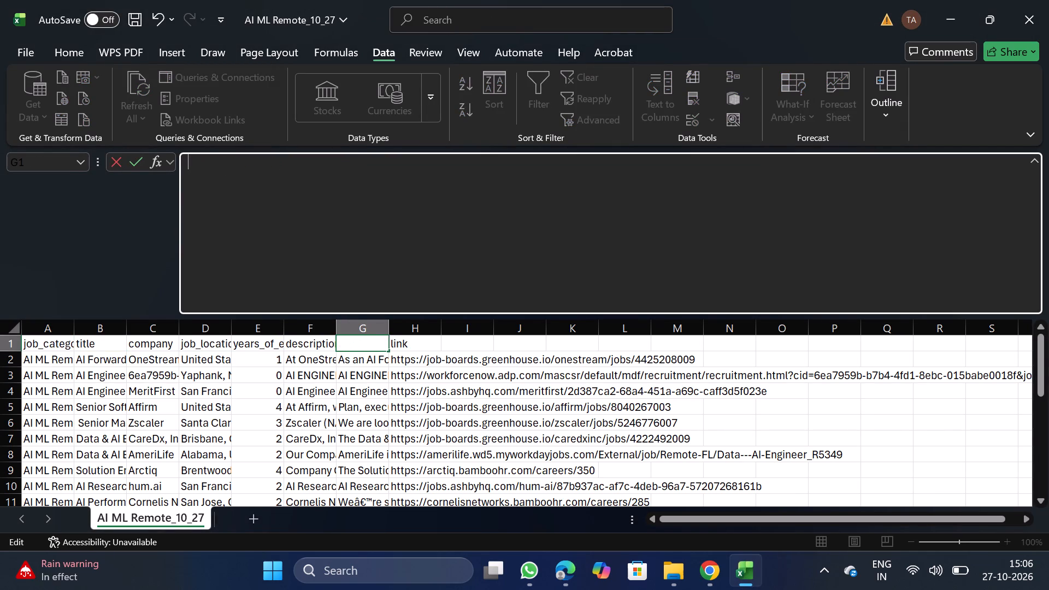
key(ctrl+v)
Rename the column F header as original_description, copied from NextGenApply's required columns, and save the CSV.
click(317, 339)
click(414, 273)
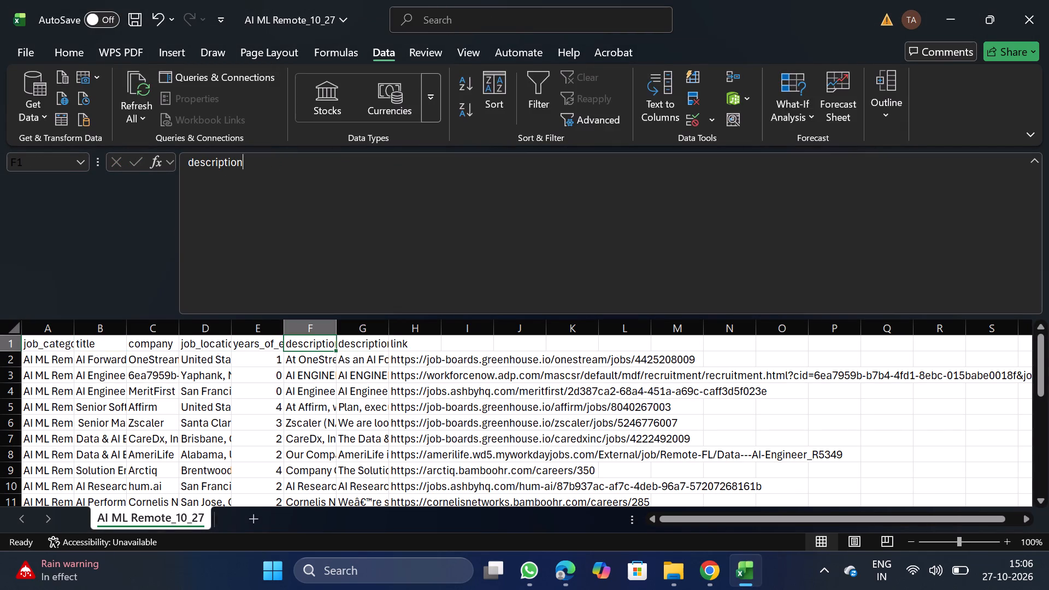
key(BackSpace)
key(BackSpace)
key(BackSpace)
key(BackSpace)
key(BackSpace)
key(BackSpace)
key(BackSpace)
key(BackSpace)
key(BackSpace)
key(BackSpace)
key(BackSpace)
key(BackSpace)
key(BackSpace)
key(BackSpace)
key(BackSpace)
key(BackSpace)
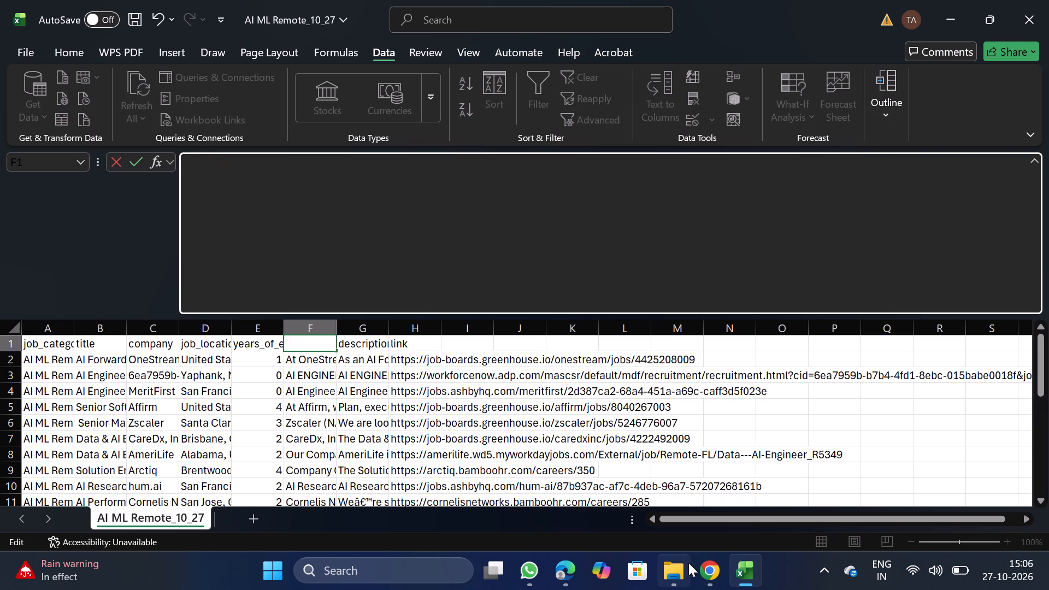
click(702, 571)
scroll(415, 249, up, 3)
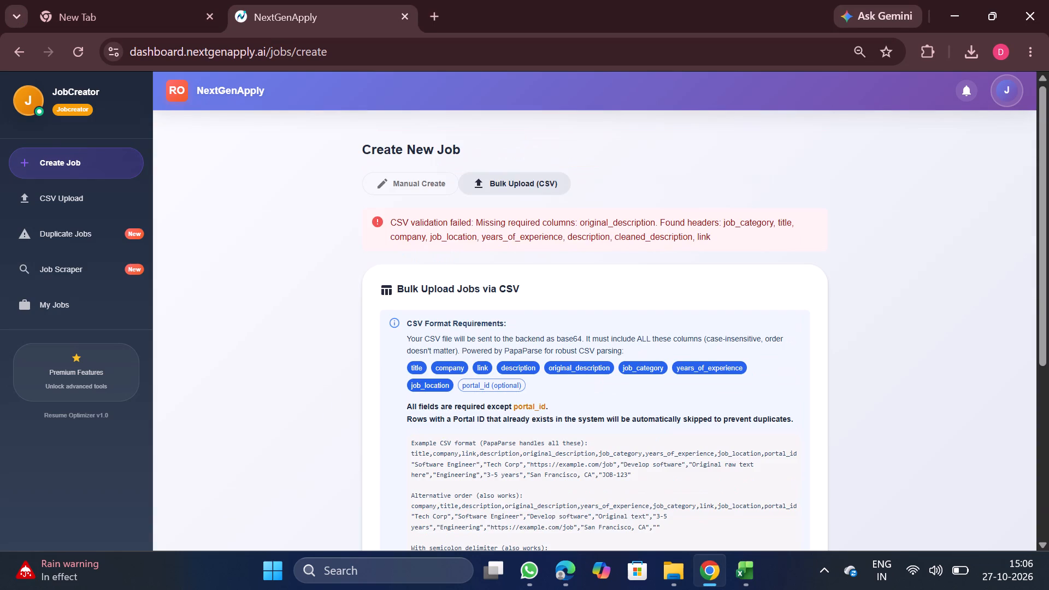
double_click(568, 367)
key(ctrl+c)
click(744, 587)
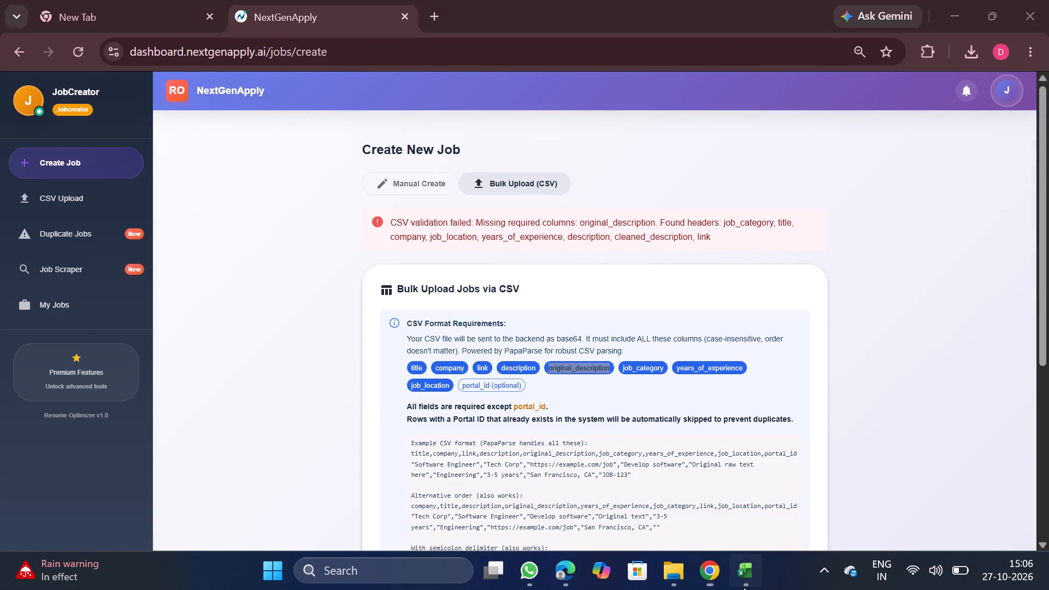
key(ctrl+v)
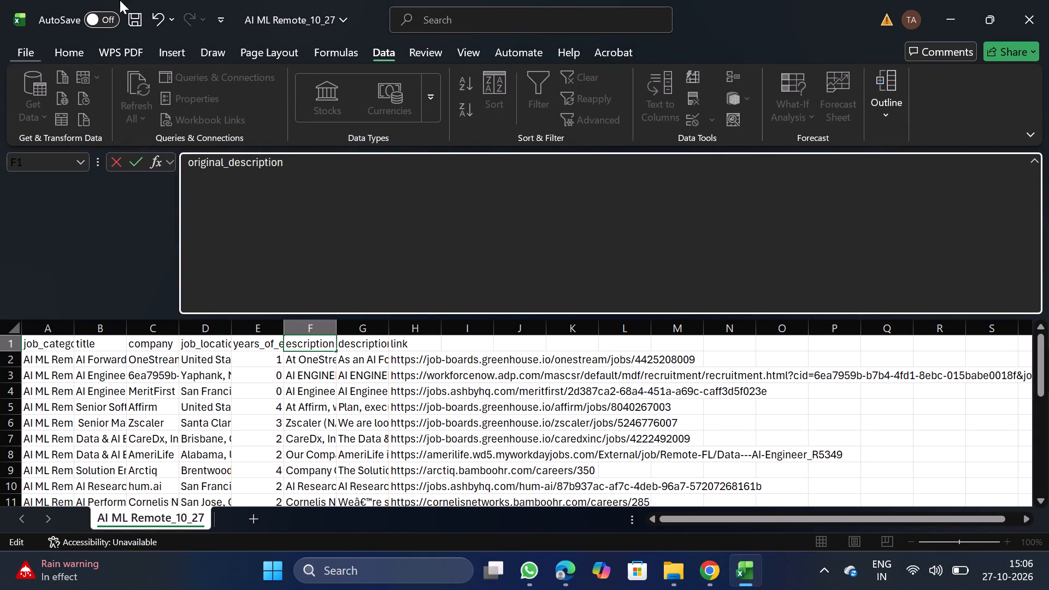
click(138, 15)
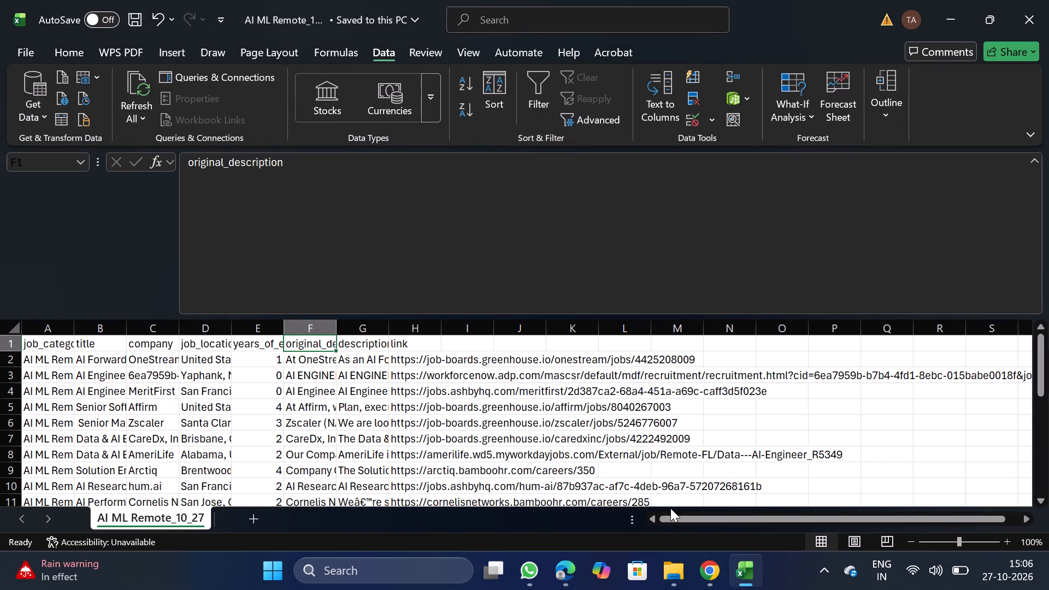
Switch to NextGenApply in Chrome, reload the job creation page and bulk upload the corrected AI ML Remote_10_27 CSV.
click(704, 577)
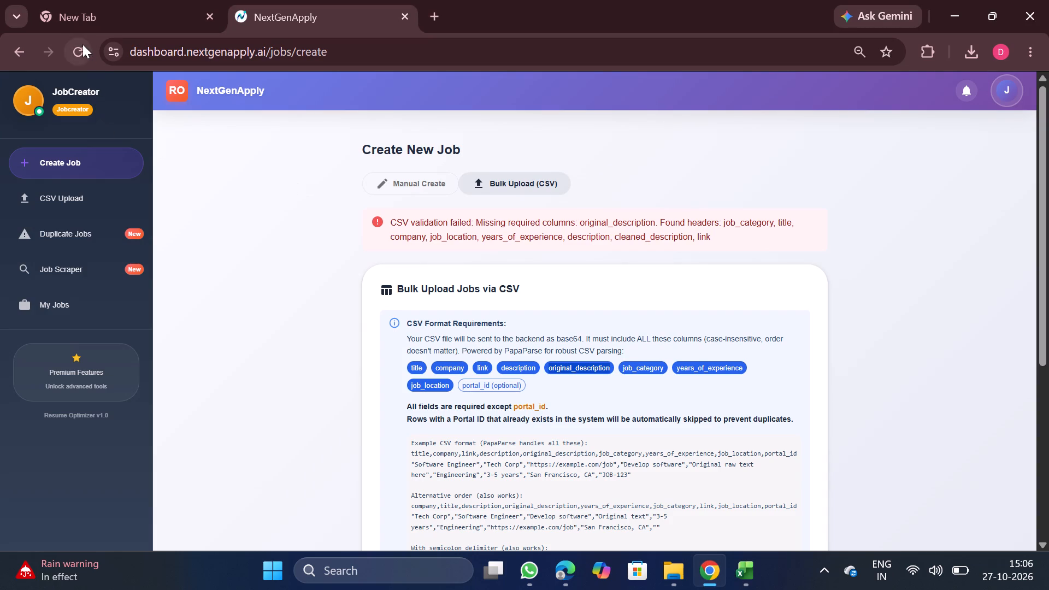
click(82, 44)
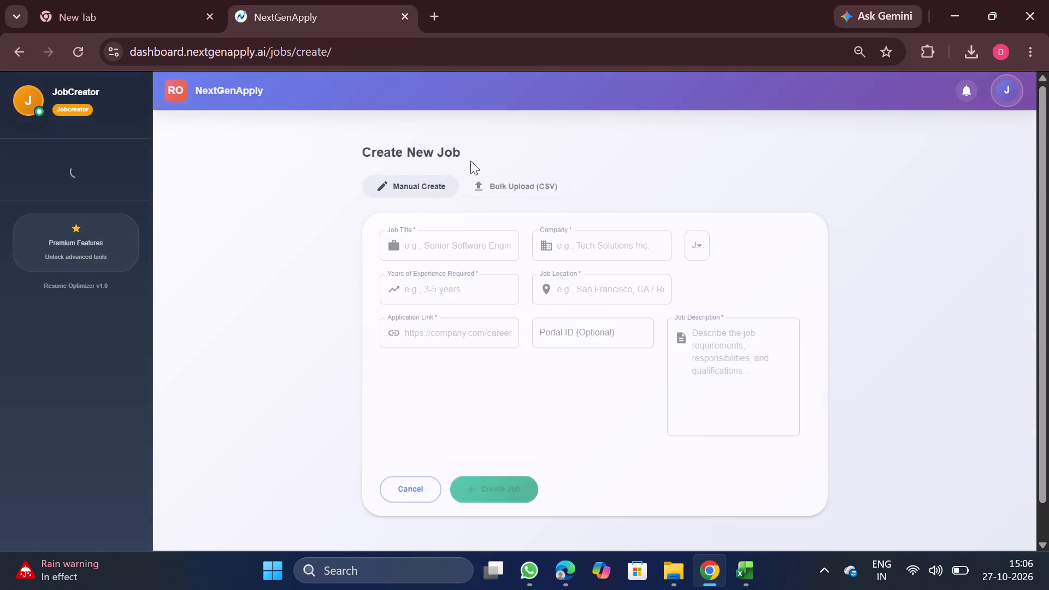
click(495, 178)
scroll(538, 397, down, 3)
drag(424, 456, 452, 428)
click(452, 428)
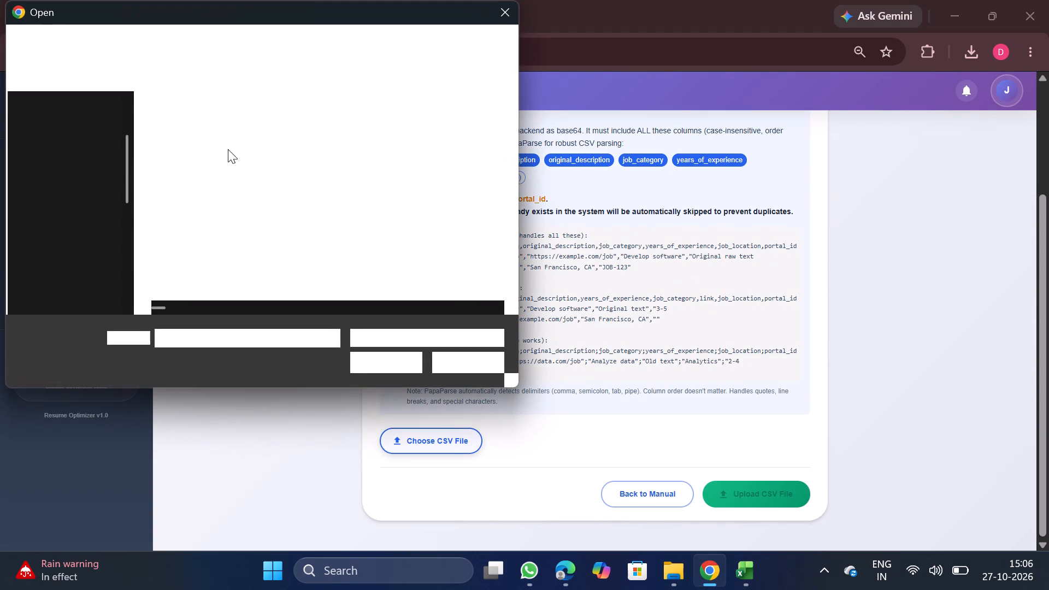
double_click(235, 112)
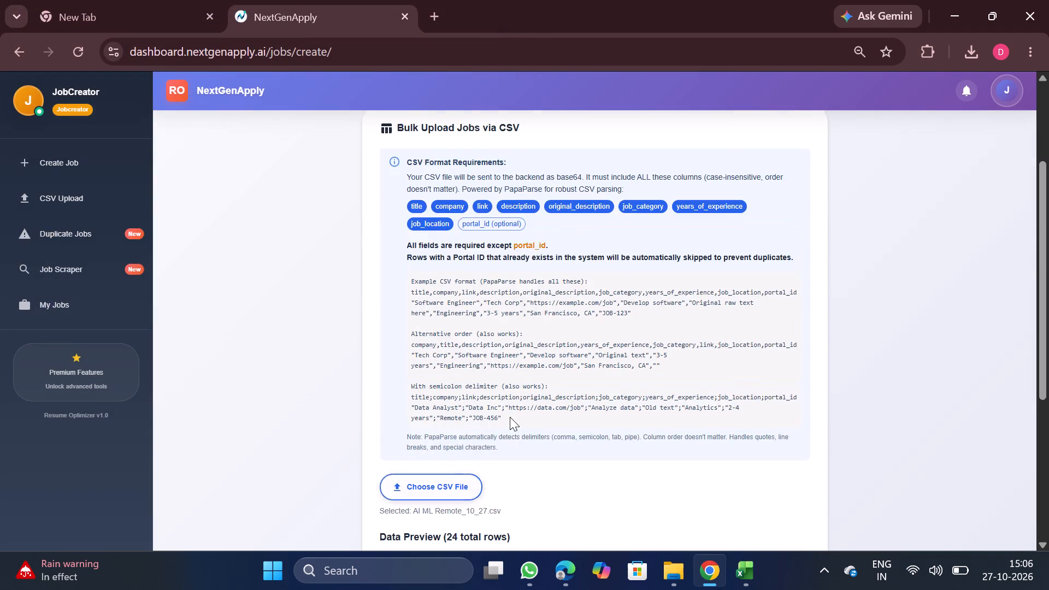
scroll(510, 417, down, 2)
scroll(588, 414, down, 6)
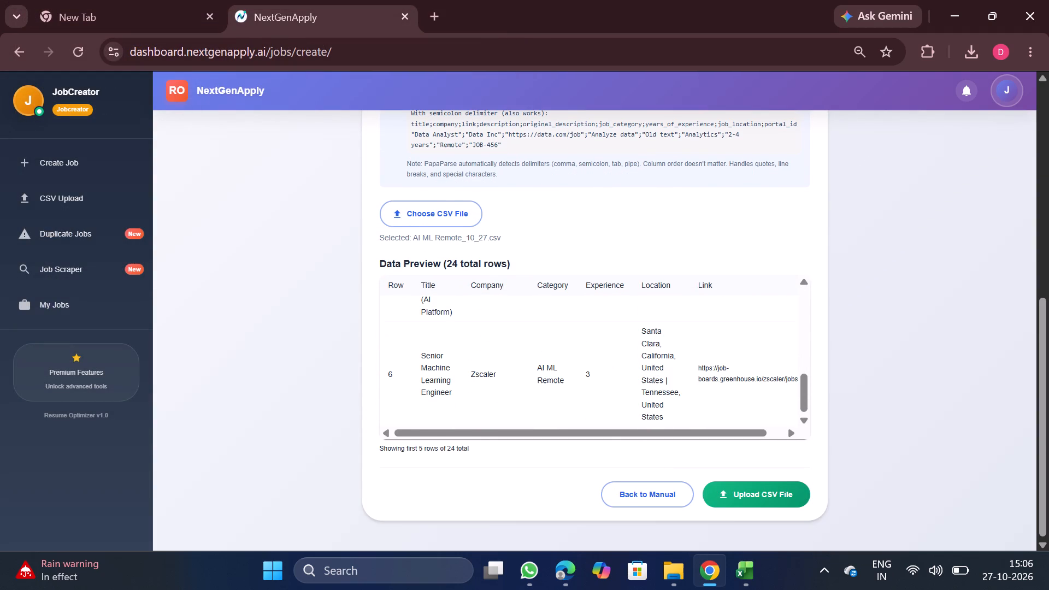
click(737, 510)
click(756, 499)
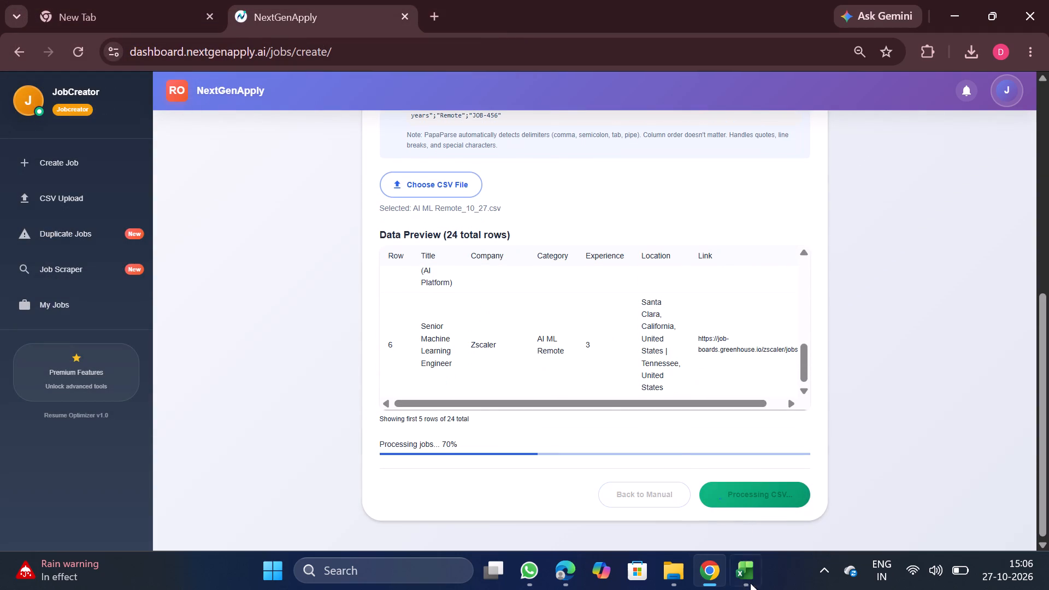
Close the AI ML Remote_10_27 workbook in Excel.
click(822, 433)
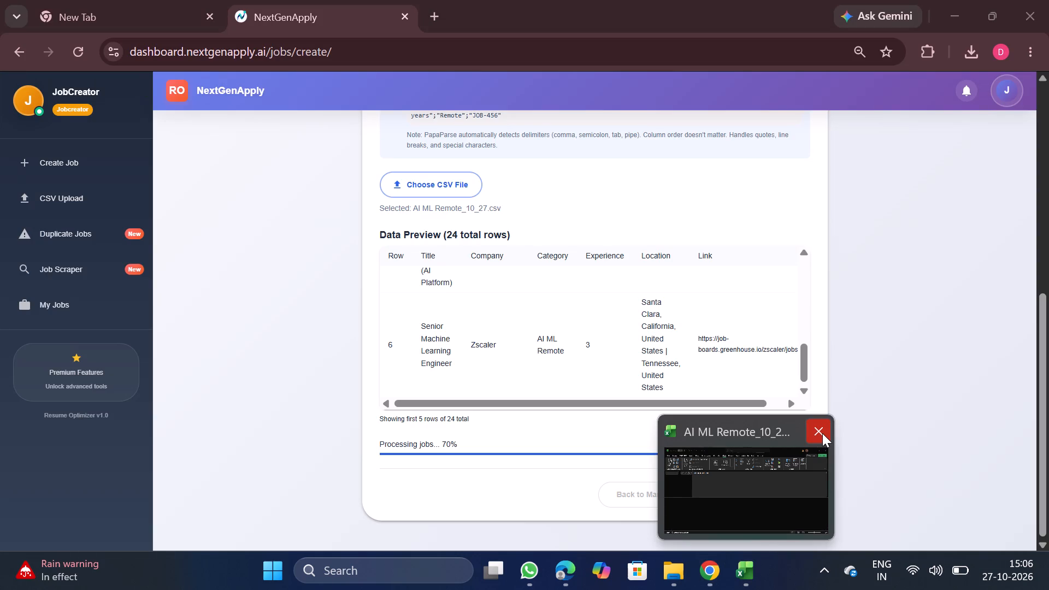
Download the processed QA Automation Engineer Remote CSV from NextGenApply's CSV upload history and open it in Excel.
scroll(580, 398, up, 5)
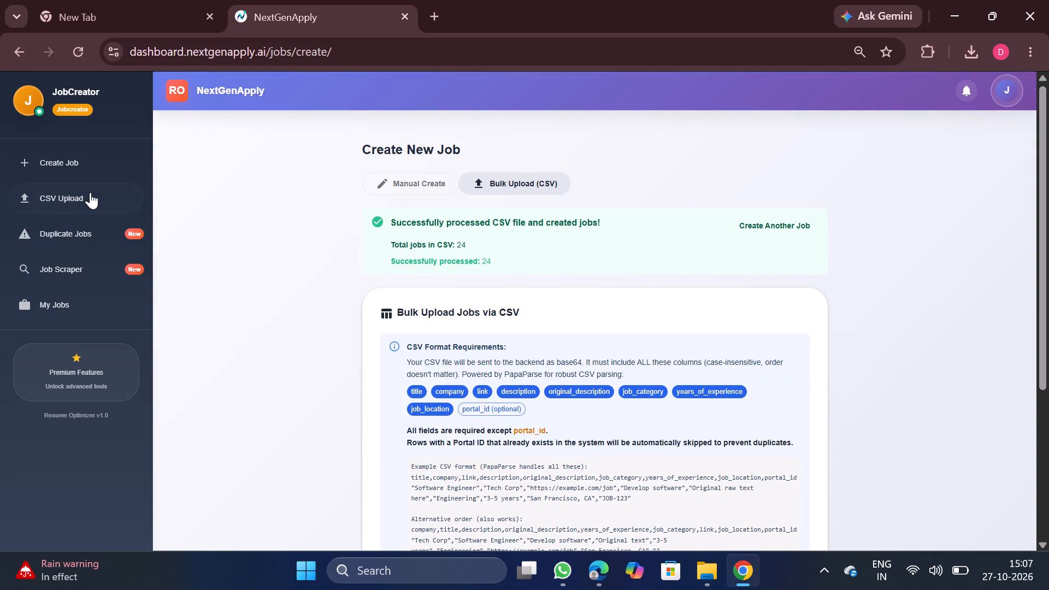
click(90, 192)
scroll(452, 288, up, 3)
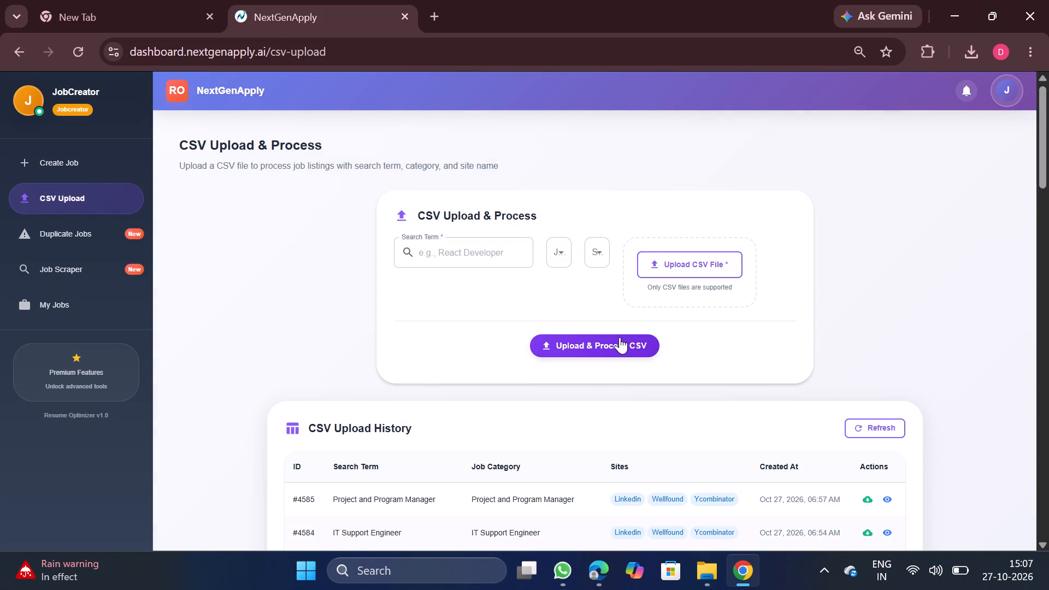
scroll(620, 337, down, 2)
scroll(667, 436, down, 1)
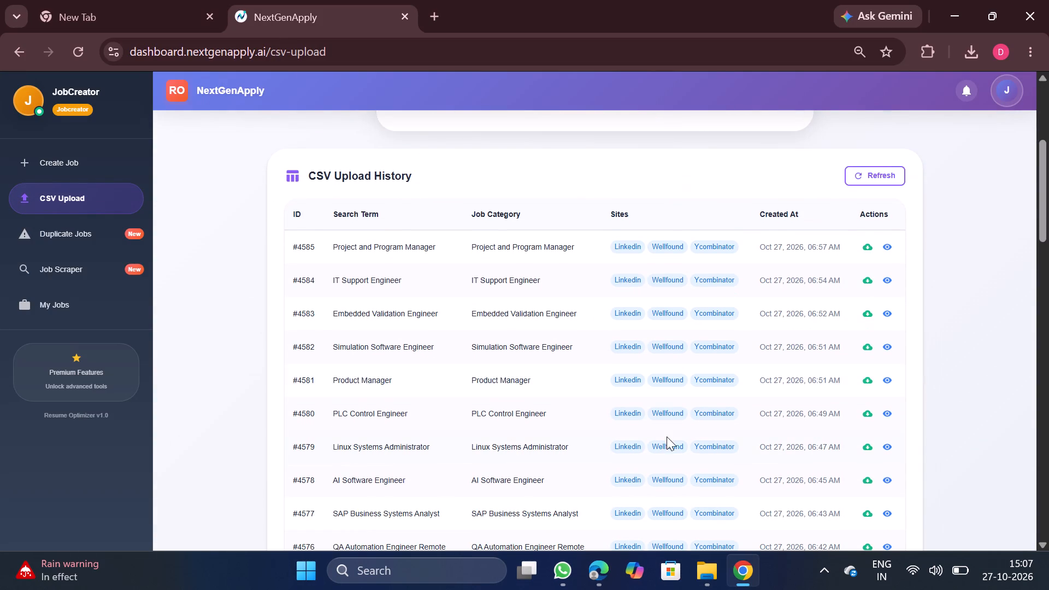
scroll(667, 436, down, 1)
click(865, 506)
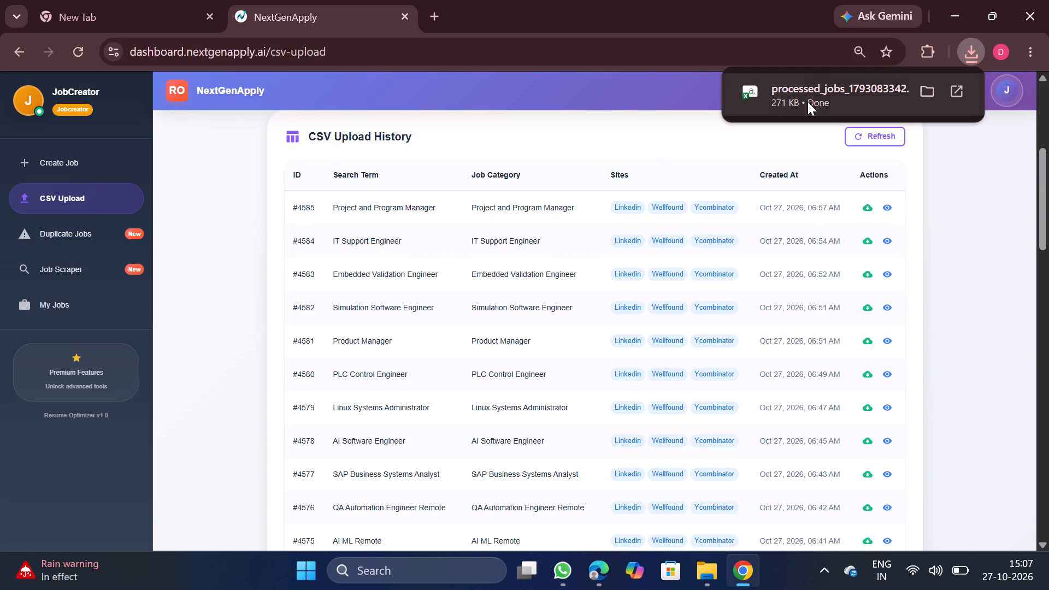
click(808, 102)
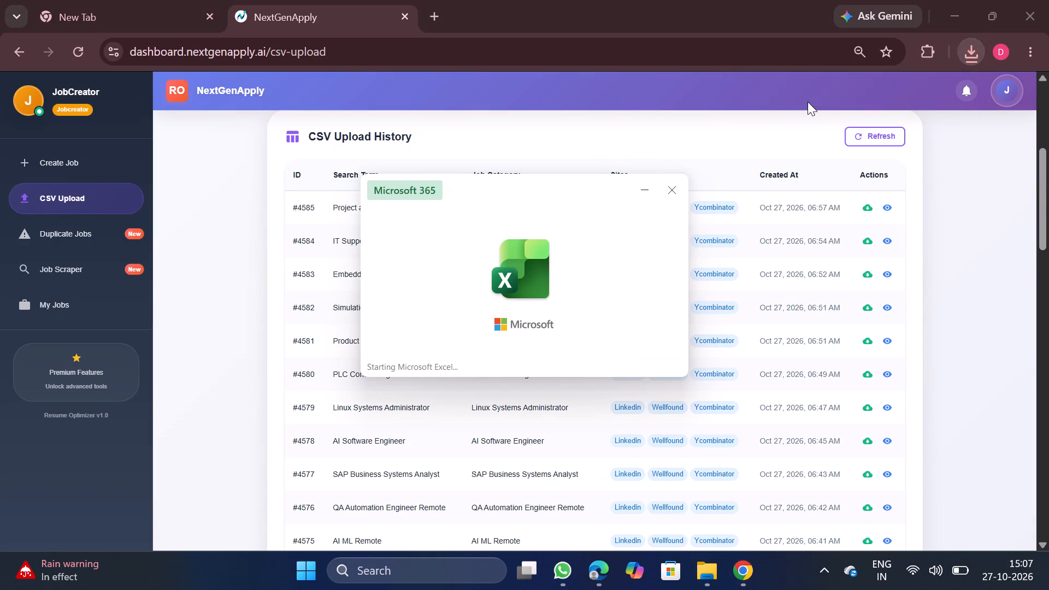
Remove duplicate rows from the whole table, comparing only the company column.
click(228, 392)
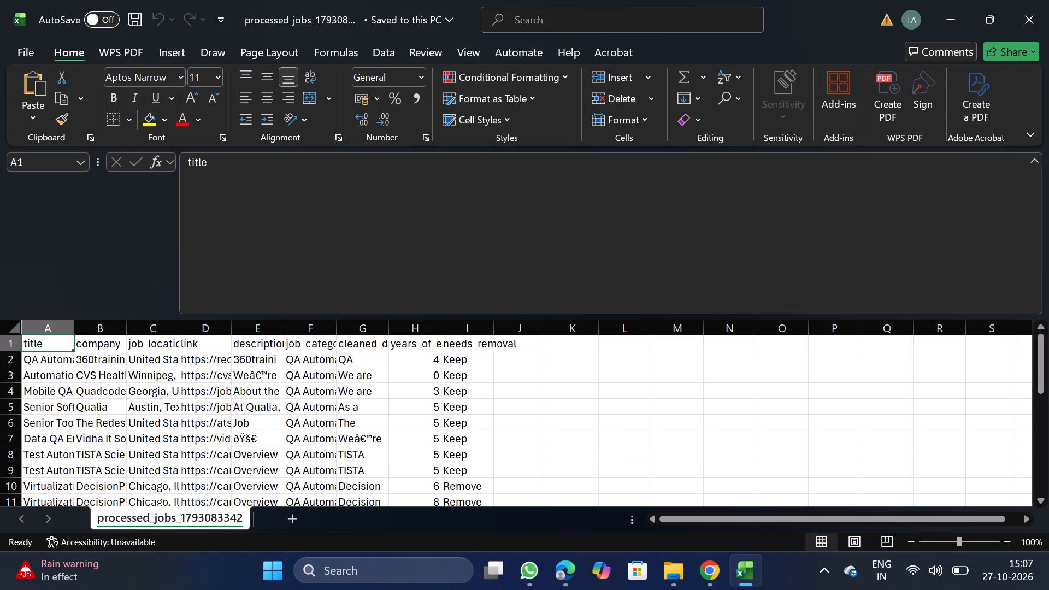
key(ctrl+a)
click(387, 52)
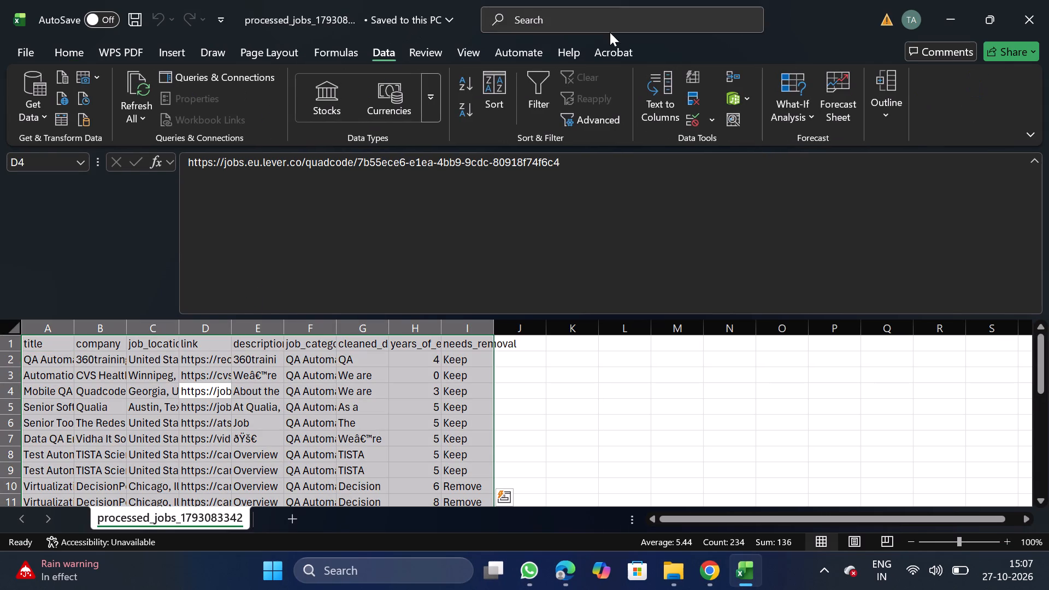
click(686, 96)
click(223, 259)
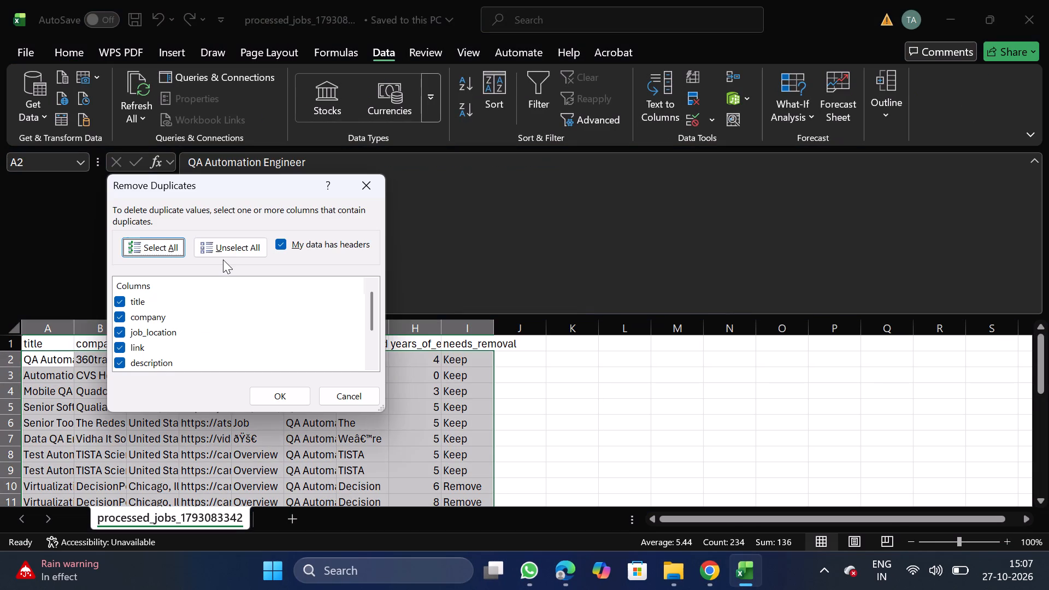
click(228, 248)
click(118, 318)
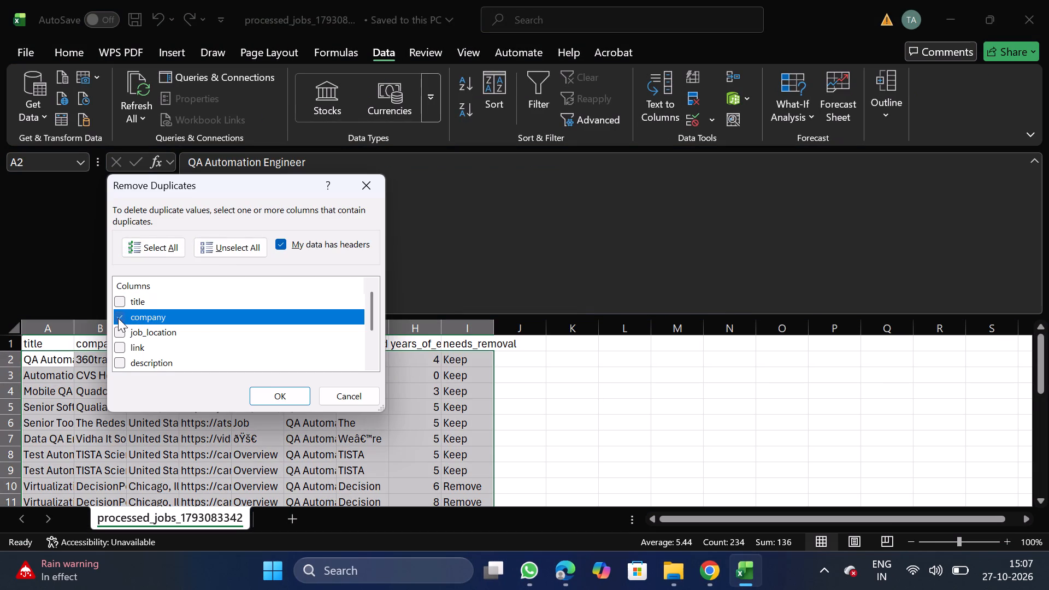
click(284, 392)
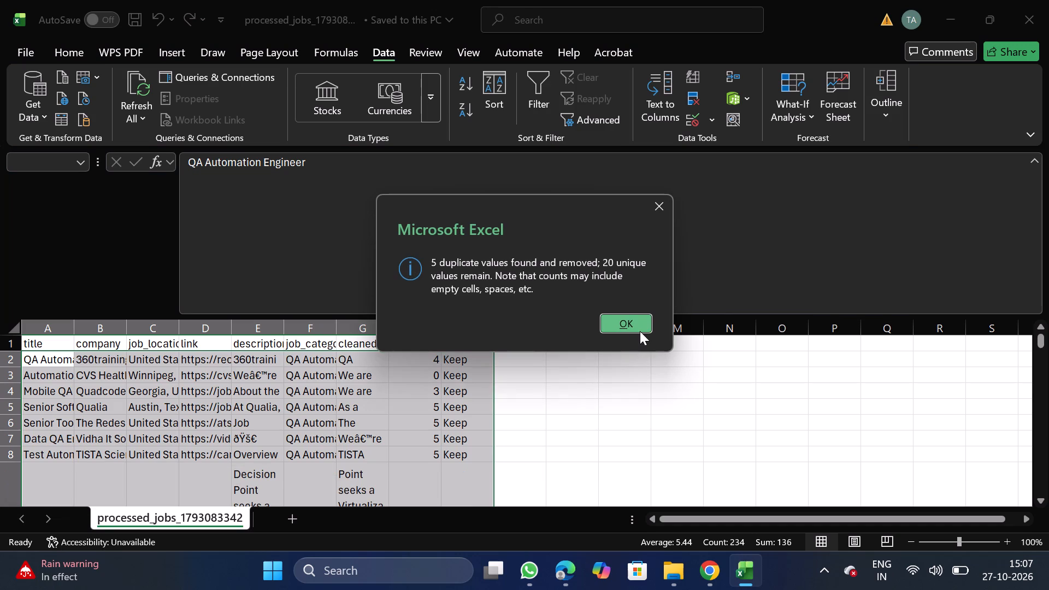
click(634, 322)
Filter needs_removal to Remove, delete all the filtered job rows and turn the filter off.
click(461, 343)
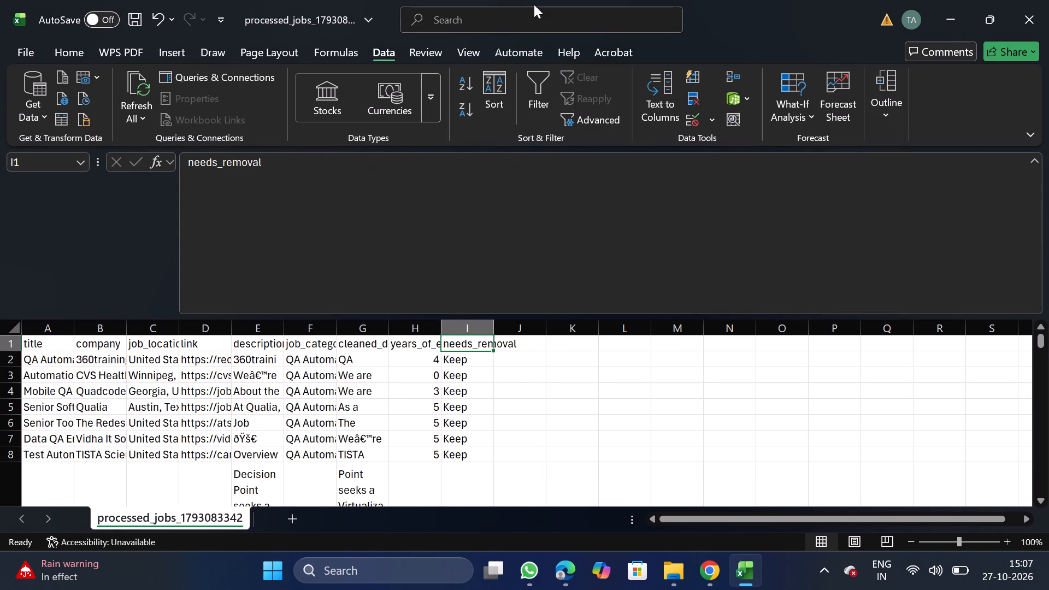
click(531, 84)
click(490, 347)
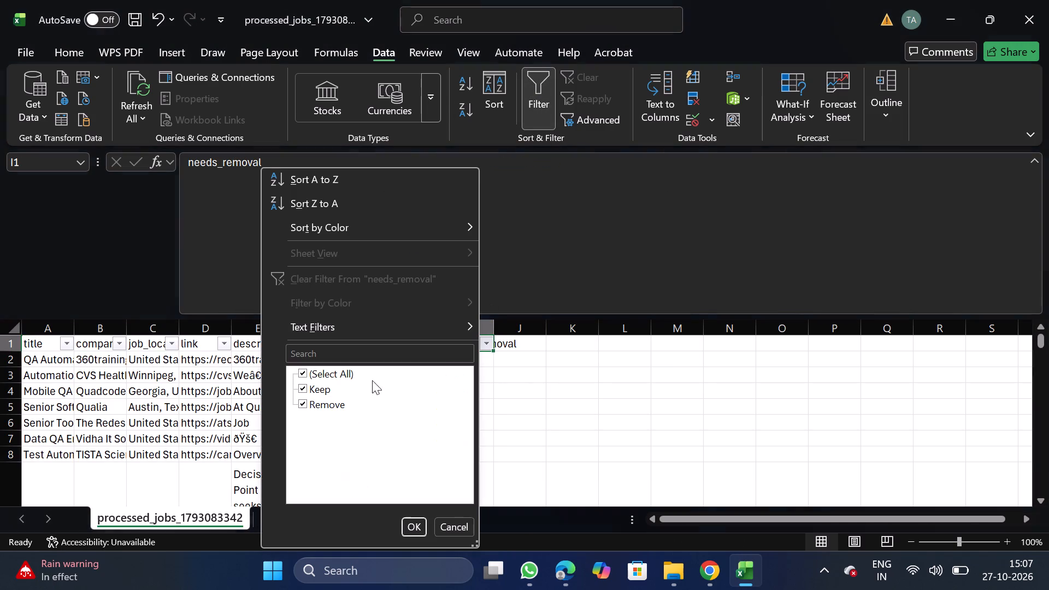
click(317, 392)
click(411, 528)
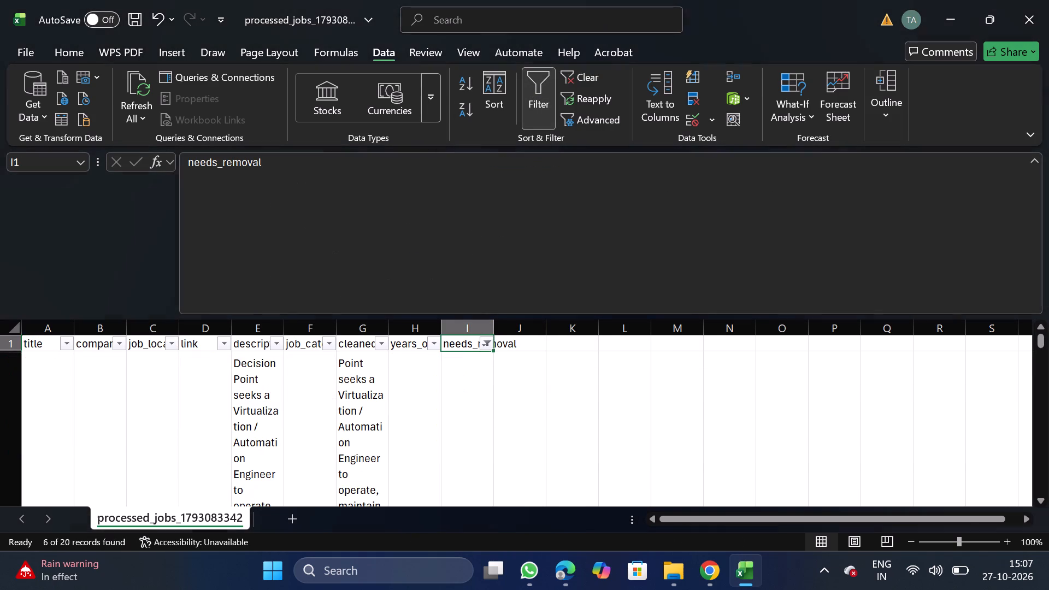
click(0, 373)
key(ctrl+shift+Down)
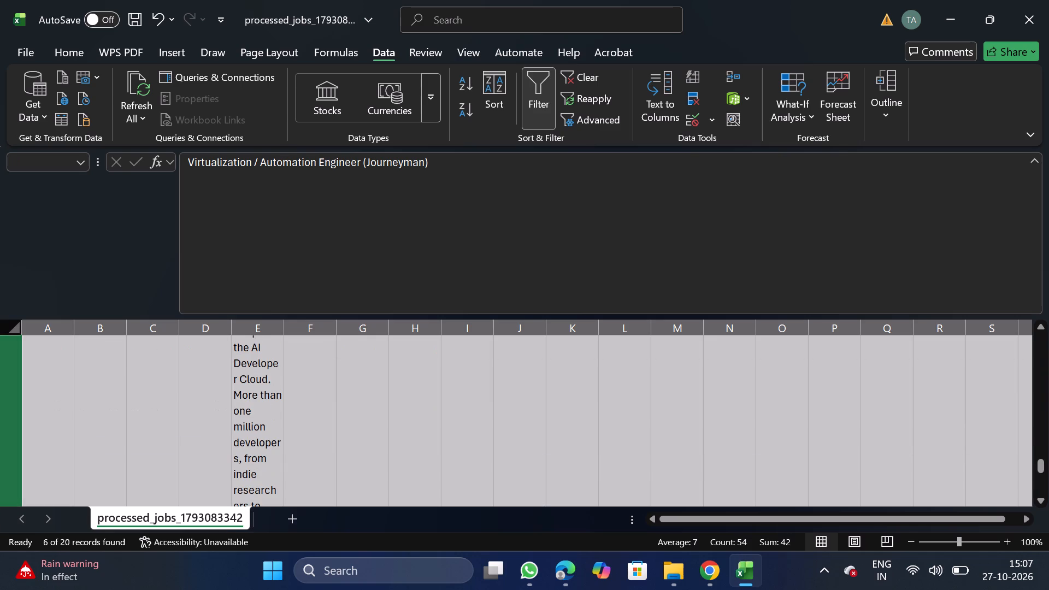
right_click(76, 417)
click(160, 283)
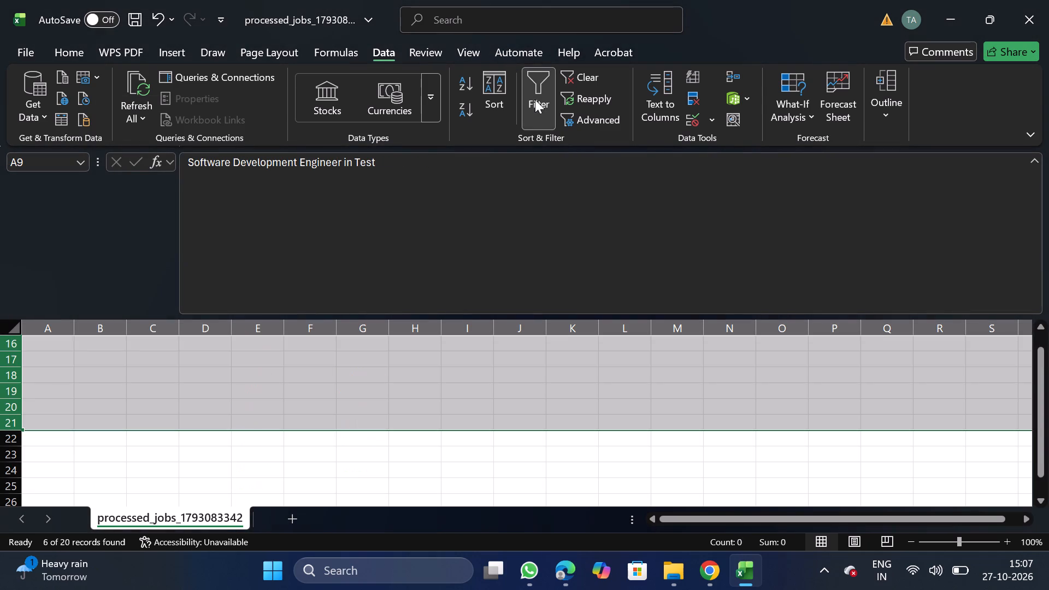
click(535, 99)
Filter years_of_experience to 8, delete all the filtered job rows and turn the filter off.
drag(1041, 484, 1024, 274)
click(409, 343)
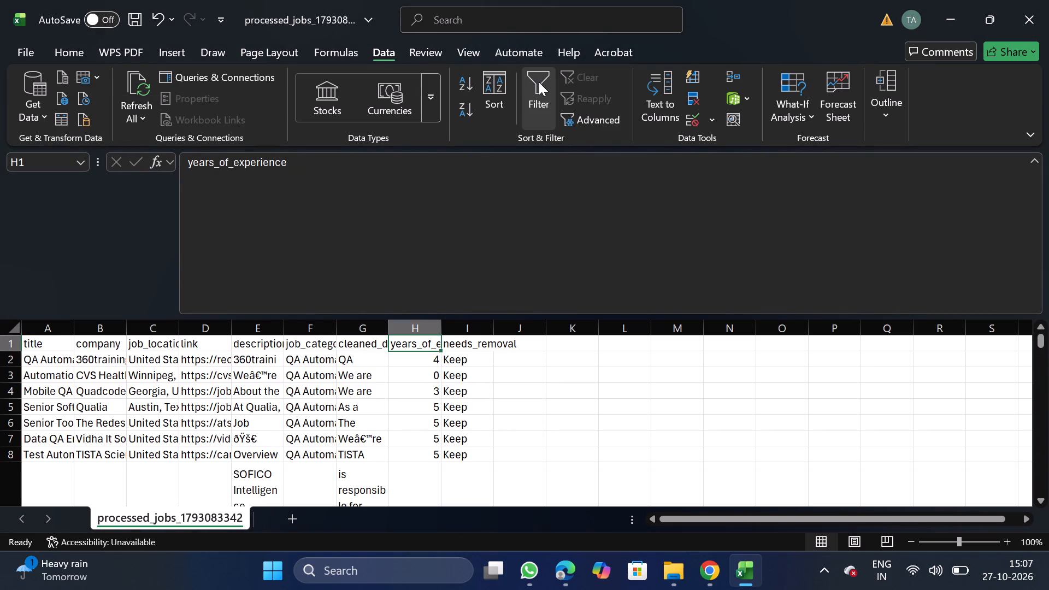
click(539, 82)
click(431, 343)
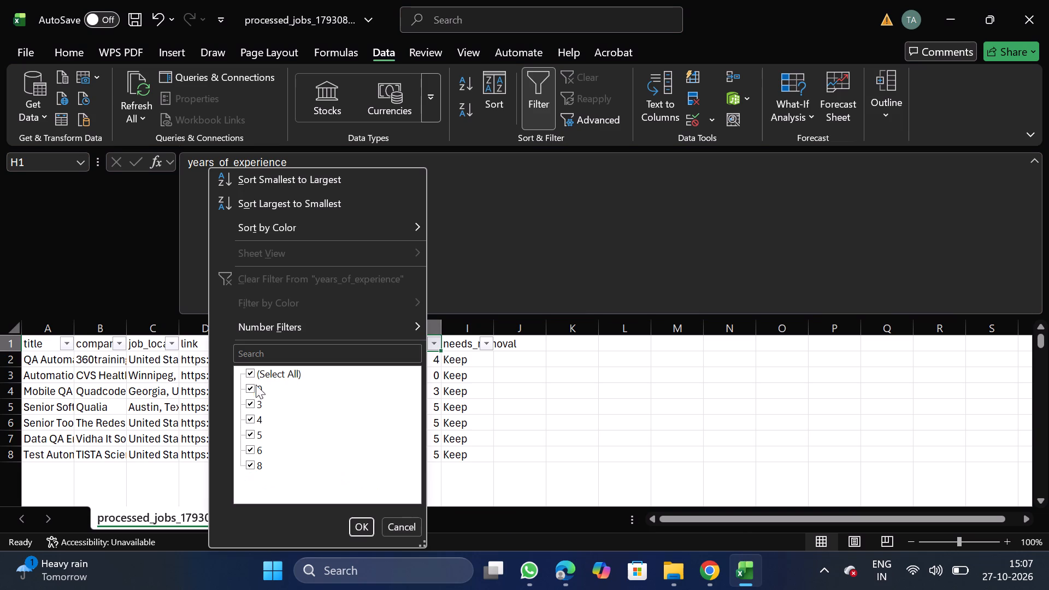
click(274, 380)
click(252, 467)
click(370, 526)
click(6, 373)
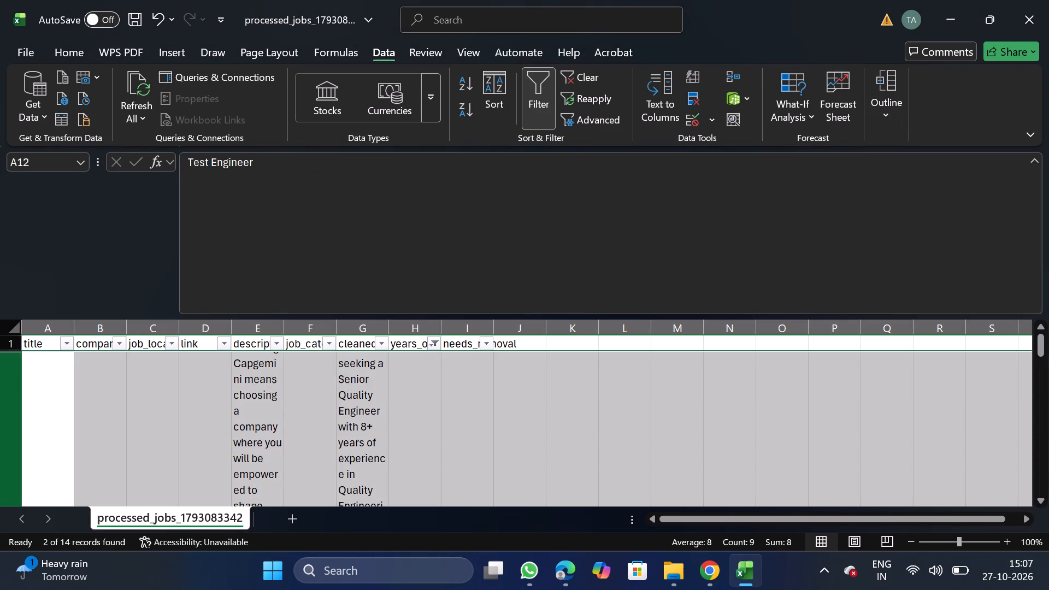
key(ctrl+shift+Down)
right_click(102, 439)
click(158, 297)
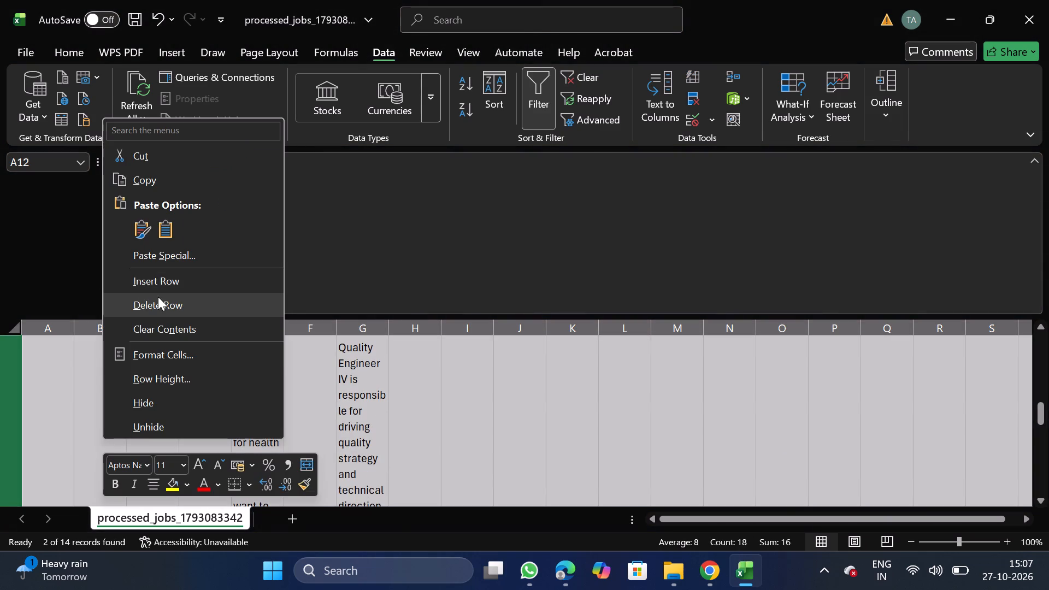
click(538, 98)
Delete the needs_removal column from the sheet.
drag(1036, 480, 996, 238)
click(467, 327)
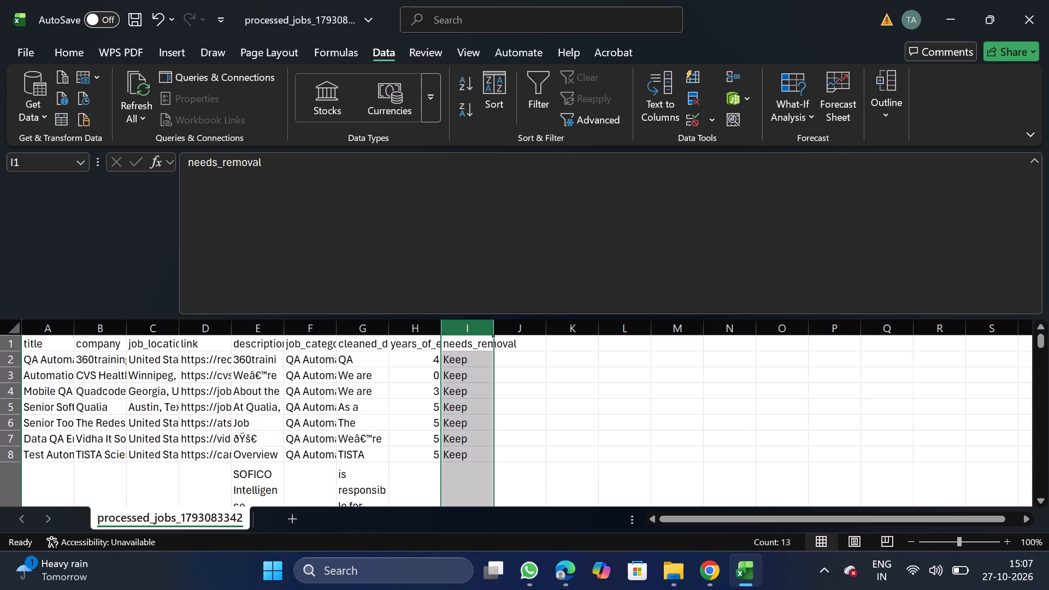
right_click(472, 413)
click(523, 278)
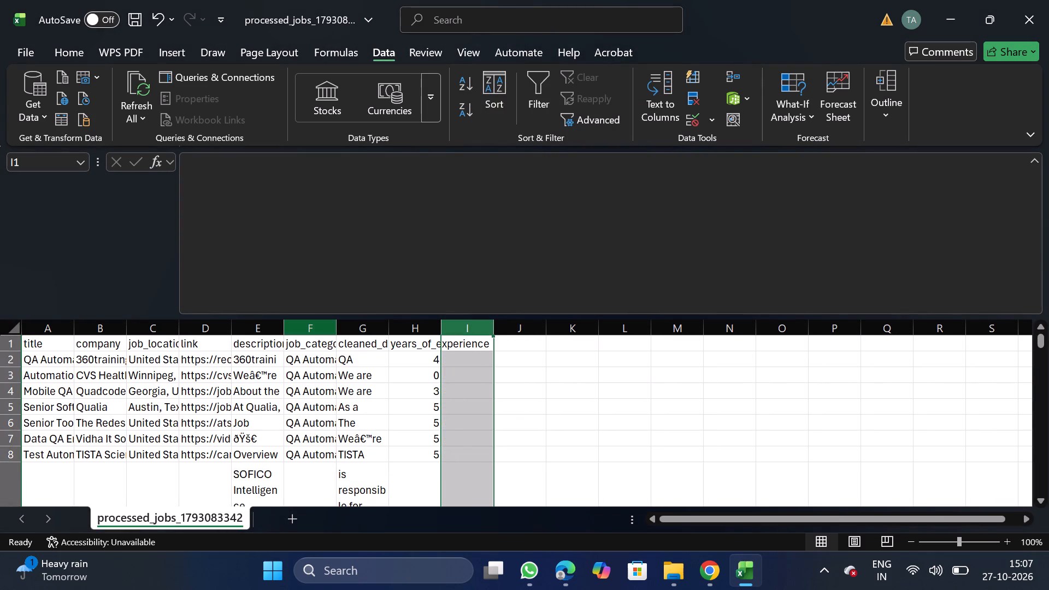
Move the job_category column in front of title so it becomes column A.
click(296, 331)
key(ctrl+x)
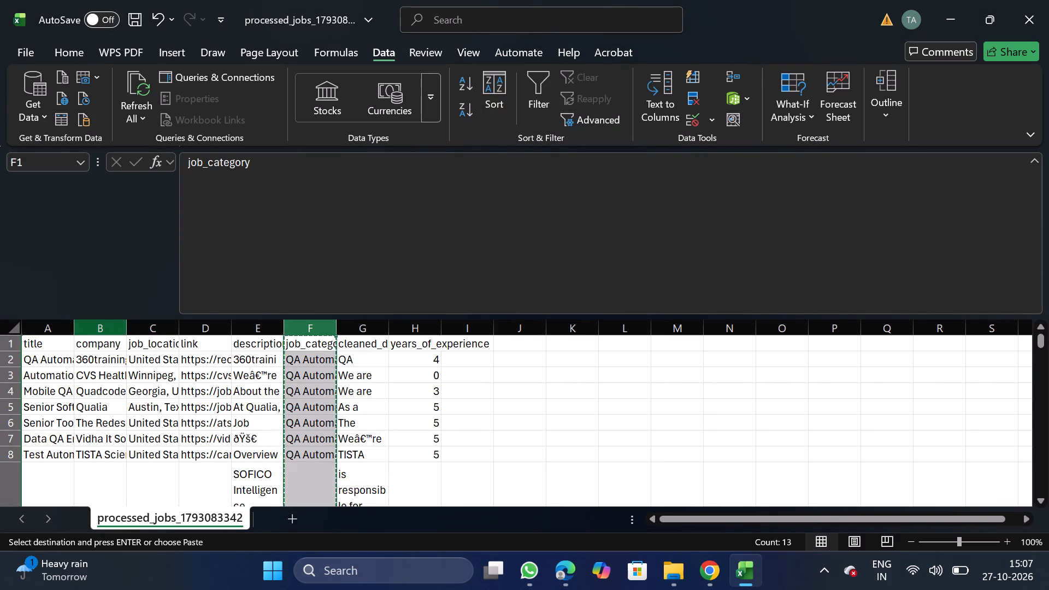
click(45, 326)
right_click(48, 385)
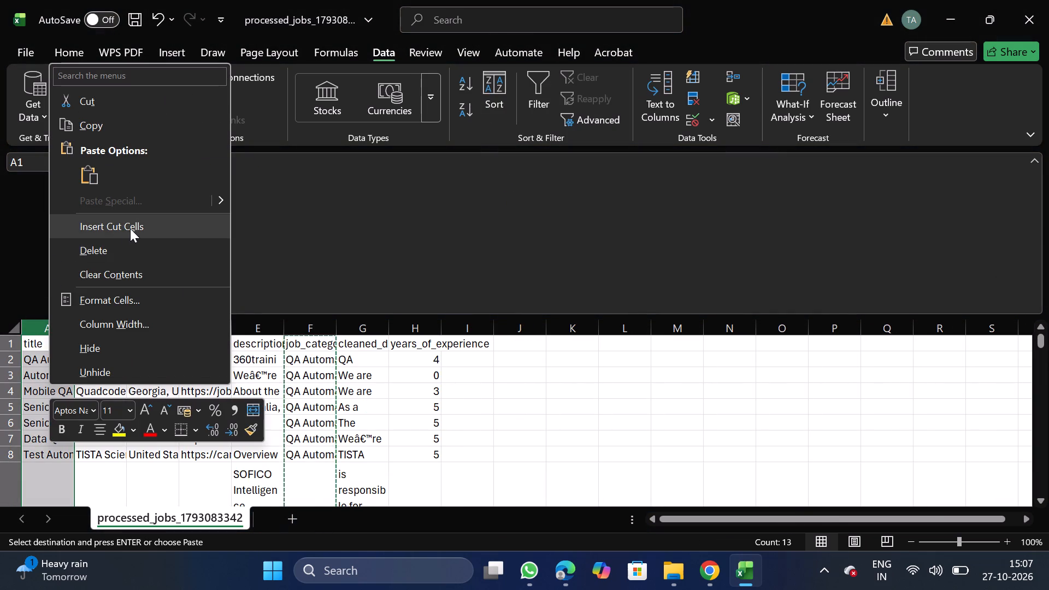
click(131, 228)
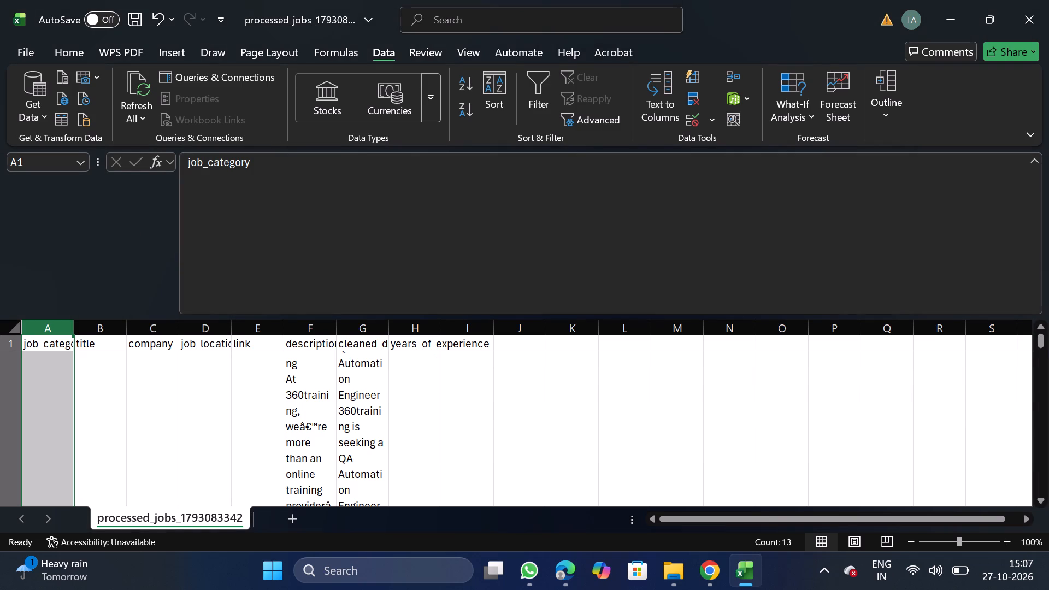
Select the description column F.
click(310, 334)
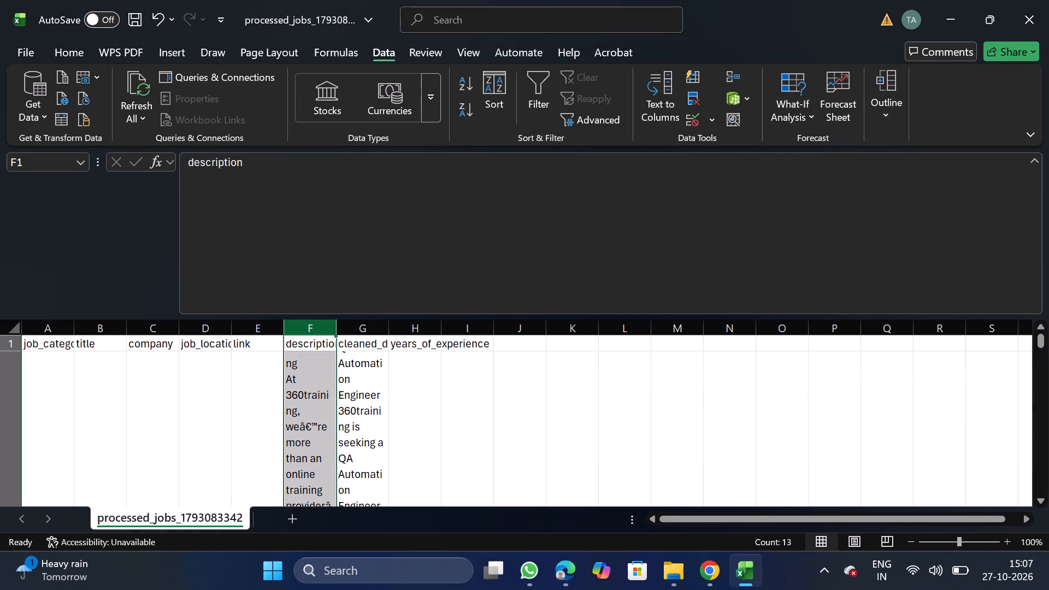
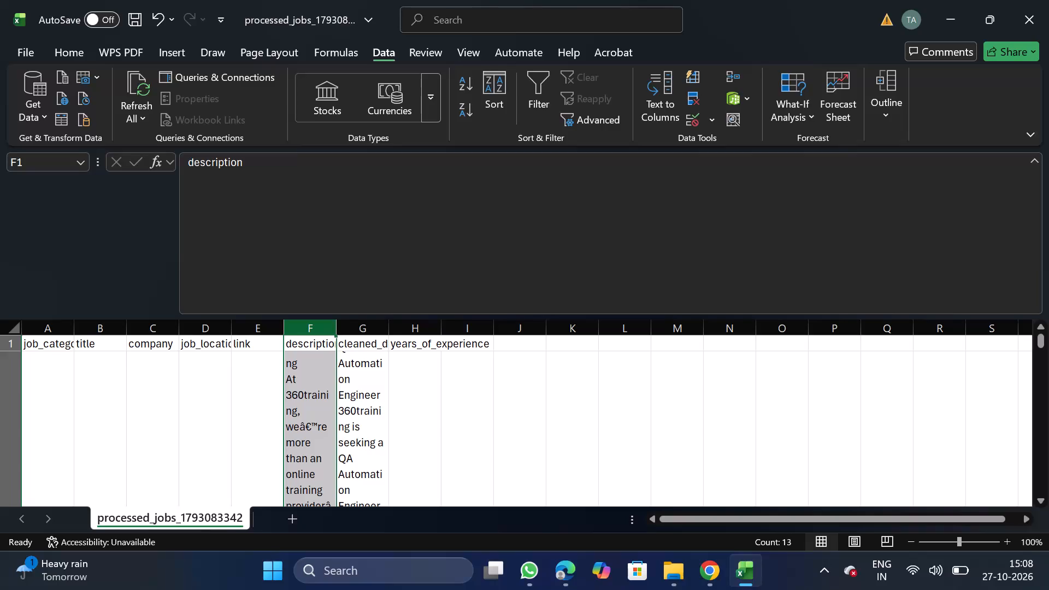
Turn off text wrapping for the description and cleaned_description columns F and G.
key(shift+Right)
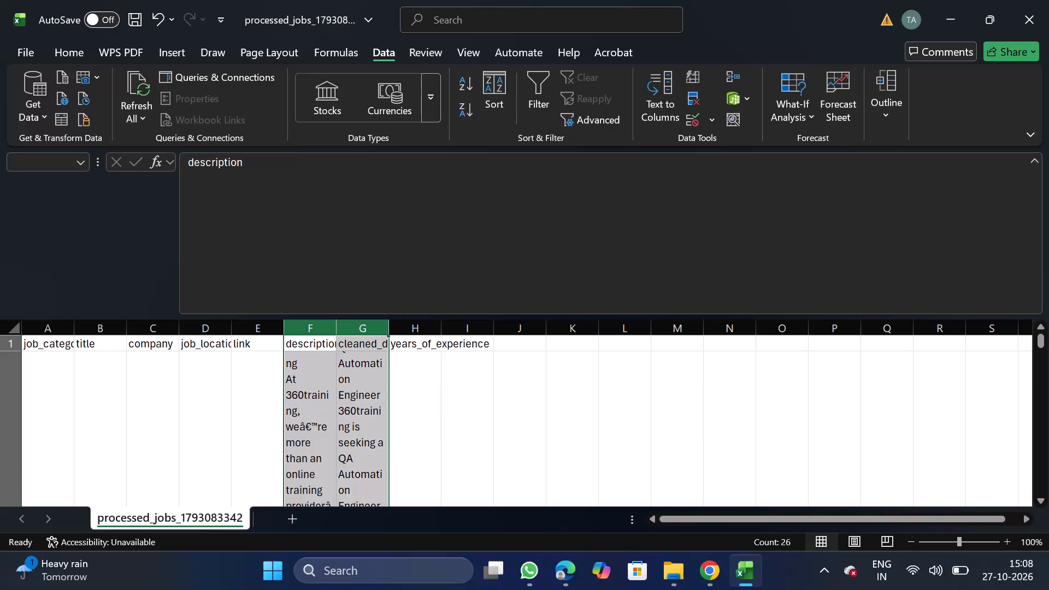
click(71, 60)
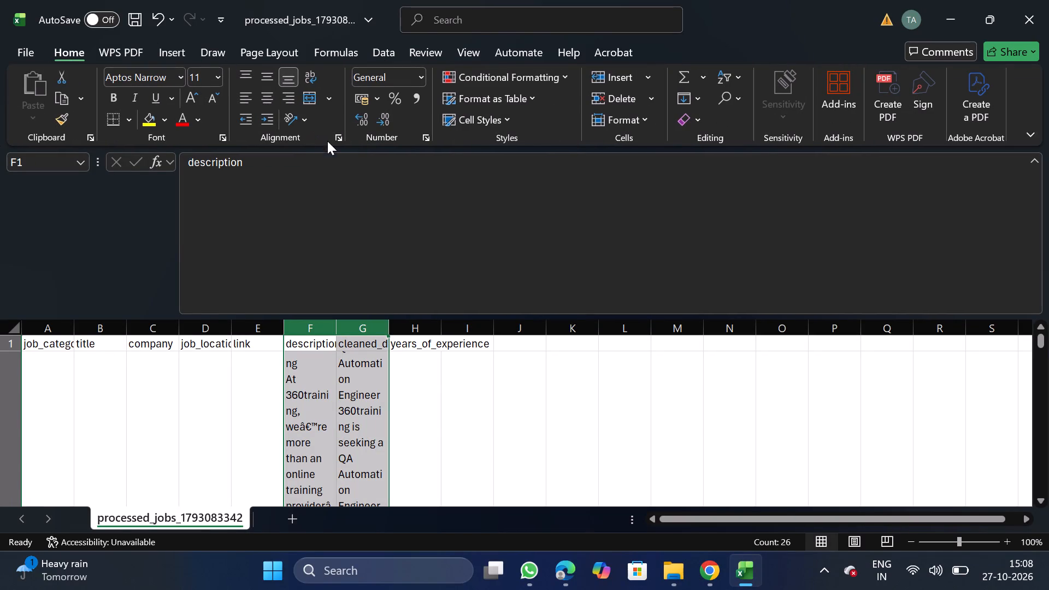
click(337, 139)
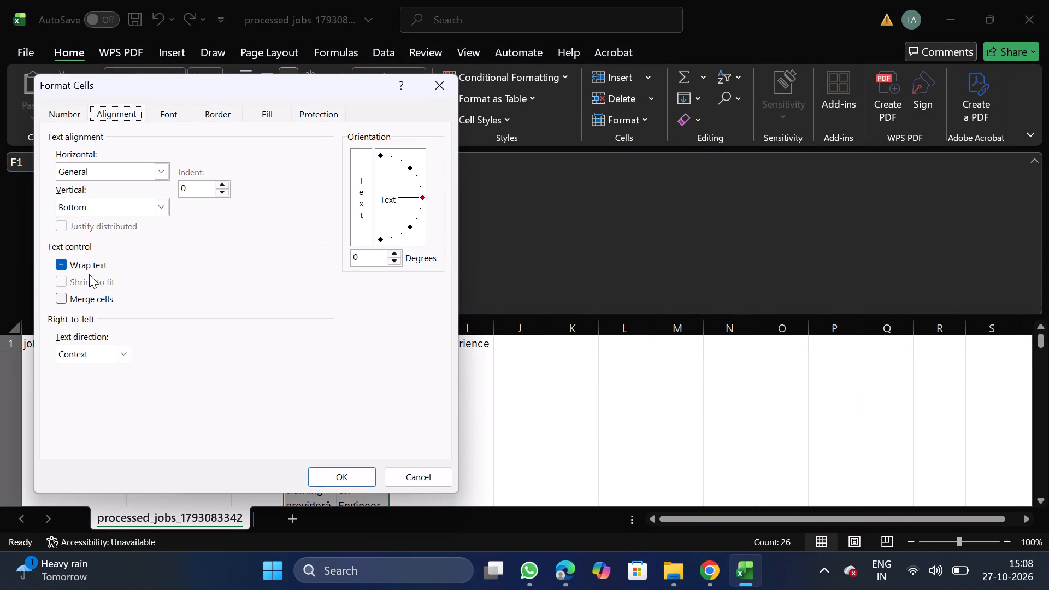
drag(89, 274, 81, 263)
double_click(81, 263)
click(346, 477)
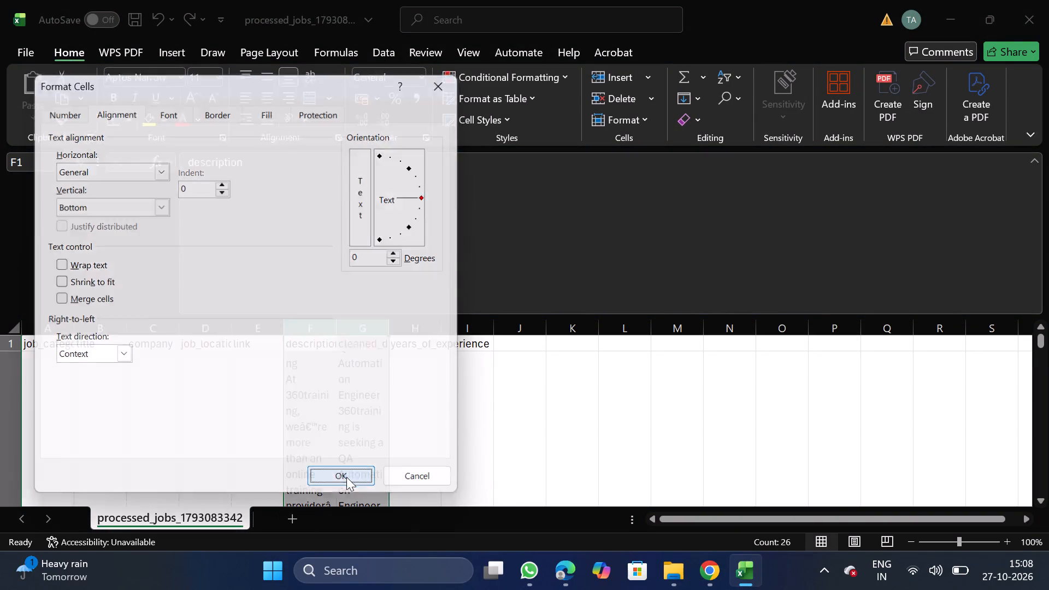
Move the link column behind years_of_experience so it becomes the last column.
click(259, 328)
key(ctrl+x)
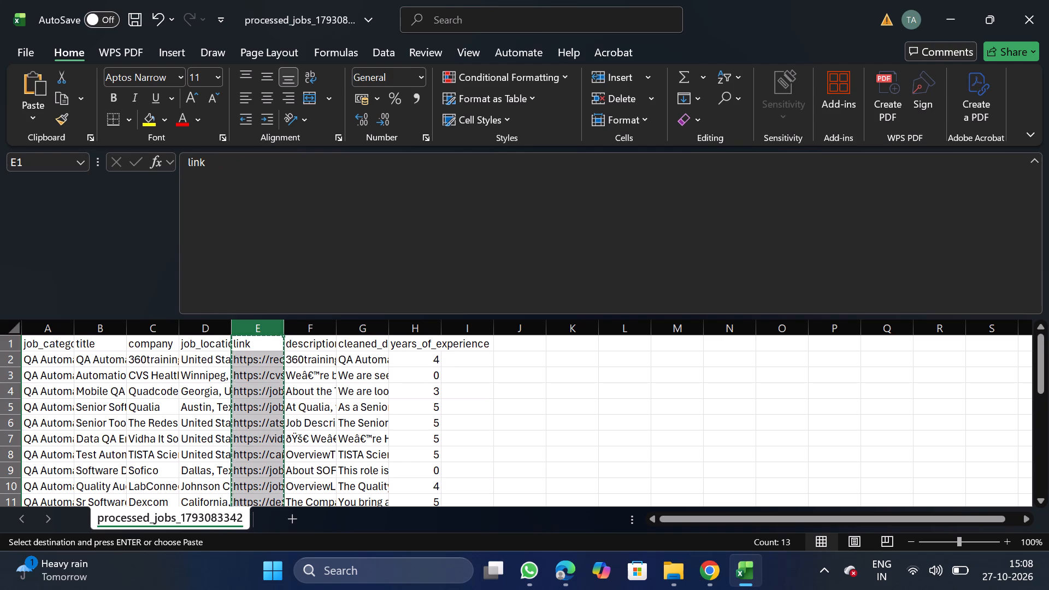
drag(473, 333, 469, 412)
right_click(469, 412)
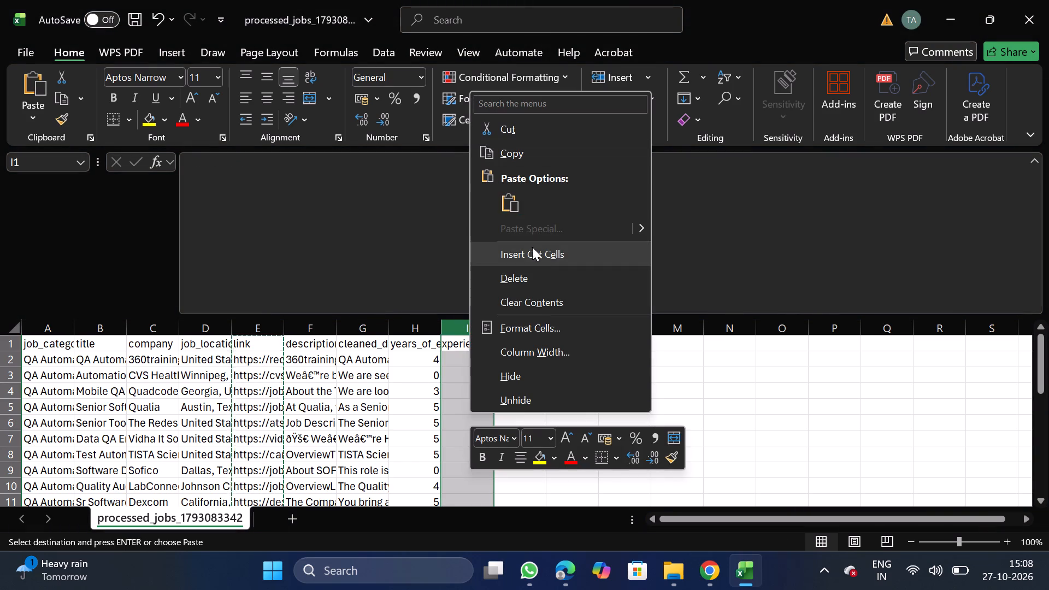
click(539, 251)
Move the years_of_experience column in front of description so it becomes column E.
click(353, 324)
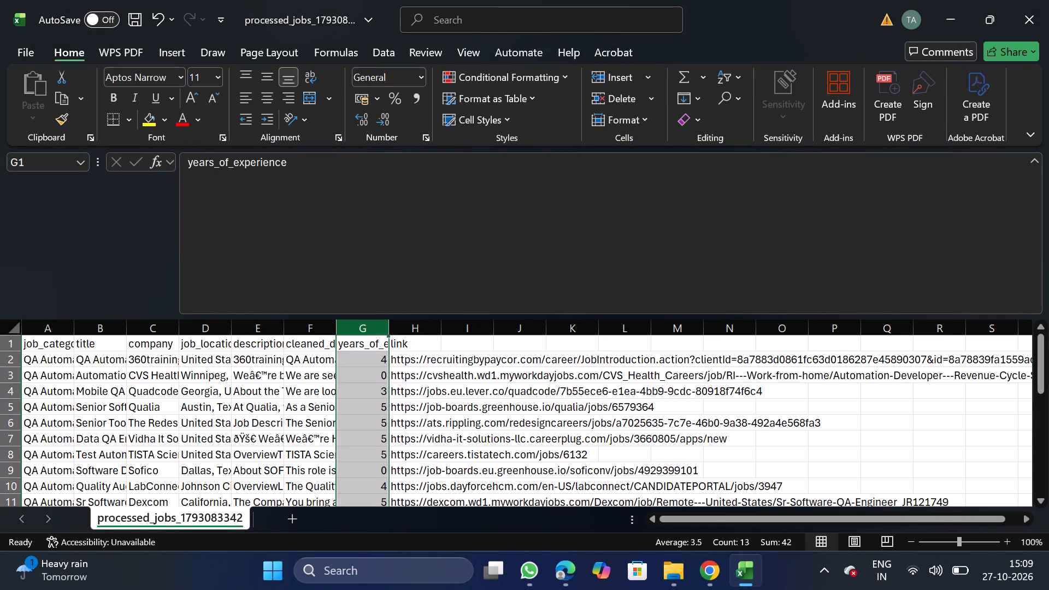
key(ctrl+x)
click(257, 329)
right_click(249, 445)
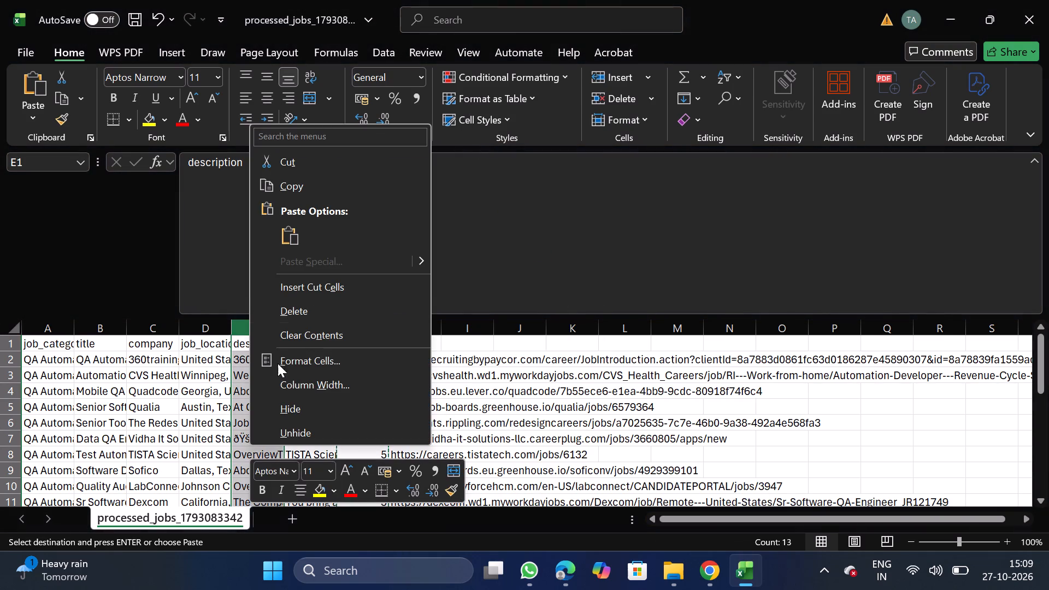
click(337, 291)
Rename the cleaned_description header in G1 to description, using the text copied from the F1 header.
click(316, 332)
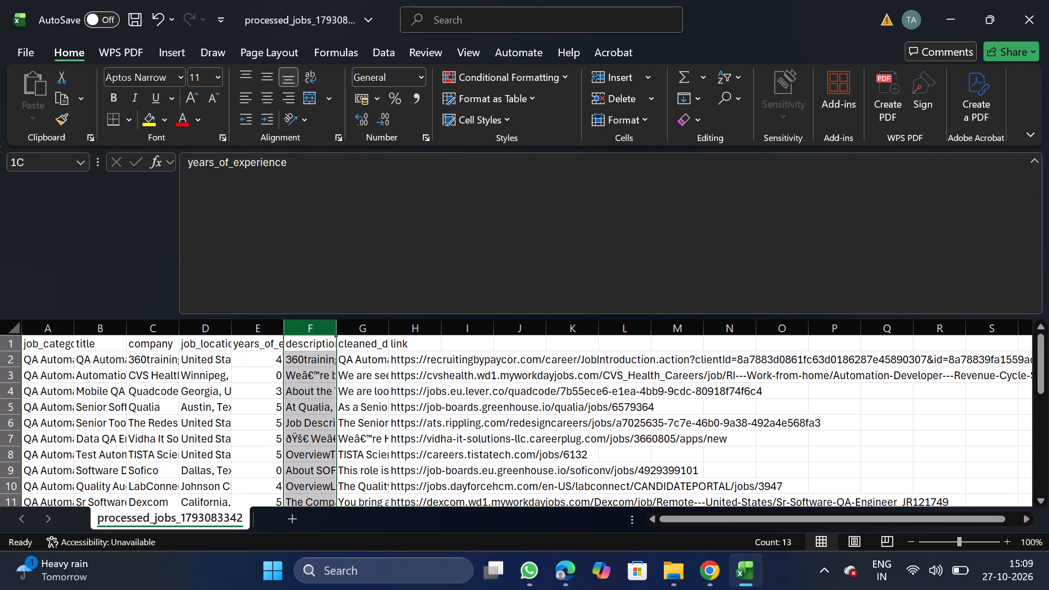
drag(181, 159, 278, 164)
key(ctrl+c)
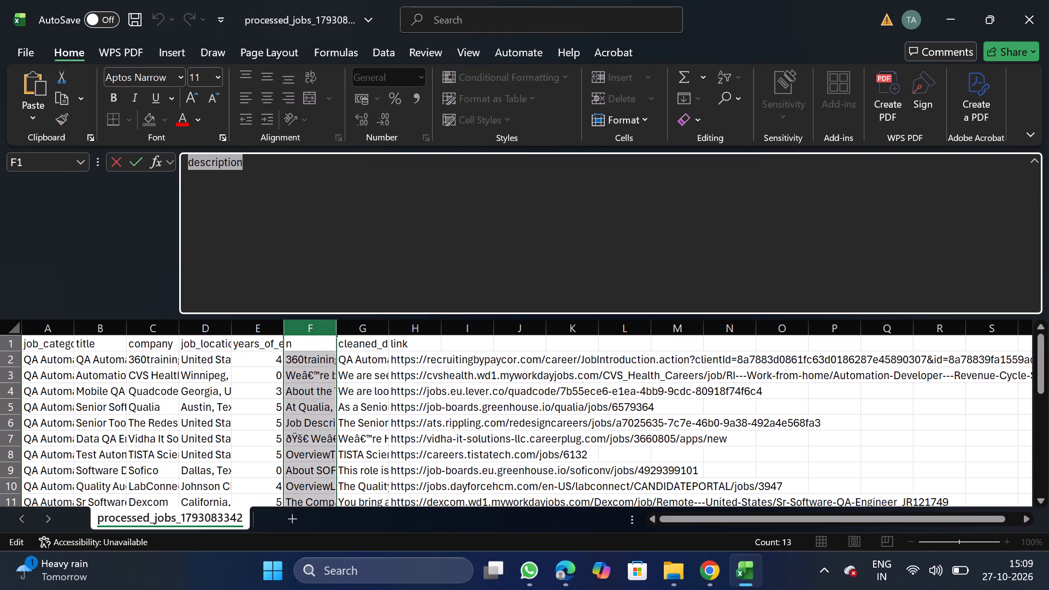
click(373, 350)
click(443, 278)
key(BackSpace)
key(BackSpace)
key(BackSpace)
key(BackSpace)
key(BackSpace)
key(BackSpace)
key(BackSpace)
key(BackSpace)
key(BackSpace)
key(BackSpace)
key(BackSpace)
key(BackSpace)
key(BackSpace)
key(BackSpace)
key(BackSpace)
key(BackSpace)
key(BackSpace)
key(BackSpace)
key(BackSpace)
key(BackSpace)
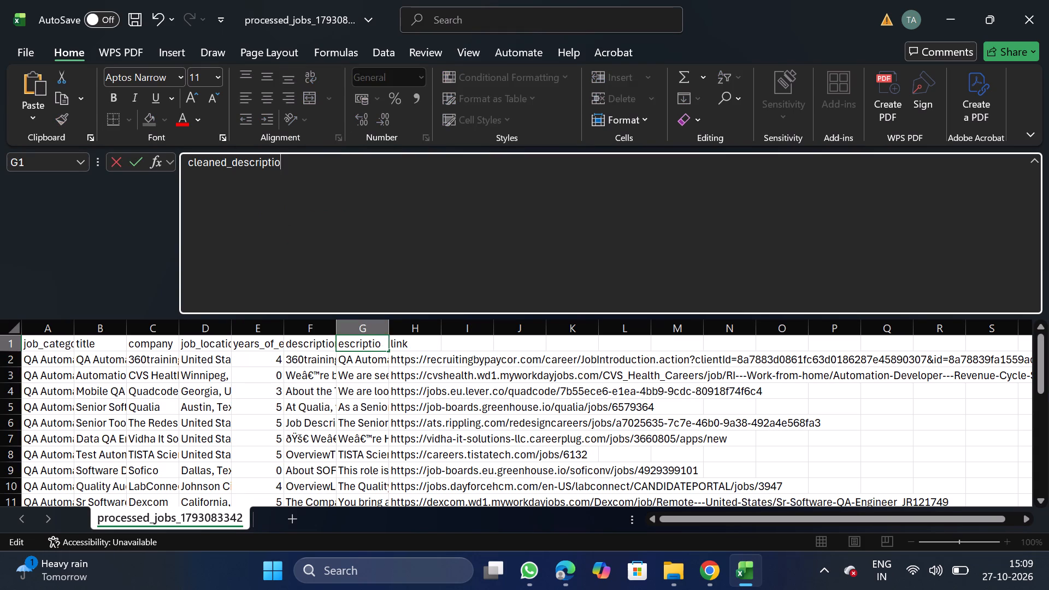
key(ctrl+v)
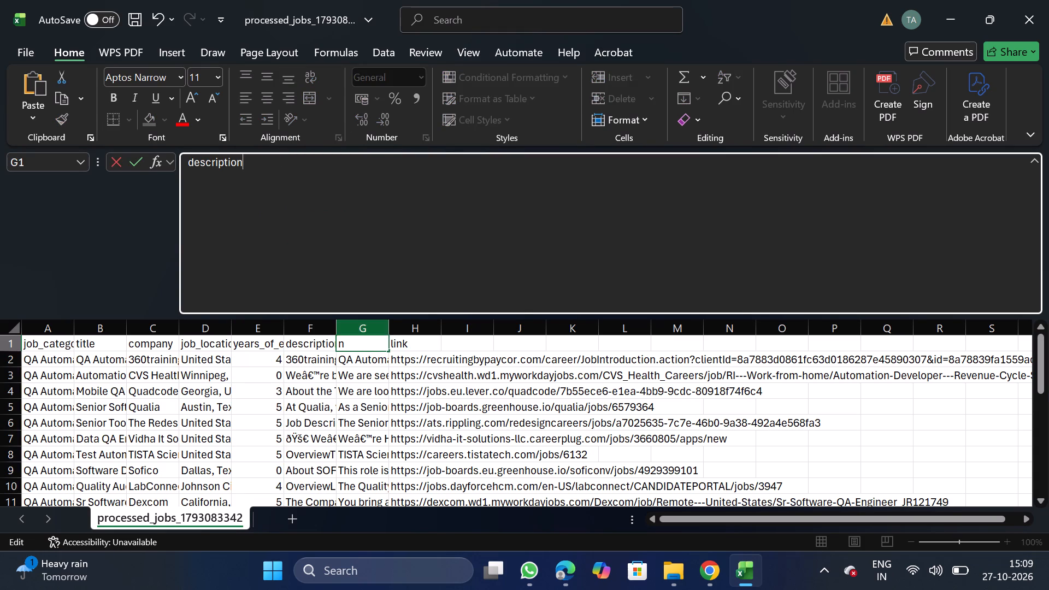
Rename the F1 header to original_description, copying the name from the bulk upload CSV format requirements in NextGenApply.
click(318, 339)
click(414, 259)
key(BackSpace)
key(BackSpace)
key(BackSpace)
key(BackSpace)
key(BackSpace)
key(BackSpace)
key(BackSpace)
key(BackSpace)
key(BackSpace)
key(BackSpace)
key(BackSpace)
key(BackSpace)
key(BackSpace)
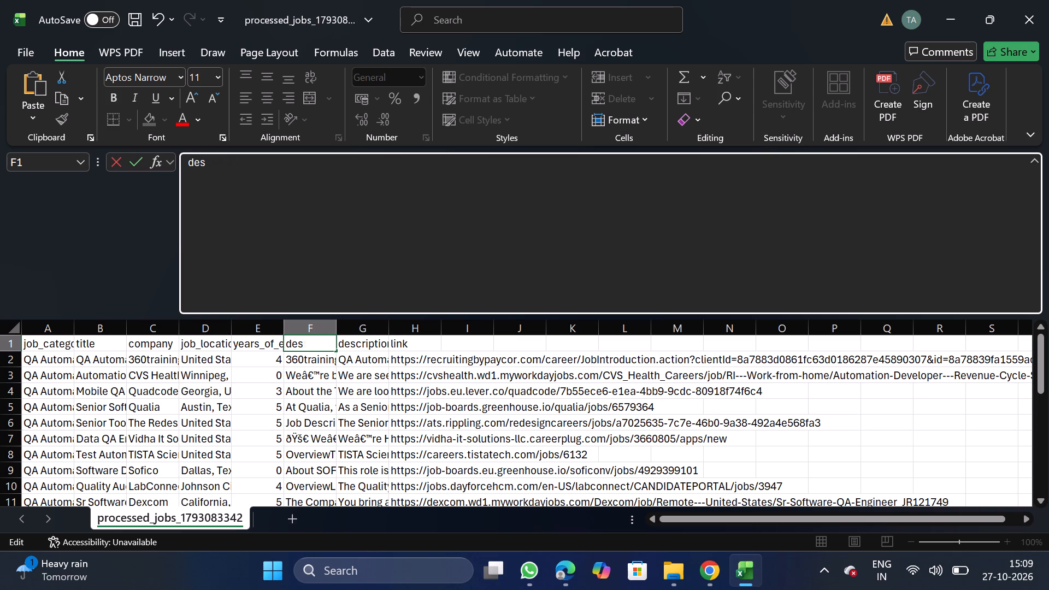
click(691, 582)
click(714, 580)
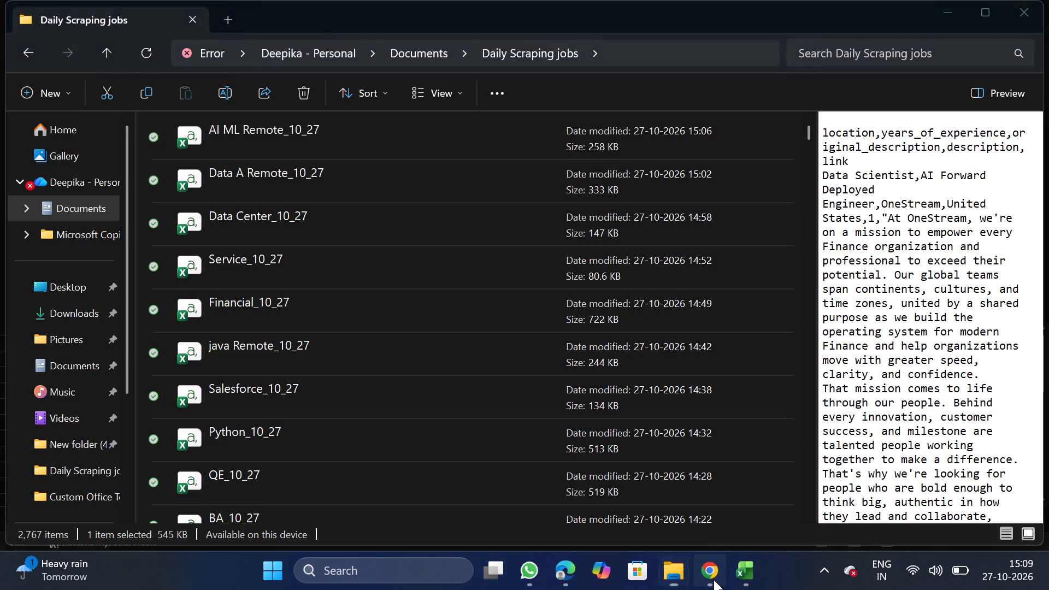
click(100, 155)
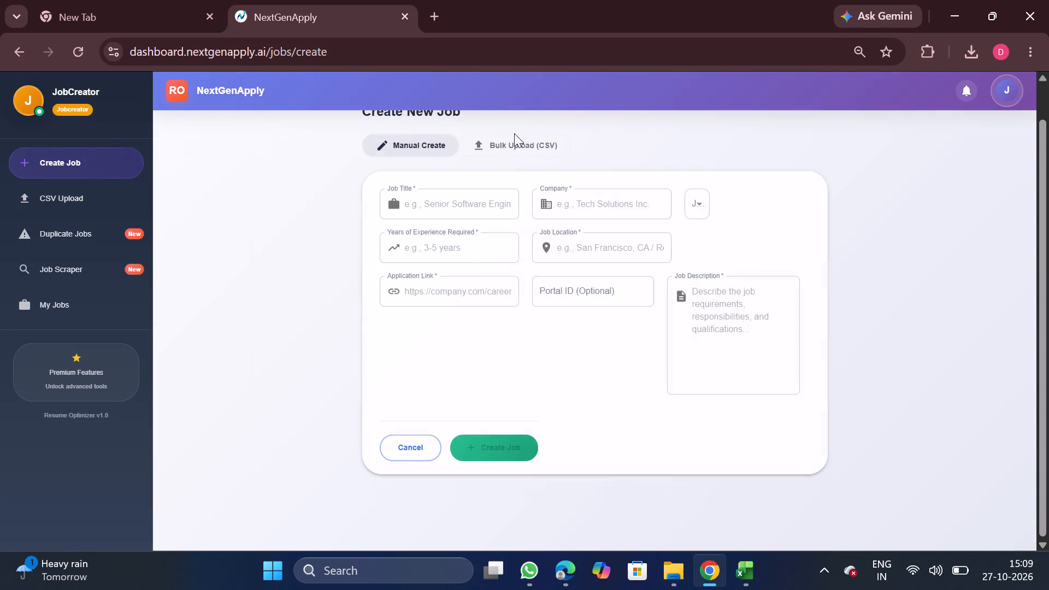
click(529, 141)
double_click(582, 269)
key(ctrl+c)
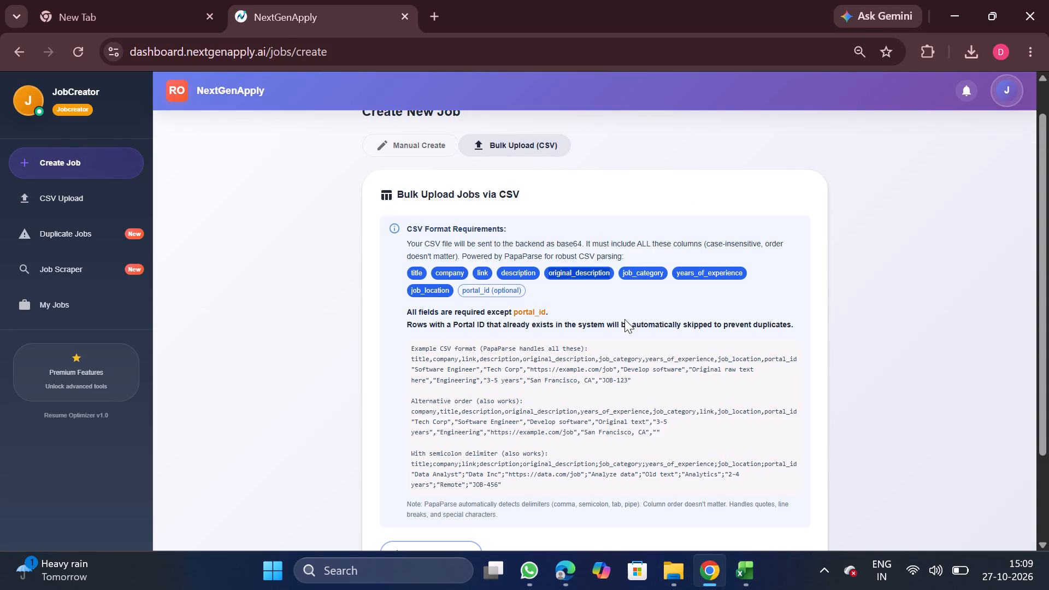
click(746, 585)
key(ctrl+v)
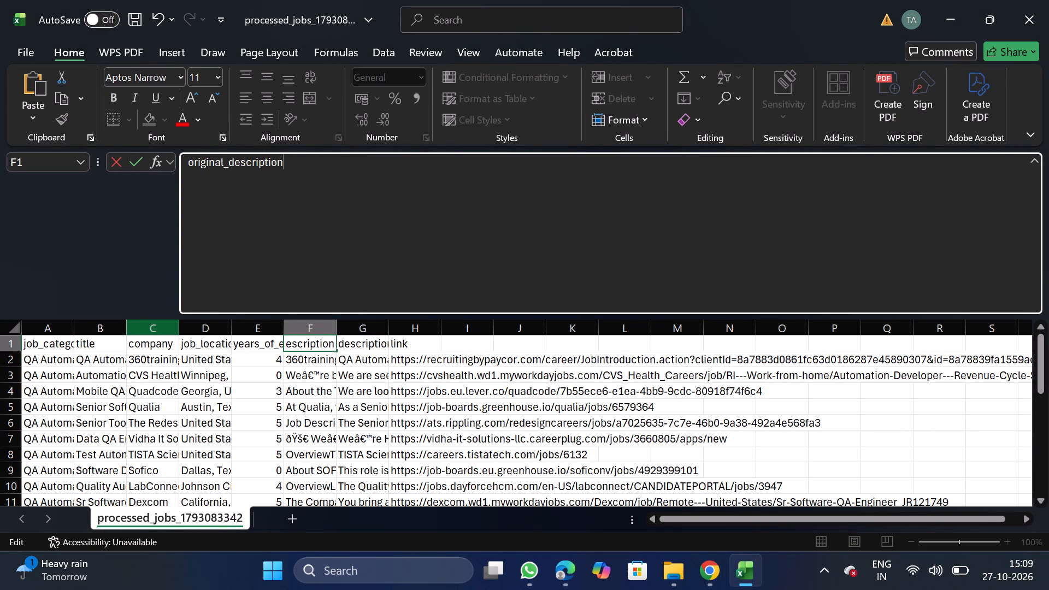
Filter the title column to blanks only, delete all the filtered rows and turn the filter off.
click(109, 328)
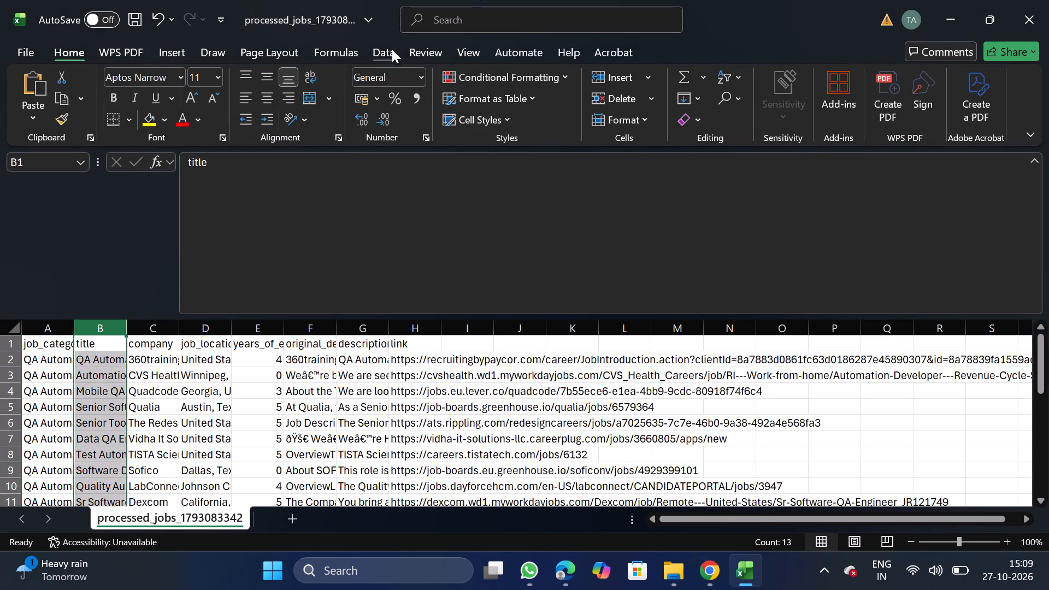
click(390, 53)
click(540, 88)
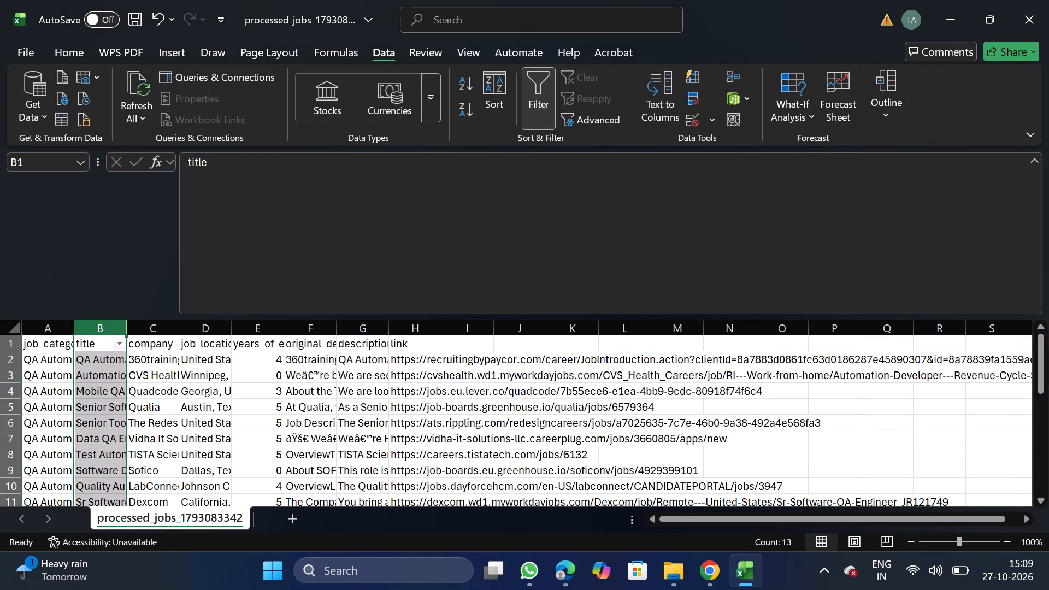
click(122, 338)
double_click(343, 544)
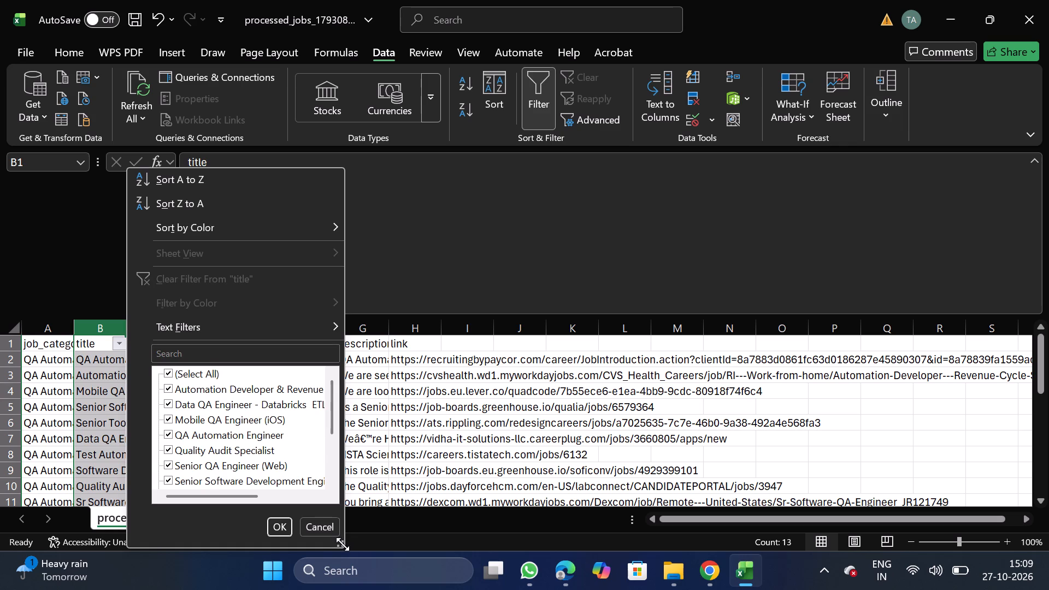
drag(343, 544, 730, 589)
click(212, 375)
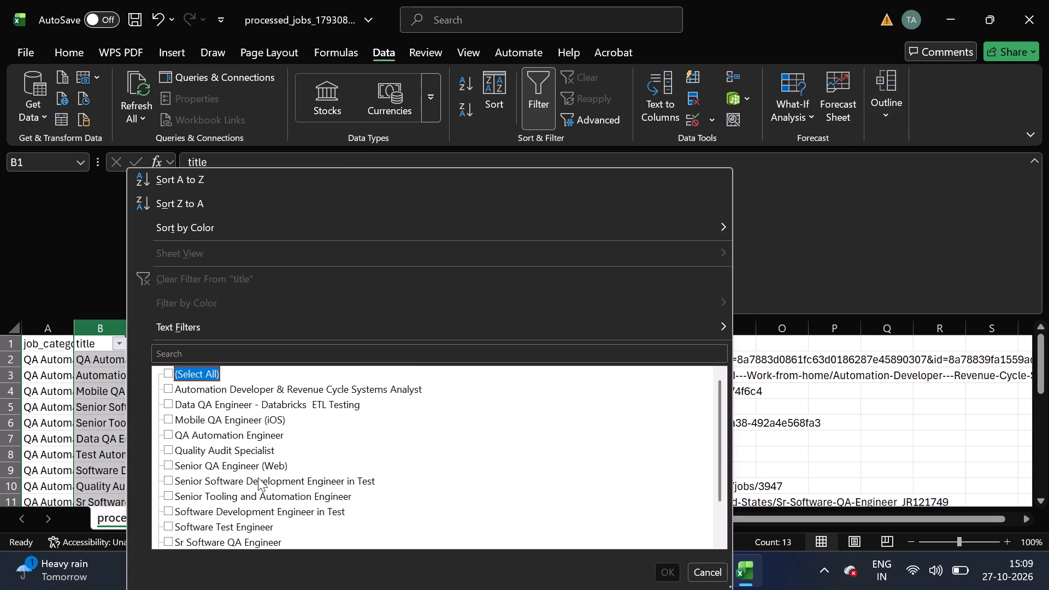
scroll(270, 531, down, 1)
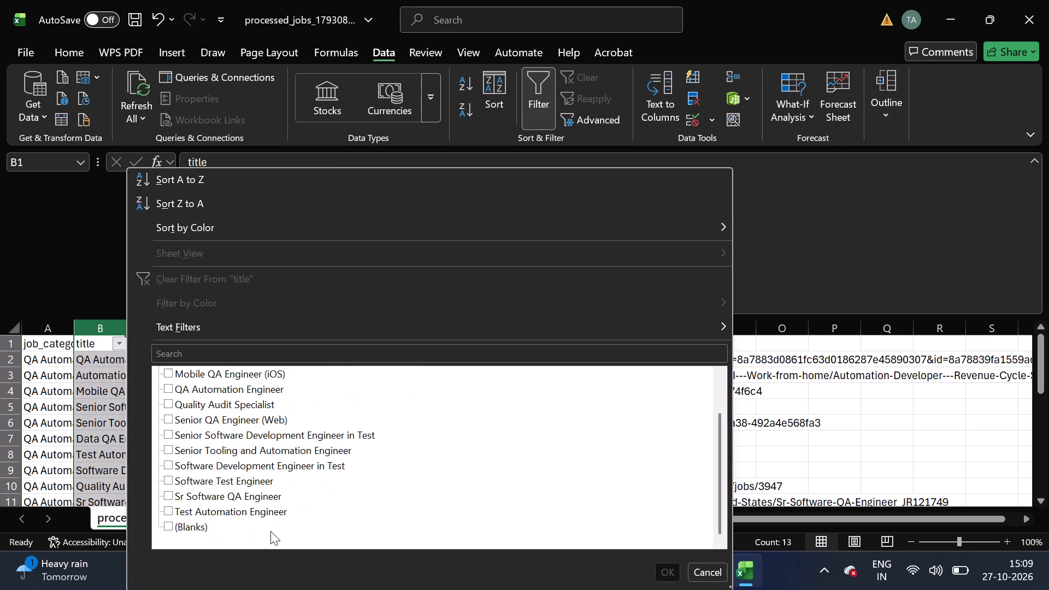
scroll(270, 531, down, 1)
click(203, 529)
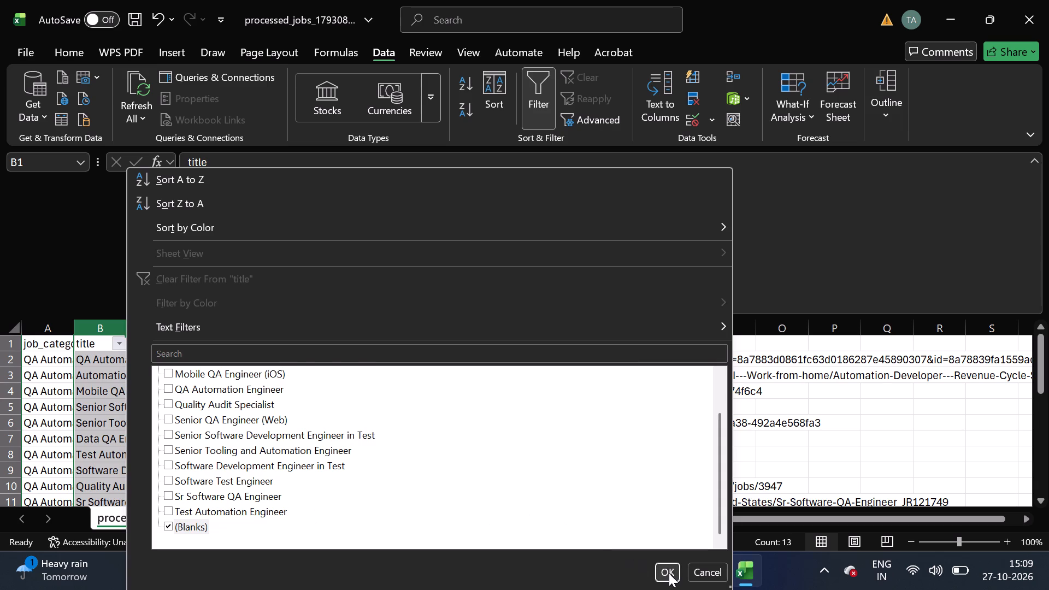
click(669, 573)
click(2, 360)
key(ctrl+shift+Down)
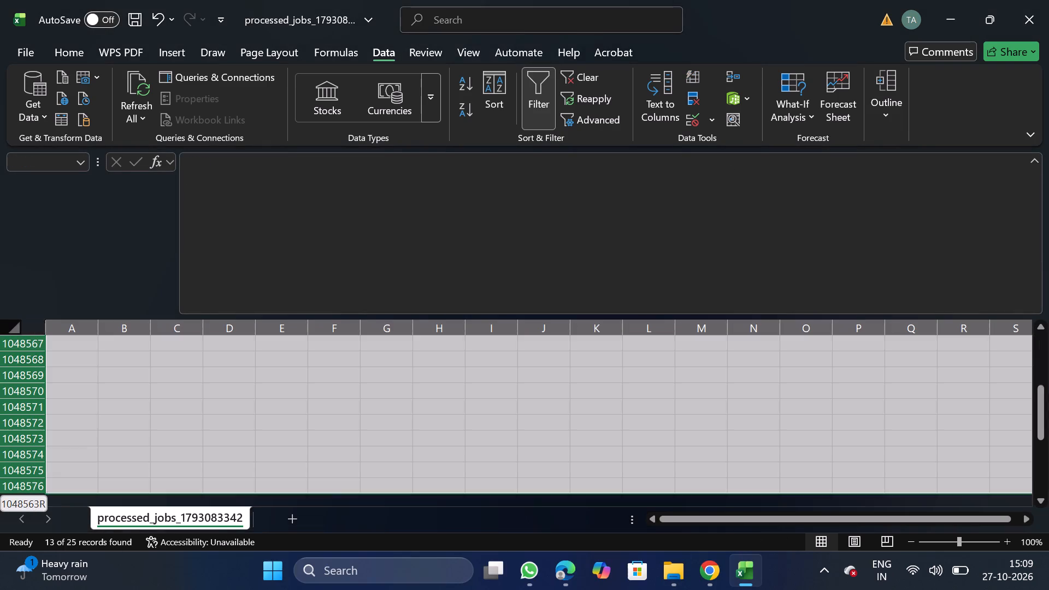
right_click(114, 394)
click(201, 262)
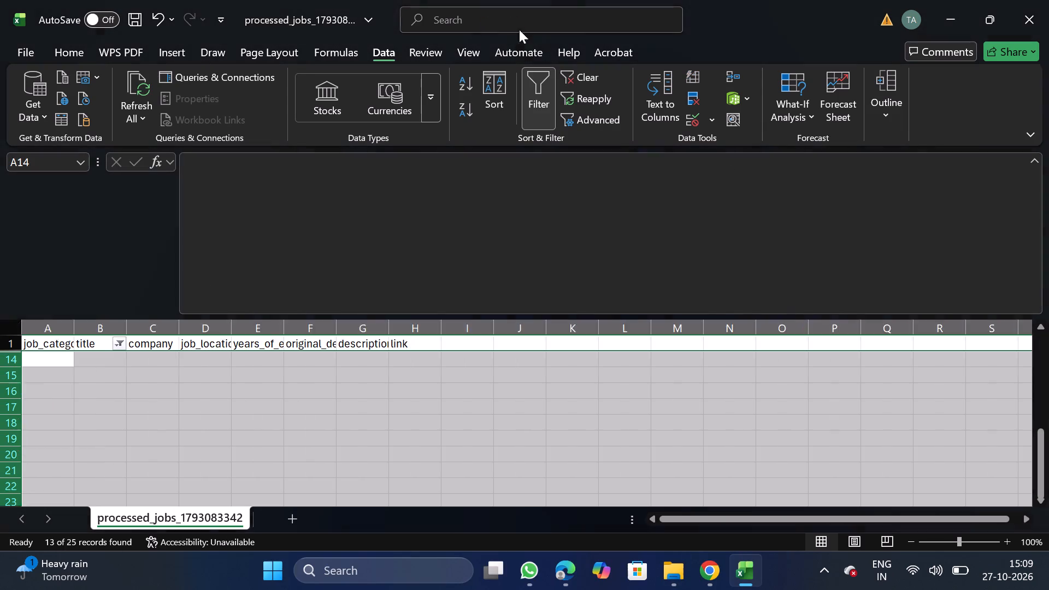
click(543, 117)
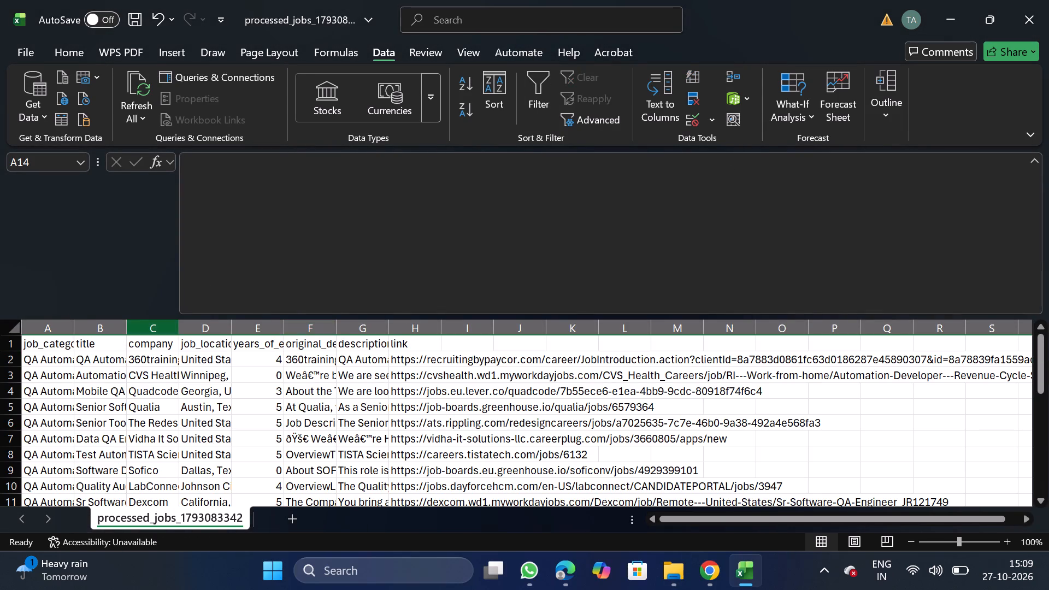
Add a filter to the company column and search its values for walmart and dried.
click(152, 321)
click(542, 86)
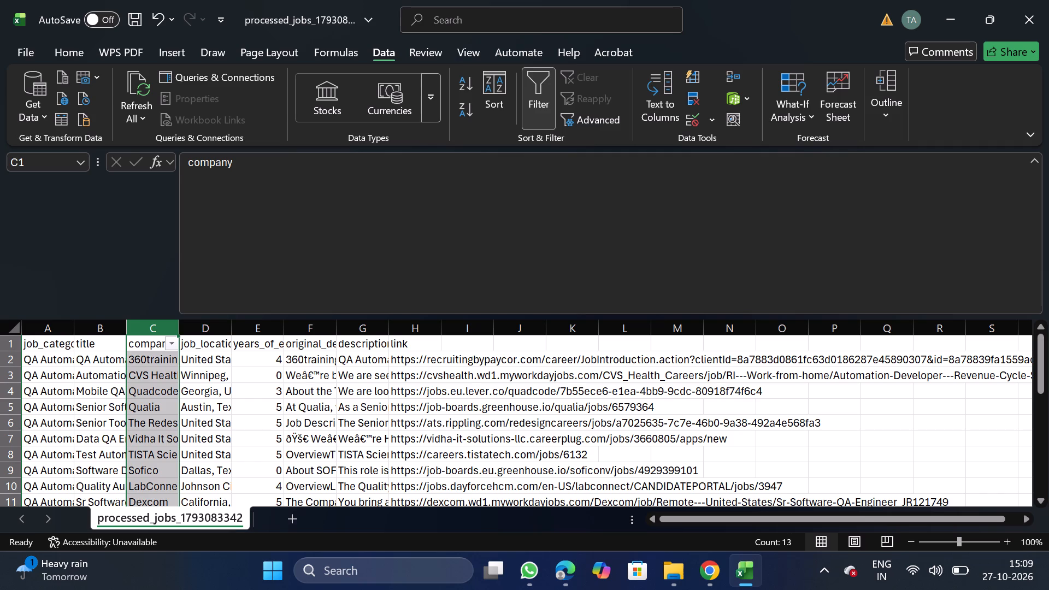
click(173, 346)
click(253, 346)
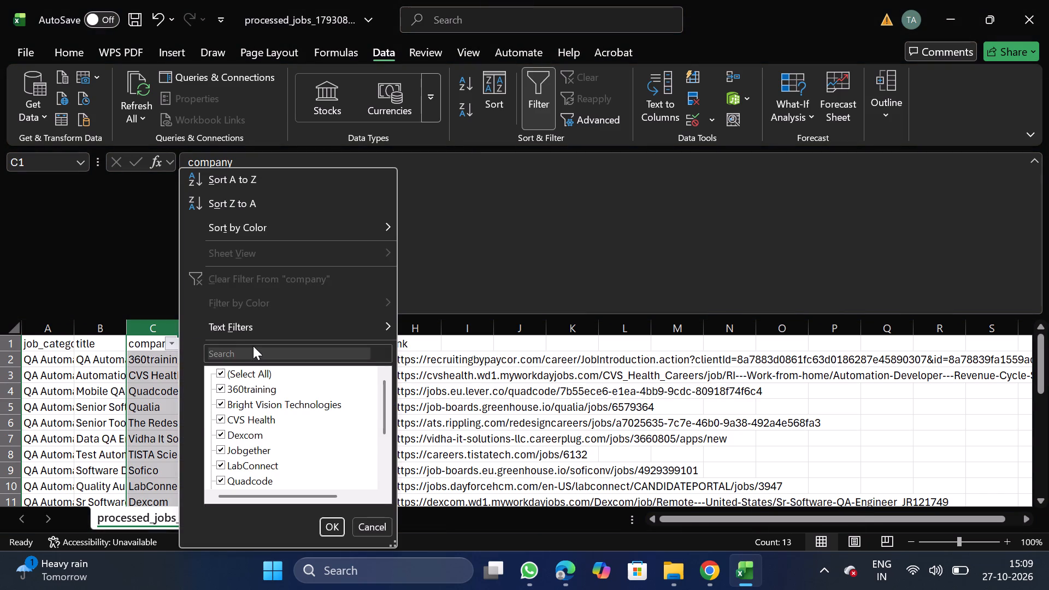
click(247, 356)
text(walmart)
key(BackSpace)
key(BackSpace)
key(BackSpace)
key(BackSpace)
key(BackSpace)
key(BackSpace)
key(BackSpace)
key(BackSpace)
key(BackSpace)
key(BackSpace)
key(BackSpace)
key(BackSpace)
key(BackSpace)
text(dried)
key(BackSpace)
key(BackSpace)
key(BackSpace)
key(BackSpace)
key(BackSpace)
key(BackSpace)
key(BackSpace)
key(BackSpace)
key(BackSpace)
key(BackSpace)
key(BackSpace)
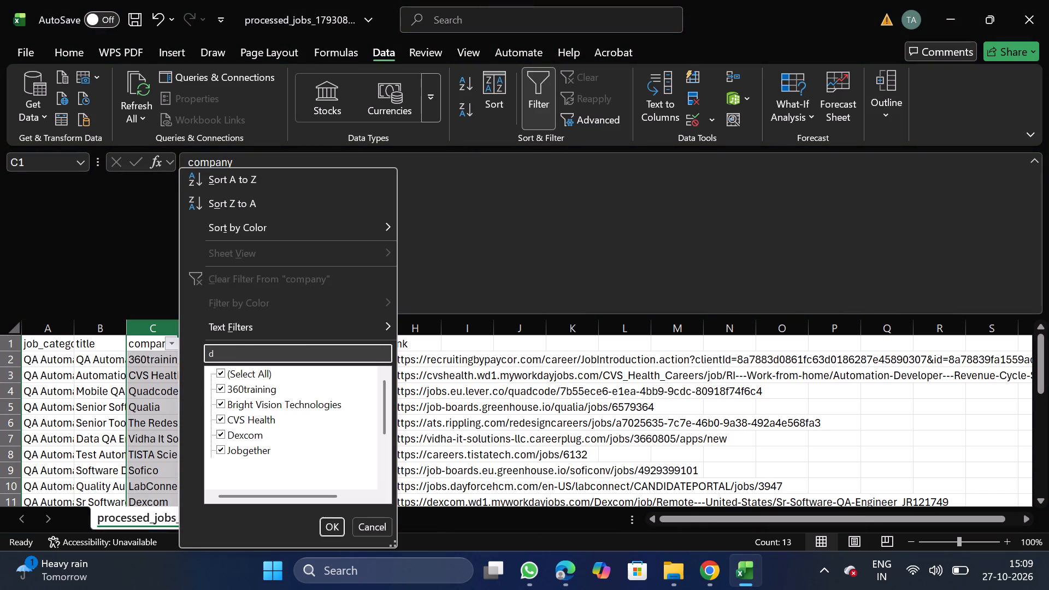
Search the company column's filter values for capital and under.
text(capital)
key(BackSpace)
key(BackSpace)
key(BackSpace)
key(BackSpace)
key(BackSpace)
key(BackSpace)
key(BackSpace)
key(BackSpace)
key(BackSpace)
key(BackSpace)
key(BackSpace)
key(BackSpace)
key(BackSpace)
key(BackSpace)
key(BackSpace)
text(under)
key(BackSpace)
key(BackSpace)
key(BackSpace)
key(BackSpace)
key(BackSpace)
key(BackSpace)
key(BackSpace)
key(BackSpace)
key(BackSpace)
key(BackSpace)
key(BackSpace)
key(BackSpace)
key(BackSpace)
key(BackSpace)
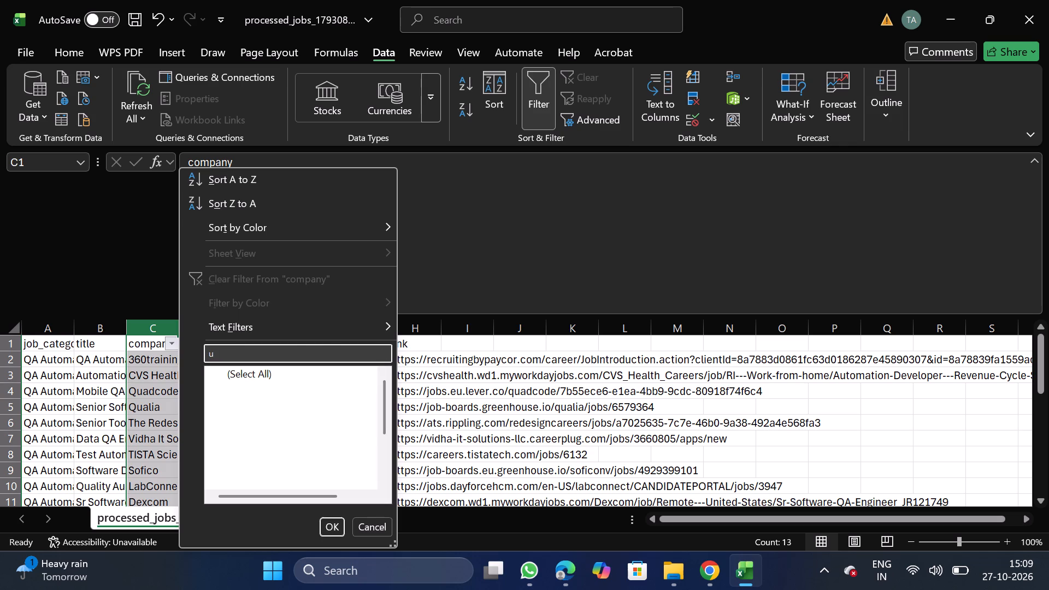
Search the company column's filter values for hunt and skim.
text(hunt)
key(BackSpace)
key(BackSpace)
key(BackSpace)
key(BackSpace)
key(BackSpace)
key(BackSpace)
key(BackSpace)
key(BackSpace)
key(BackSpace)
key(BackSpace)
key(BackSpace)
key(BackSpace)
key(BackSpace)
key(BackSpace)
key(BackSpace)
key(BackSpace)
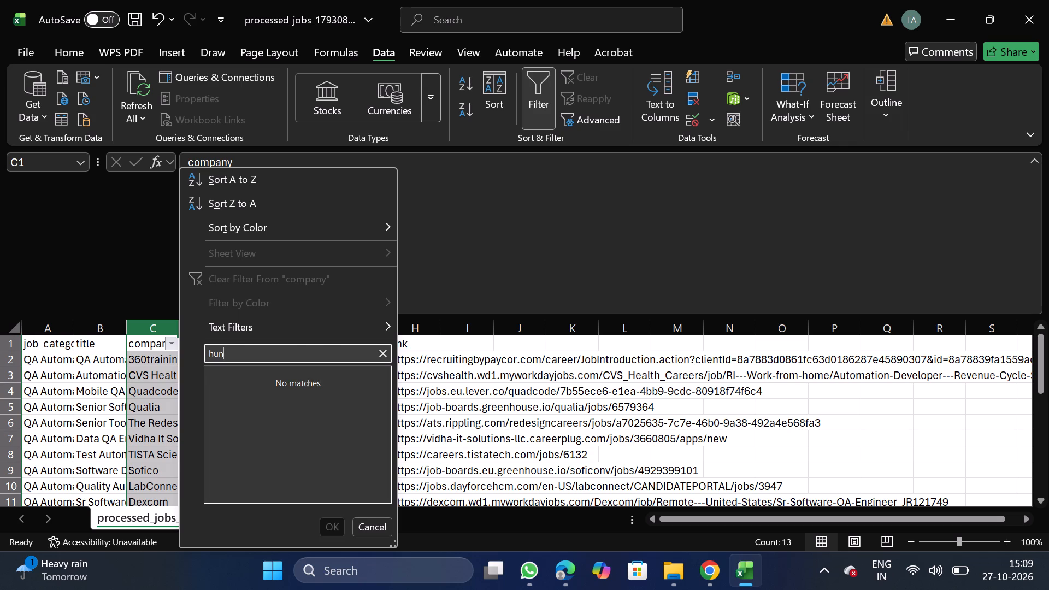
text(skim)
key(BackSpace)
key(BackSpace)
key(BackSpace)
key(BackSpace)
key(BackSpace)
key(BackSpace)
key(BackSpace)
key(BackSpace)
key(BackSpace)
key(BackSpace)
key(BackSpace)
key(BackSpace)
key(BackSpace)
key(BackSpace)
key(BackSpace)
key(BackSpace)
key(BackSpace)
key(BackSpace)
key(BackSpace)
key(BackSpace)
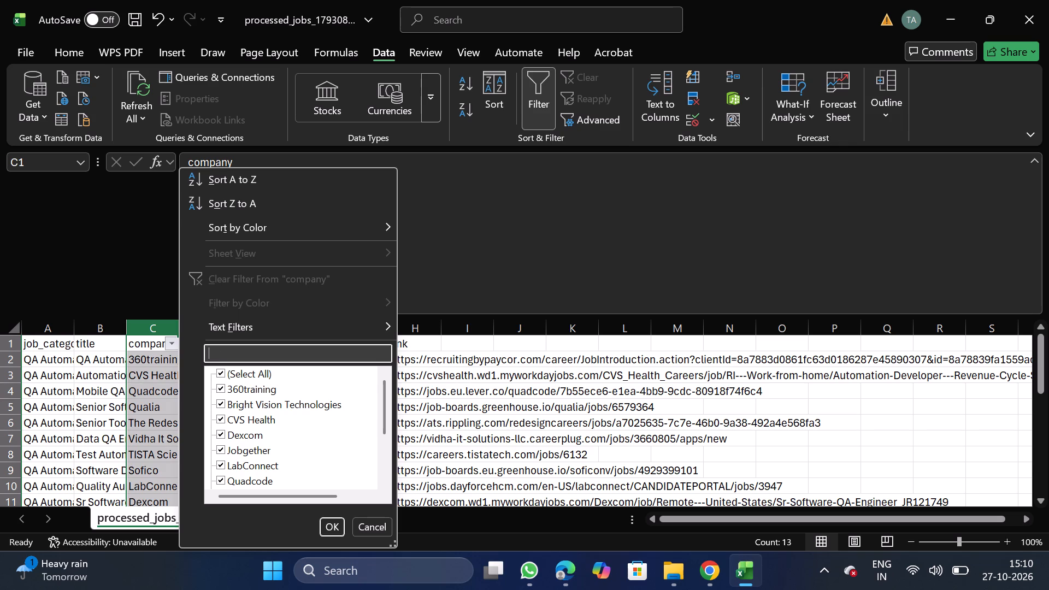
Repeat the company filter searches for under, hunt and skim, clearing the search text after each one.
text(under)
key(BackSpace)
key(BackSpace)
key(BackSpace)
key(BackSpace)
key(BackSpace)
key(BackSpace)
key(BackSpace)
key(BackSpace)
key(BackSpace)
key(BackSpace)
key(BackSpace)
key(BackSpace)
key(BackSpace)
key(BackSpace)
key(BackSpace)
text(hunt)
key(BackSpace)
key(BackSpace)
key(BackSpace)
key(BackSpace)
key(BackSpace)
key(BackSpace)
key(BackSpace)
key(BackSpace)
key(BackSpace)
key(BackSpace)
key(BackSpace)
key(BackSpace)
key(BackSpace)
key(BackSpace)
text(skim)
key(BackSpace)
key(BackSpace)
key(BackSpace)
key(BackSpace)
key(BackSpace)
key(BackSpace)
key(BackSpace)
key(BackSpace)
key(BackSpace)
key(BackSpace)
key(BackSpace)
key(BackSpace)
key(BackSpace)
key(BackSpace)
key(BackSpace)
key(BackSpace)
key(BackSpace)
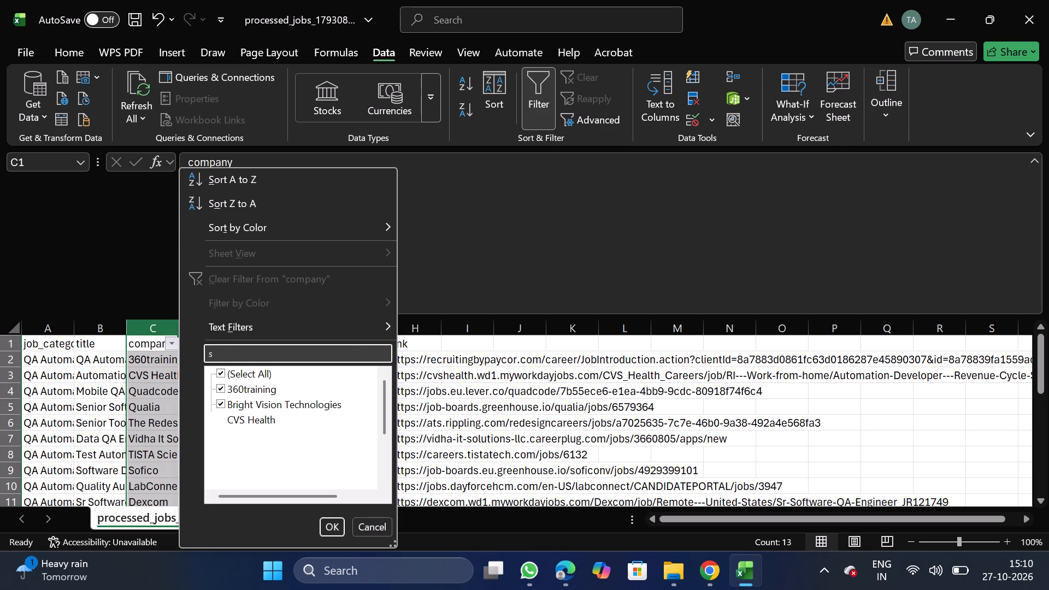
Search the company column's filter values for ape and in landem, then close the list and remove the filter.
text(ape)
key(BackSpace)
key(BackSpace)
key(BackSpace)
key(BackSpace)
key(BackSpace)
key(BackSpace)
key(BackSpace)
key(BackSpace)
key(BackSpace)
key(BackSpace)
key(BackSpace)
key(BackSpace)
key(BackSpace)
key(BackSpace)
key(BackSpace)
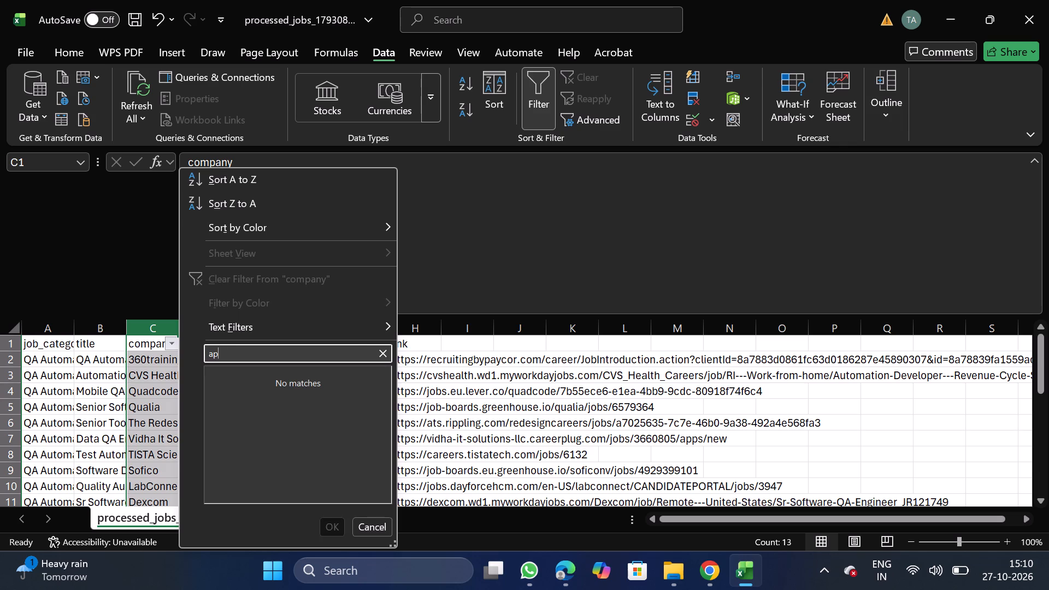
text(in landem)
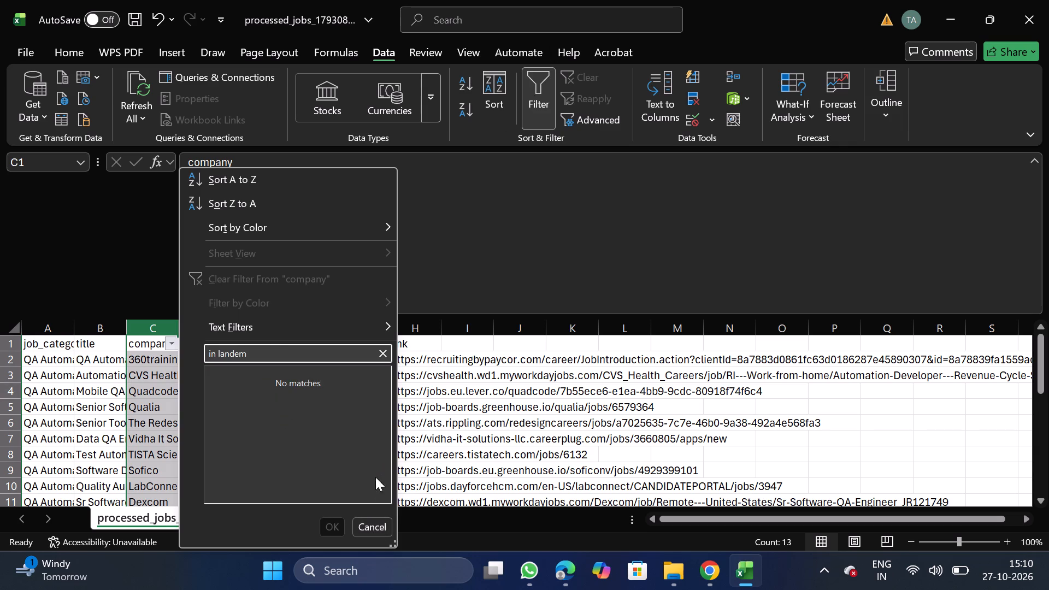
click(372, 518)
click(548, 88)
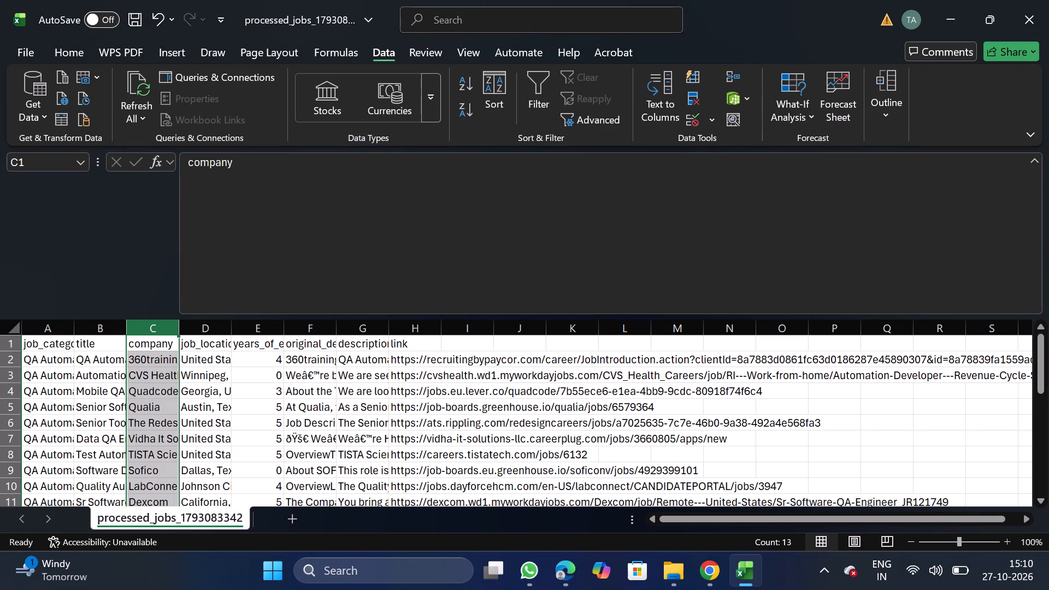
Add the company column filter again, look through its list of companies, and remove the filter.
click(532, 107)
click(173, 345)
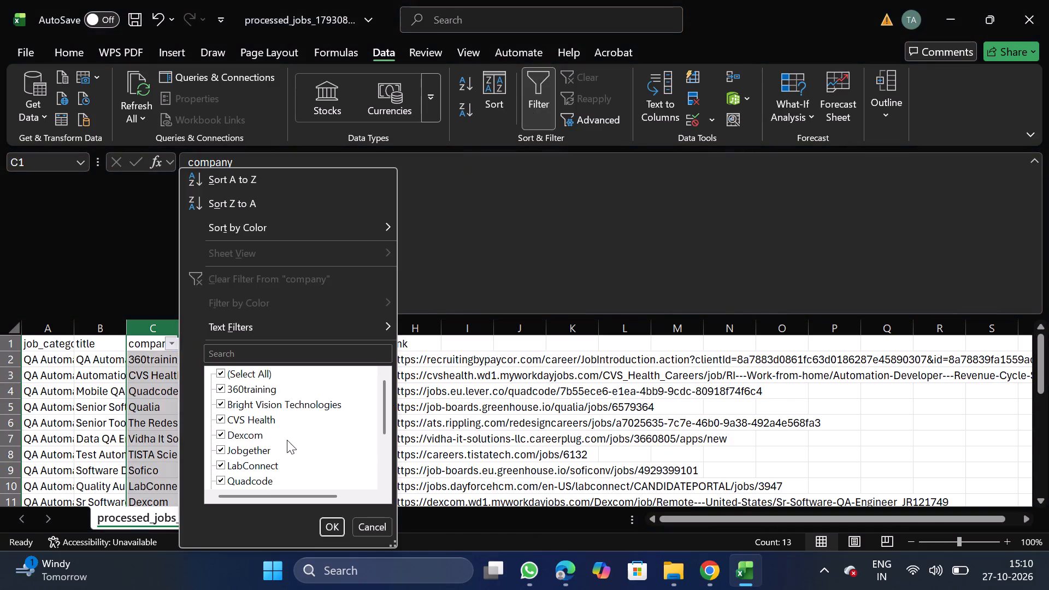
scroll(287, 440, down, 1)
click(486, 371)
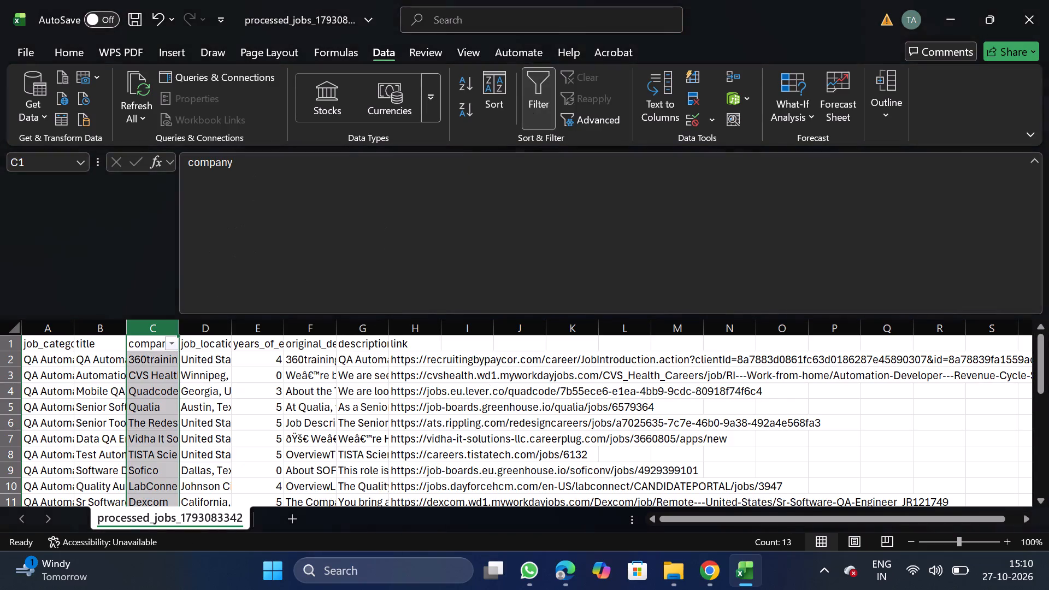
click(550, 86)
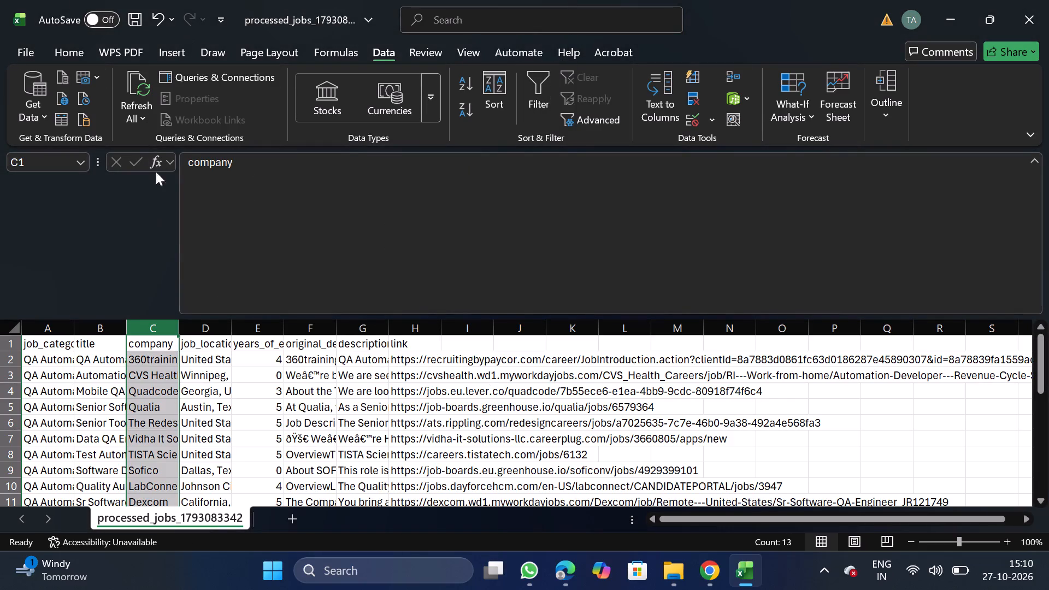
Save the cleaned file as a CSV named QA Remote_!0_27 in the Daily Scraping jobs folder under Documents.
click(28, 52)
triple_click(69, 267)
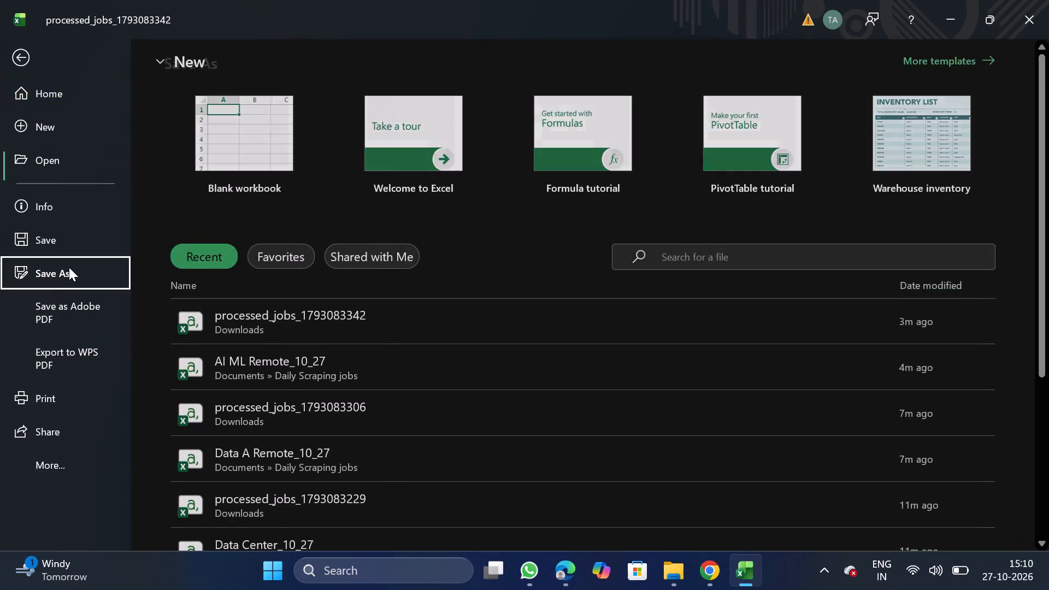
triple_click(245, 457)
triple_click(245, 457)
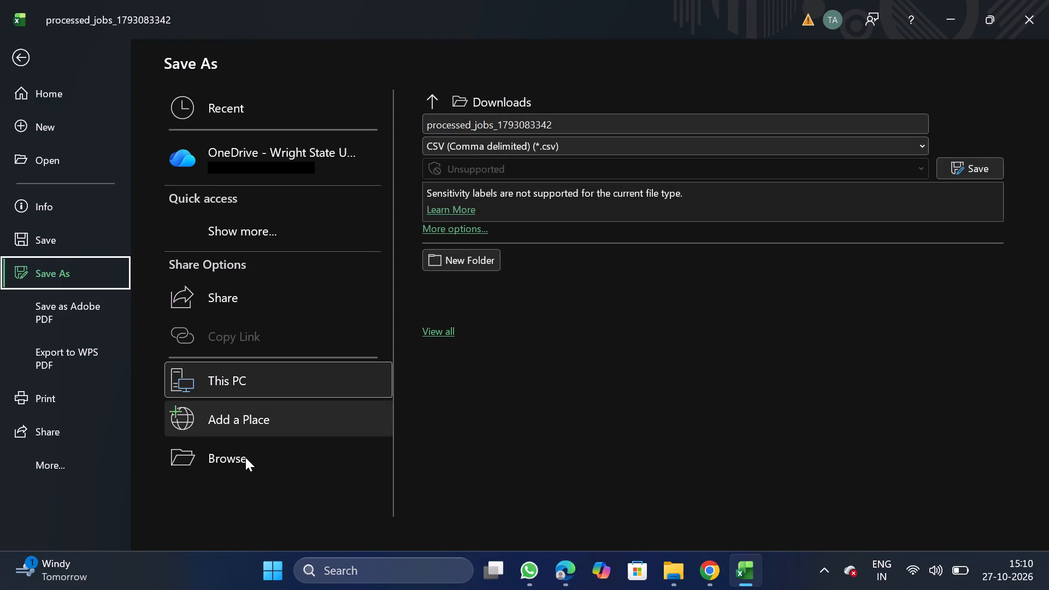
triple_click(245, 457)
triple_click(245, 457)
click(245, 457)
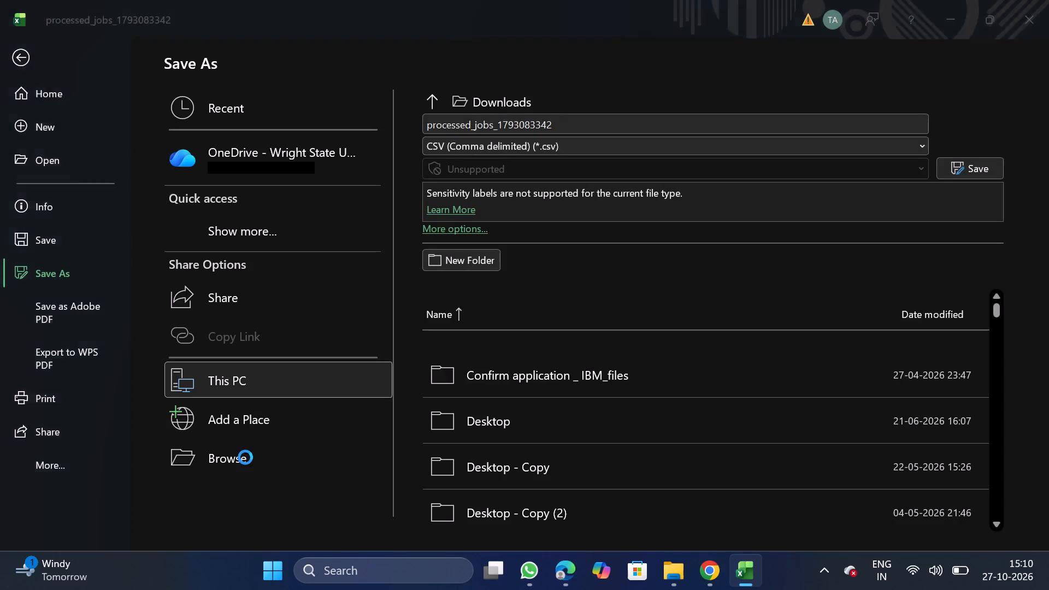
double_click(94, 152)
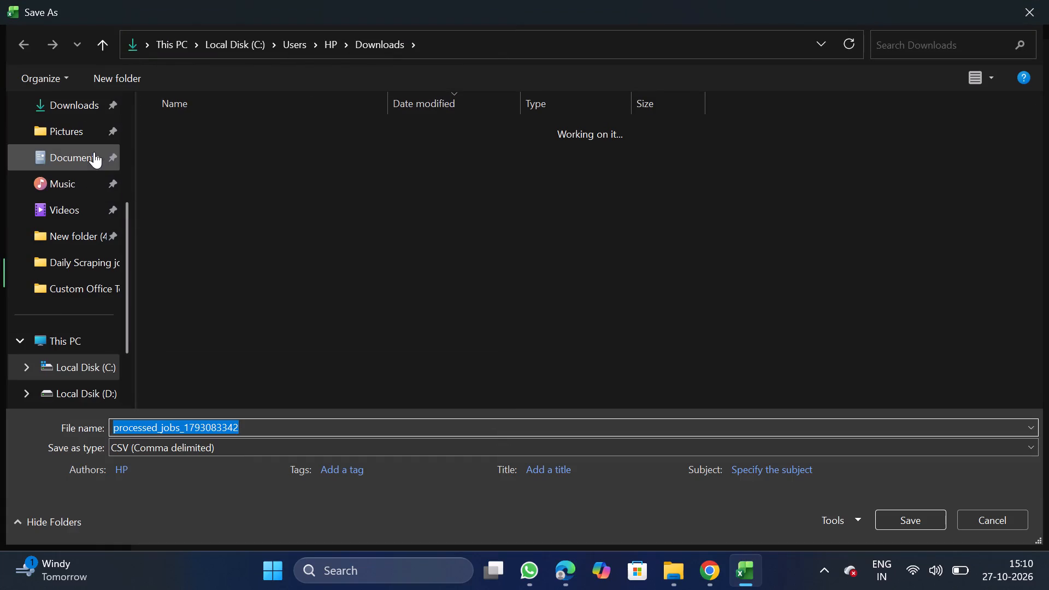
double_click(256, 176)
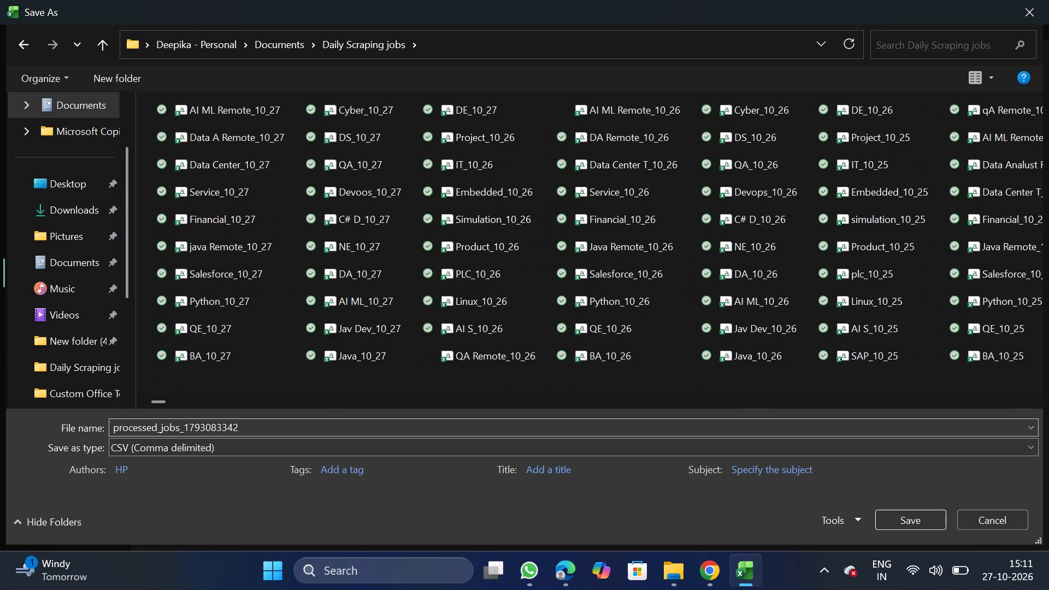
click(338, 428)
key(BackSpace)
key(d)
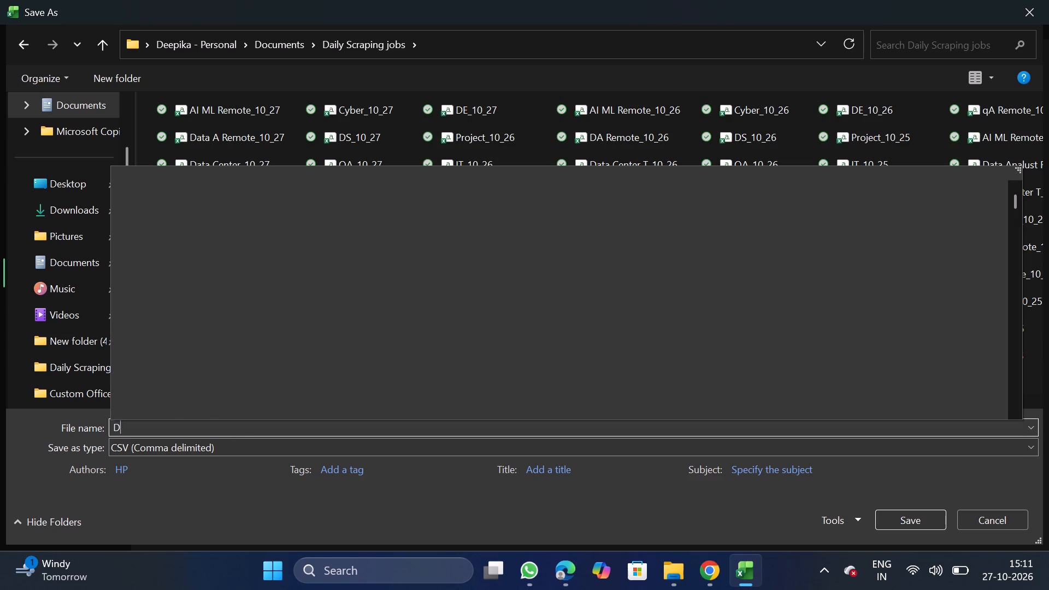
key(BackSpace)
text(QA R)
text(emote_!0_27)
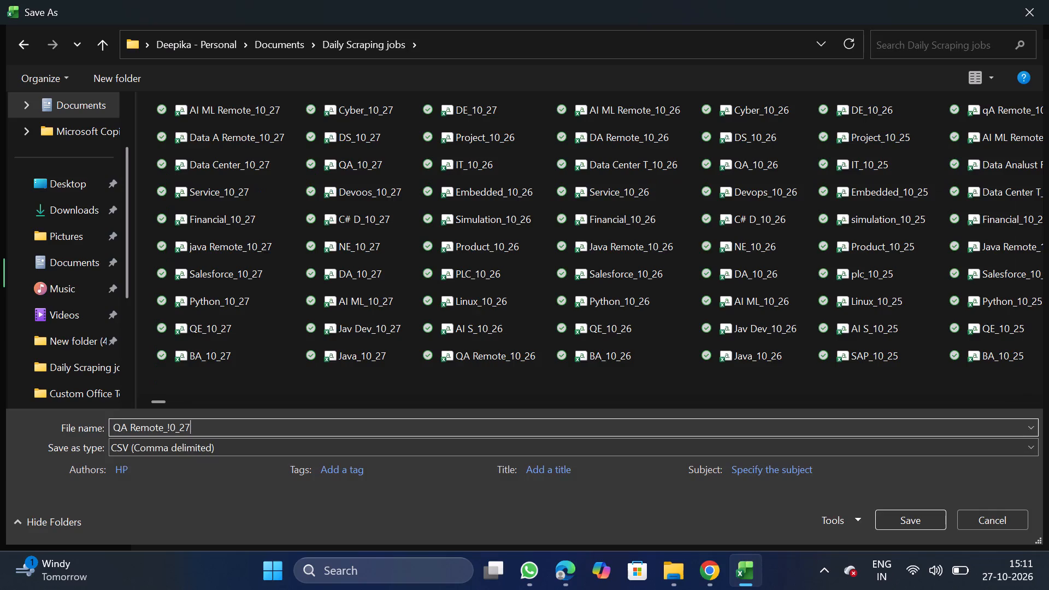
click(923, 511)
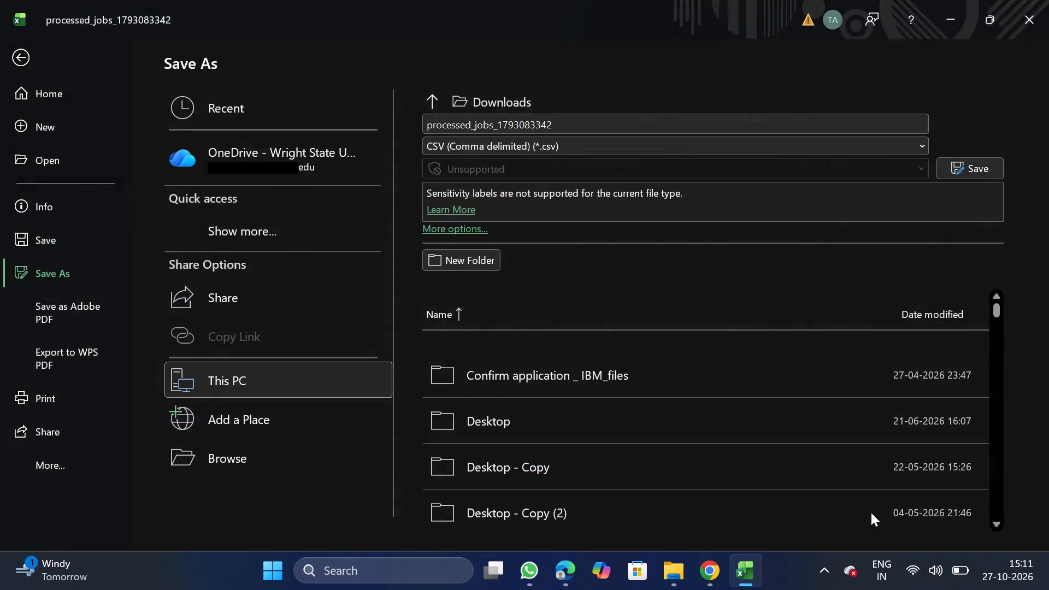
Switch to NextGenApply in Chrome and bulk upload QA Remote_!0_27.csv, checking its data preview before submitting.
click(717, 582)
scroll(505, 452, down, 2)
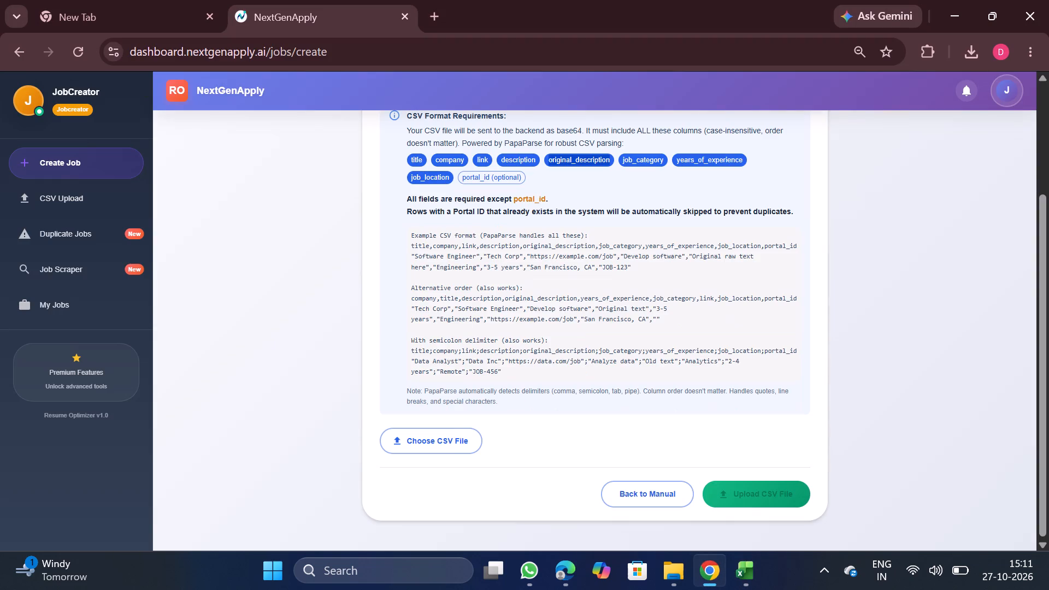
click(441, 445)
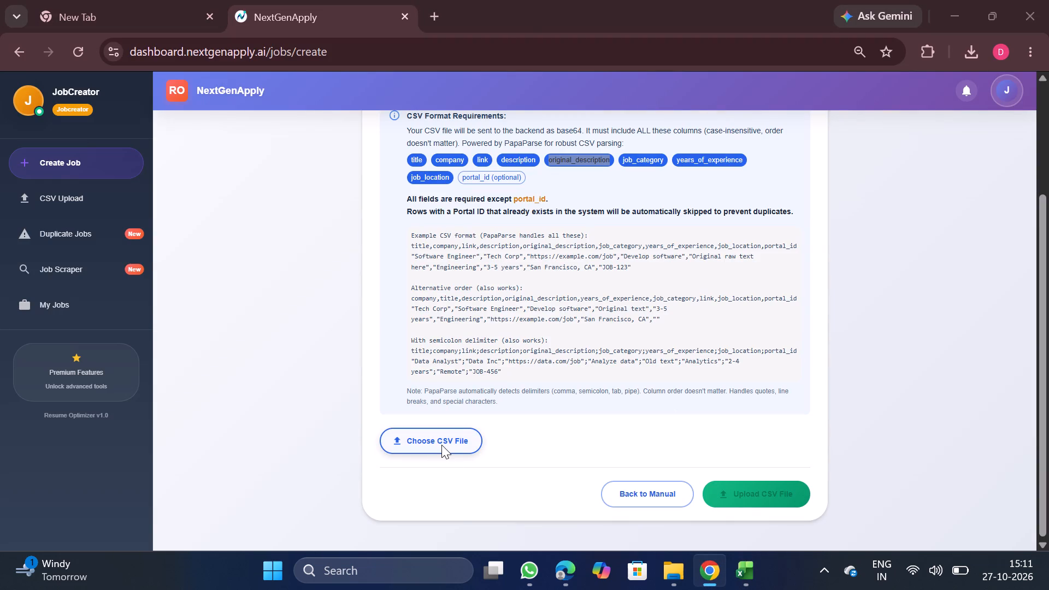
double_click(237, 108)
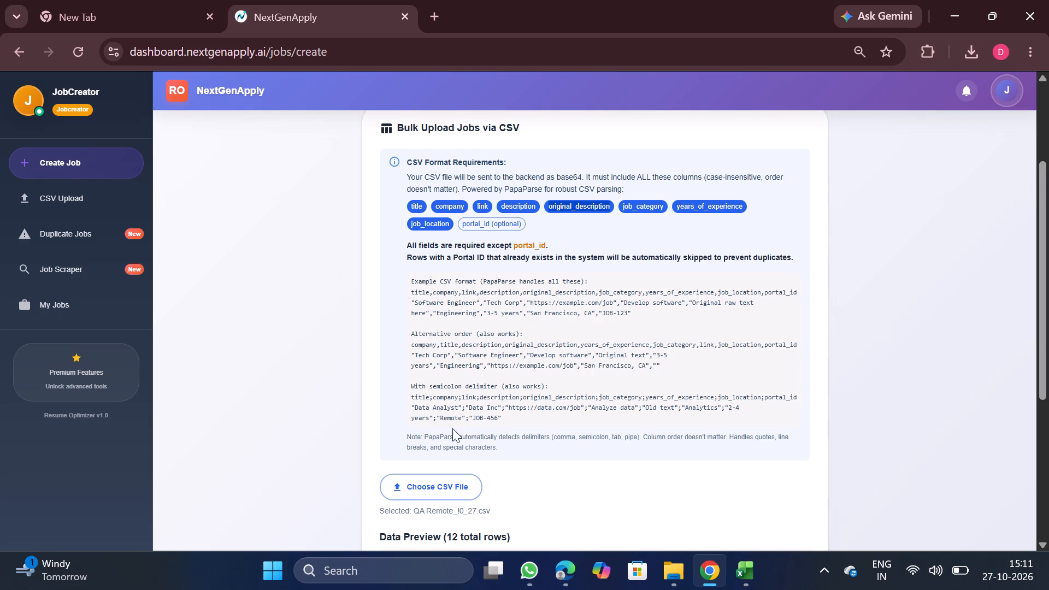
scroll(452, 428, down, 4)
scroll(579, 347, down, 3)
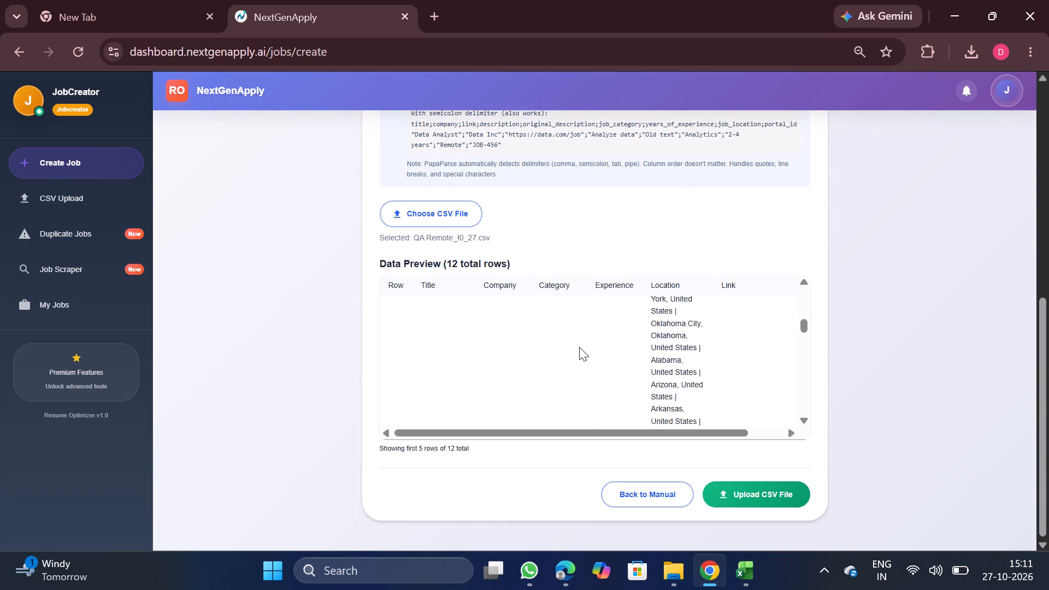
scroll(579, 347, down, 2)
scroll(638, 362, down, 1)
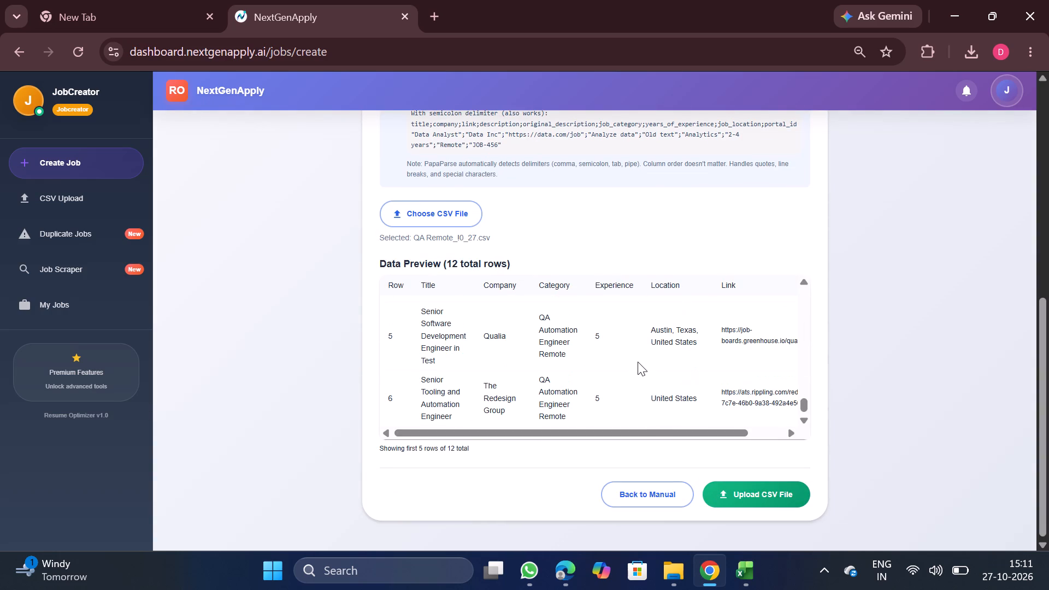
scroll(638, 362, down, 1)
click(757, 499)
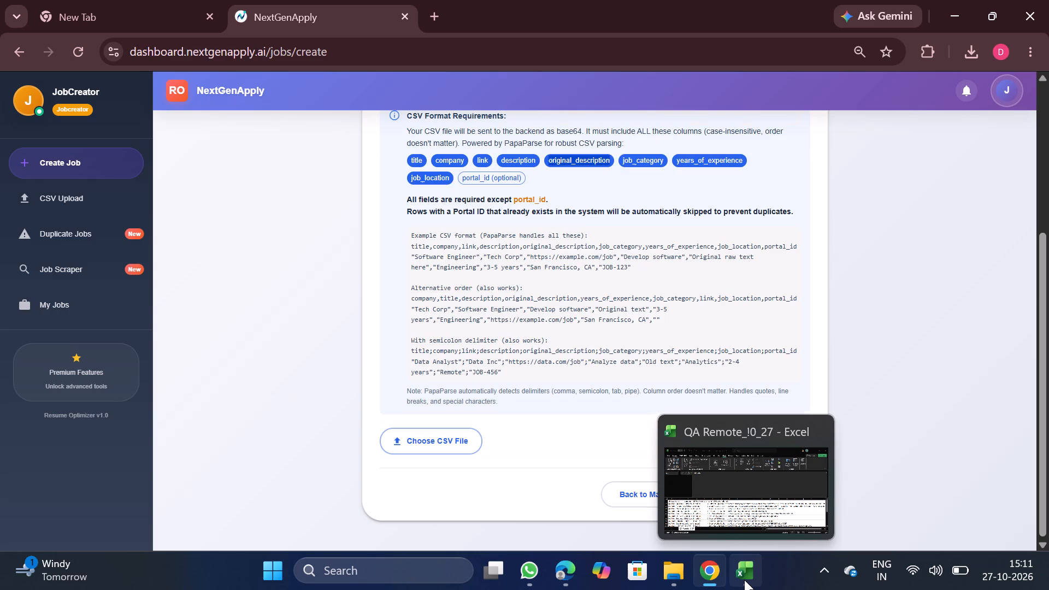
Close the QA Remote_!0_27 workbook and check the upload result on the Create New Job page.
click(812, 436)
scroll(665, 378, up, 3)
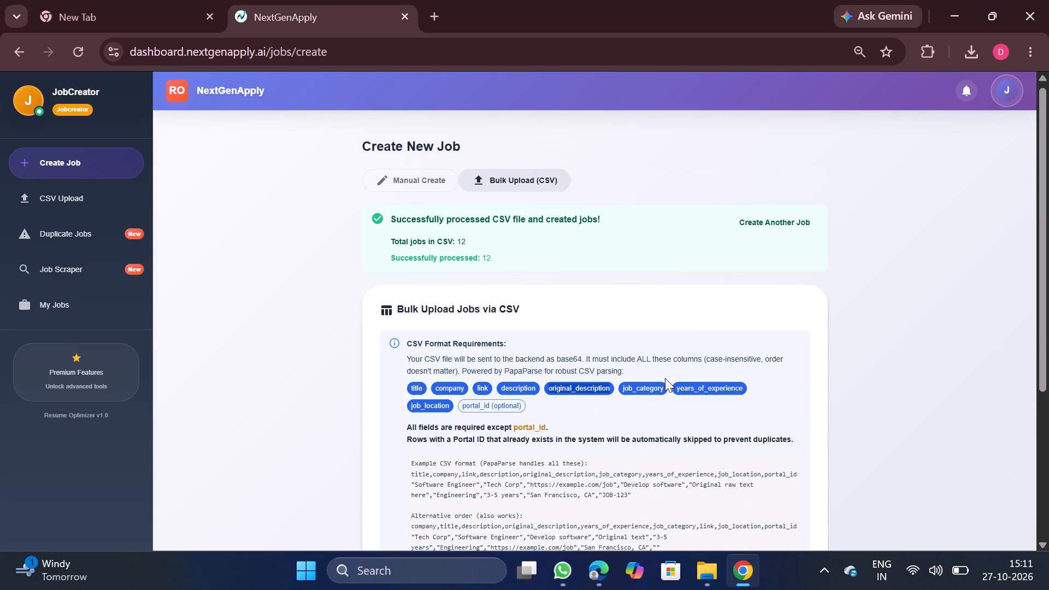
scroll(665, 378, up, 1)
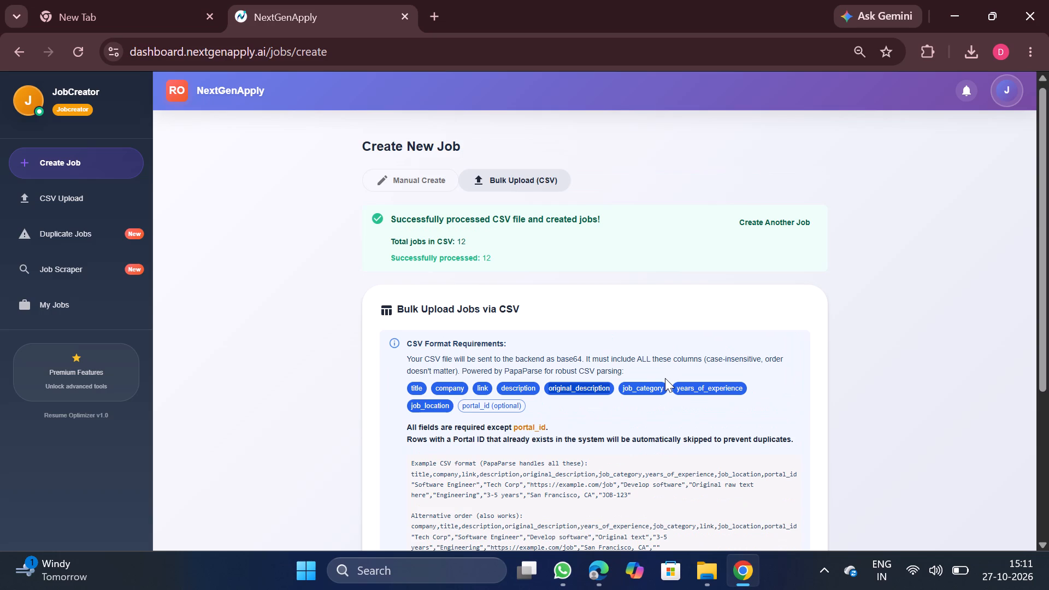
Download the processed SAP Business Systems Analyst CSV from the CSV Upload History and open it in Excel.
click(93, 210)
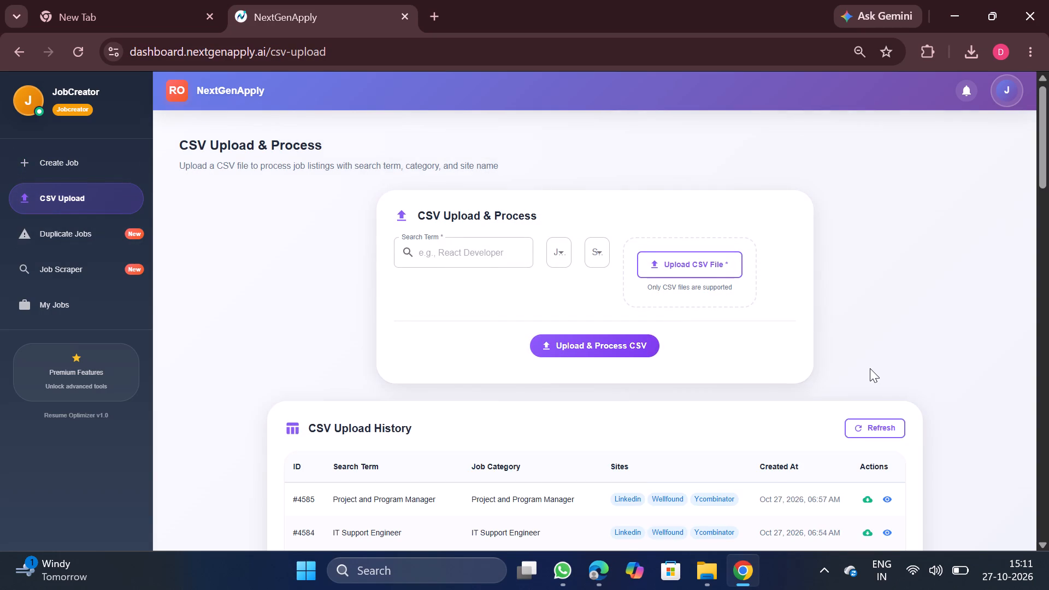
scroll(870, 368, down, 3)
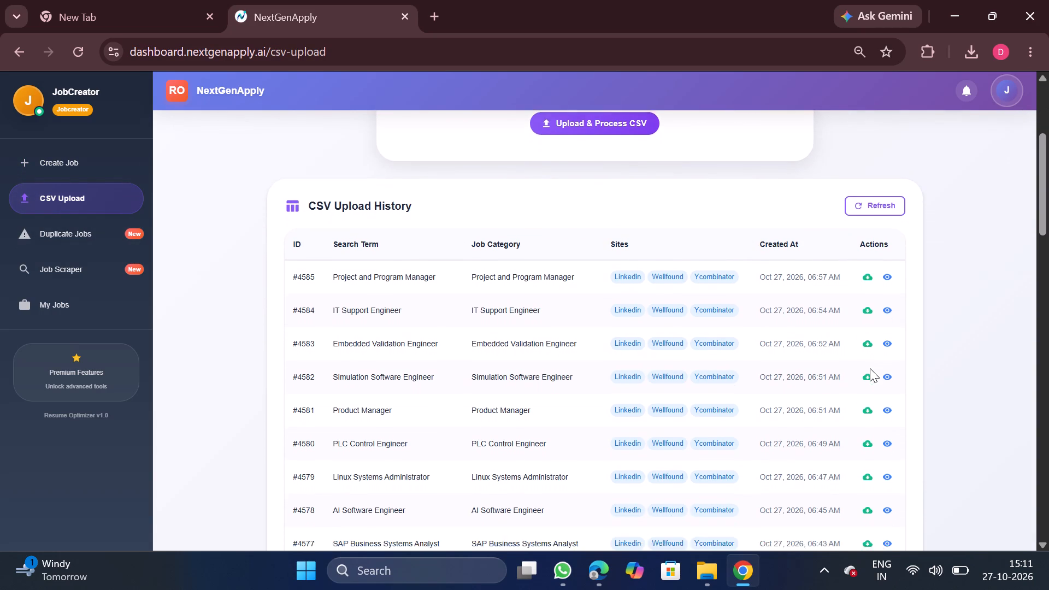
scroll(870, 368, down, 2)
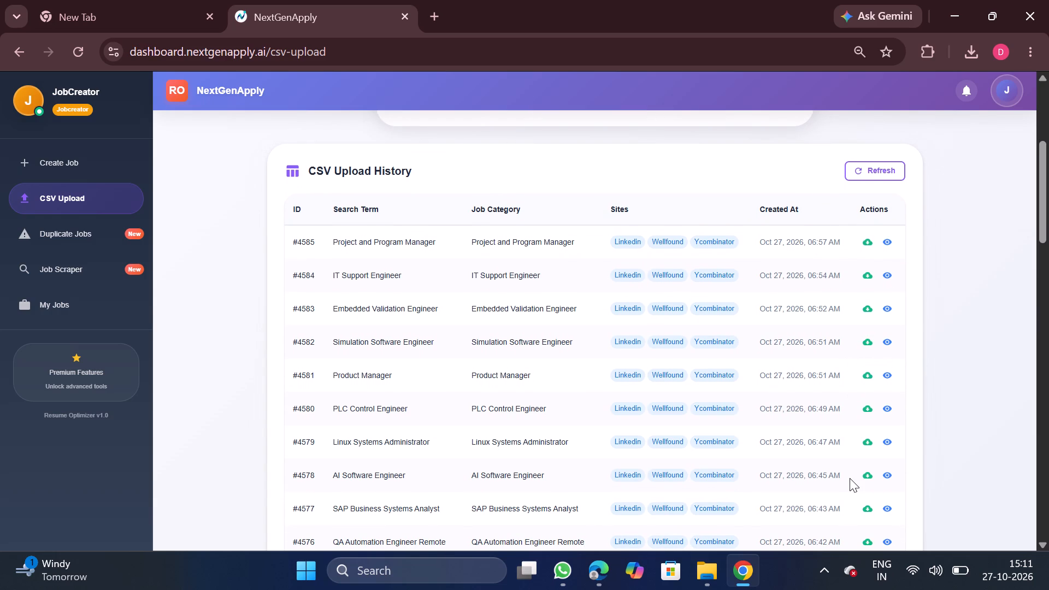
click(870, 506)
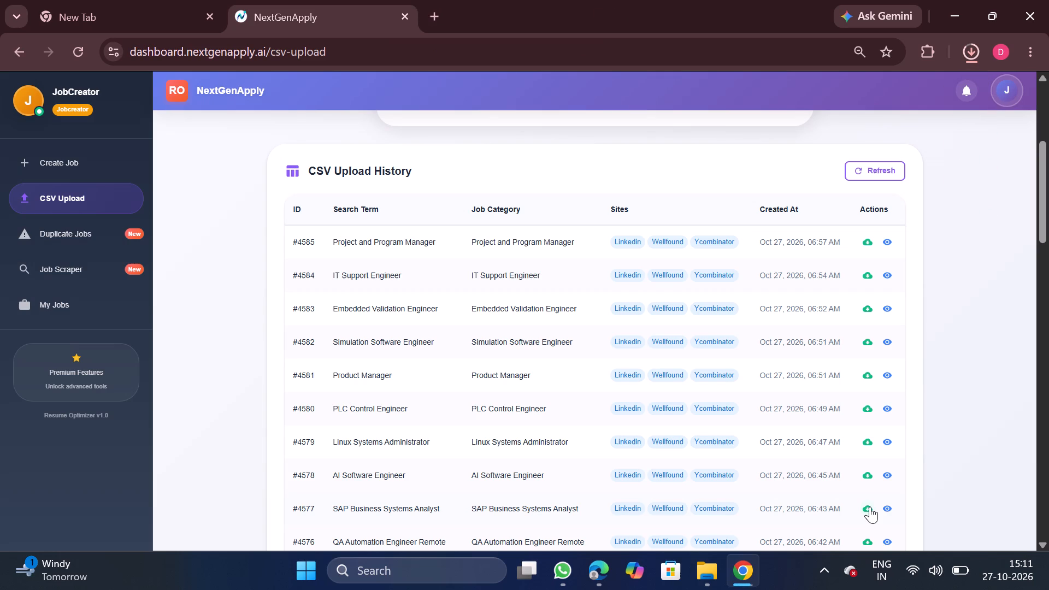
click(830, 86)
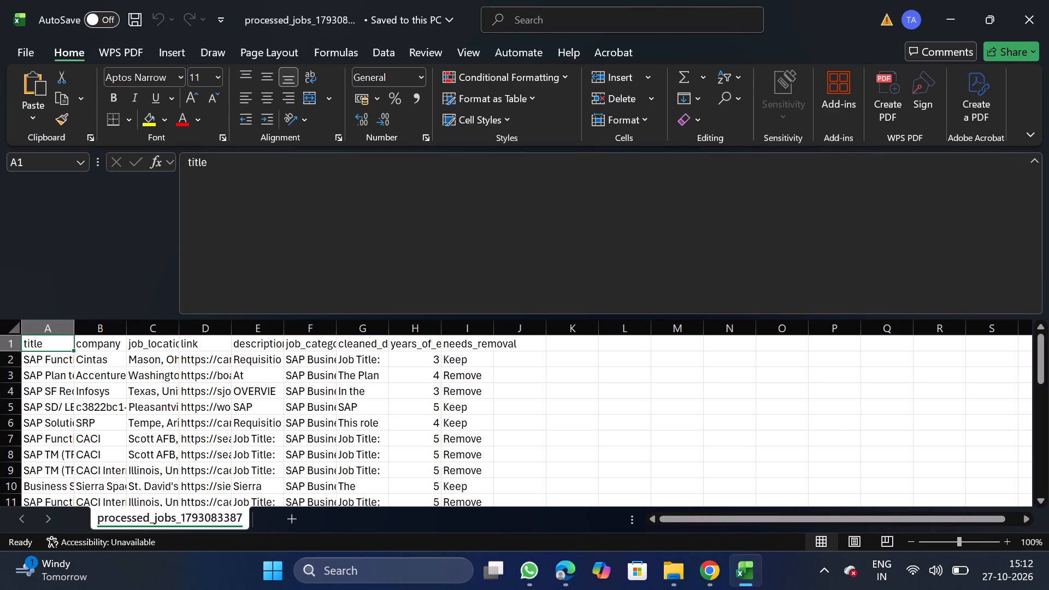
Remove duplicate rows from the whole data range, comparing only the company column.
click(226, 421)
key(ctrl+a)
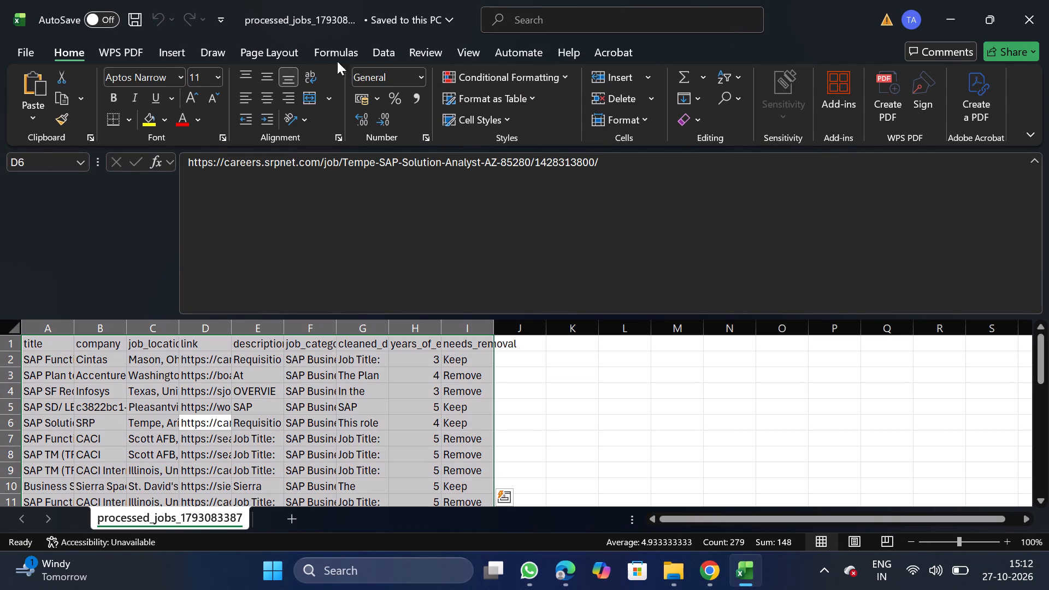
click(380, 50)
click(690, 97)
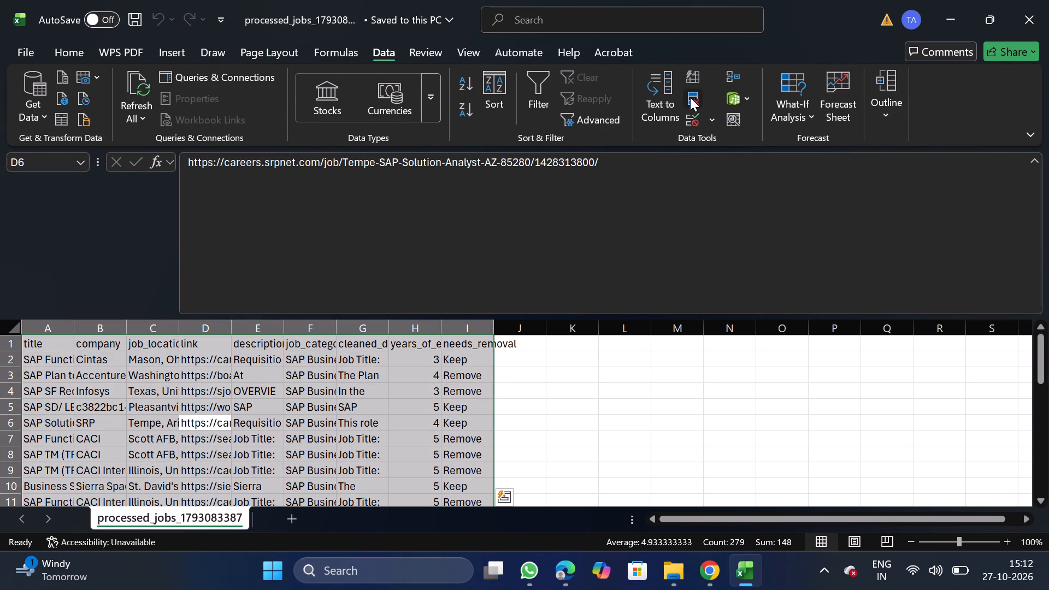
click(240, 247)
click(117, 317)
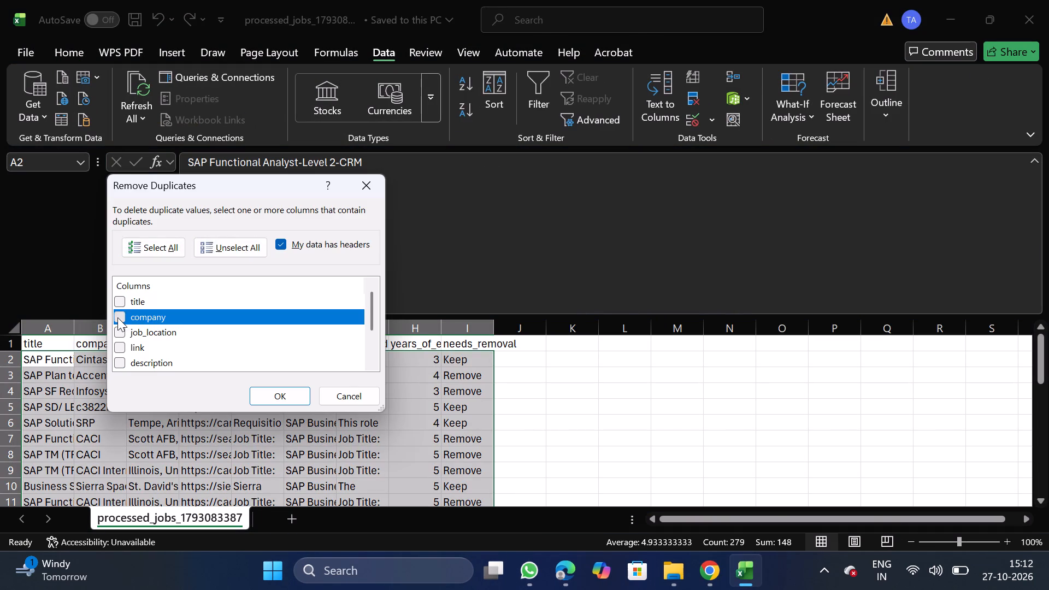
click(286, 392)
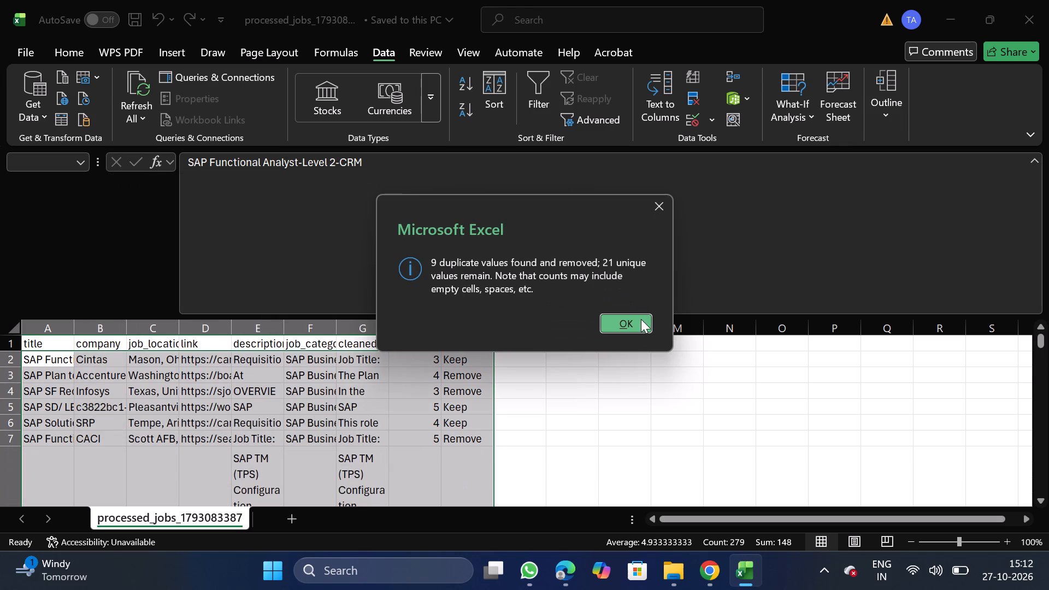
click(641, 319)
Add filters to the header row and filter the needs_removal column to show only Remove rows.
click(458, 344)
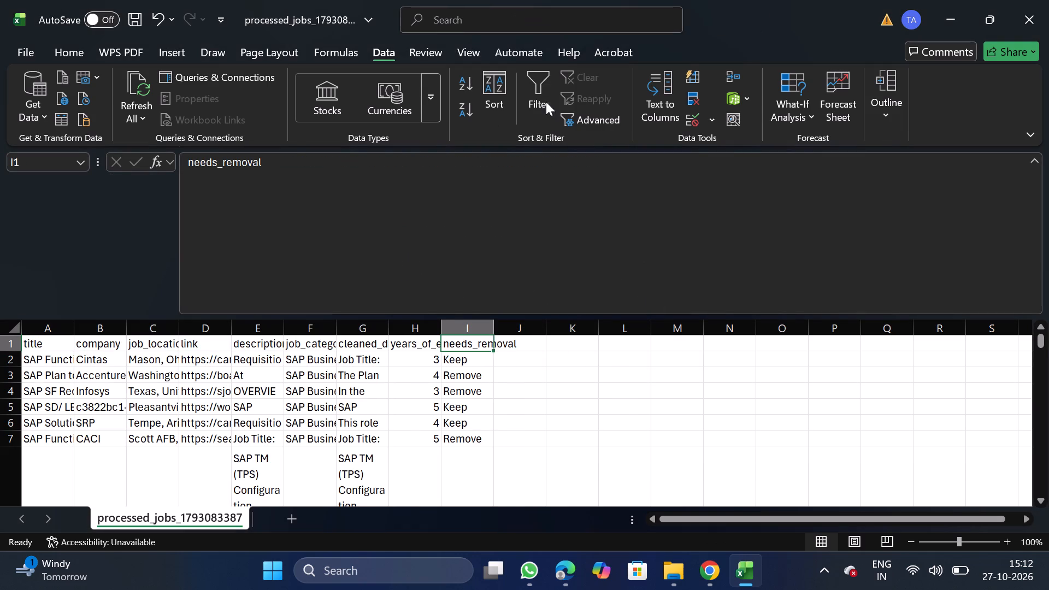
click(546, 102)
click(485, 343)
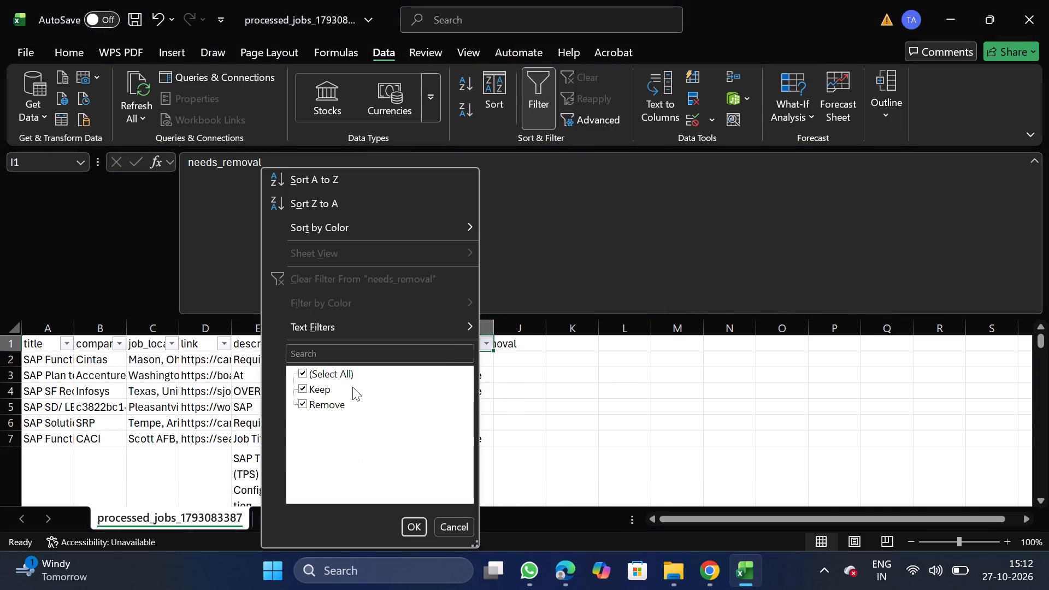
click(317, 392)
click(414, 523)
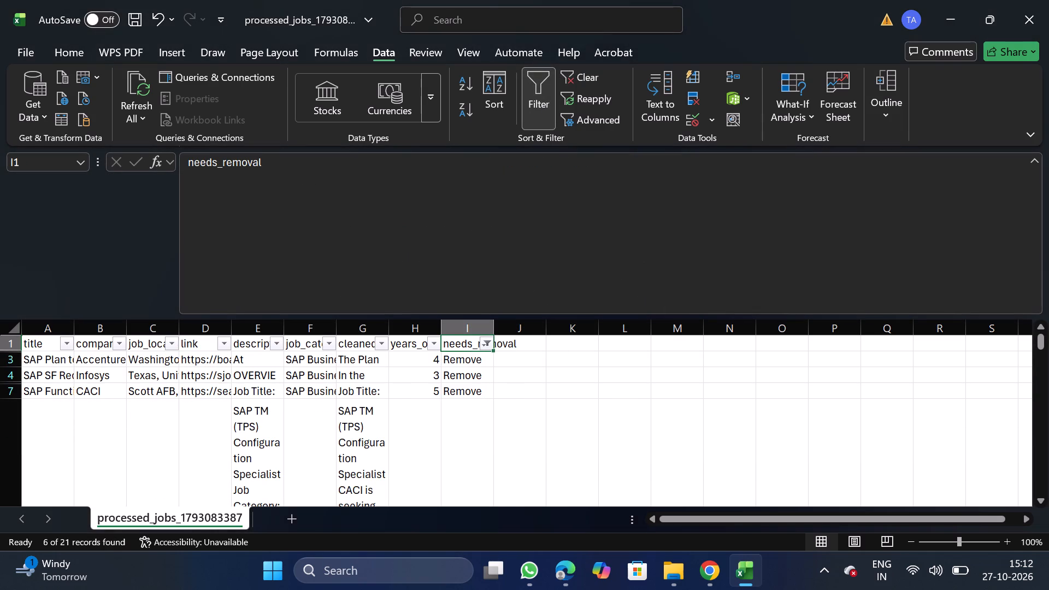
Delete all rows filtered as Remove and clear the filter from the sheet.
click(0, 360)
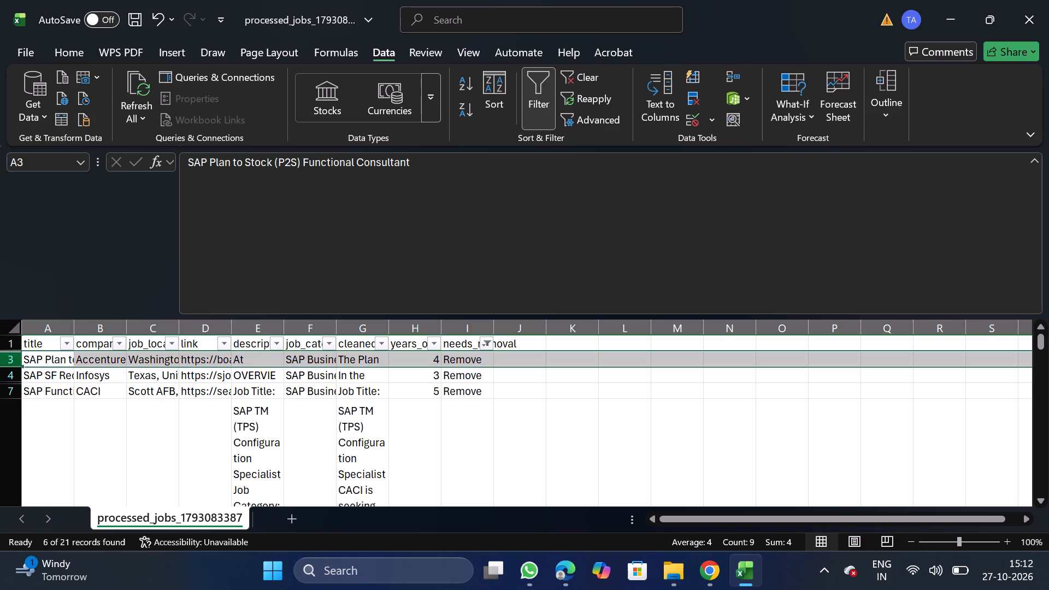
key(ctrl+shift+Down)
right_click(91, 408)
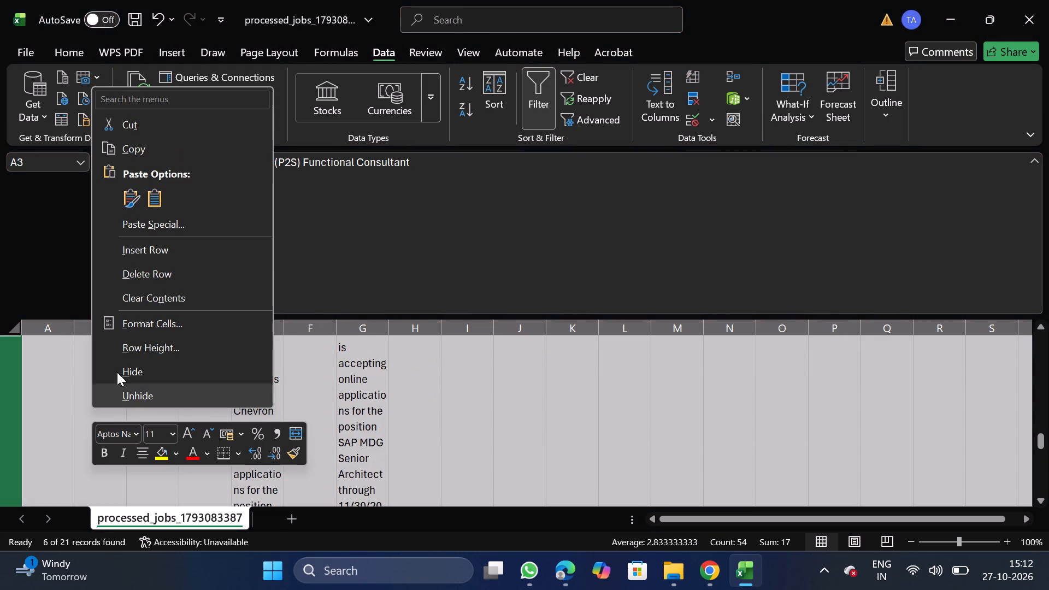
click(162, 262)
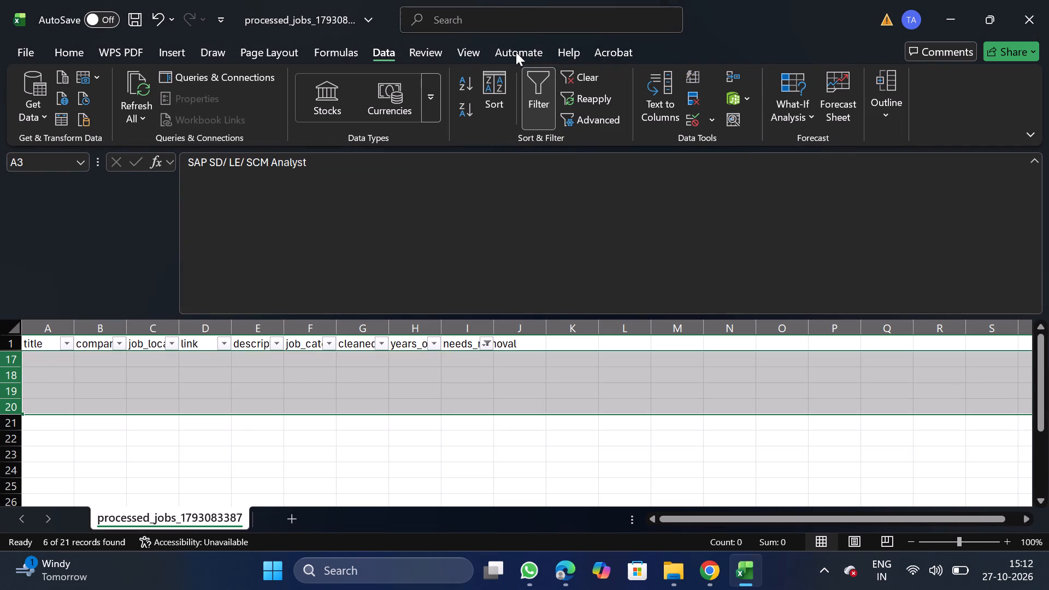
click(531, 93)
Add filters to the header row and filter years_of_experience to show only 10, 12 and 15.
drag(401, 338, 553, 79)
click(553, 79)
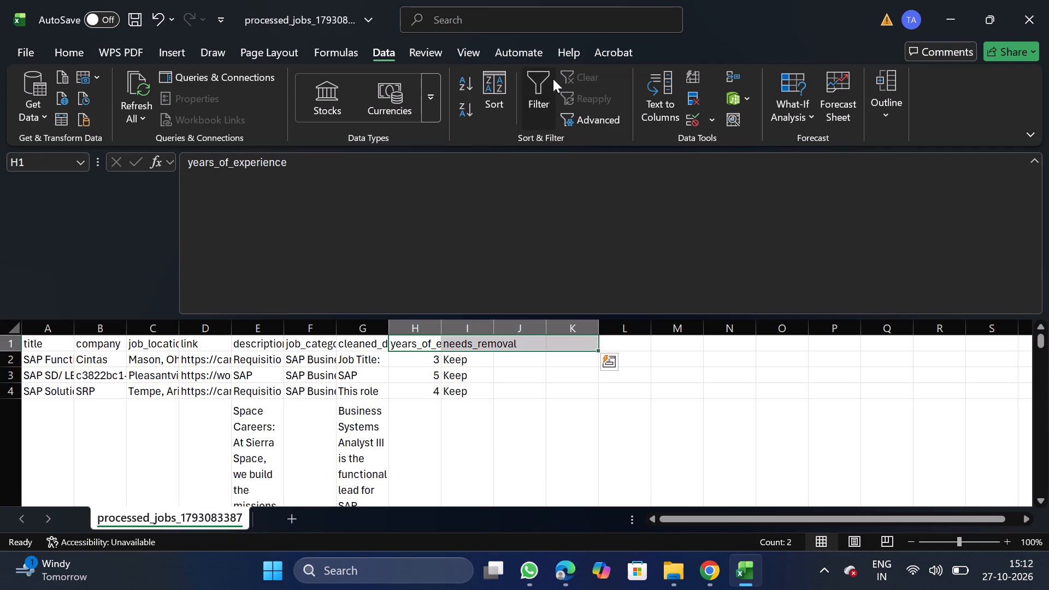
click(435, 350)
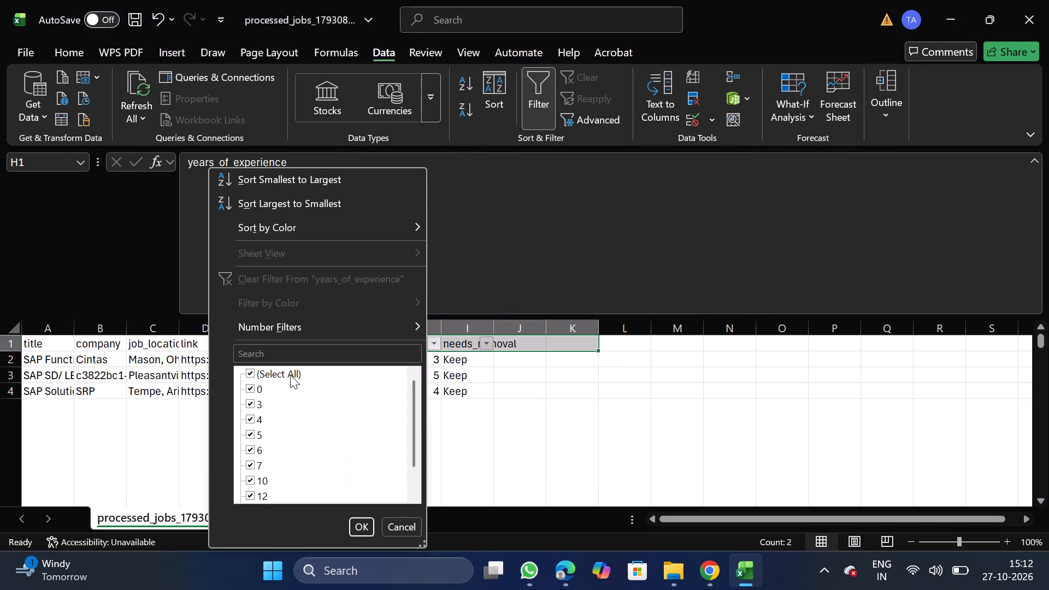
click(290, 375)
scroll(305, 487, down, 1)
click(250, 485)
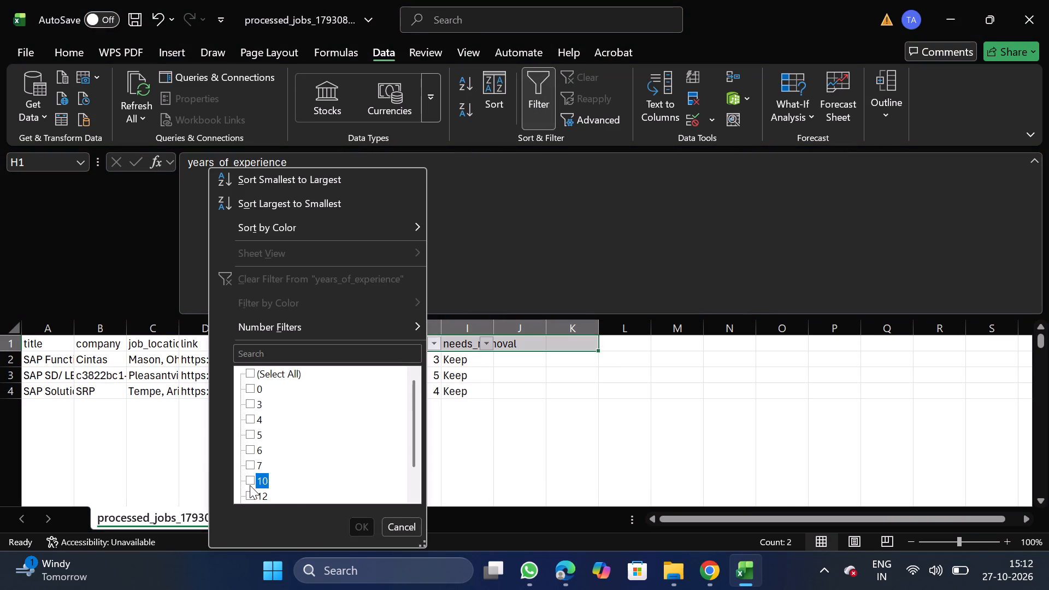
scroll(250, 485, down, 1)
click(255, 460)
click(251, 478)
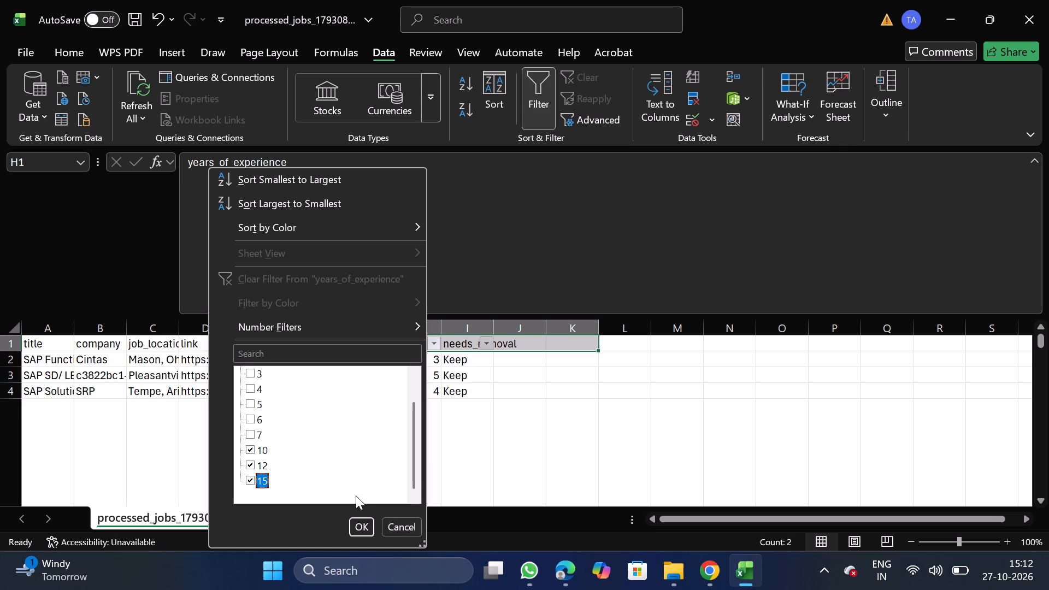
click(365, 530)
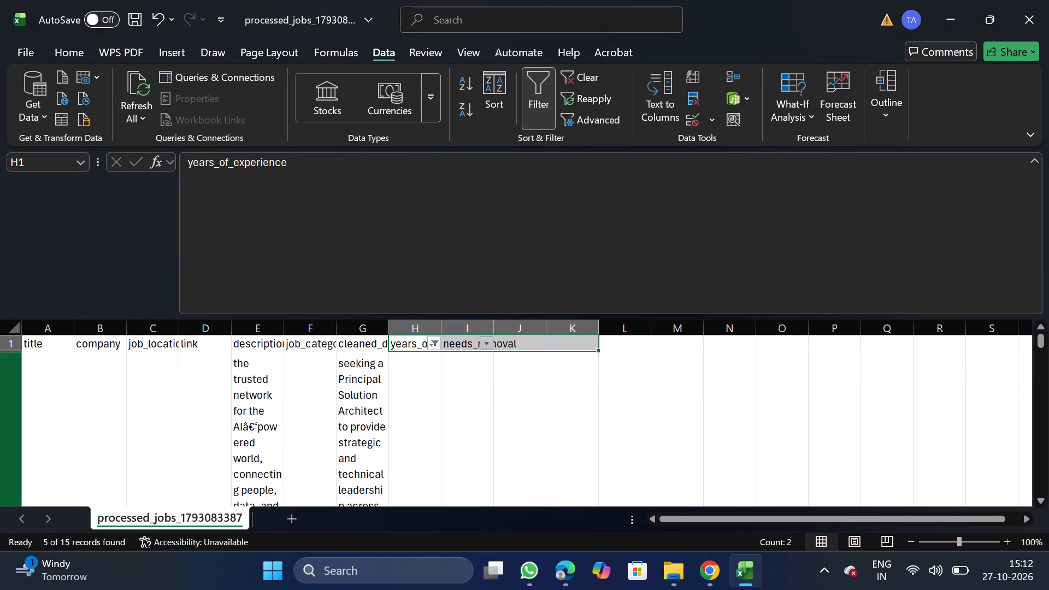
Delete all rows filtered to 10, 12 and 15 years of experience and remove the filter.
click(2, 358)
key(ctrl+shift+Down)
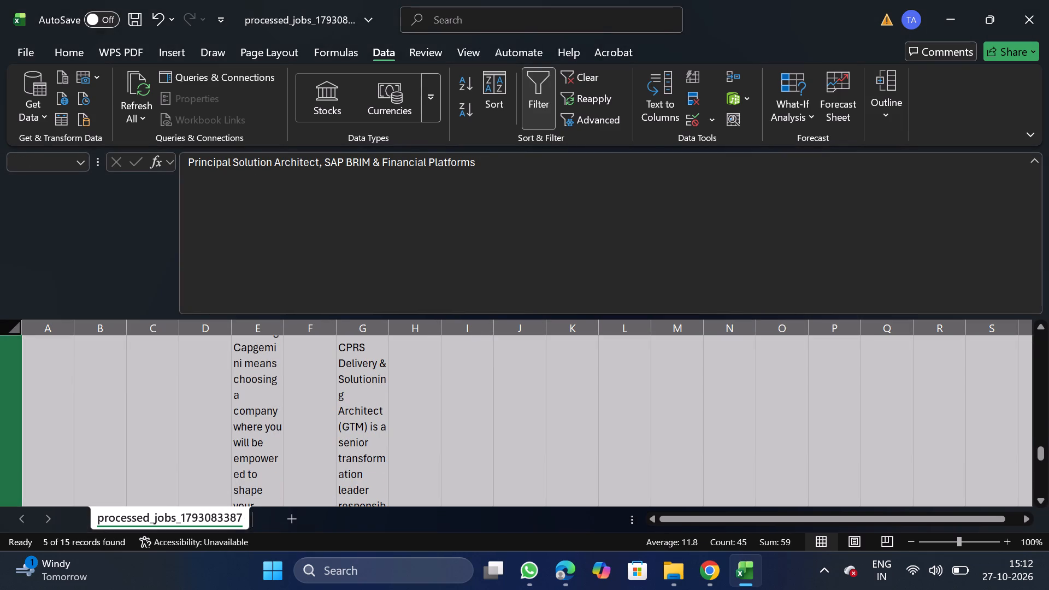
right_click(121, 446)
click(195, 314)
click(524, 101)
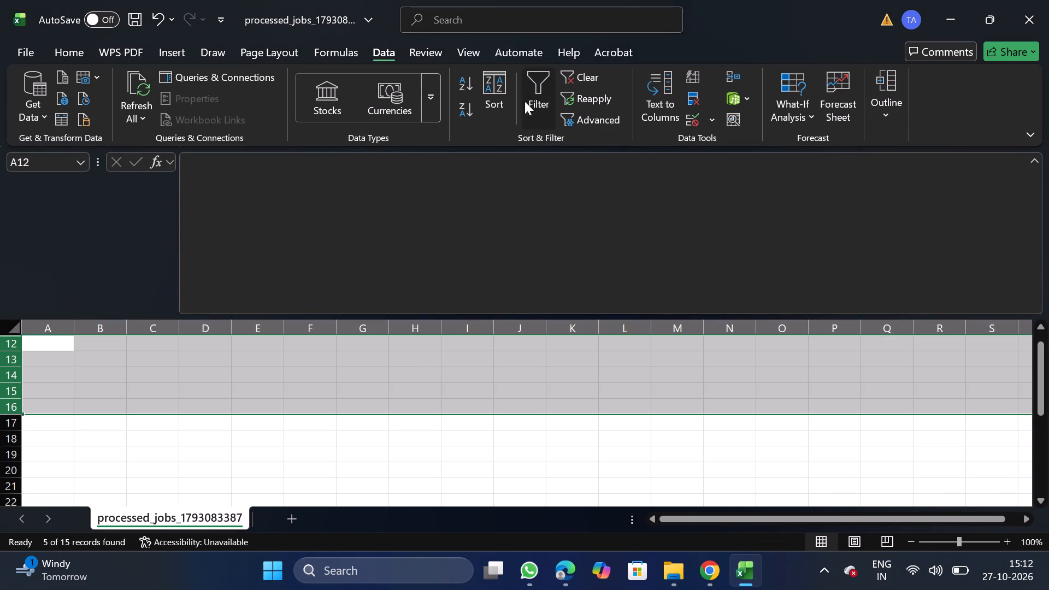
Delete the needs_removal column.
drag(1040, 482, 1040, 473)
double_click(1040, 473)
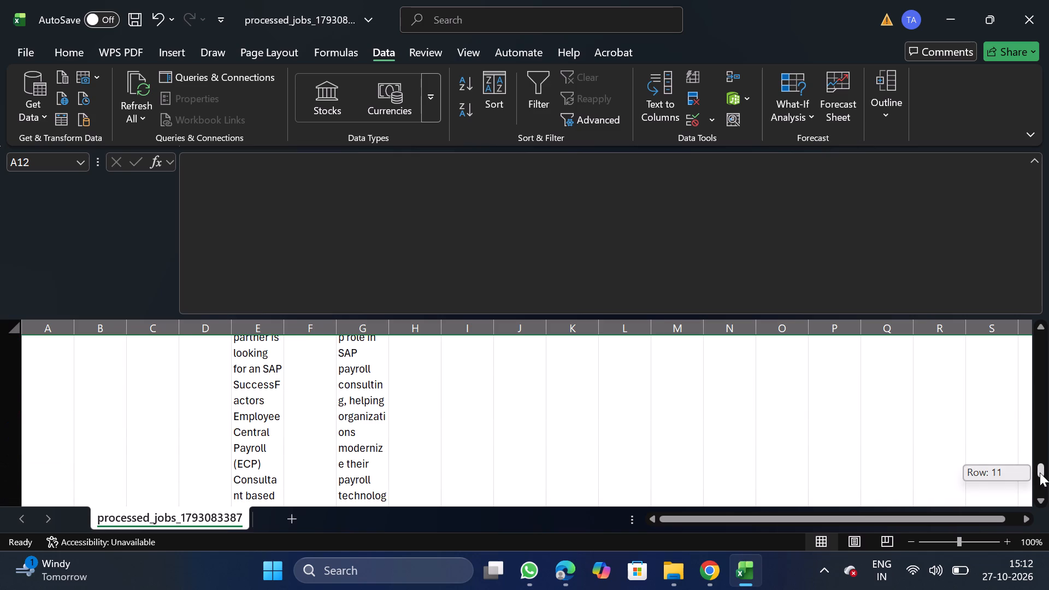
drag(1040, 473, 1046, 268)
click(467, 331)
right_click(465, 406)
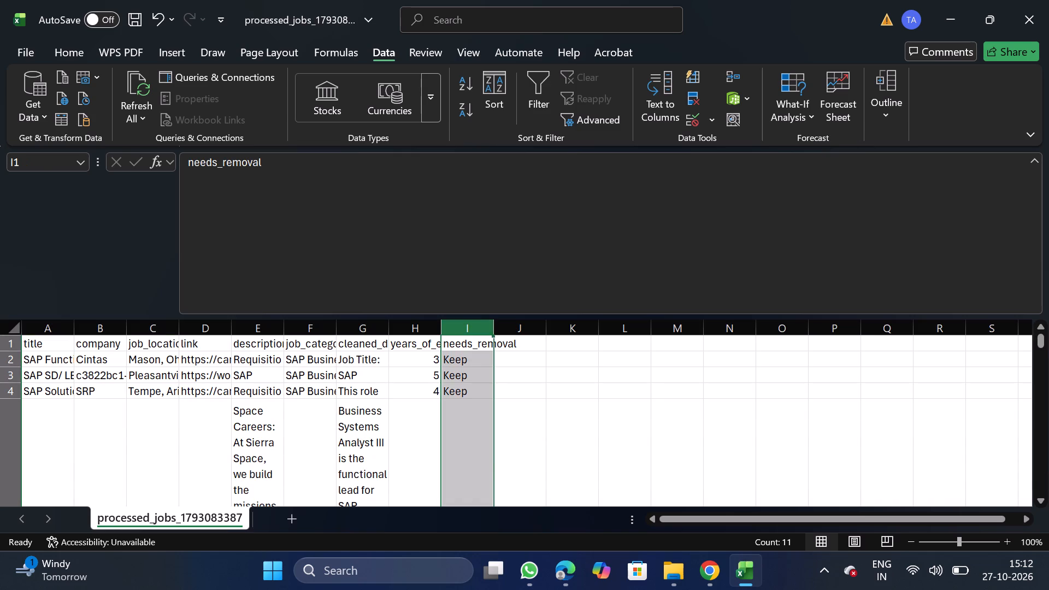
click(499, 284)
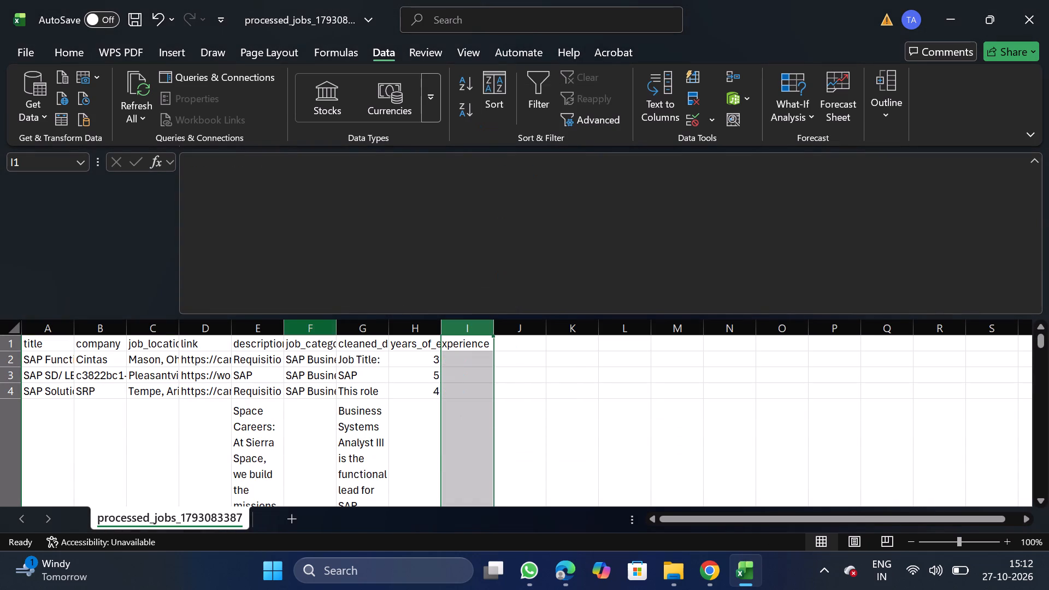
Move the job_category column in front of the title column.
click(320, 326)
key(ctrl+x)
drag(47, 334, 35, 431)
right_click(35, 431)
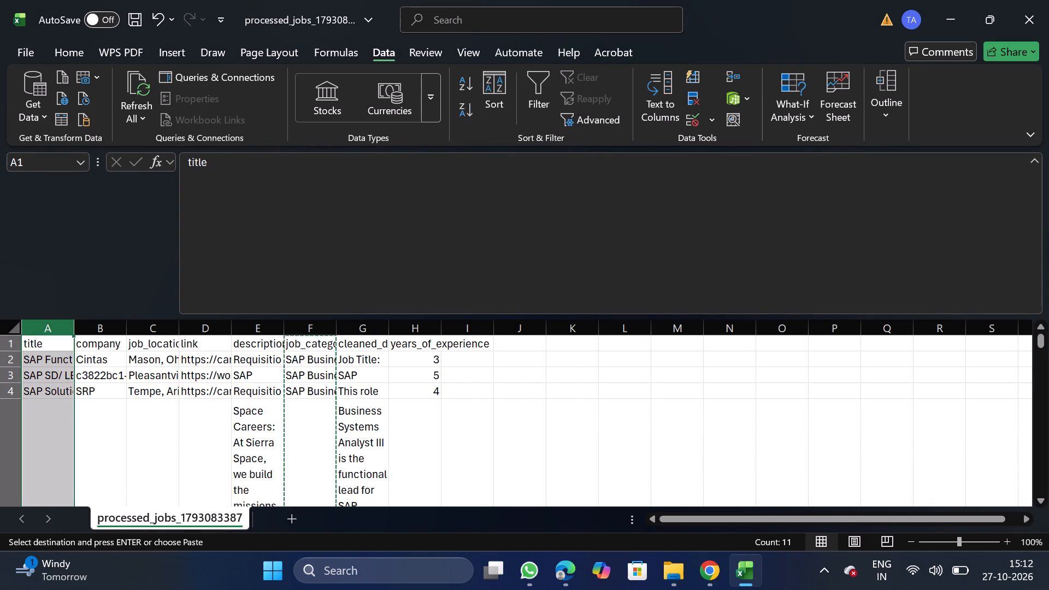
click(103, 267)
Turn off text wrapping for the description and cleaned_description columns.
click(300, 334)
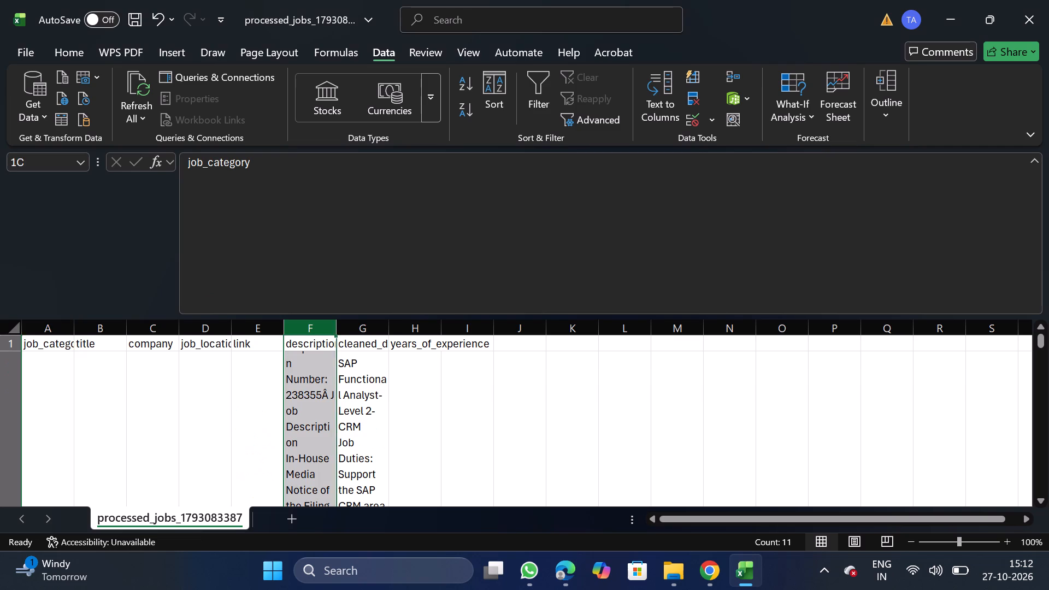
key(shift+Right)
click(78, 50)
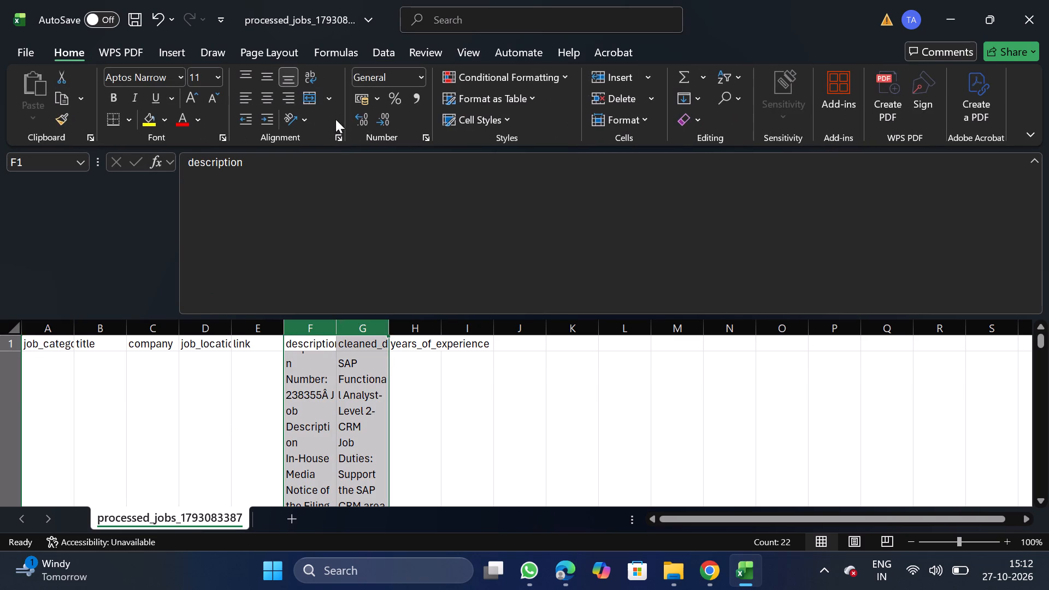
click(333, 141)
double_click(92, 265)
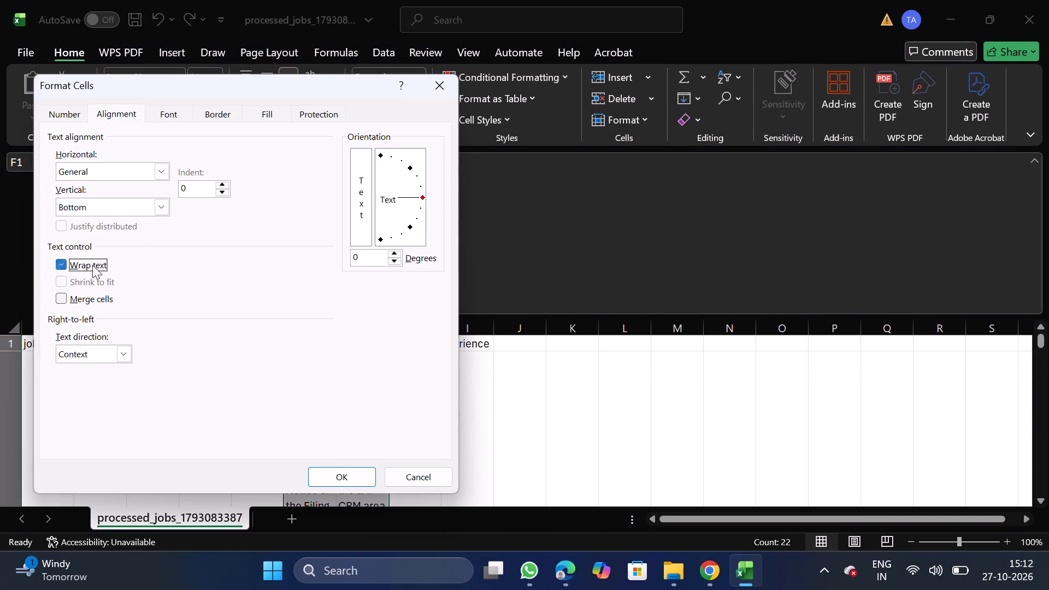
click(356, 487)
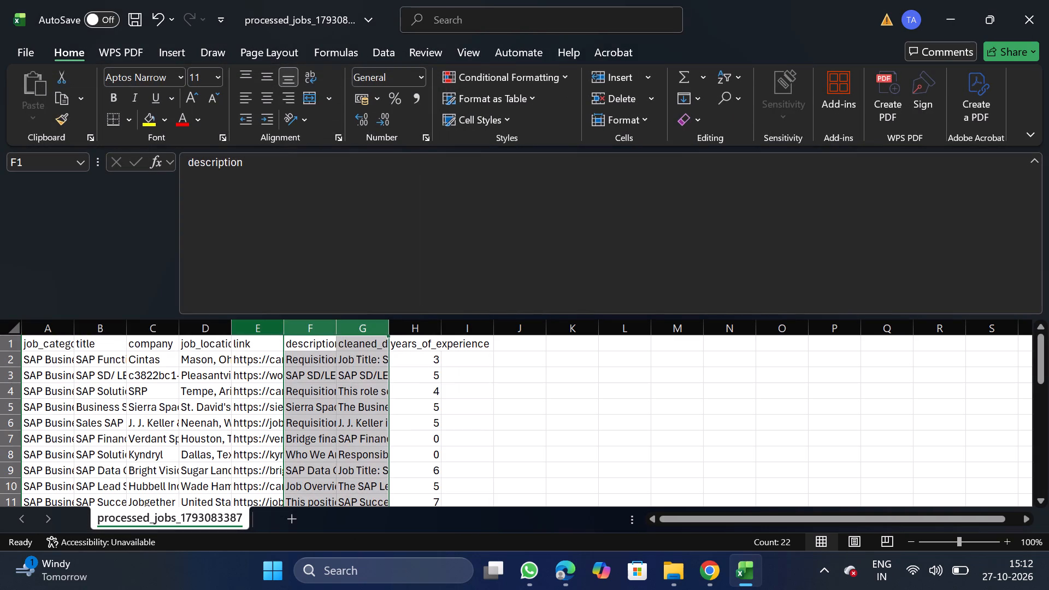
Move the link column to the end of the data, after years_of_experience.
click(254, 328)
key(ctrl+x)
click(466, 330)
right_click(465, 403)
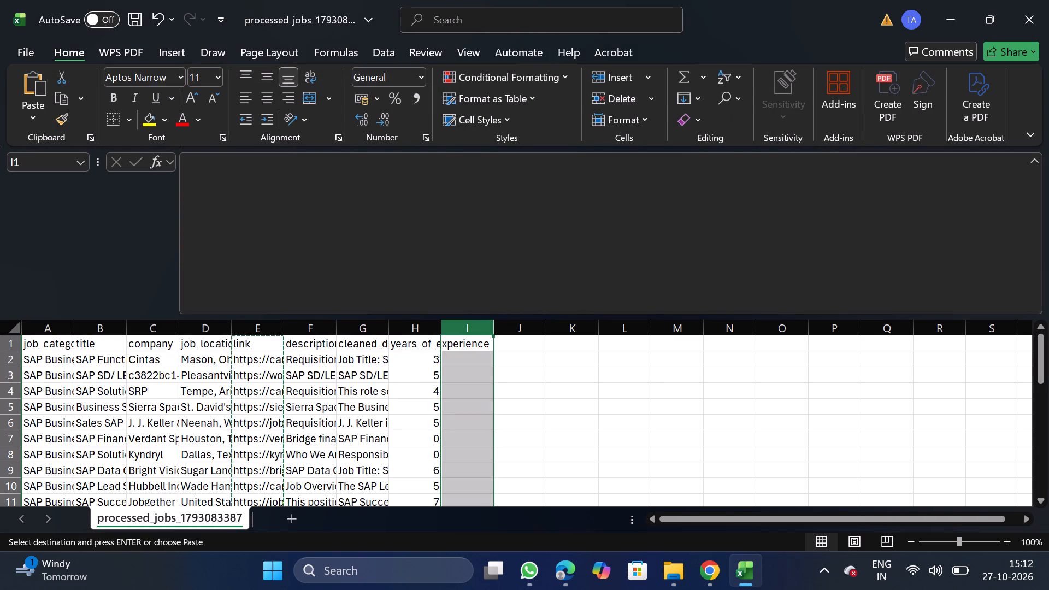
click(541, 247)
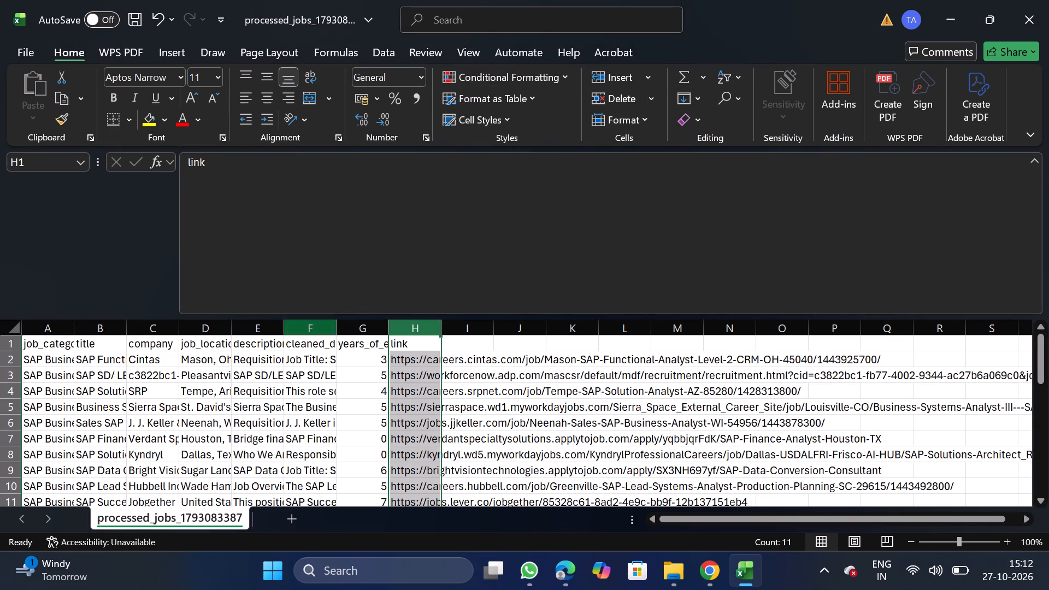
Move the years_of_experience column between job_location and description.
click(356, 330)
key(ctrl+x)
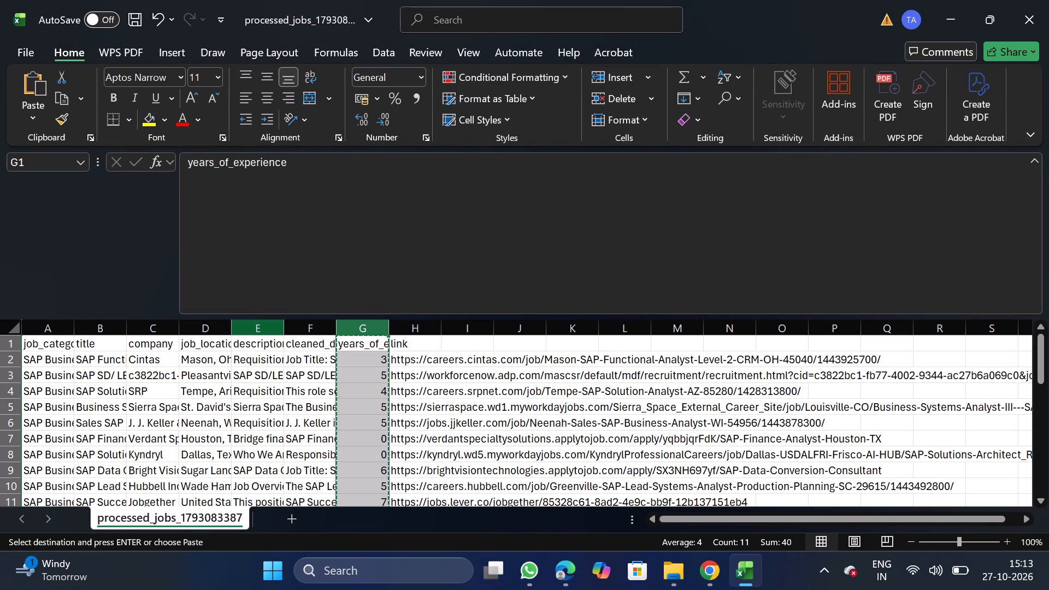
drag(249, 330, 247, 396)
right_click(247, 396)
click(327, 243)
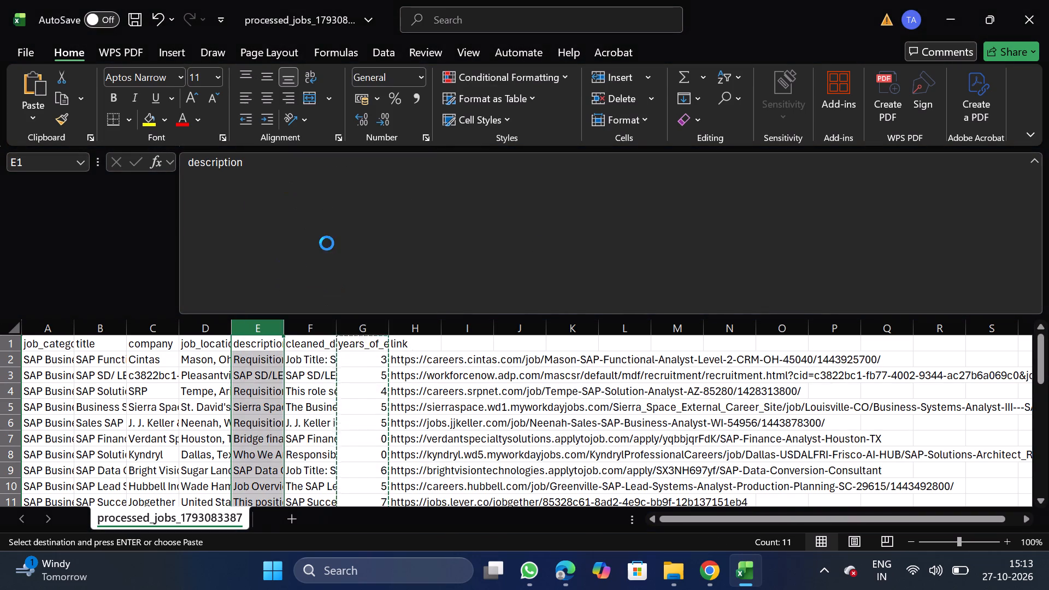
Copy the header text description from F1 and use it to replace the cleaned_description header in G1.
click(309, 339)
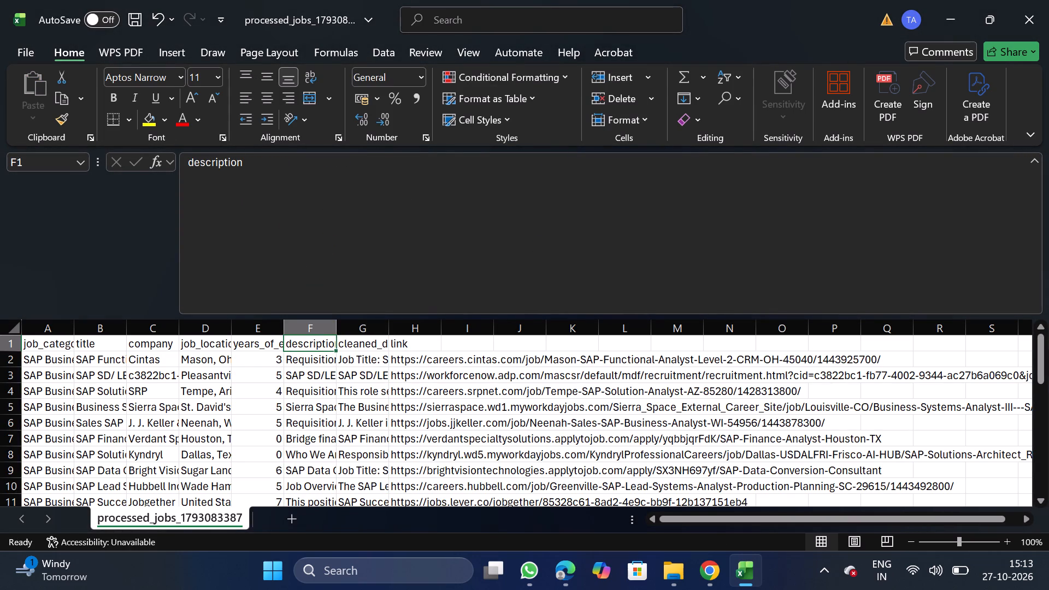
drag(186, 165, 278, 168)
key(ctrl+c)
click(370, 342)
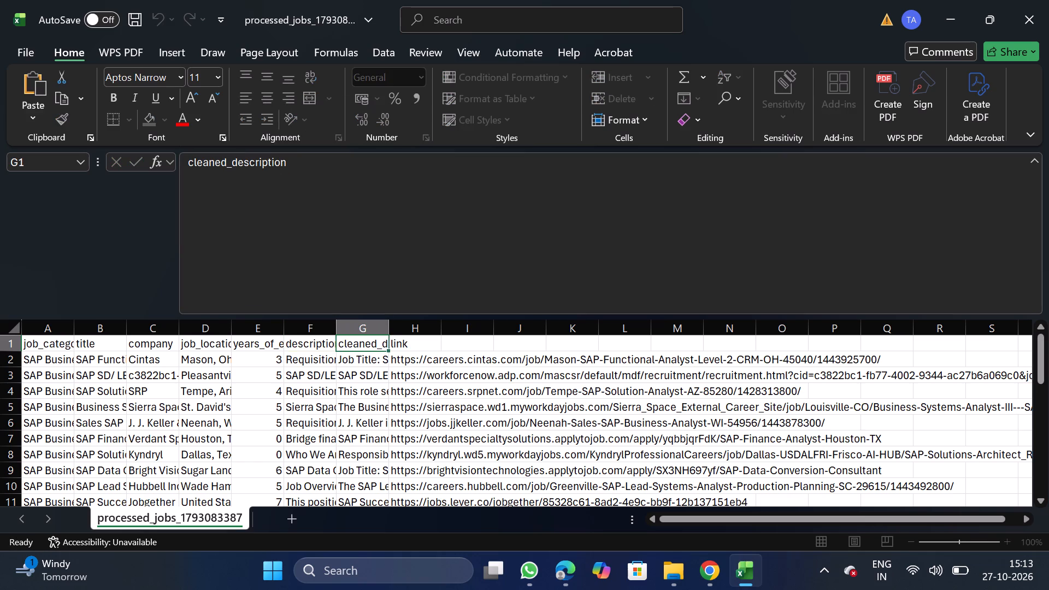
click(451, 293)
key(BackSpace)
key(BackSpace)
key(BackSpace)
key(BackSpace)
key(BackSpace)
key(BackSpace)
key(BackSpace)
key(BackSpace)
key(BackSpace)
key(BackSpace)
key(BackSpace)
key(BackSpace)
key(BackSpace)
key(BackSpace)
key(BackSpace)
key(BackSpace)
key(BackSpace)
key(BackSpace)
key(BackSpace)
key(BackSpace)
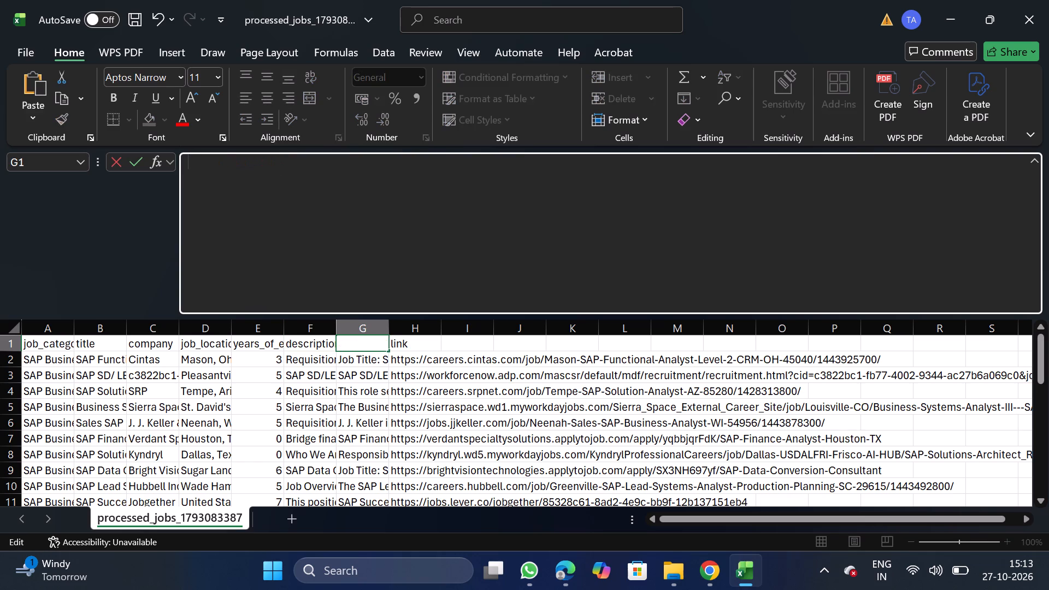
key(ctrl+v)
Replace the F1 header with original_description, copied from the required column names on the NextGenApply bulk CSV upload page.
click(313, 343)
click(431, 251)
key(BackSpace)
key(BackSpace)
key(BackSpace)
key(BackSpace)
key(BackSpace)
key(BackSpace)
key(BackSpace)
key(BackSpace)
key(BackSpace)
key(BackSpace)
key(BackSpace)
key(BackSpace)
key(BackSpace)
key(BackSpace)
key(BackSpace)
key(BackSpace)
key(BackSpace)
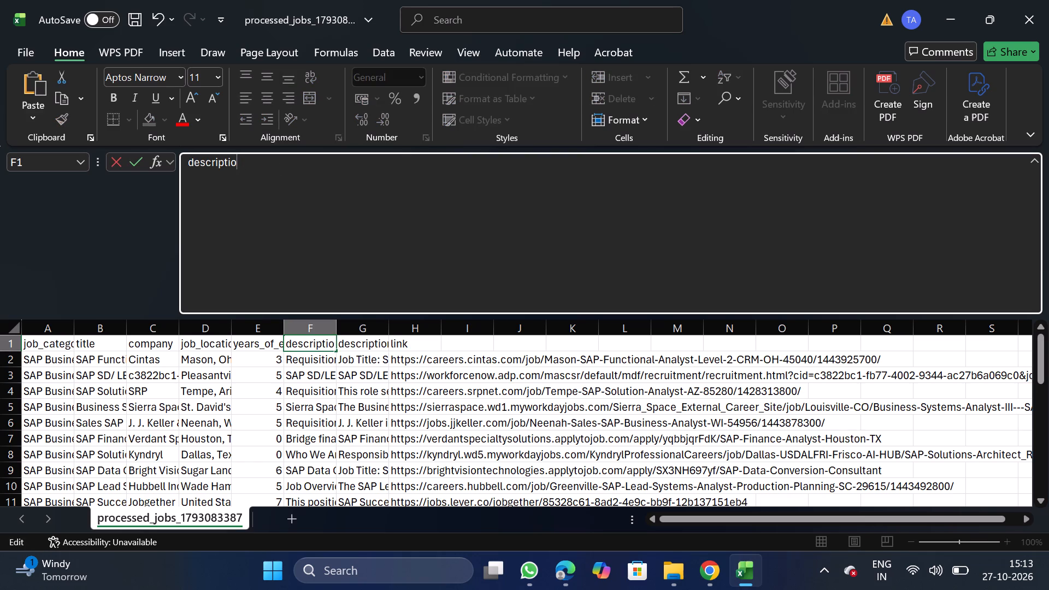
click(700, 582)
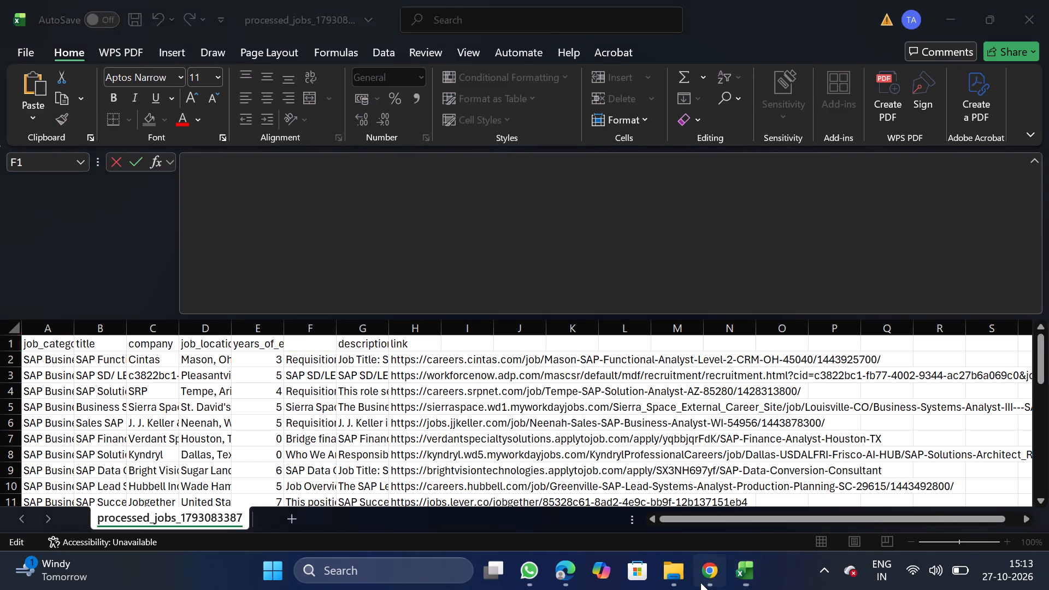
click(79, 156)
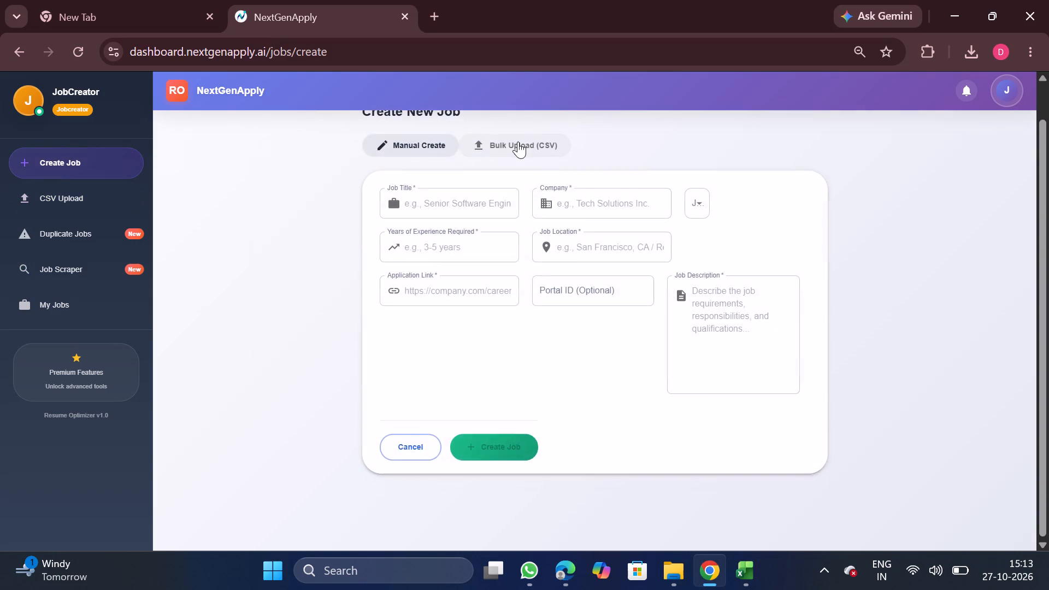
click(518, 141)
double_click(584, 275)
key(ctrl+c)
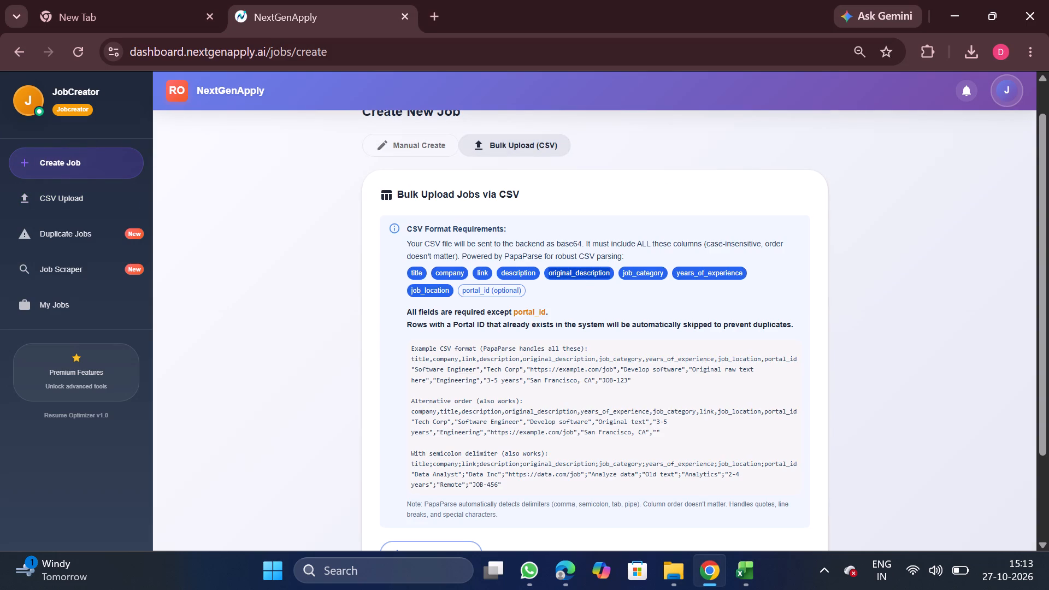
click(738, 567)
key(ctrl+v)
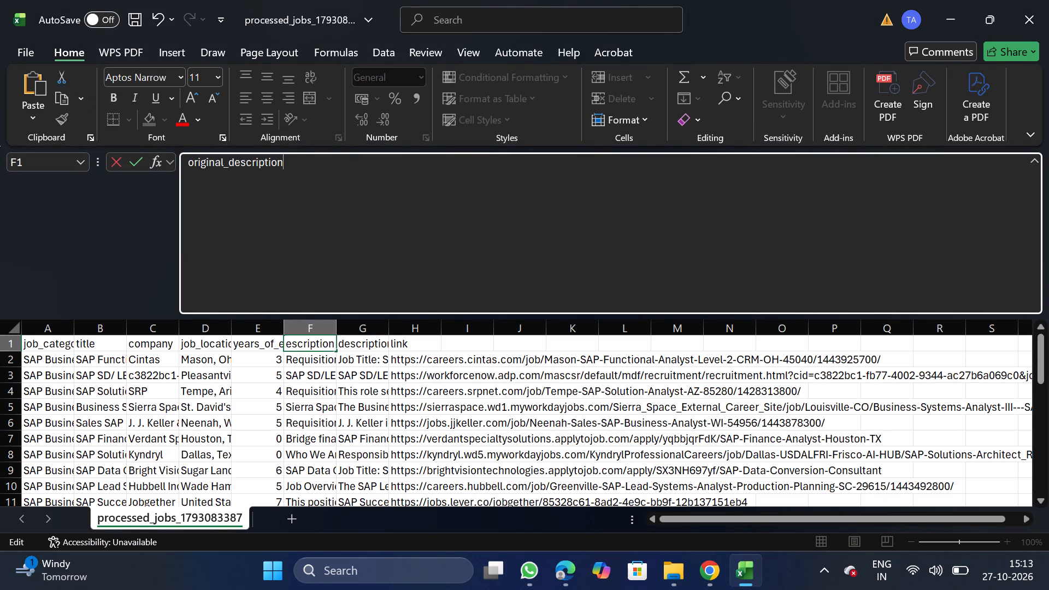
Filter the title column to show only the rows with blank titles.
click(104, 332)
click(391, 62)
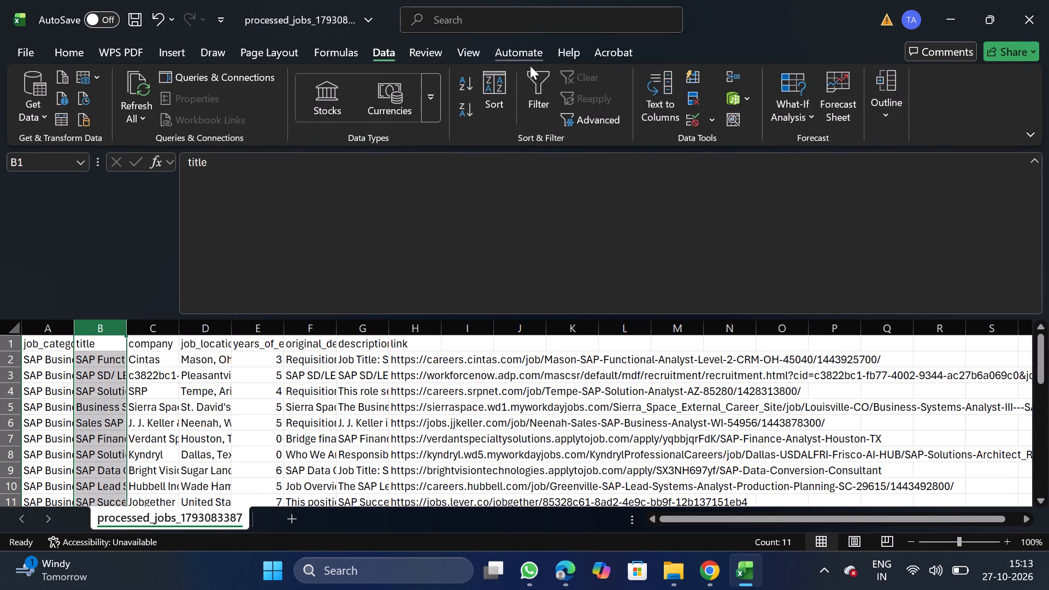
click(539, 95)
click(124, 346)
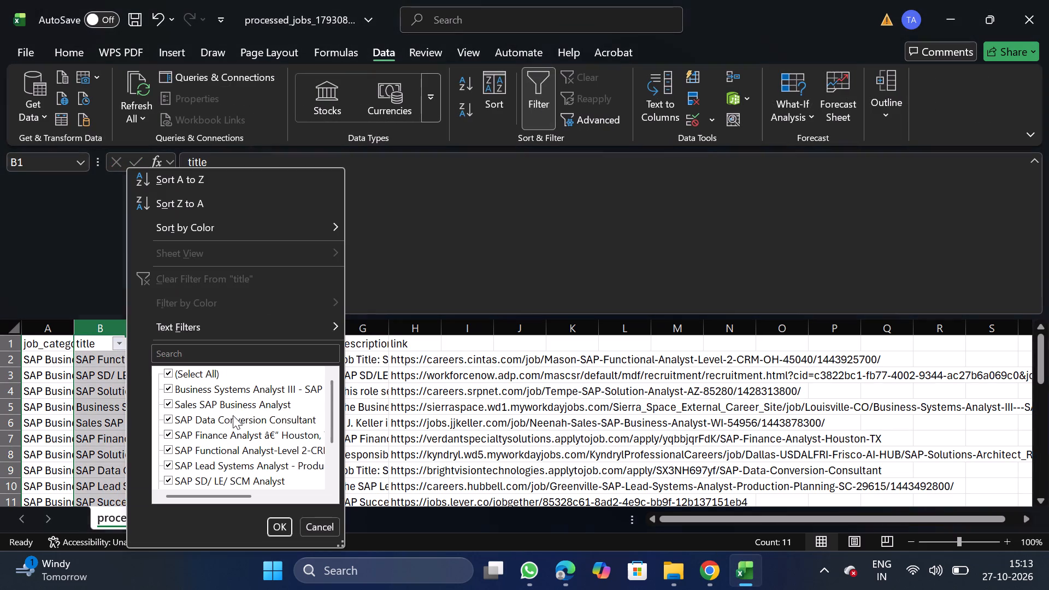
double_click(343, 546)
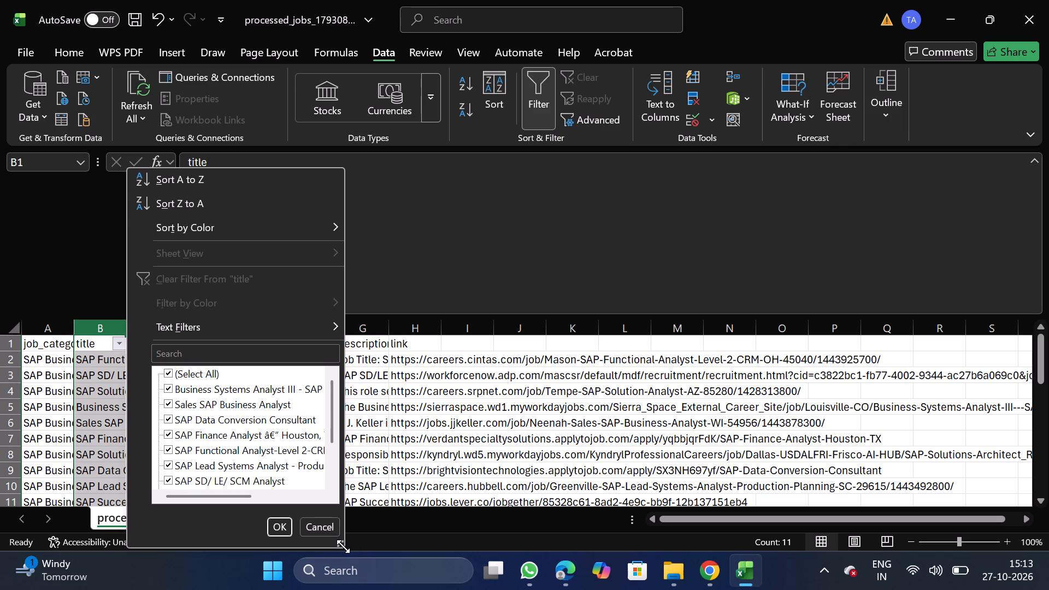
drag(343, 546, 756, 589)
click(196, 383)
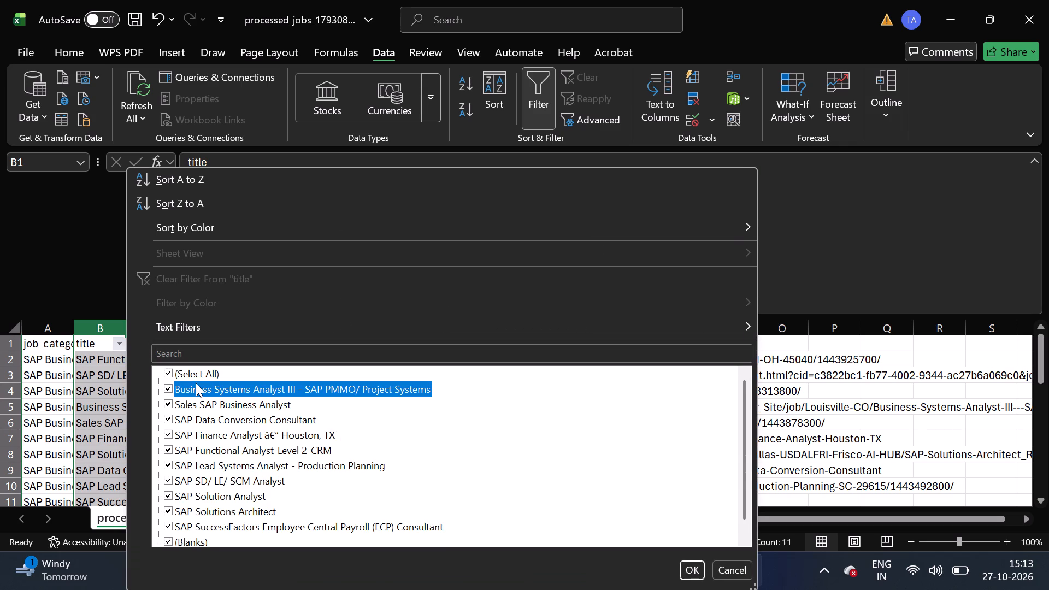
click(195, 375)
click(197, 375)
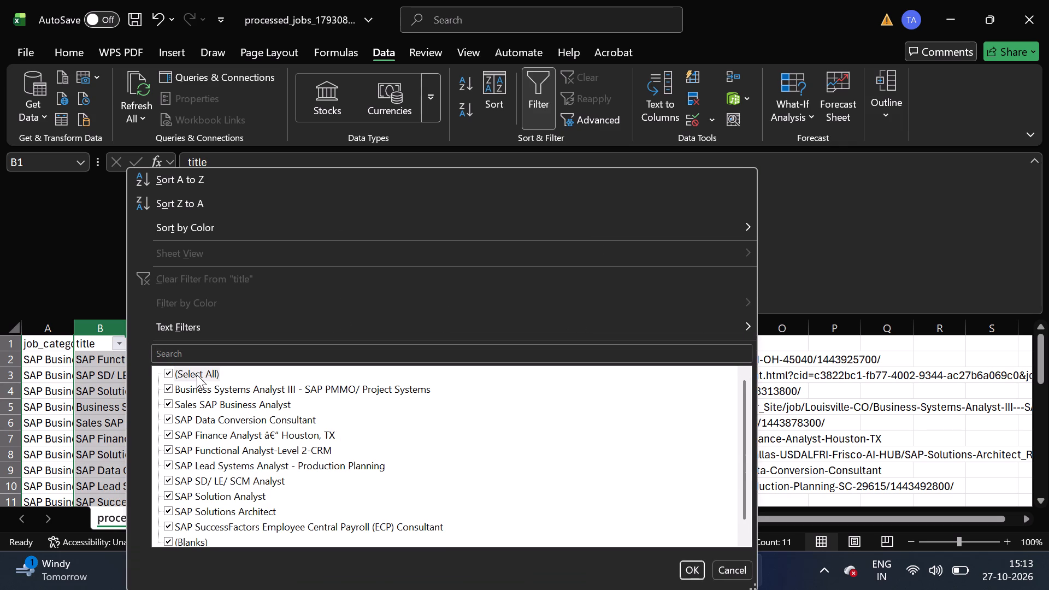
click(282, 408)
click(282, 408)
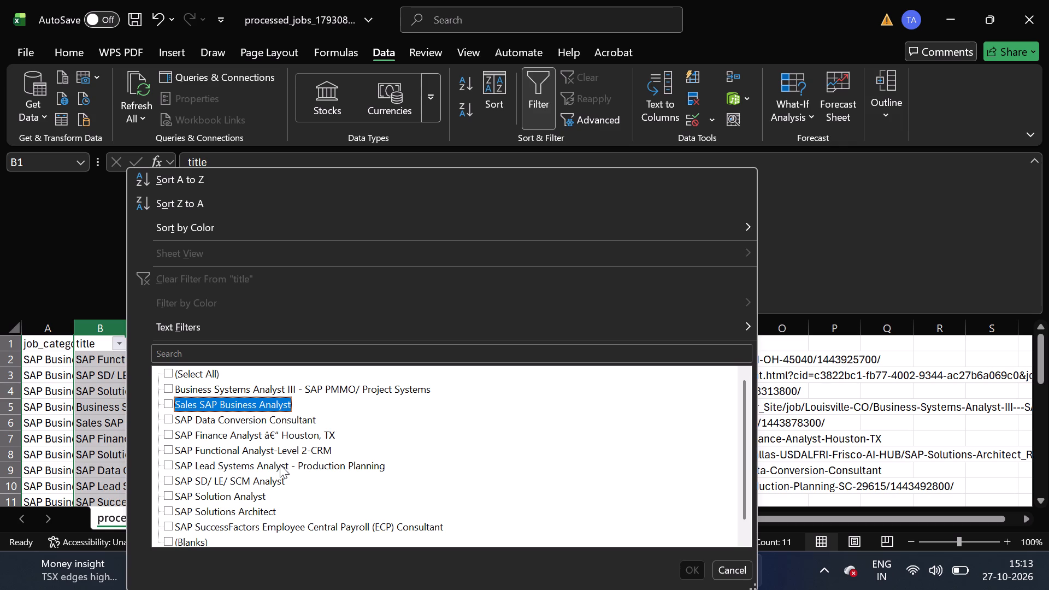
scroll(251, 520, down, 1)
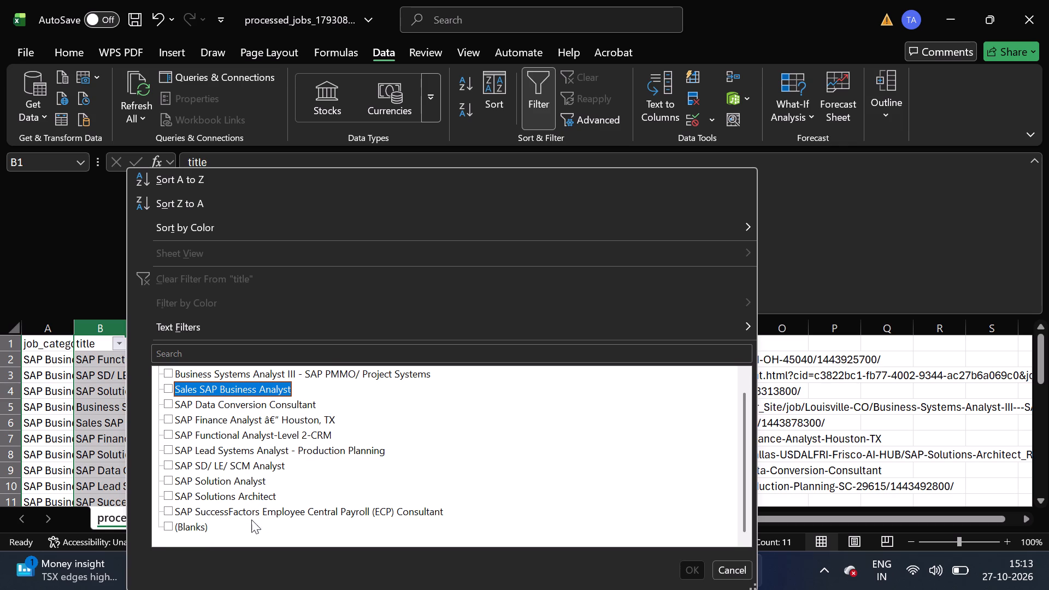
drag(174, 537, 186, 530)
click(186, 530)
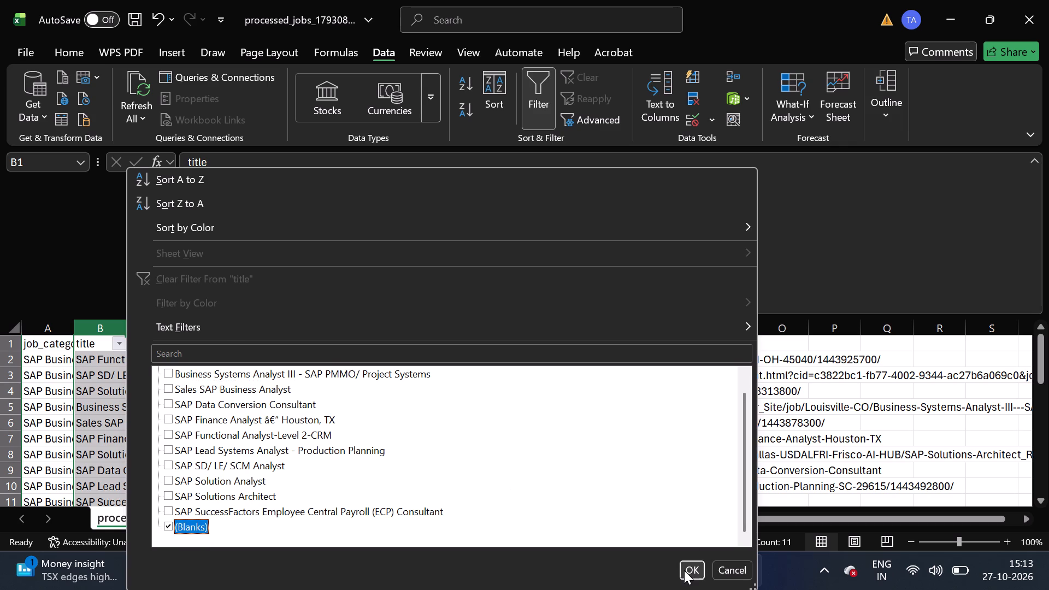
click(684, 570)
Delete all the blank rows from row 12 to the end of the sheet and remove the filter.
click(0, 364)
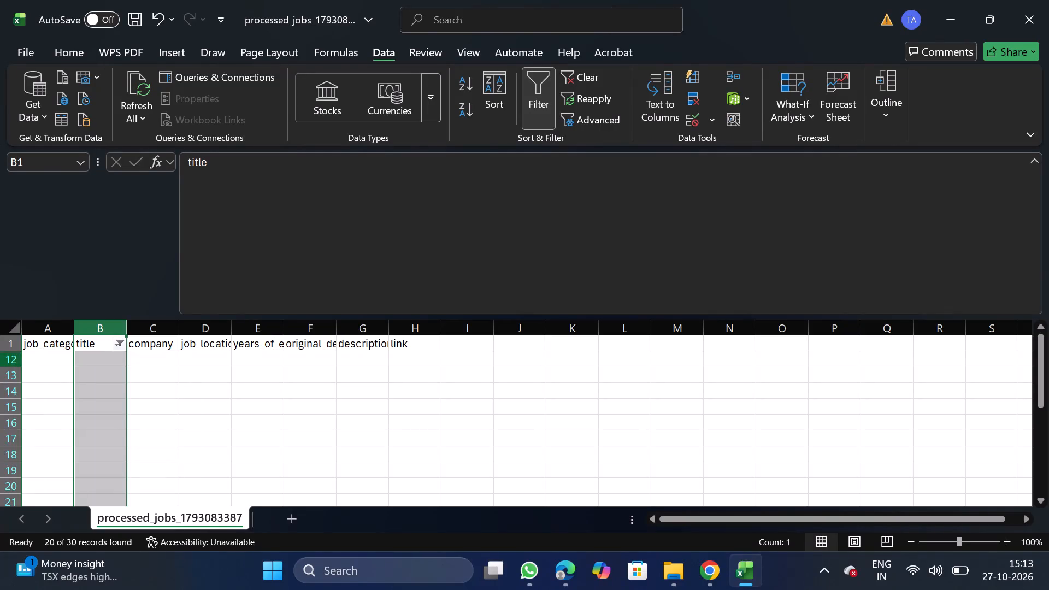
click(0, 361)
key(ctrl+shift+Down)
right_click(122, 455)
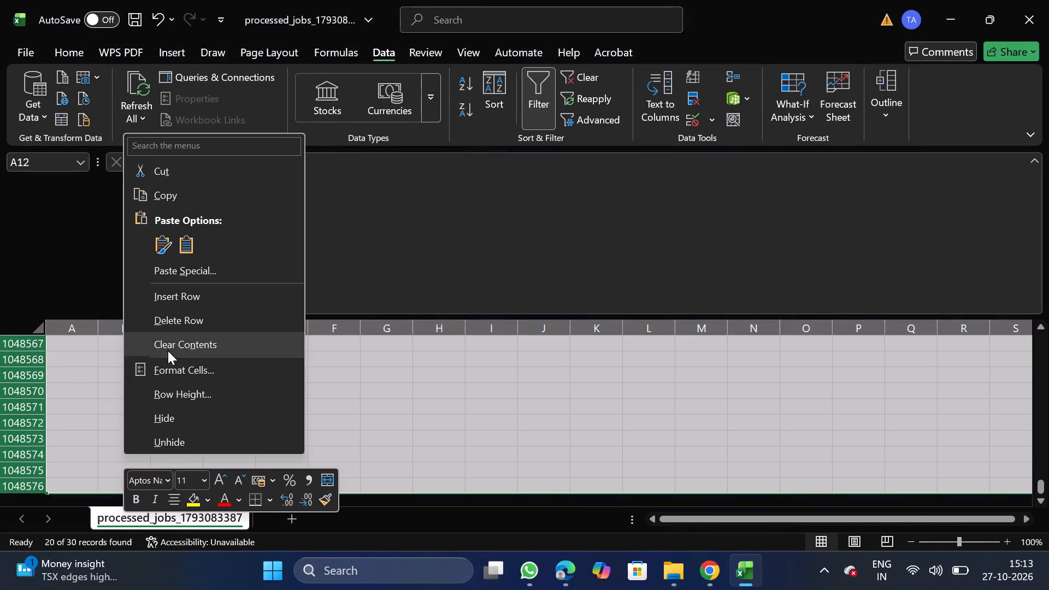
click(222, 322)
click(535, 107)
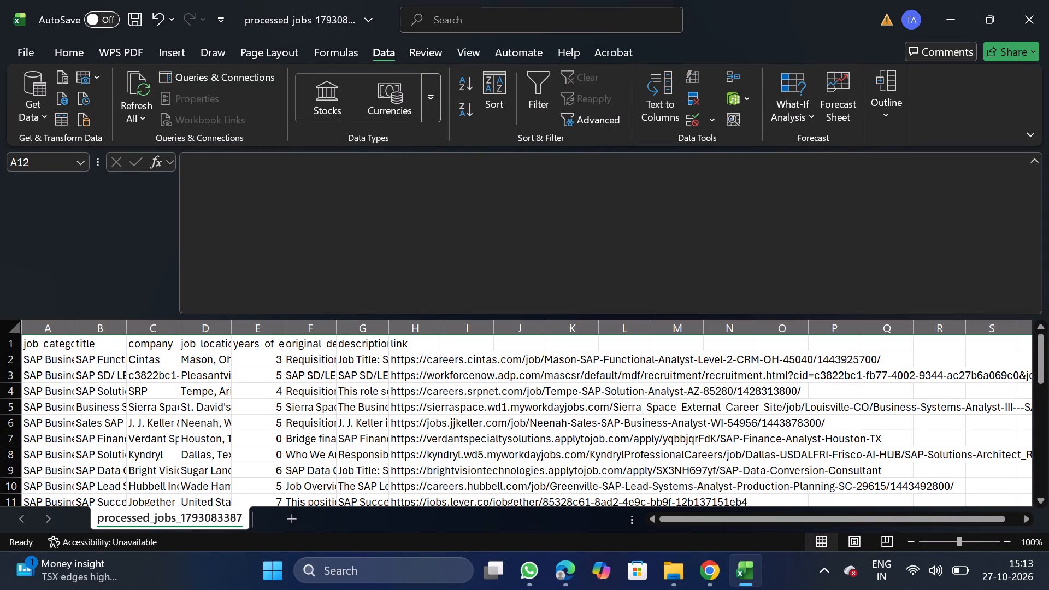
Turn on header filters and search the title column's filter values for staff, clearing the search term when done.
click(113, 338)
click(544, 91)
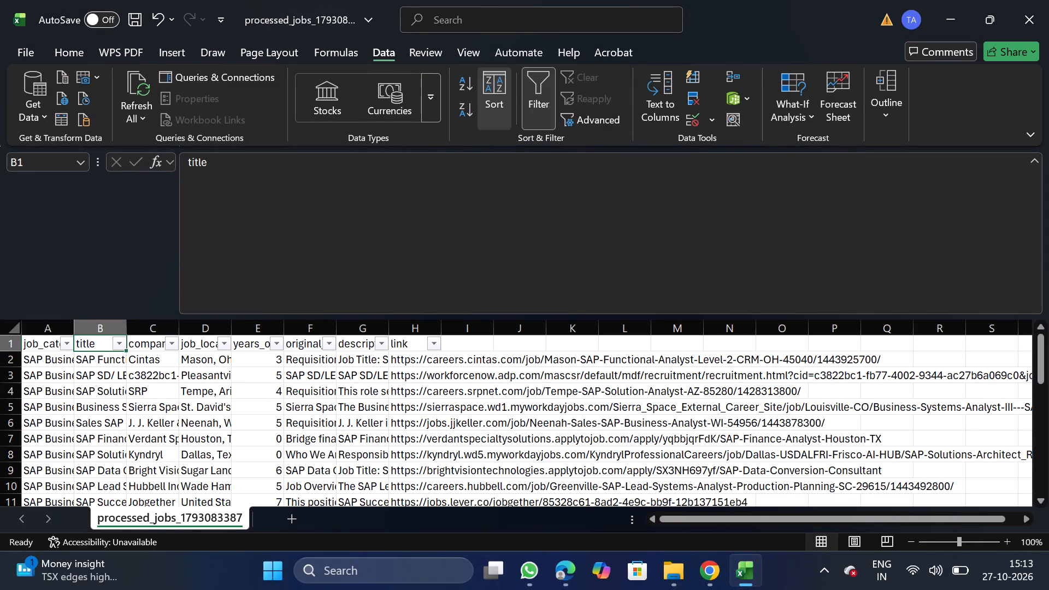
click(116, 342)
click(212, 355)
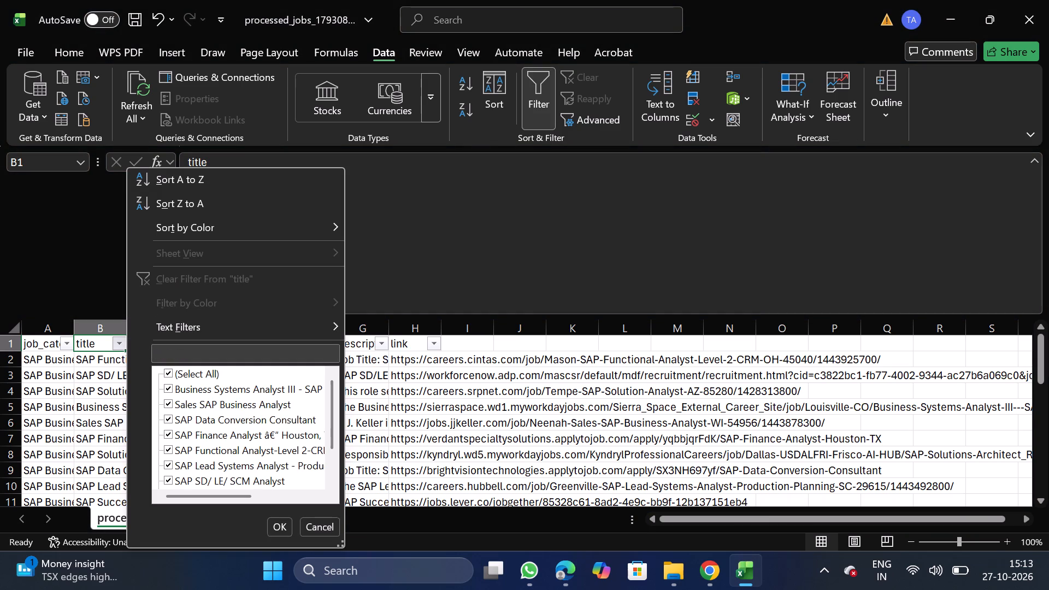
text(staff)
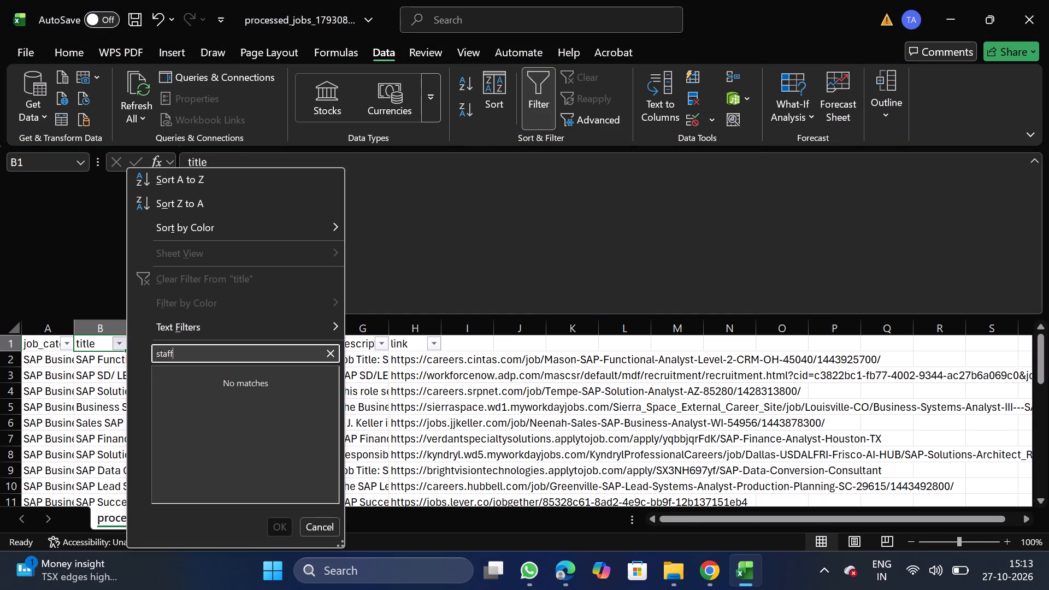
key(BackSpace)
key(BackSpace)
key(BackSpace)
key(BackSpace)
key(BackSpace)
key(BackSpace)
key(BackSpace)
key(BackSpace)
key(BackSpace)
key(BackSpace)
key(BackSpace)
key(BackSpace)
key(BackSpace)
key(BackSpace)
Filter the title column by lead to check the matching jobs, and remove the filter.
text(lea)
key(d)
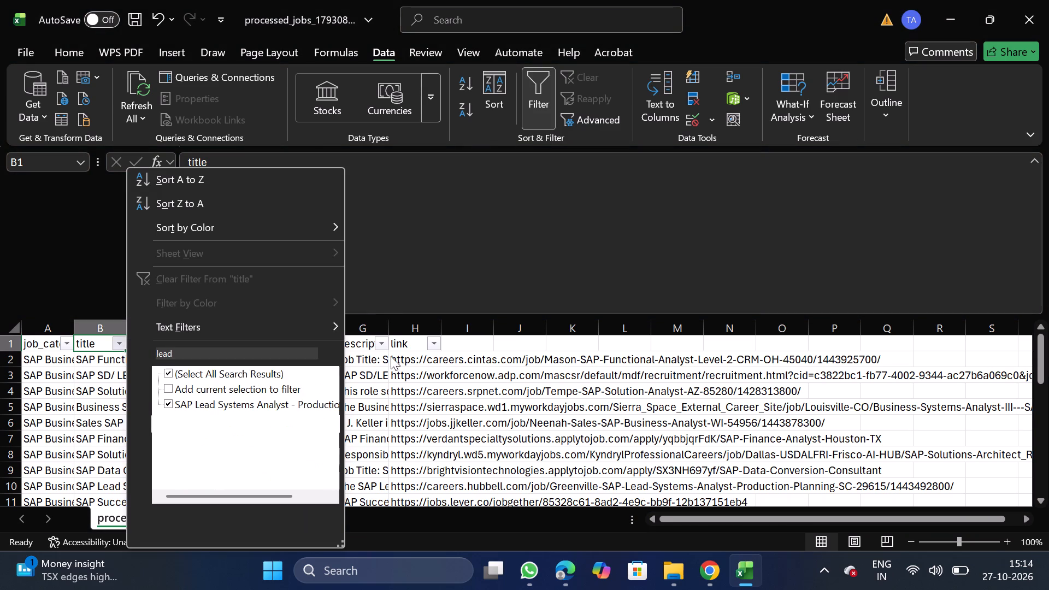
click(285, 529)
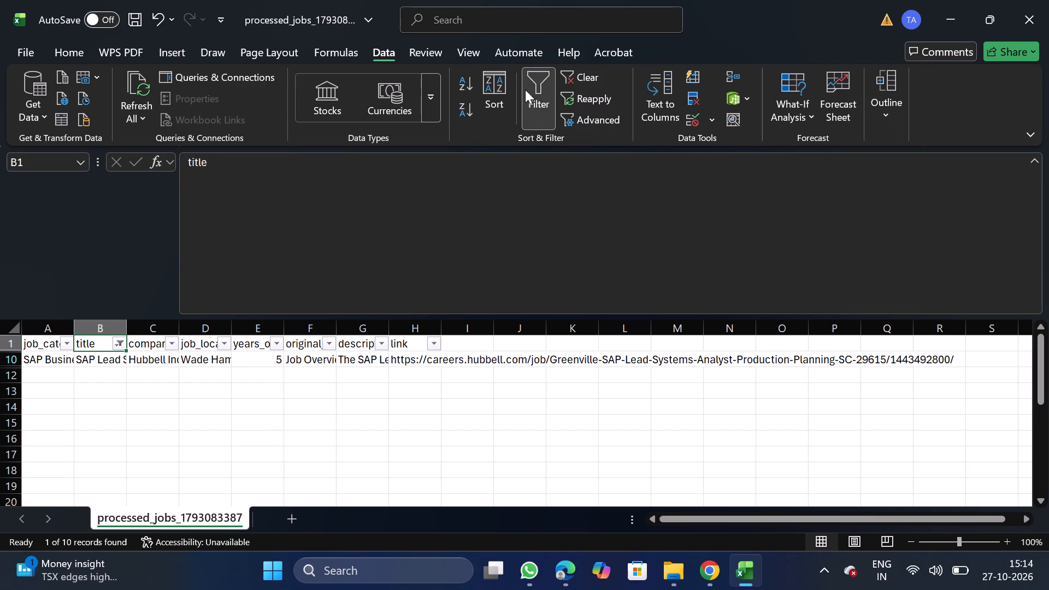
click(536, 100)
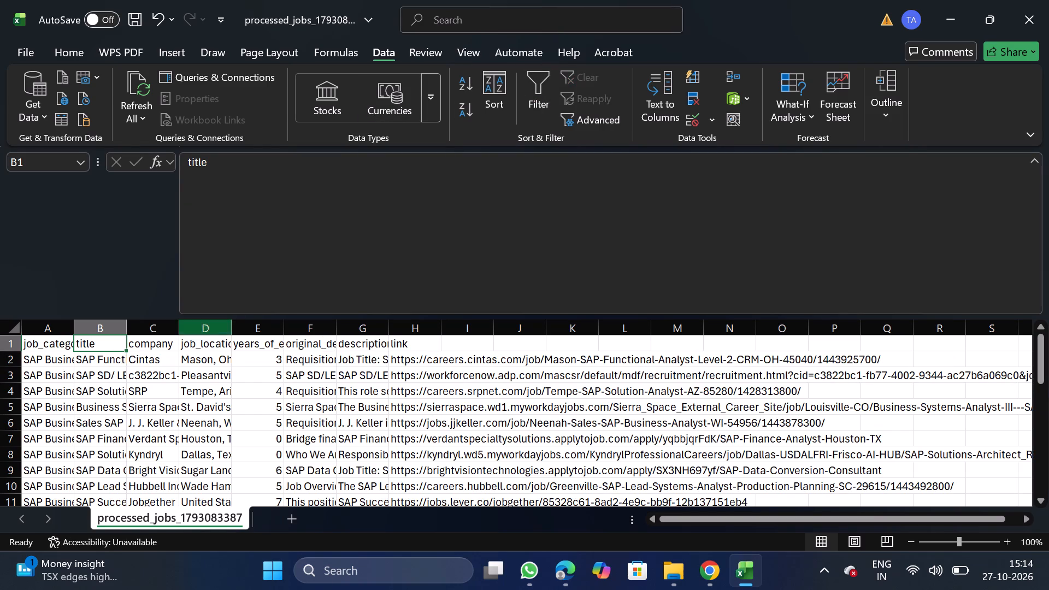
Search the title column's filter values for principal, leaving no filter on the sheet.
click(539, 89)
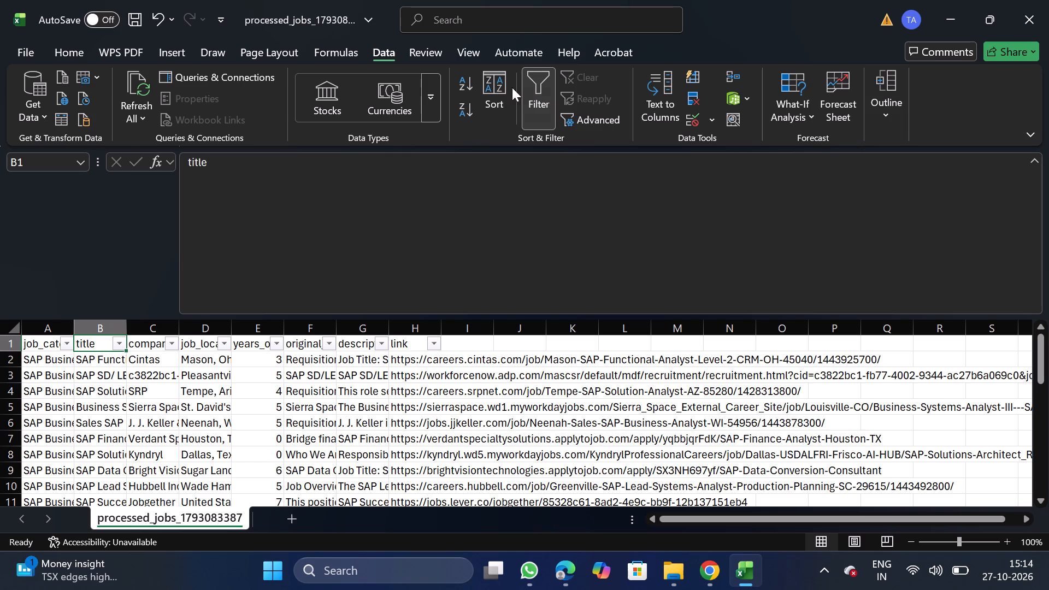
click(122, 340)
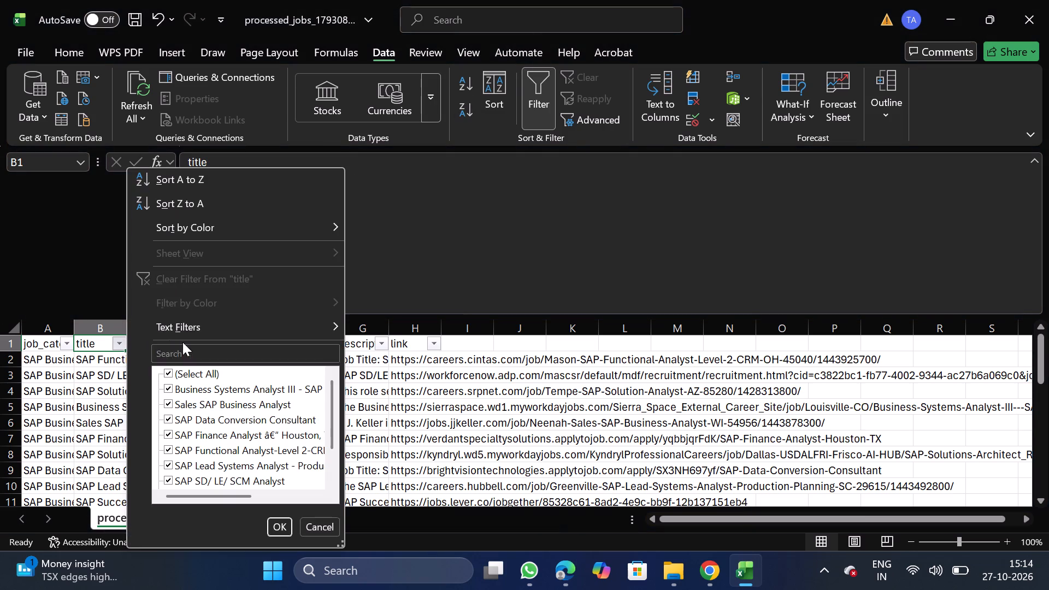
click(191, 349)
text(principal)
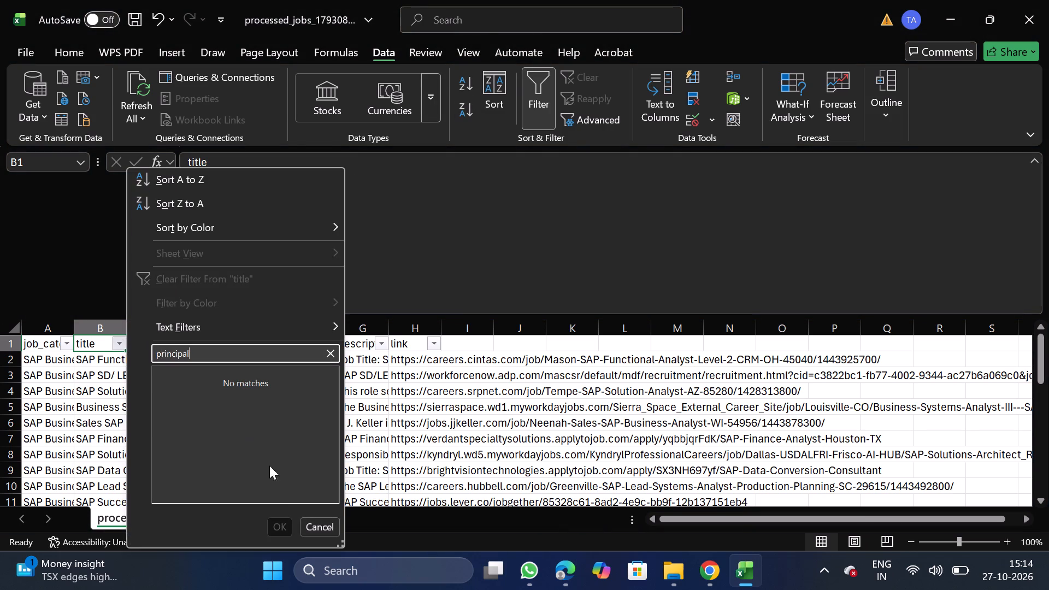
drag(316, 521, 535, 83)
click(535, 83)
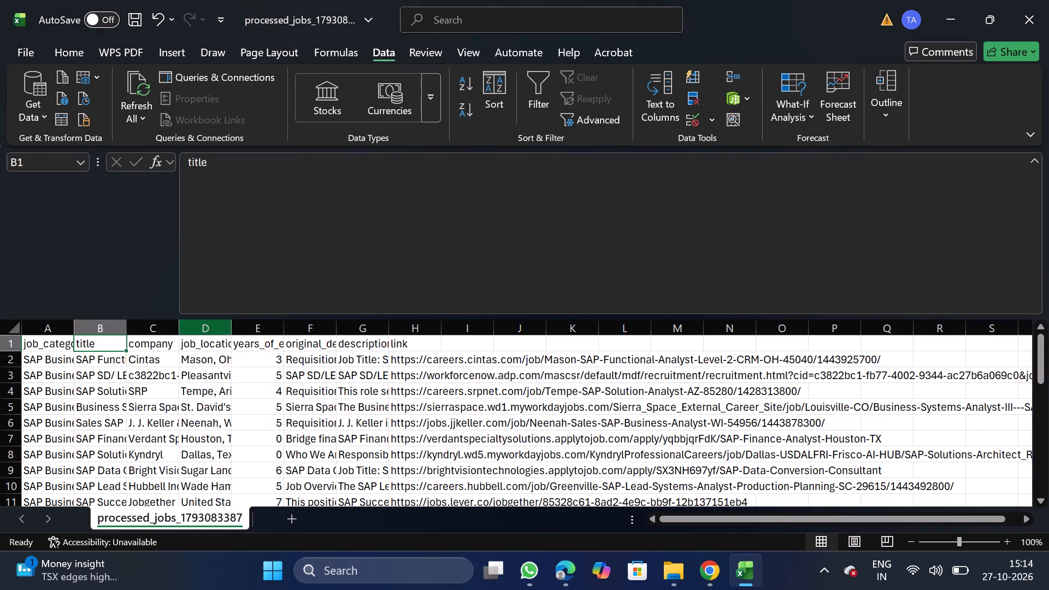
Turn on header filters and search the company column's filter values for walmart, clearing the search term when done.
click(161, 344)
click(524, 88)
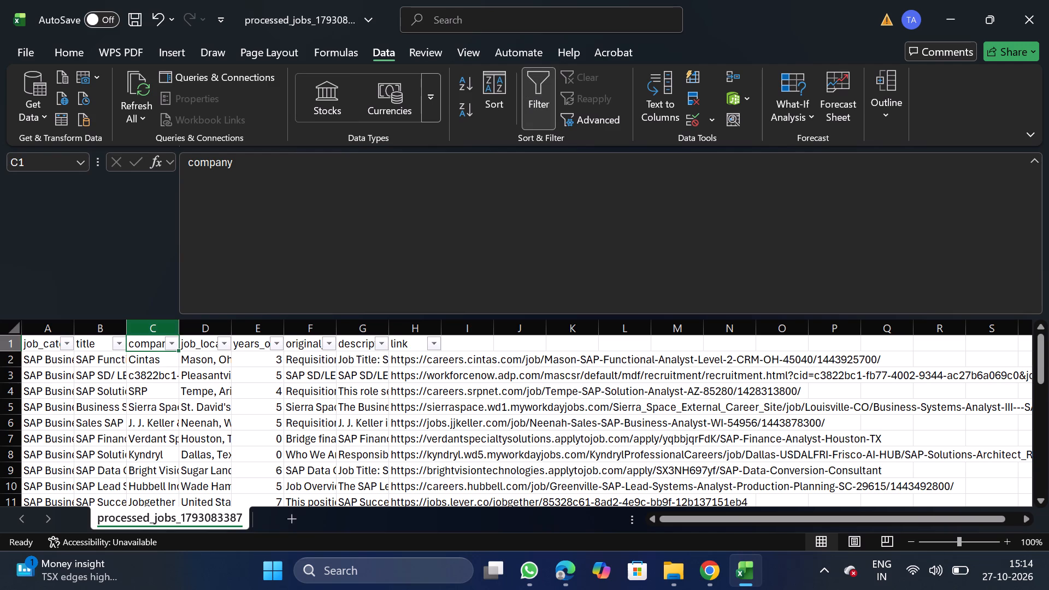
click(169, 351)
click(174, 347)
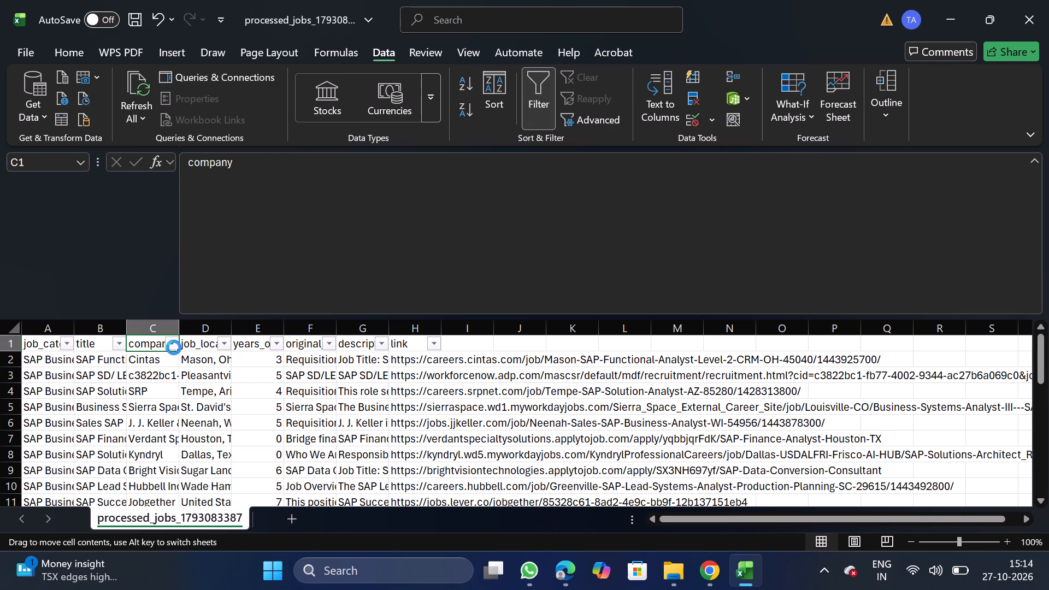
click(247, 376)
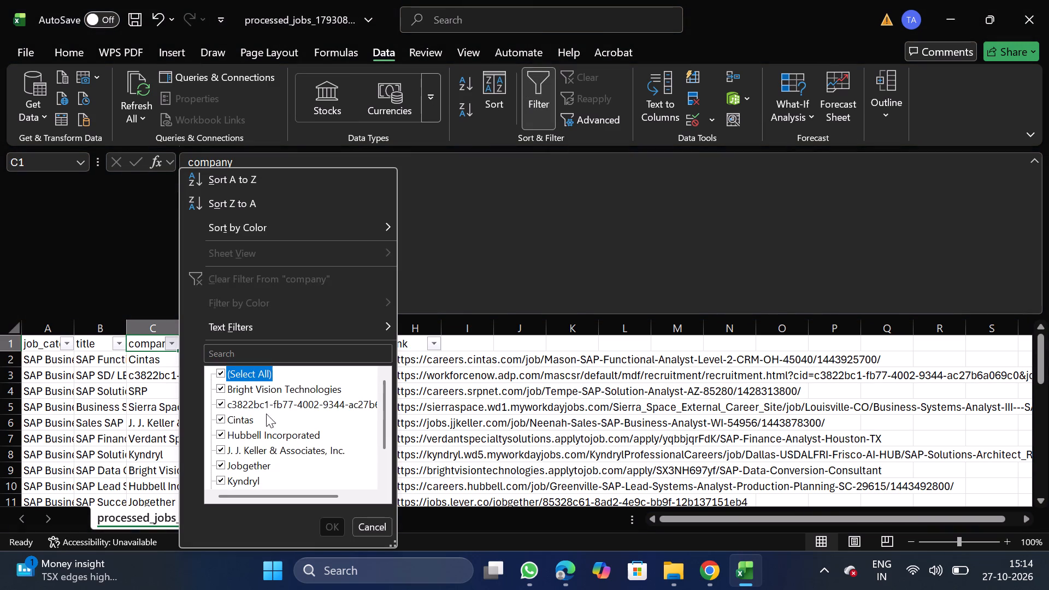
click(275, 404)
click(298, 351)
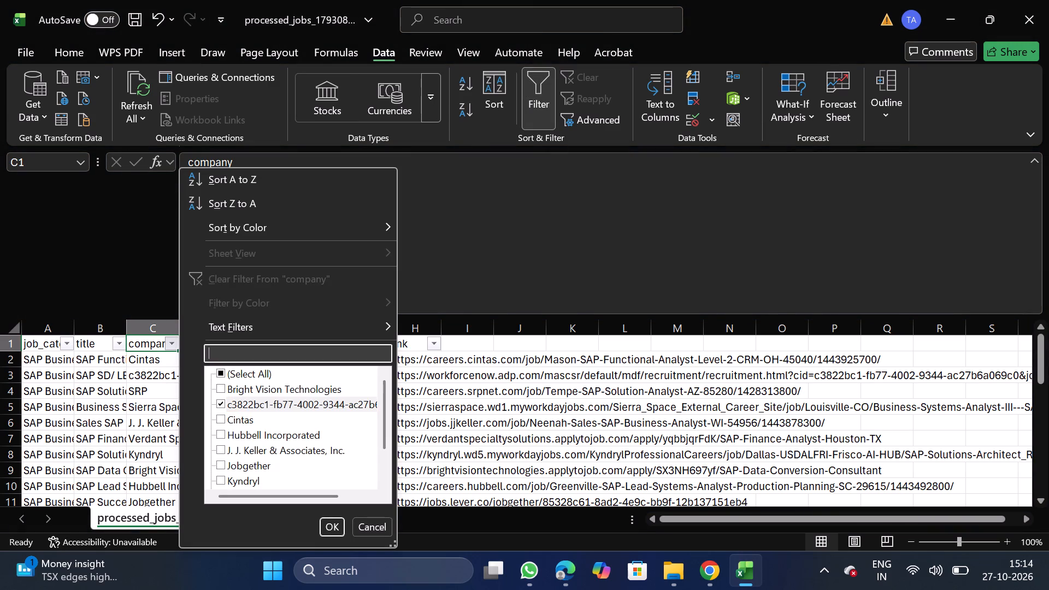
text(walmart)
key(BackSpace)
key(BackSpace)
key(BackSpace)
key(BackSpace)
key(BackSpace)
key(BackSpace)
key(BackSpace)
key(BackSpace)
key(BackSpace)
key(BackSpace)
key(BackSpace)
key(BackSpace)
key(BackSpace)
key(BackSpace)
key(BackSpace)
key(BackSpace)
Search the company column's filter values for dried and clear the search term.
text(dried)
key(BackSpace)
key(BackSpace)
key(BackSpace)
key(BackSpace)
key(BackSpace)
key(BackSpace)
key(BackSpace)
key(BackSpace)
key(BackSpace)
key(BackSpace)
key(BackSpace)
key(BackSpace)
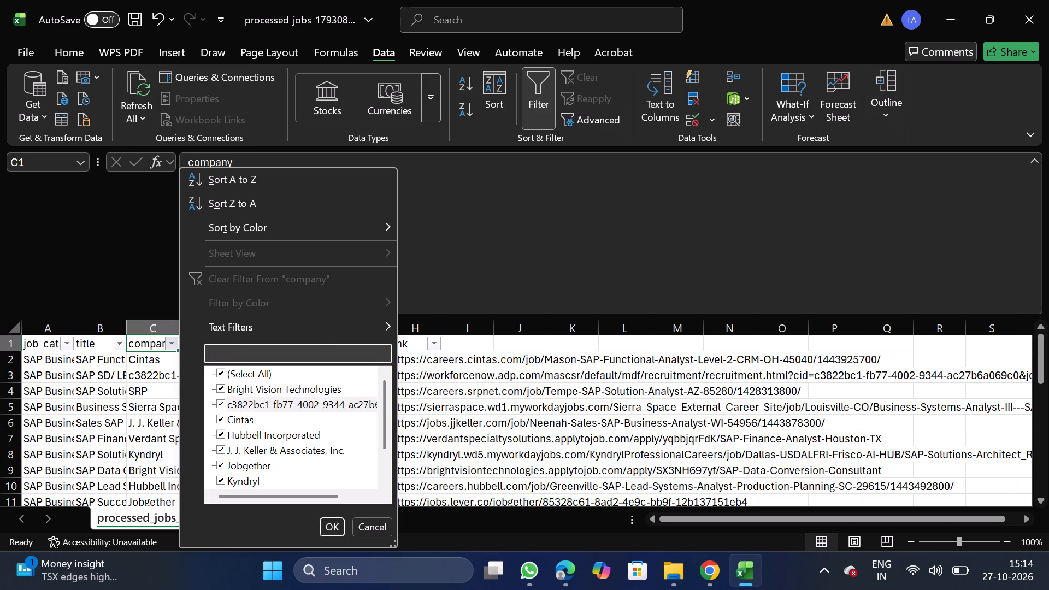
Search the company column's filter values for capital and clear the search term.
text(capital)
key(BackSpace)
key(BackSpace)
key(BackSpace)
key(BackSpace)
key(BackSpace)
key(BackSpace)
key(BackSpace)
key(BackSpace)
key(BackSpace)
key(BackSpace)
key(BackSpace)
key(BackSpace)
key(BackSpace)
key(BackSpace)
key(BackSpace)
key(BackSpace)
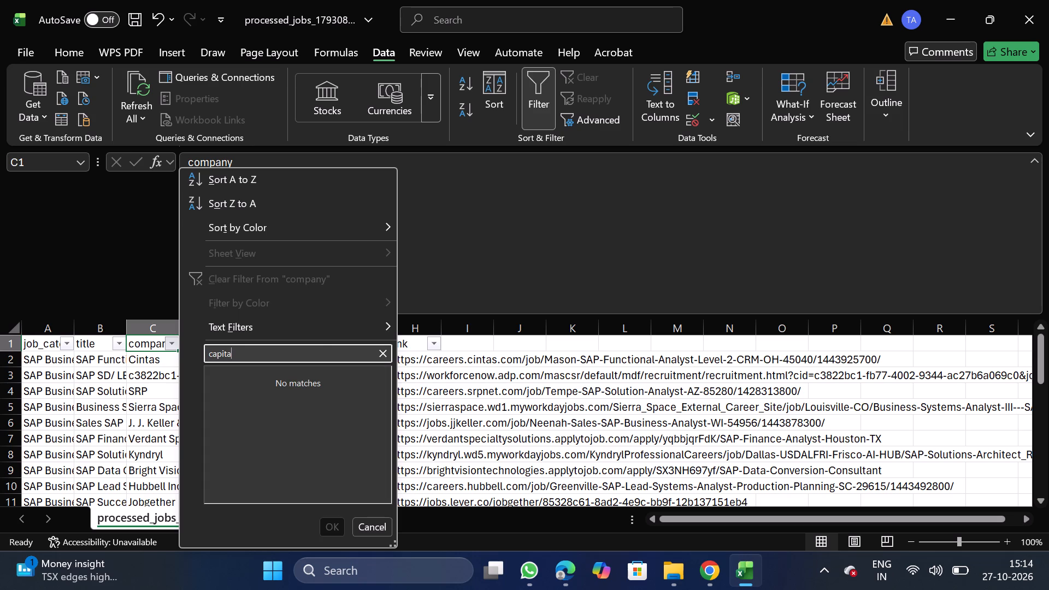
Search the company column's filter values for under and clear the search term.
text(under)
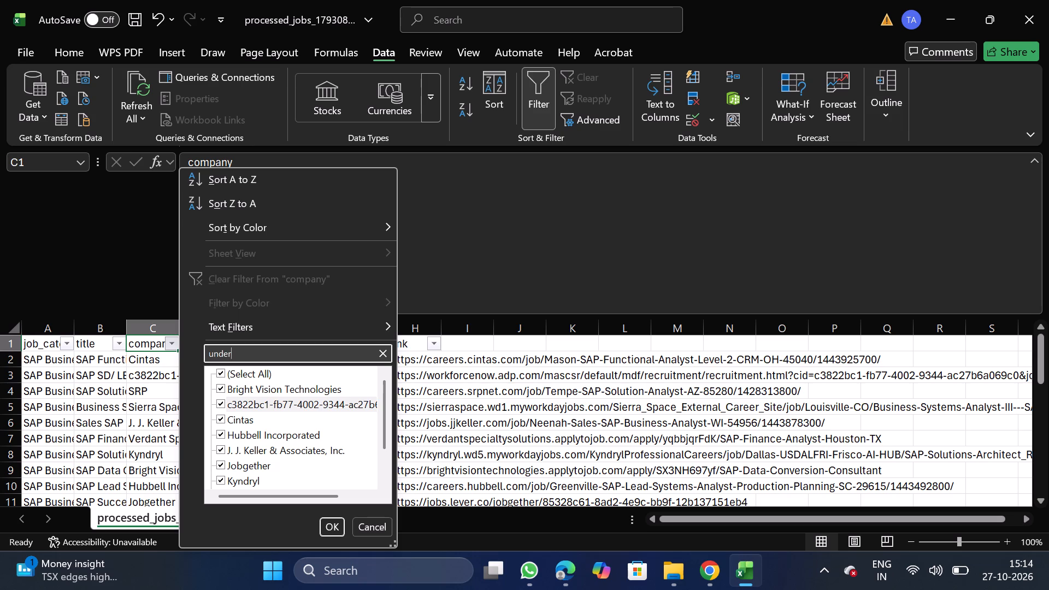
key(BackSpace)
key(BackSpace)
key(BackSpace)
key(BackSpace)
key(BackSpace)
key(BackSpace)
key(BackSpace)
key(BackSpace)
key(BackSpace)
key(BackSpace)
key(BackSpace)
key(BackSpace)
key(BackSpace)
Search the company column's filter values for hunt and clear the search term.
text(hunt)
key(BackSpace)
key(BackSpace)
key(BackSpace)
key(BackSpace)
key(BackSpace)
key(BackSpace)
key(BackSpace)
key(BackSpace)
key(BackSpace)
key(BackSpace)
key(BackSpace)
key(BackSpace)
key(BackSpace)
key(BackSpace)
key(BackSpace)
key(BackSpace)
Search the company column's filter values for skim and clear the search term.
text(skim)
key(BackSpace)
key(BackSpace)
key(BackSpace)
key(BackSpace)
key(BackSpace)
key(BackSpace)
key(BackSpace)
key(BackSpace)
key(BackSpace)
key(BackSpace)
key(BackSpace)
key(BackSpace)
key(BackSpace)
key(BackSpace)
Search the company column's filter values for apex and clear the search term.
text(apex)
key(BackSpace)
key(BackSpace)
key(BackSpace)
key(BackSpace)
key(BackSpace)
key(BackSpace)
key(BackSpace)
key(BackSpace)
key(BackSpace)
key(BackSpace)
key(BackSpace)
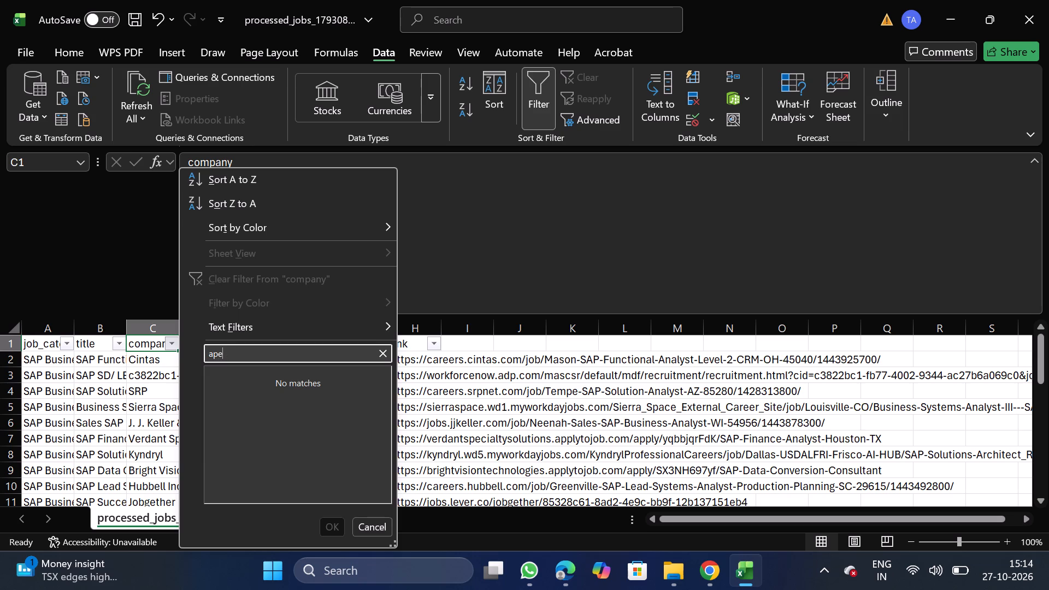
Search the company column's filter values for in landem and close the filter list without applying it.
text(in landem)
click(365, 517)
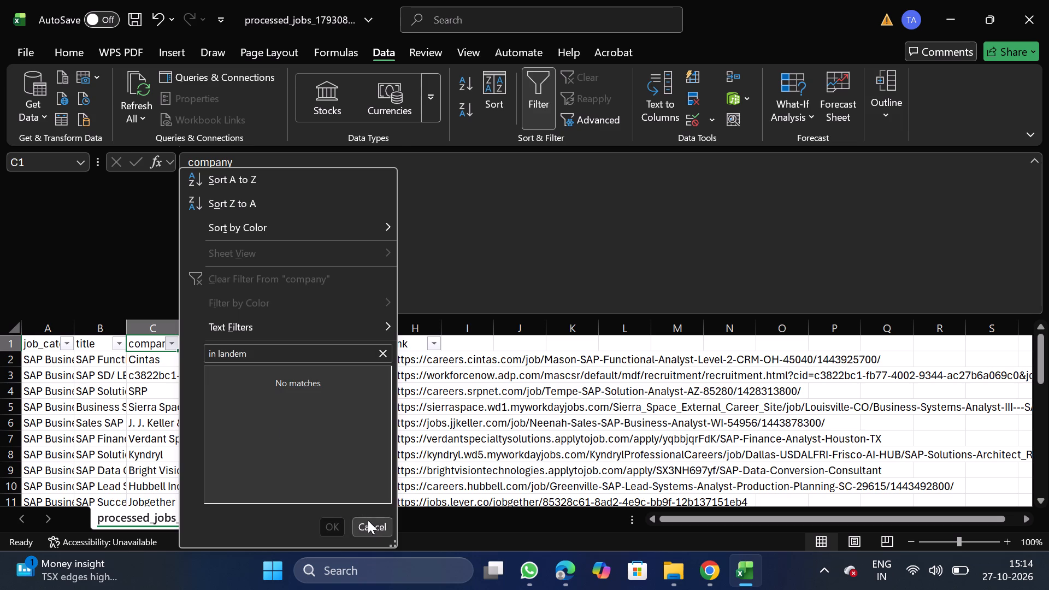
click(370, 522)
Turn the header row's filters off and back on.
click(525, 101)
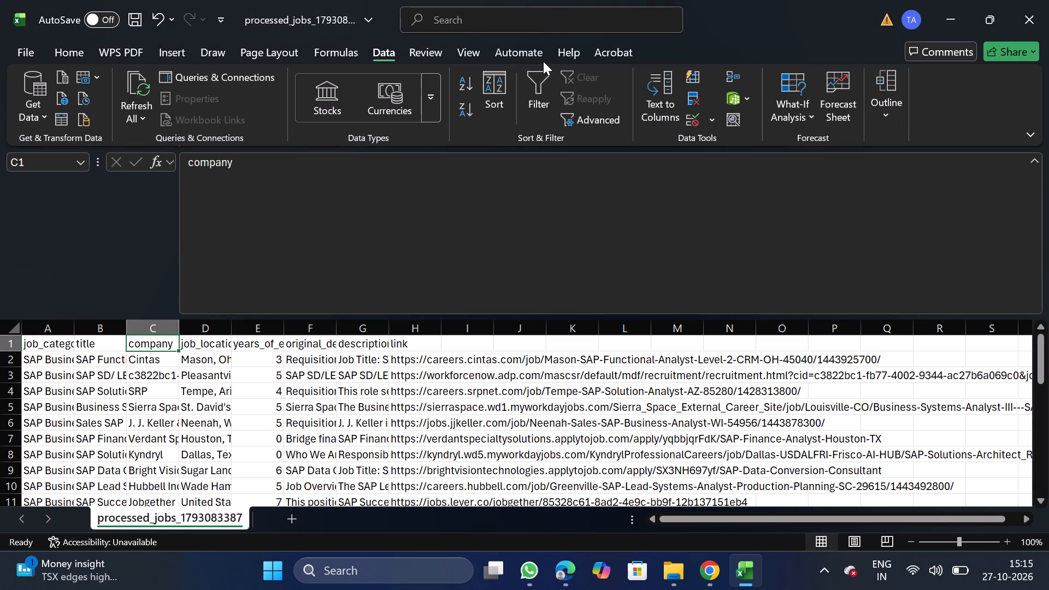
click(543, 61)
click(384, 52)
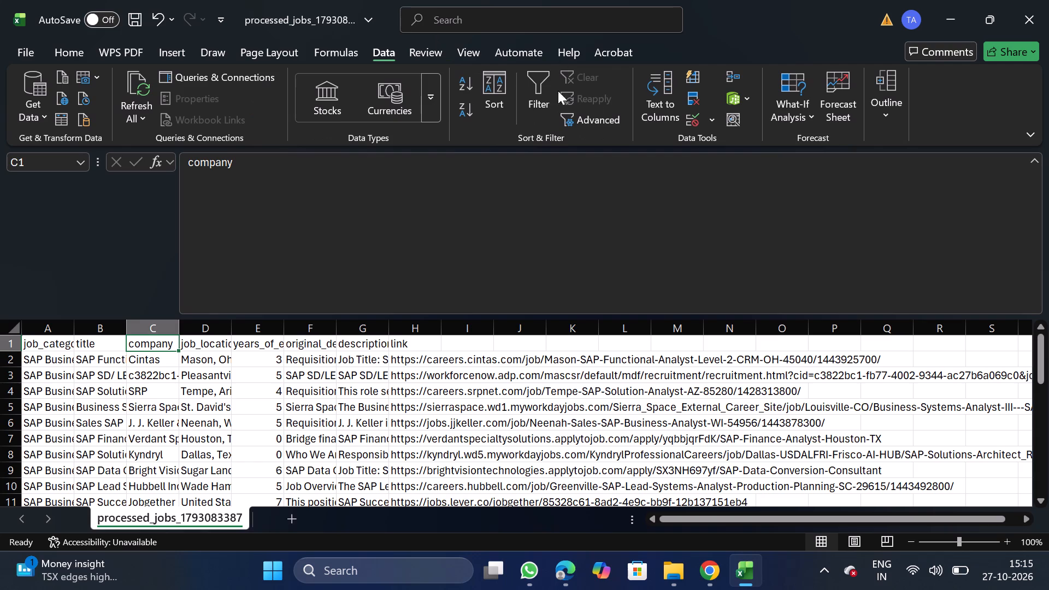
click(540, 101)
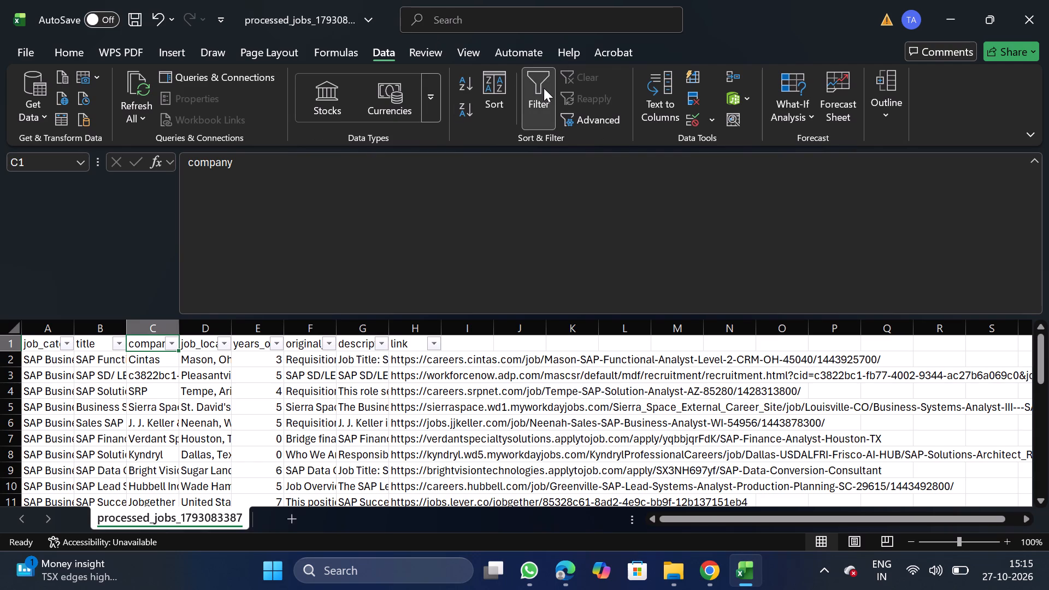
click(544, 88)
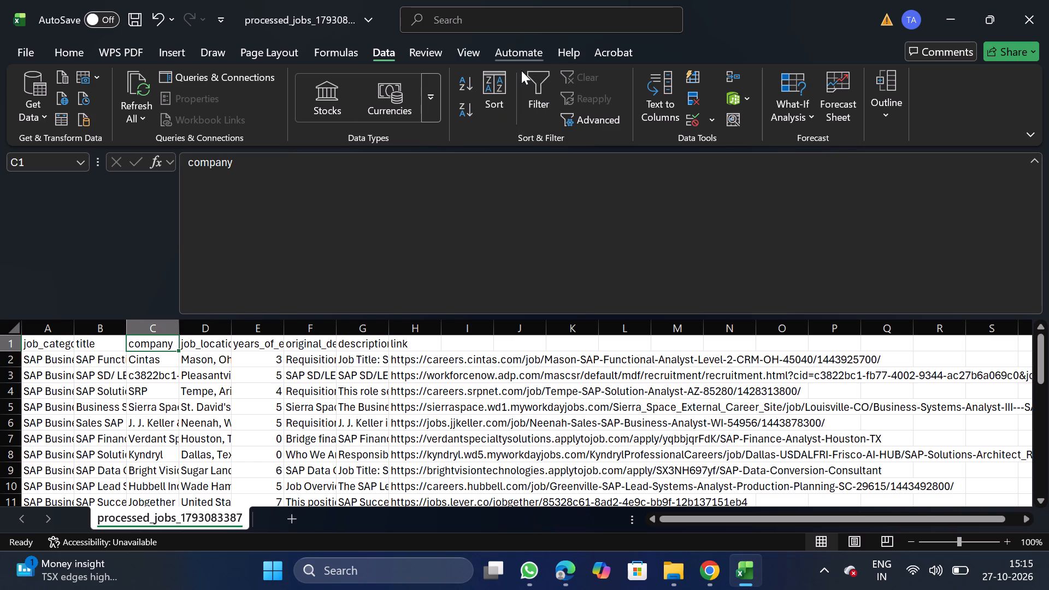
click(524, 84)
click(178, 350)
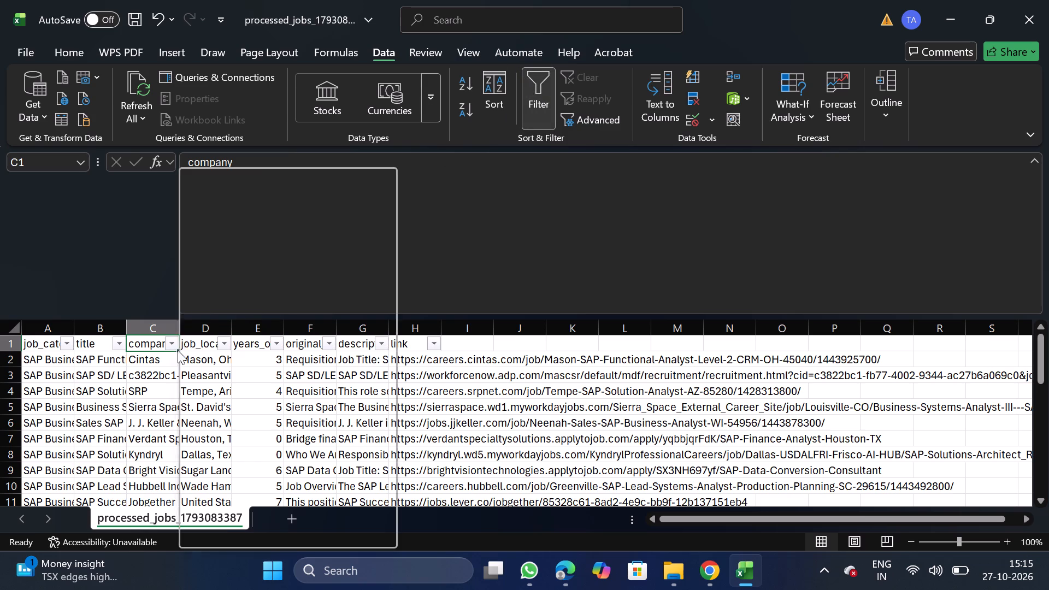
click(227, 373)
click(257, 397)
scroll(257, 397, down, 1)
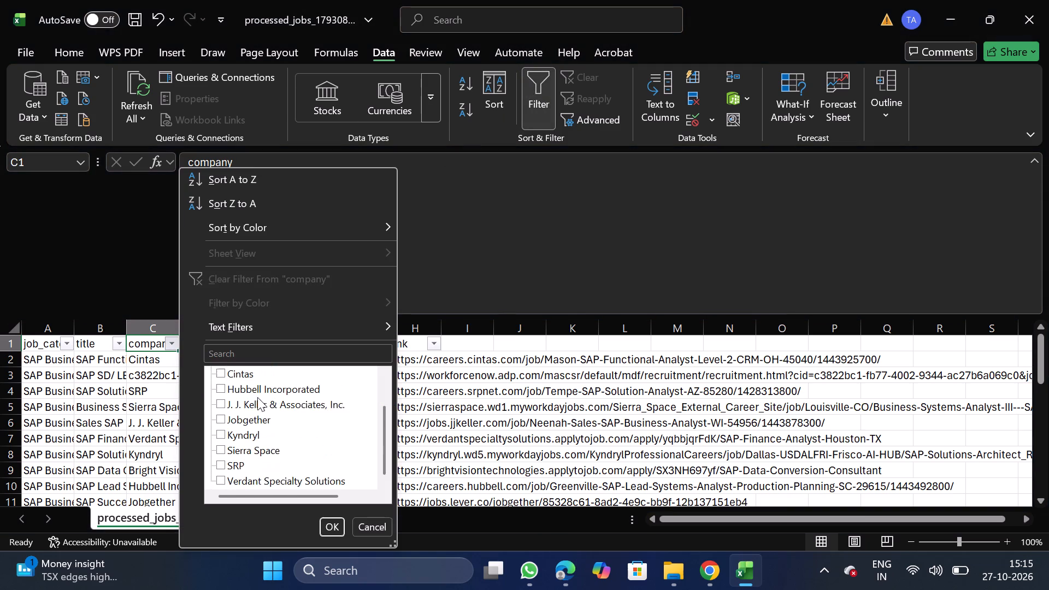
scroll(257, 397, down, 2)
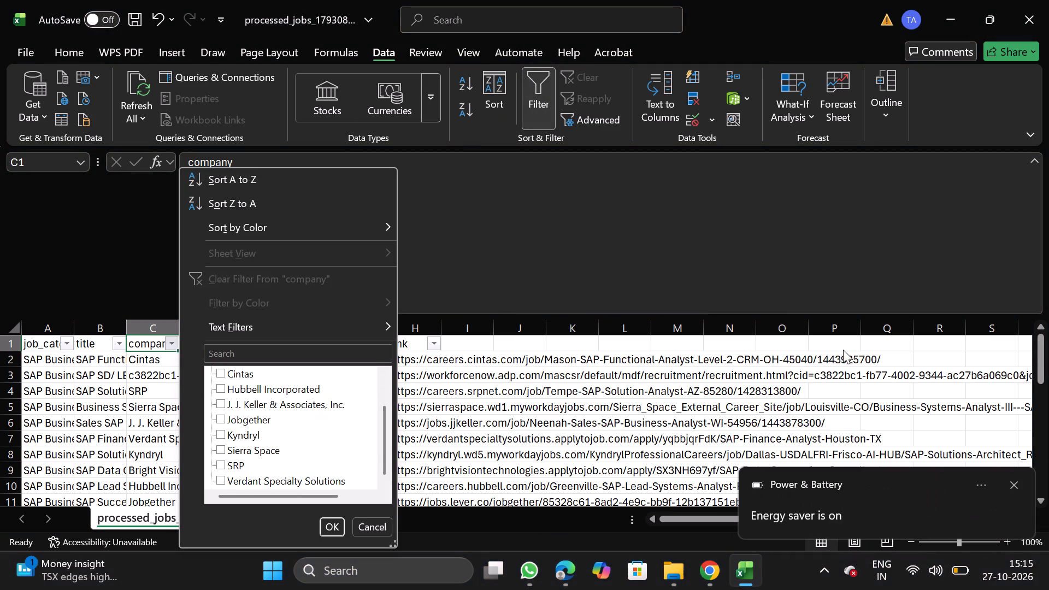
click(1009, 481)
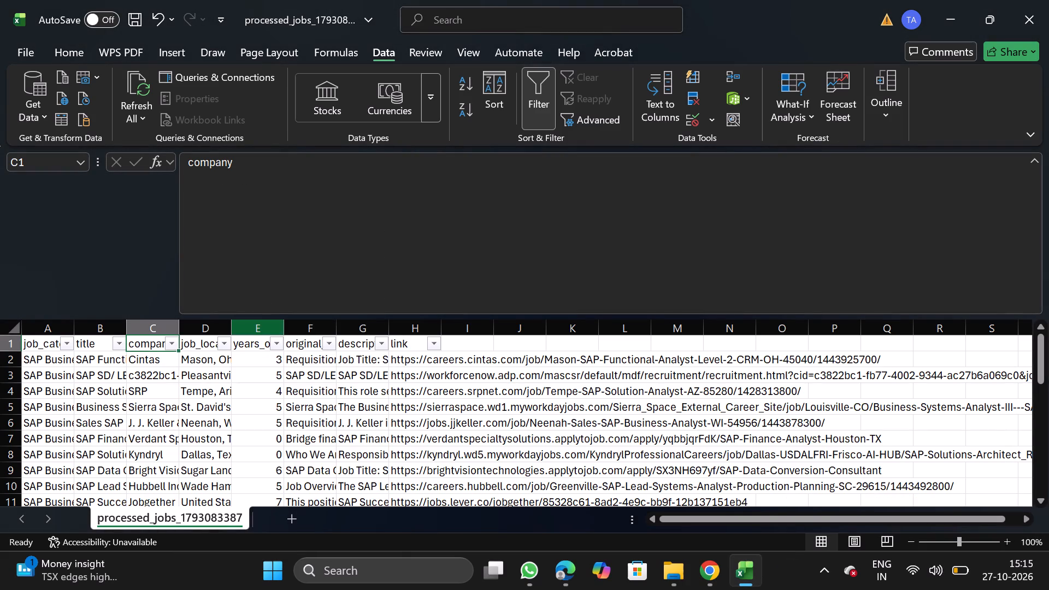
Filter the company column to the code-like entry starting with c3822bc1, delete its row and remove the filters.
click(169, 345)
click(242, 377)
click(265, 399)
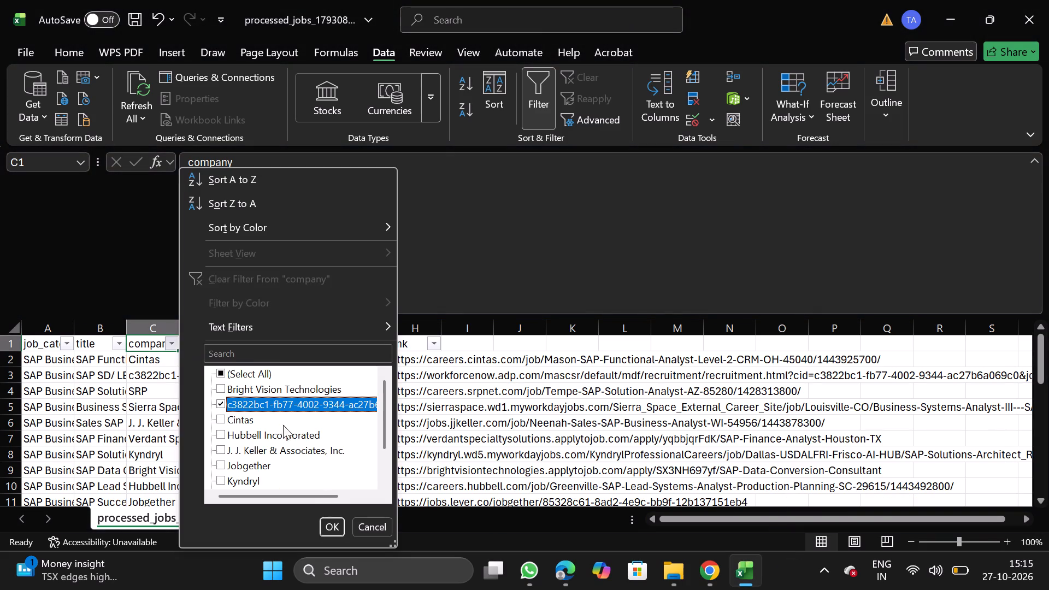
click(328, 525)
click(8, 361)
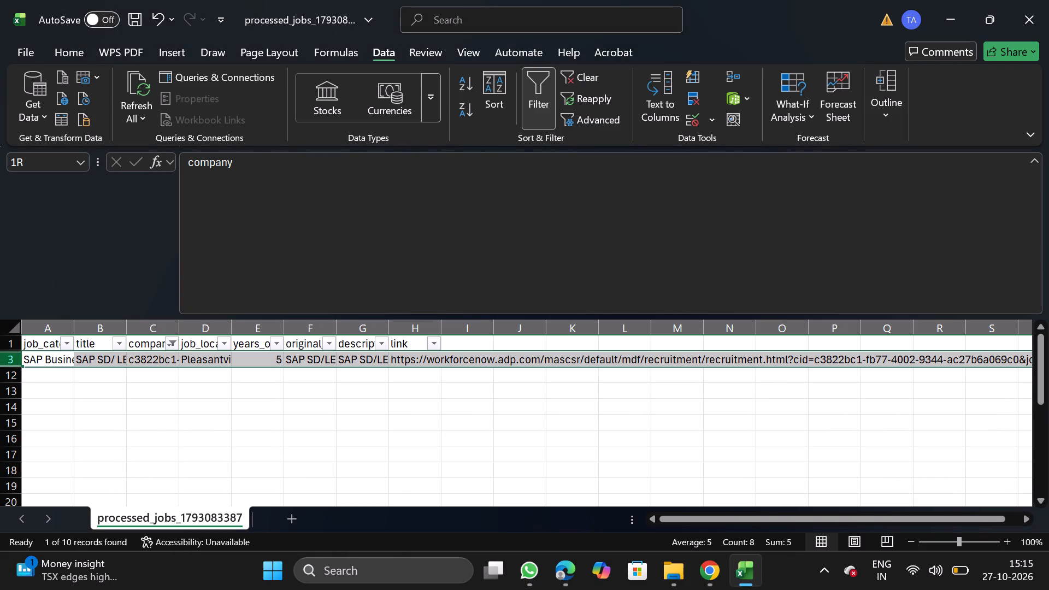
right_click(33, 364)
click(129, 226)
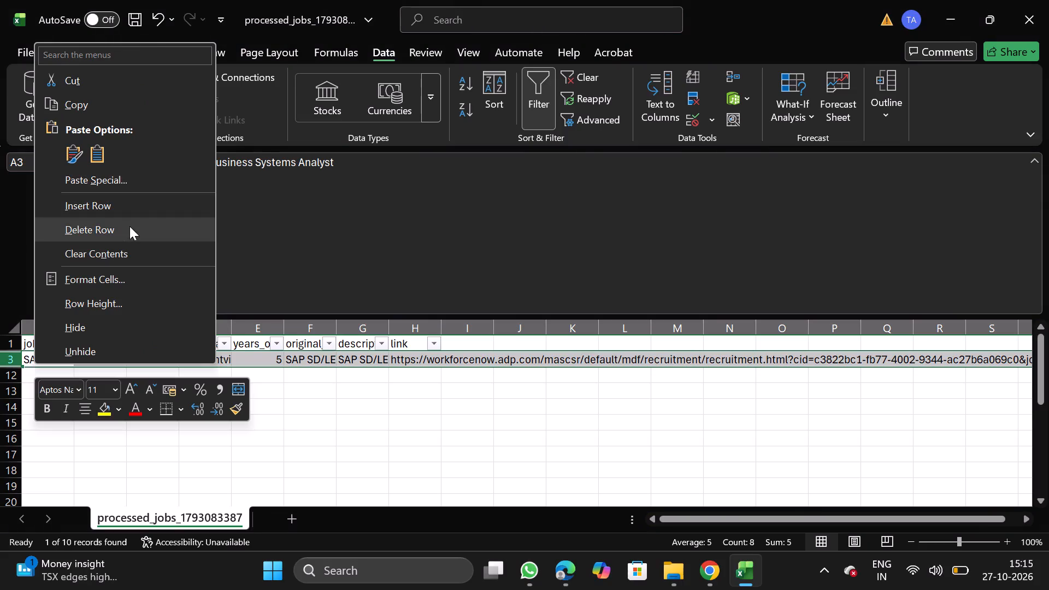
click(541, 99)
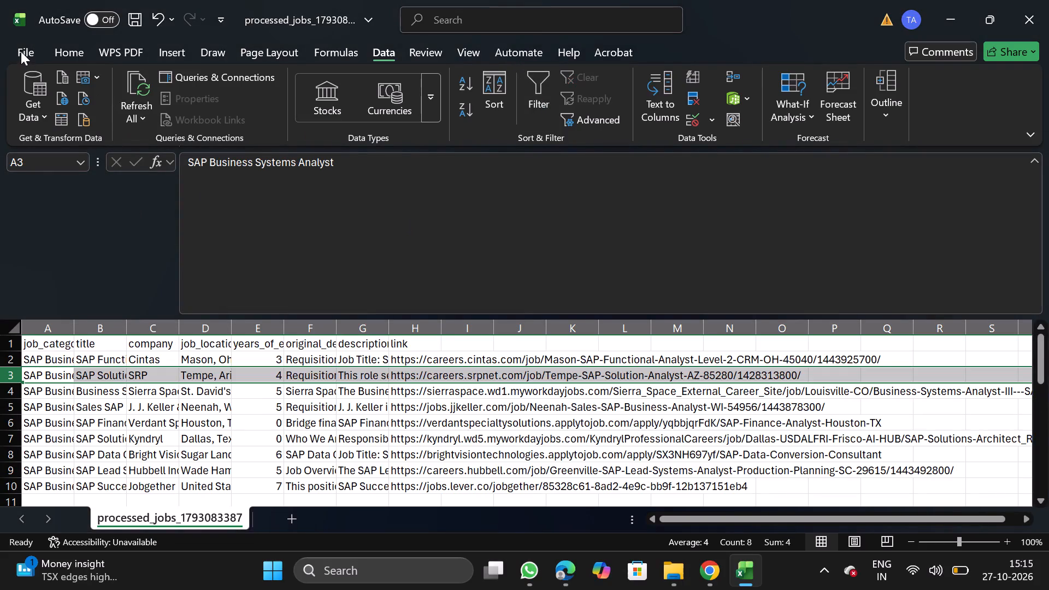
Save the cleaned sheet as the CSV file SAP_10_27 in the Daily Scraping jobs folder under Documents.
click(21, 51)
triple_click(38, 275)
click(38, 275)
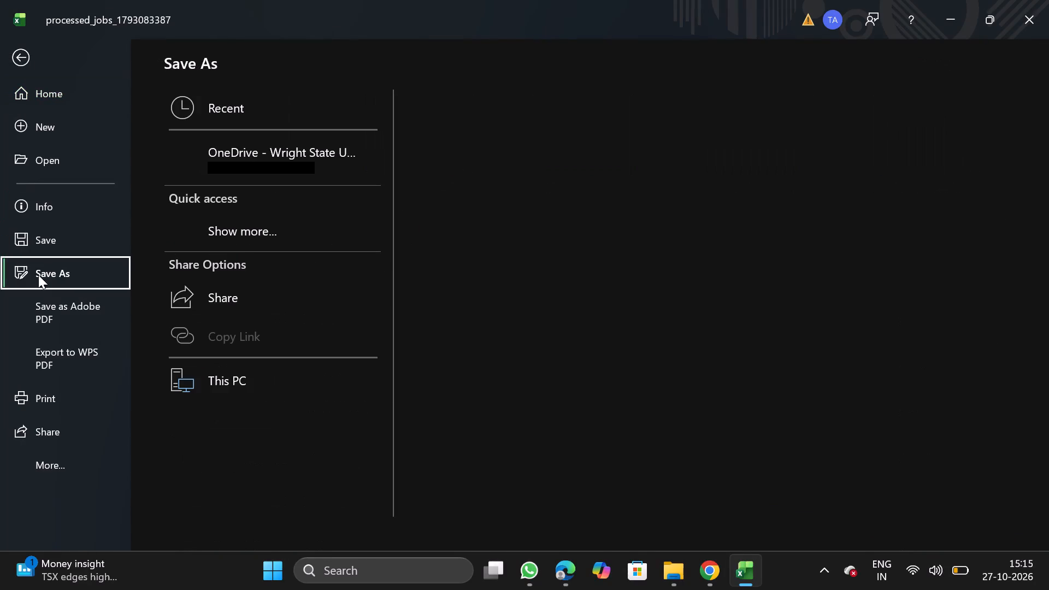
triple_click(252, 450)
triple_click(252, 450)
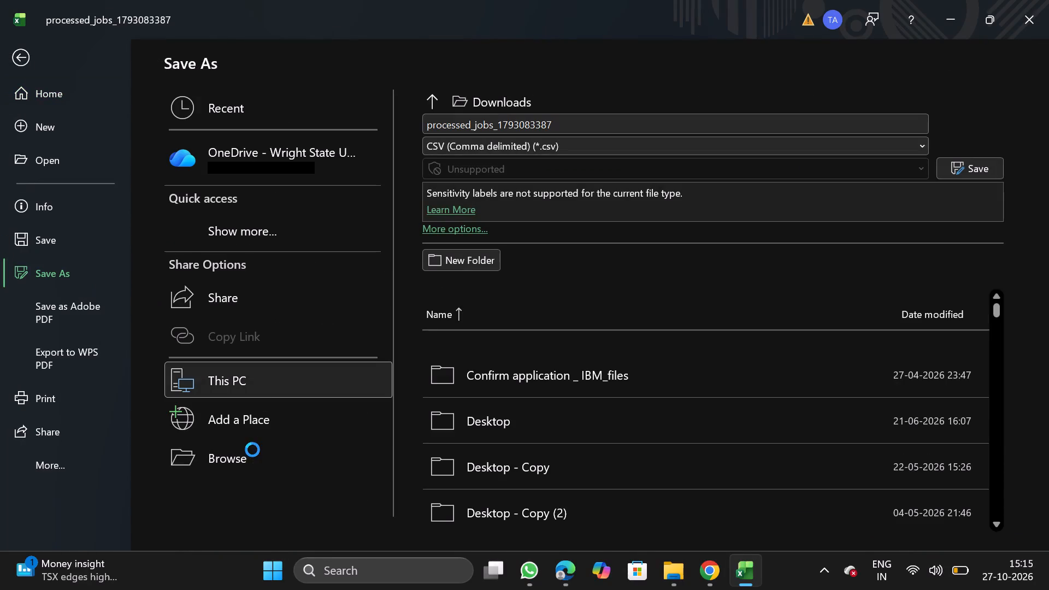
click(252, 450)
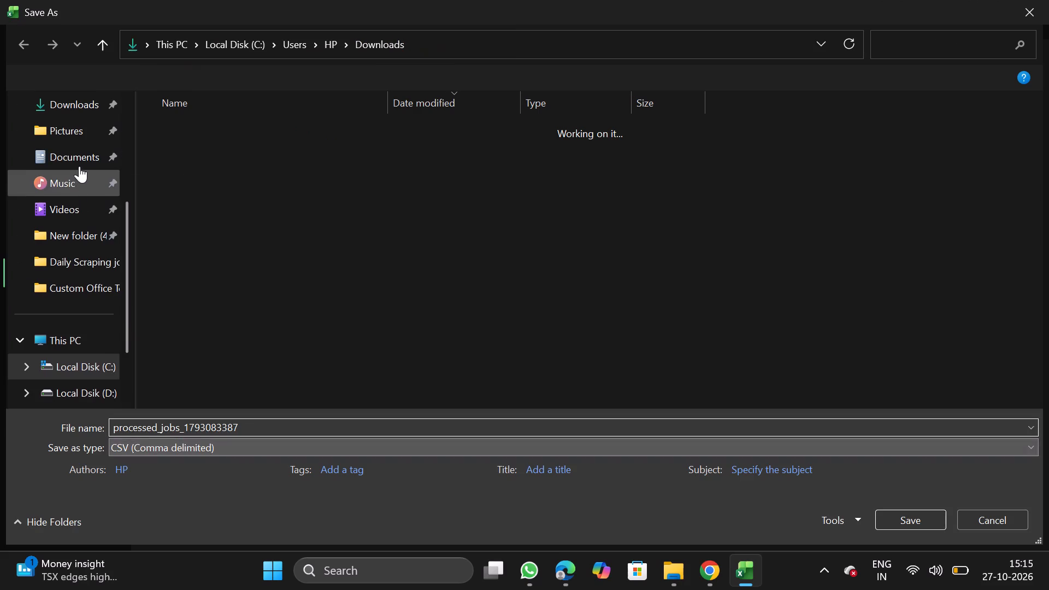
double_click(79, 166)
double_click(247, 187)
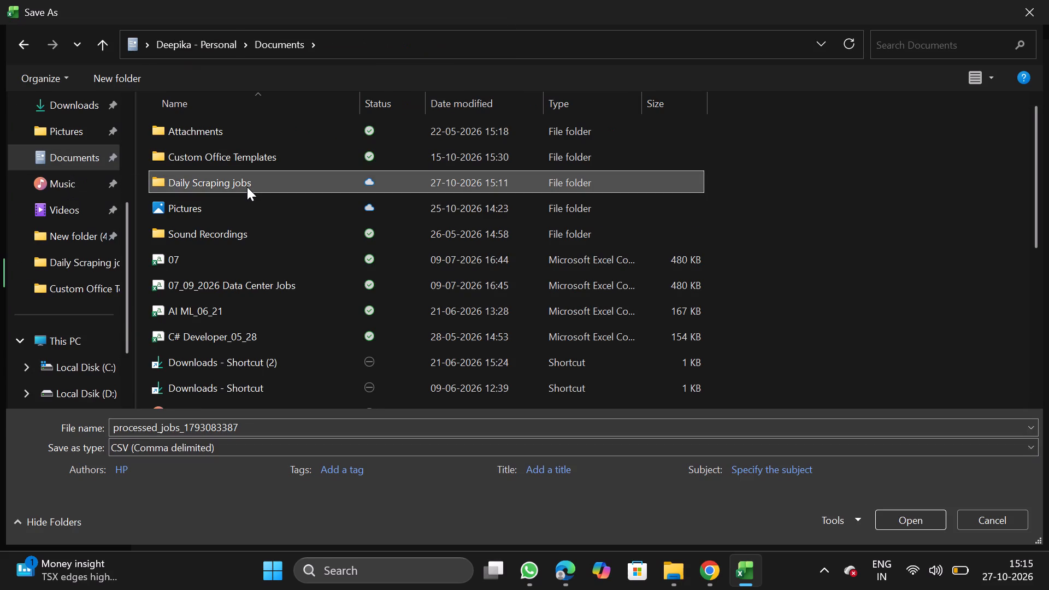
click(298, 426)
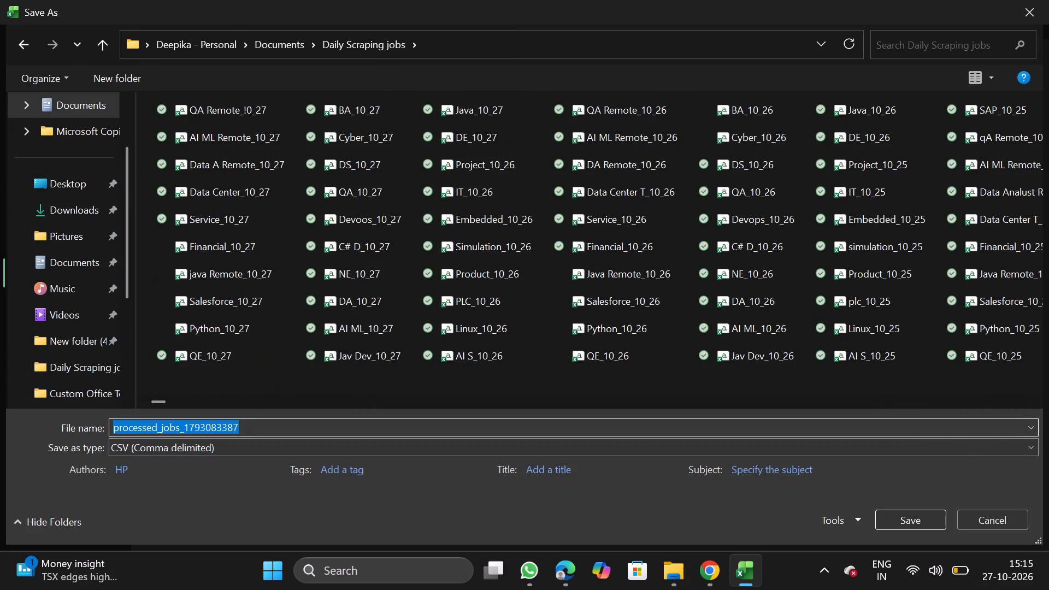
text(SAP_0)
key(equal)
key(BackSpace)
key(BackSpace)
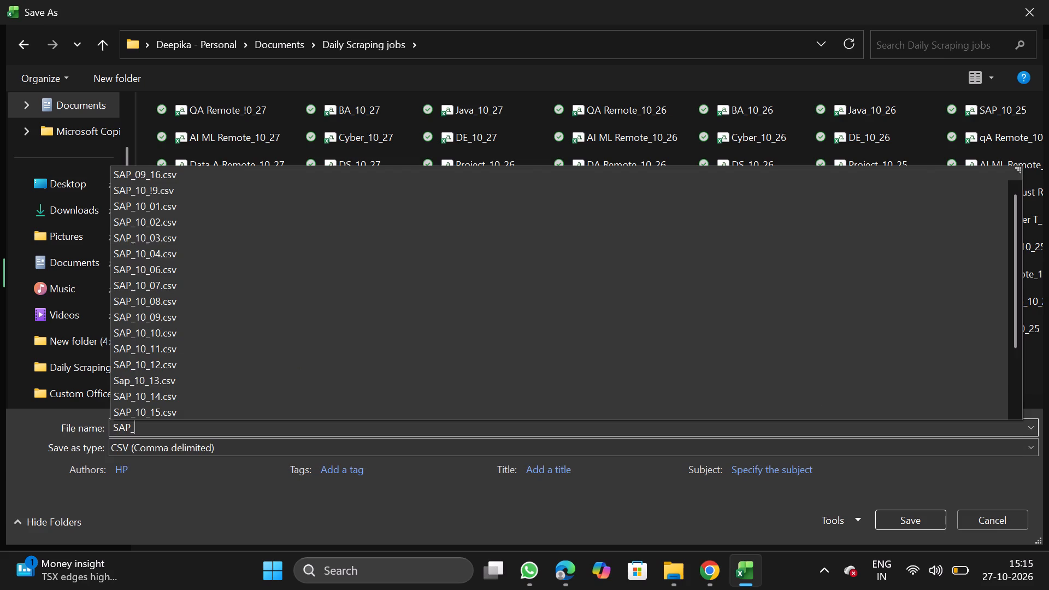
text(10)
text(_27)
click(914, 515)
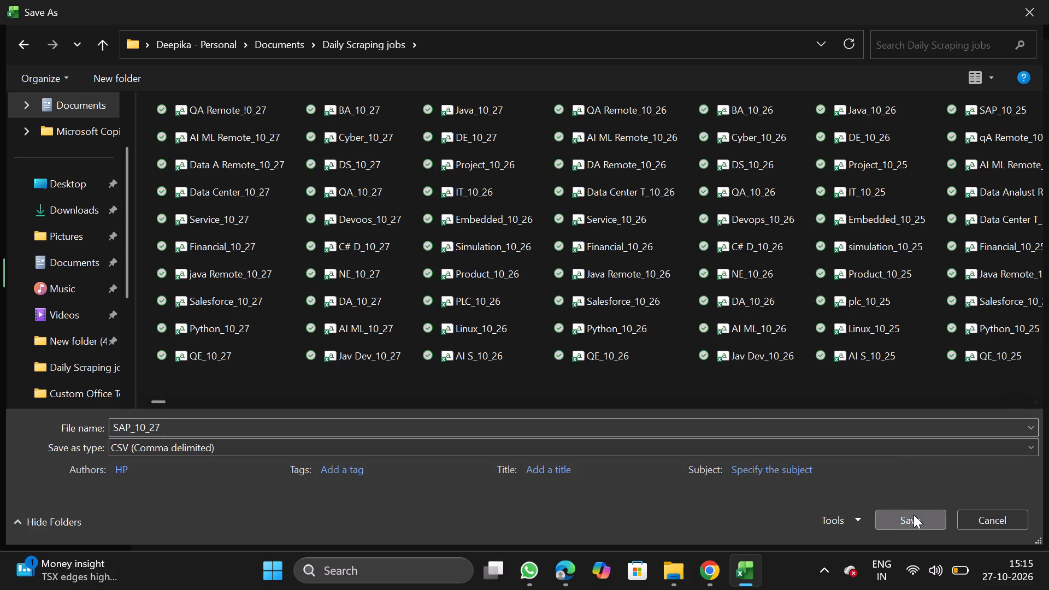
Switch to NextGenApply in Chrome and bulk upload the SAP_10_27 CSV file.
click(715, 570)
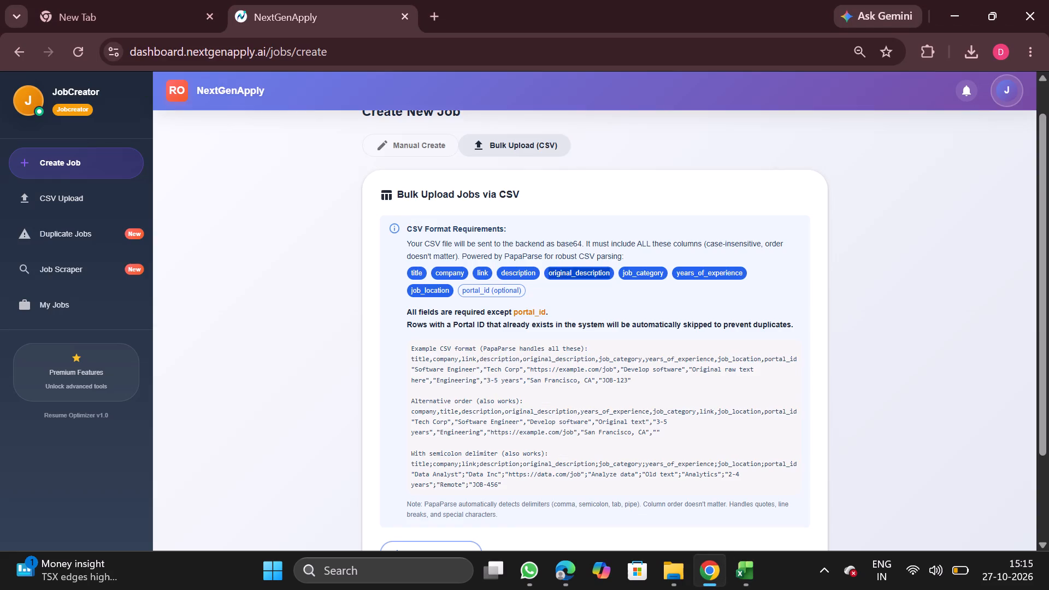
scroll(541, 432, down, 1)
click(473, 435)
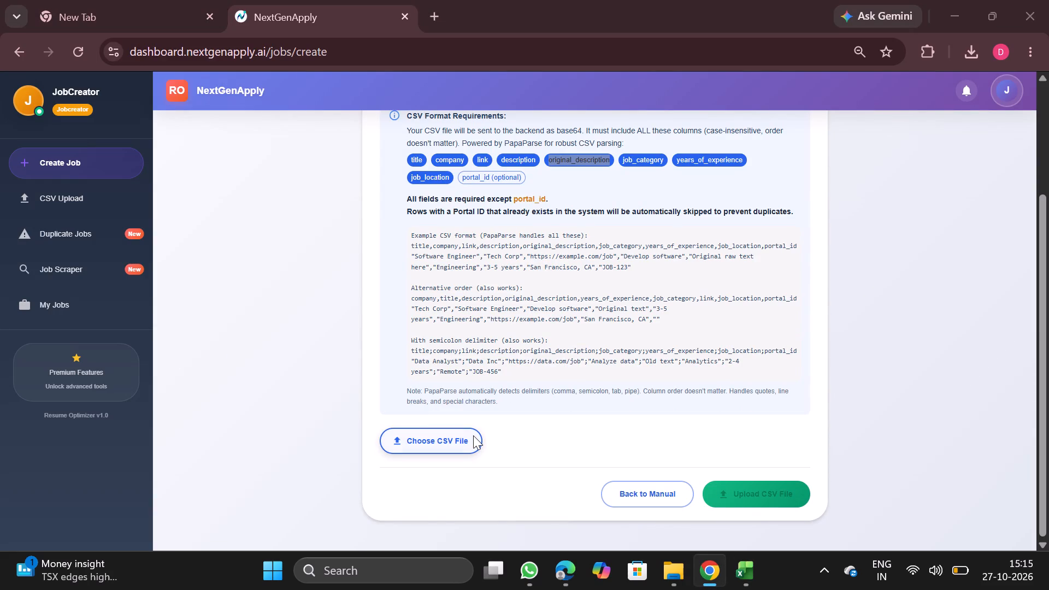
double_click(228, 109)
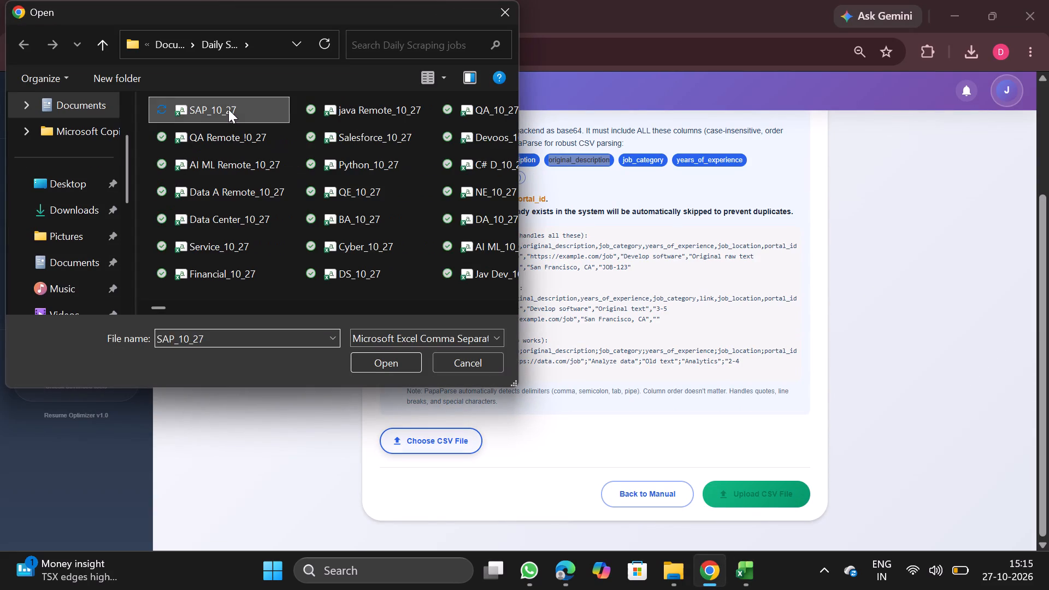
scroll(614, 355, down, 4)
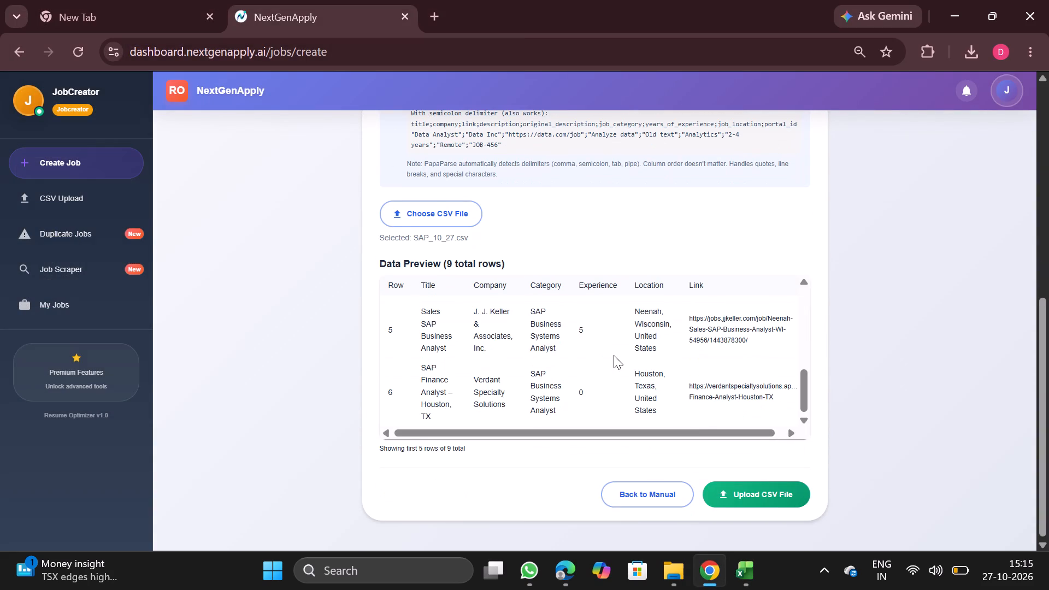
click(741, 489)
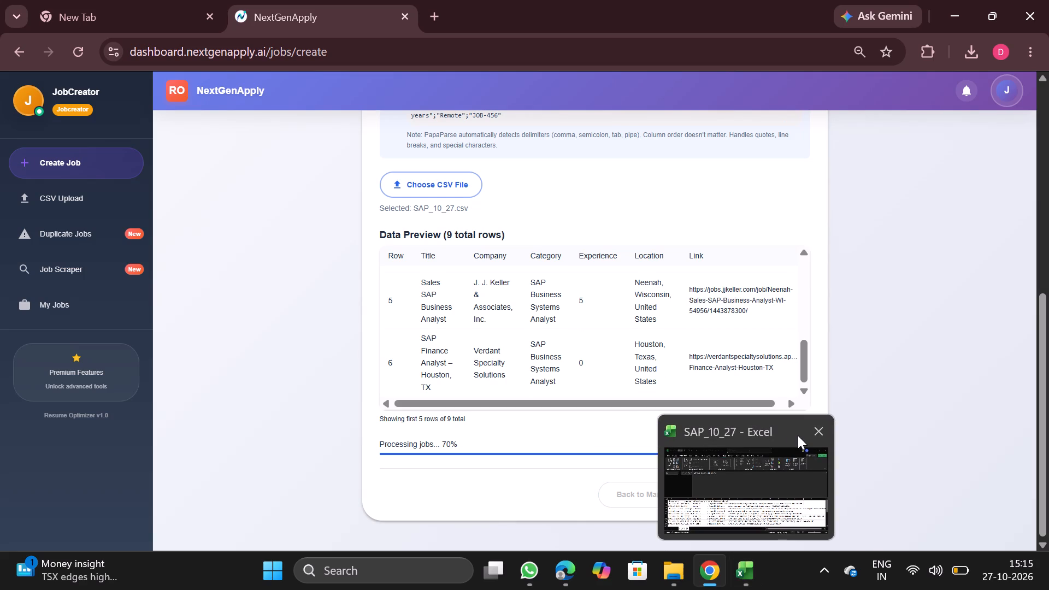
Close the SAP_10_27 workbook in Excel.
click(807, 433)
Download the processed AI Software Engineer CSV (#4578) from the CSV upload history and open it in Excel.
scroll(594, 346, up, 3)
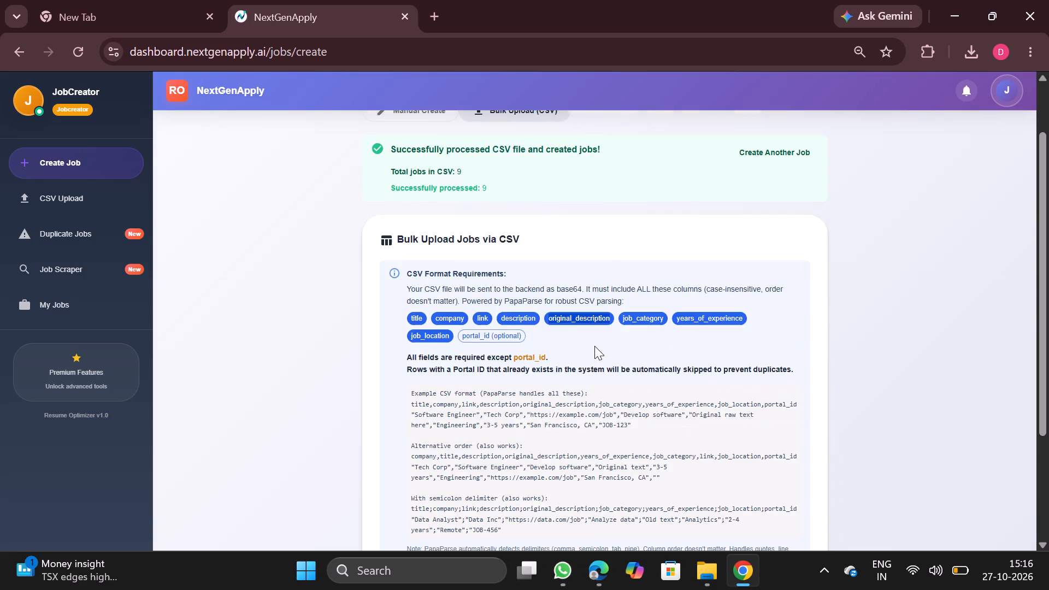
click(107, 194)
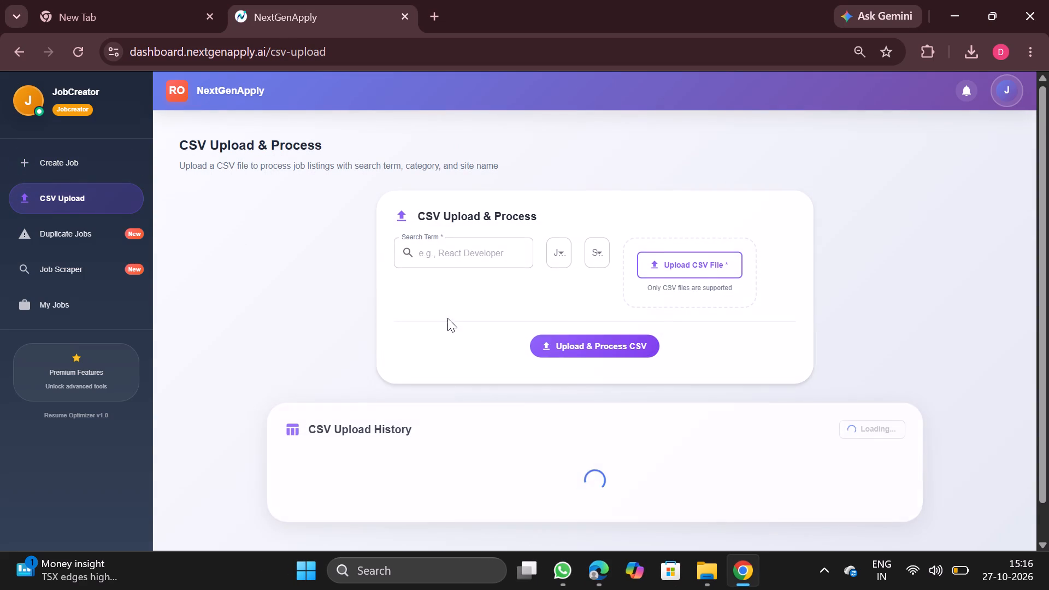
scroll(758, 435, down, 2)
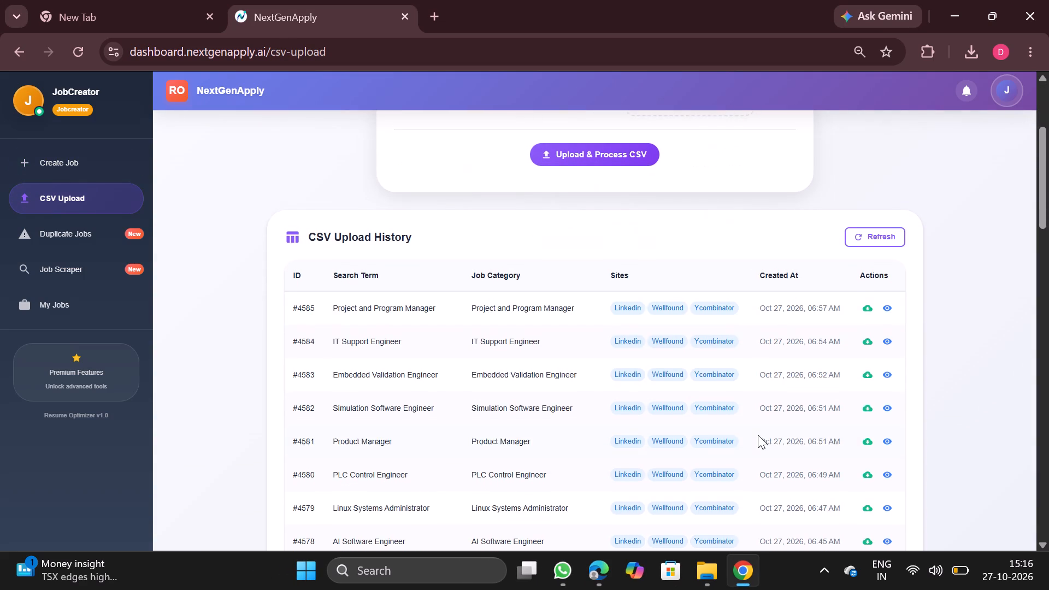
scroll(758, 435, down, 1)
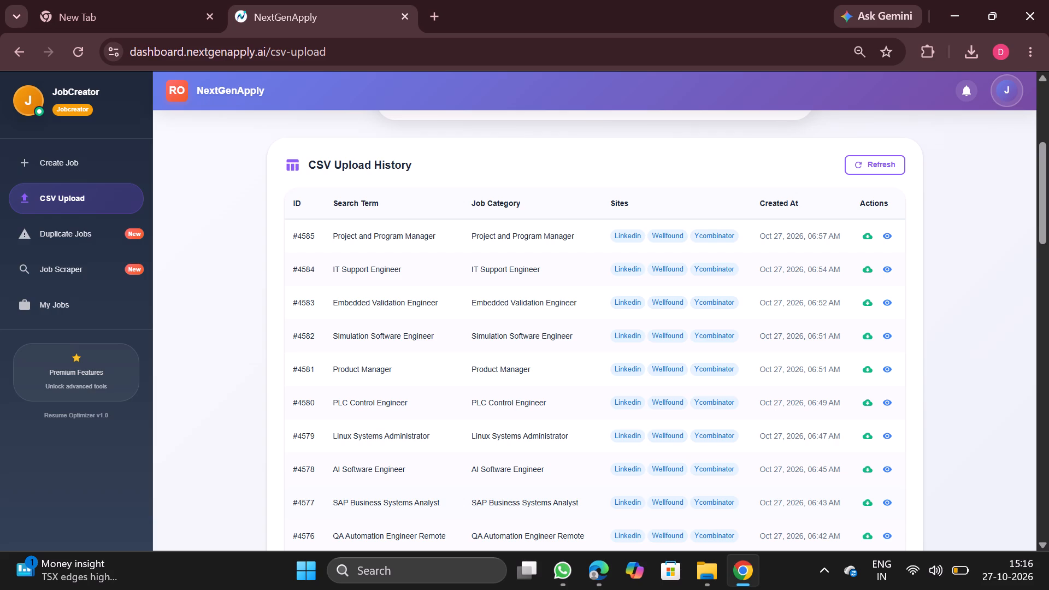
click(868, 466)
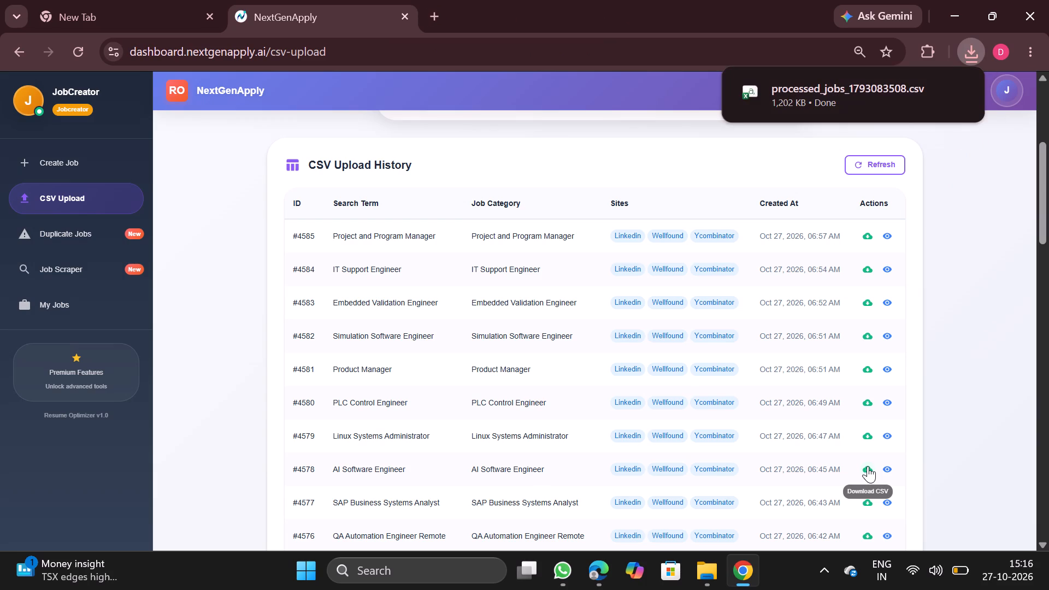
click(854, 105)
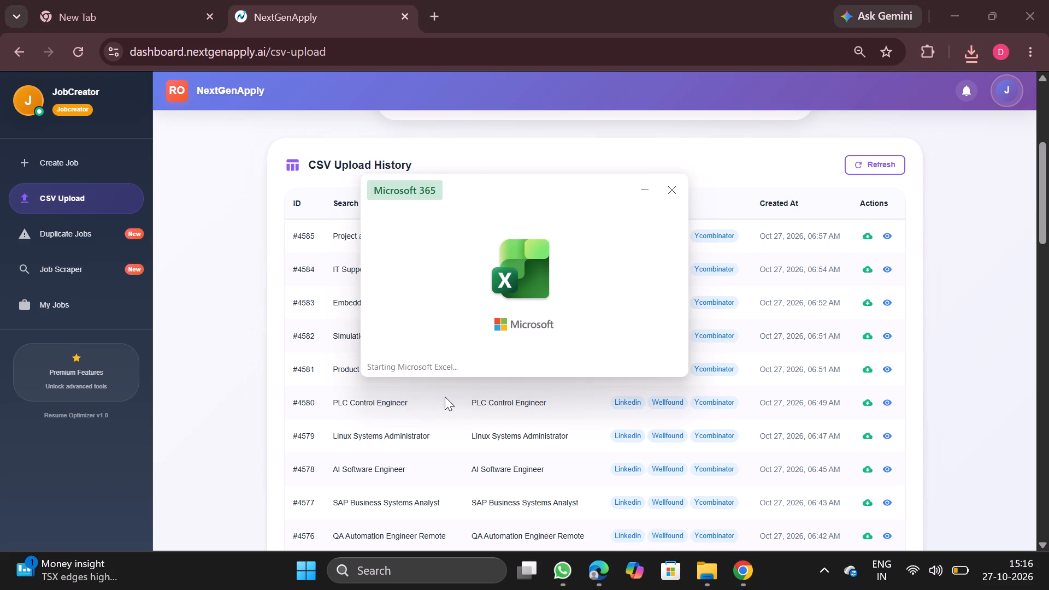
Select the whole AI Software Engineer data range and add filters to its header row.
click(323, 377)
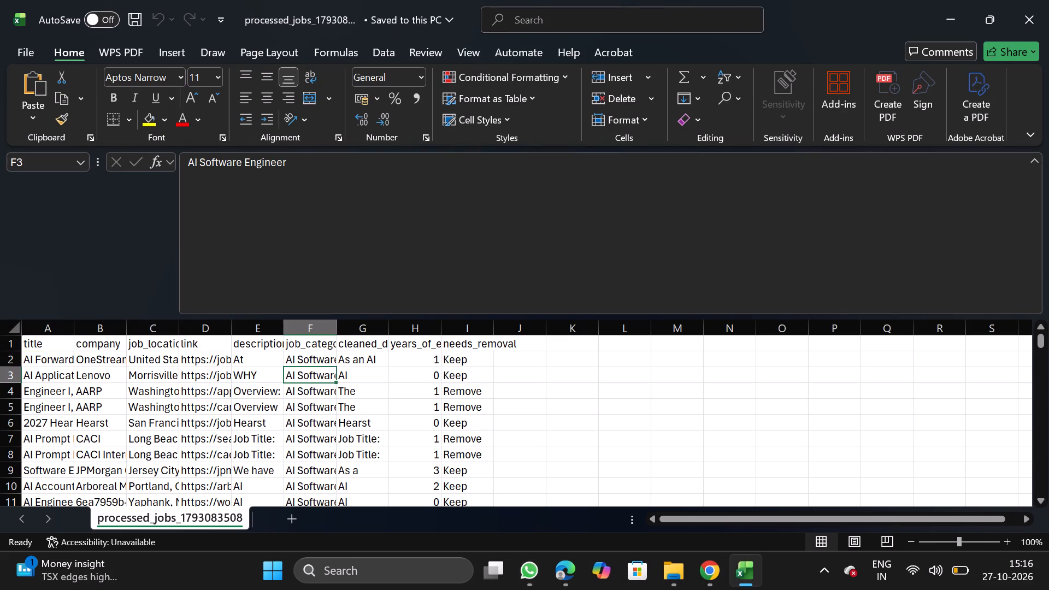
key(ctrl+a)
click(390, 58)
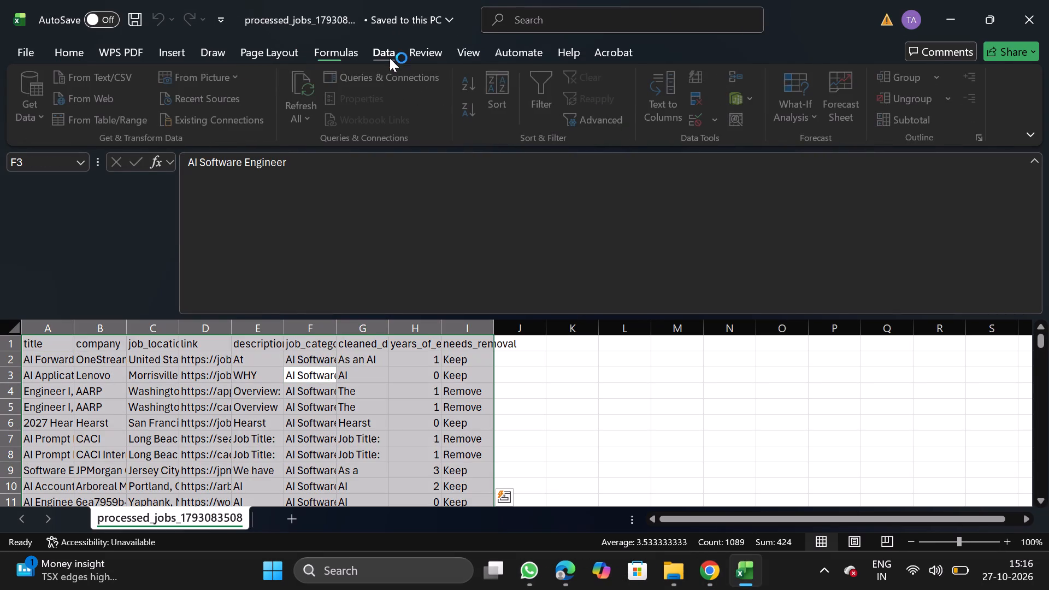
click(549, 94)
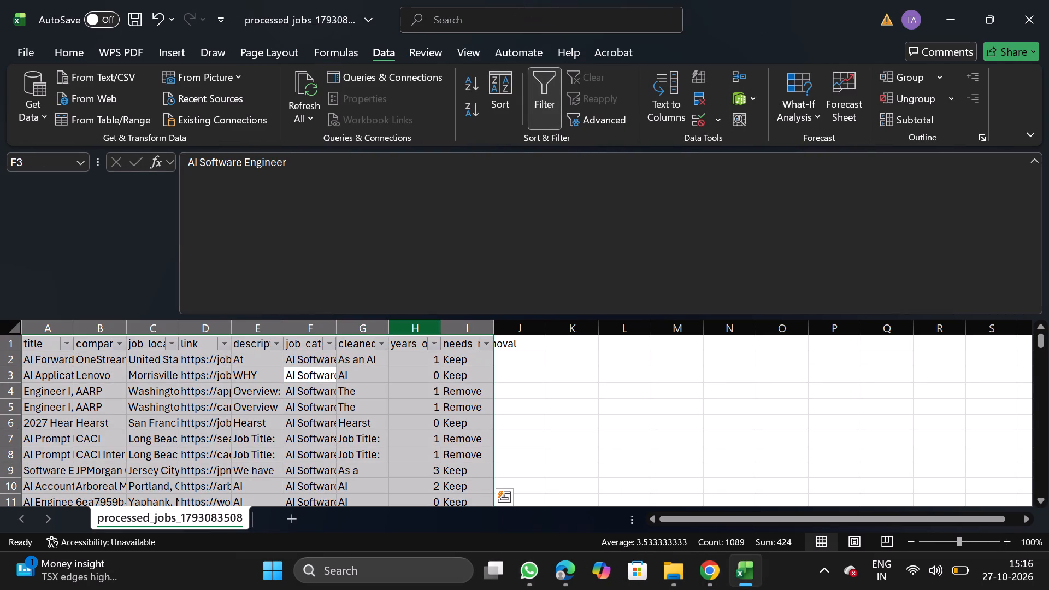
Remove duplicate rows from the unfiltered AI Software Engineer data, comparing only the company column.
click(538, 105)
click(689, 105)
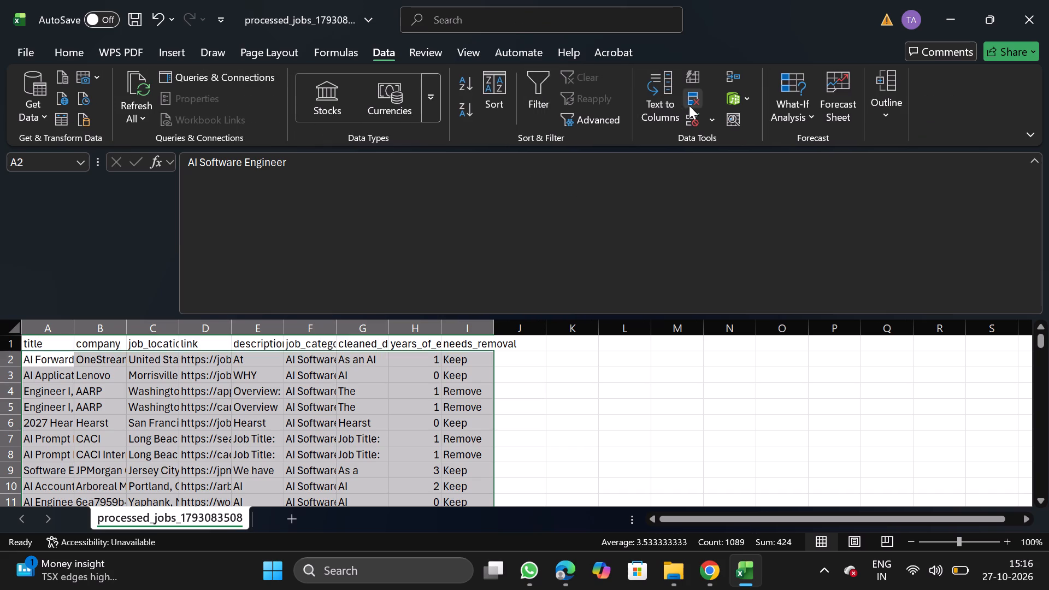
click(243, 240)
click(124, 318)
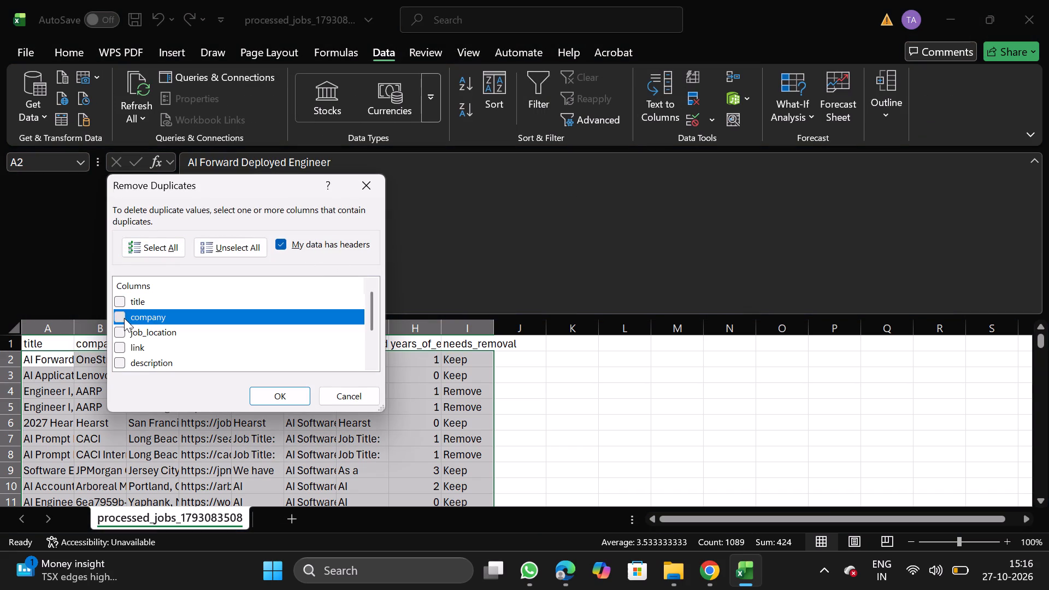
click(288, 391)
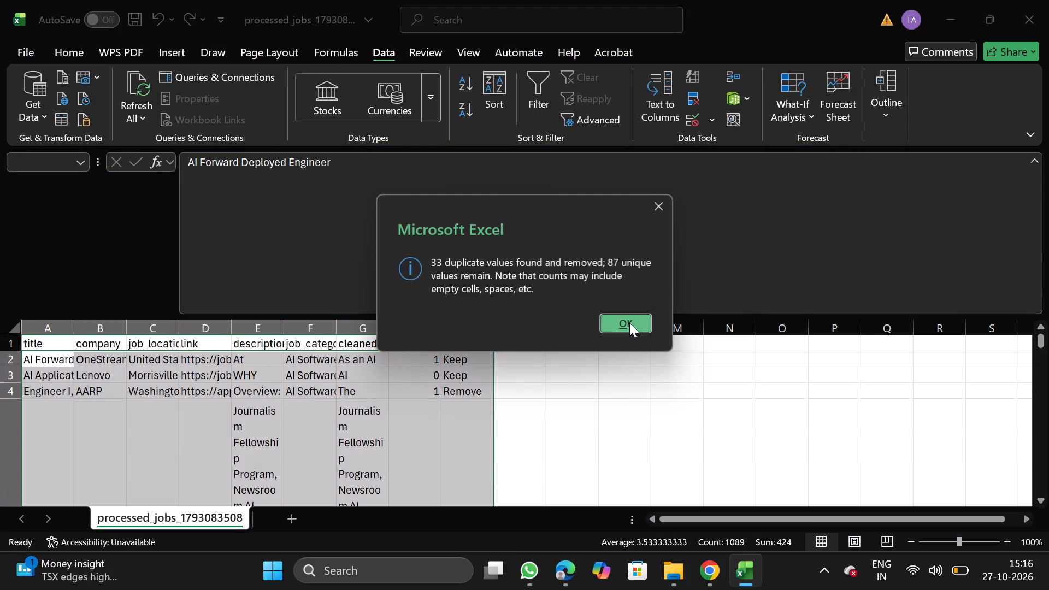
click(629, 323)
Filter needs_removal to Remove, delete all the filtered rows, and turn the filter off.
click(467, 350)
click(545, 94)
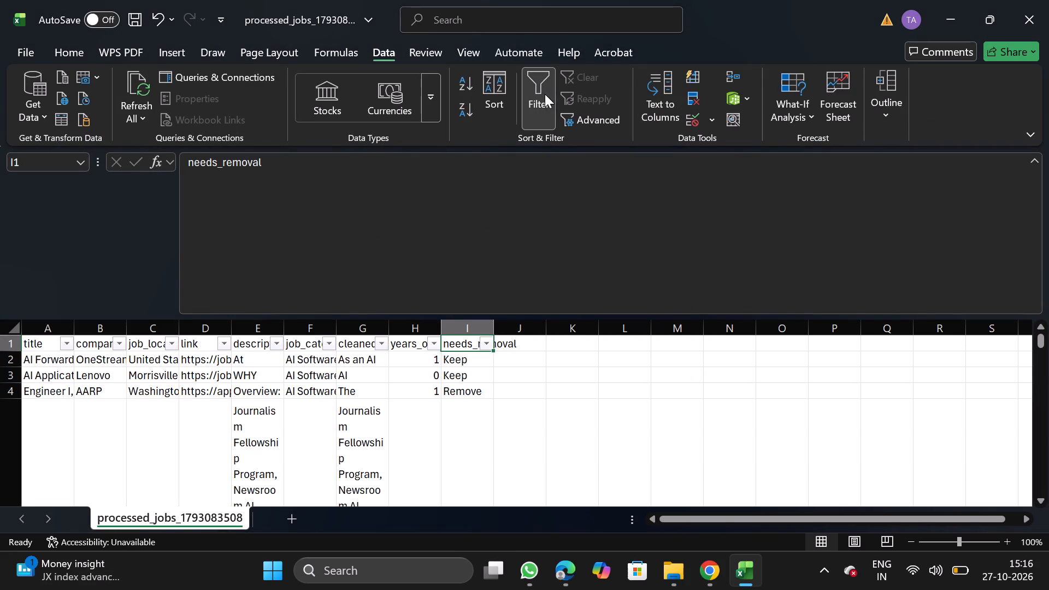
click(487, 349)
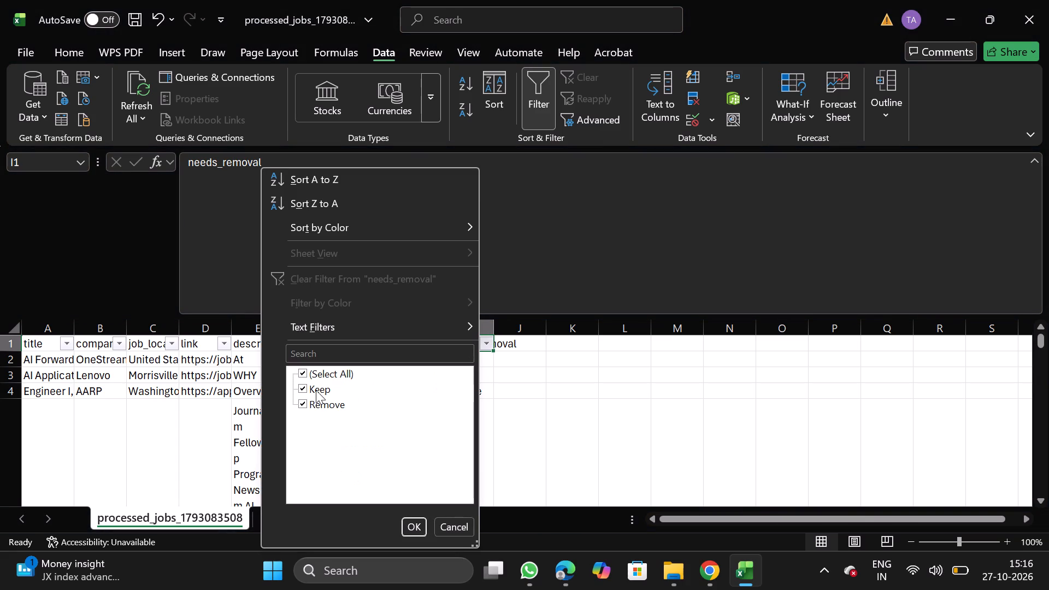
click(316, 390)
click(413, 526)
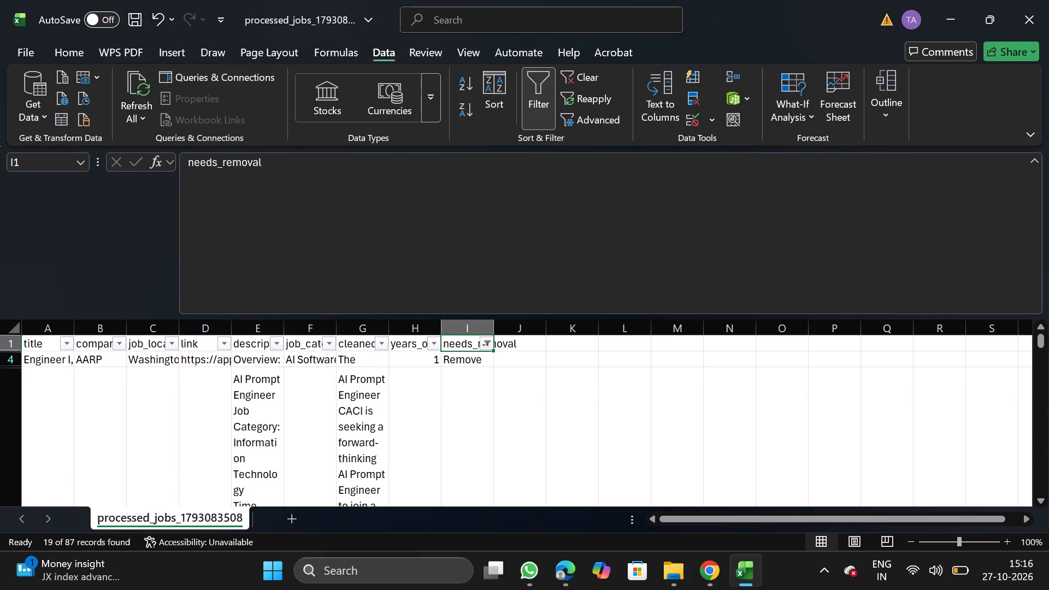
click(5, 360)
key(ctrl+shift+Down)
right_click(117, 433)
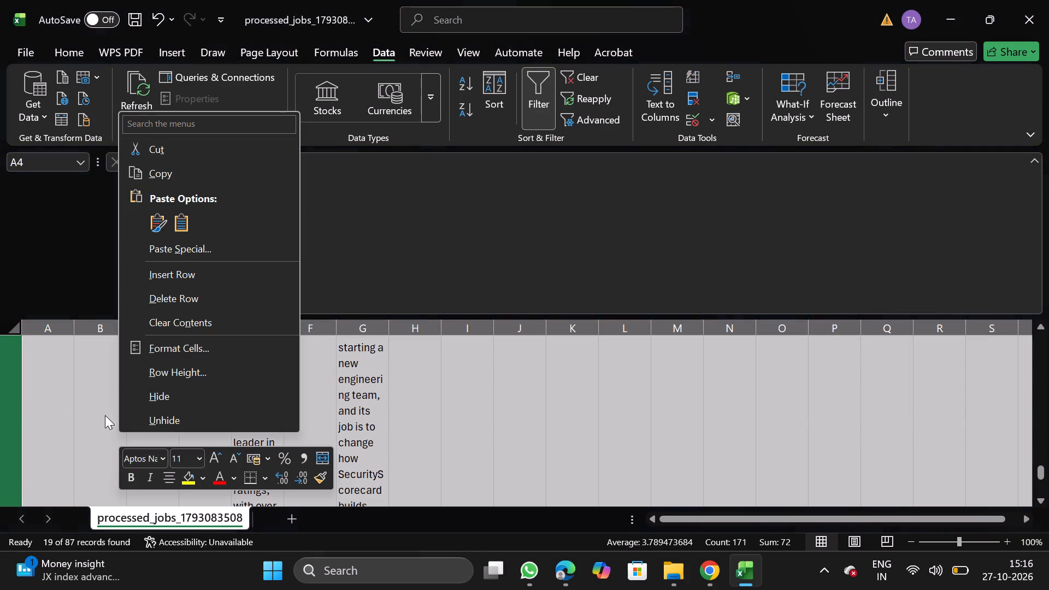
click(185, 298)
click(543, 117)
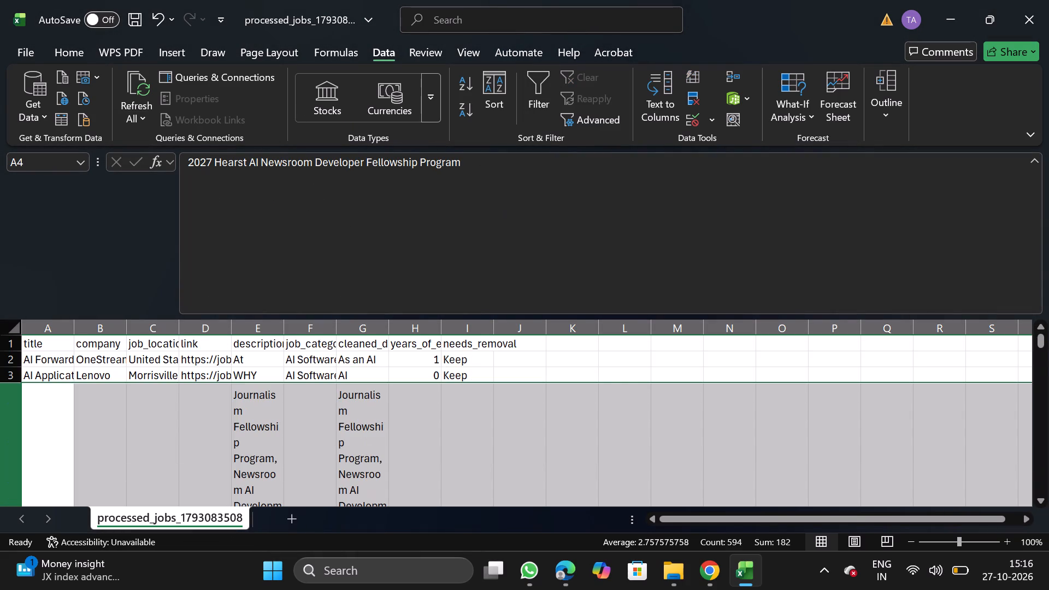
Filter years_of_experience to 8 and 12, delete the filtered rows, and turn the filter off.
click(413, 350)
click(538, 104)
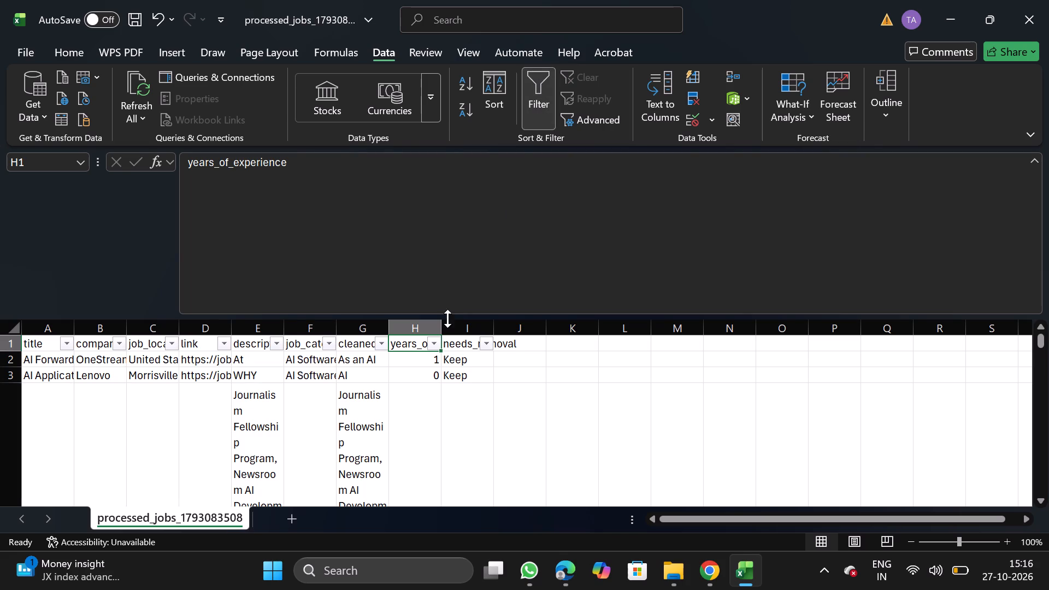
click(435, 348)
click(264, 379)
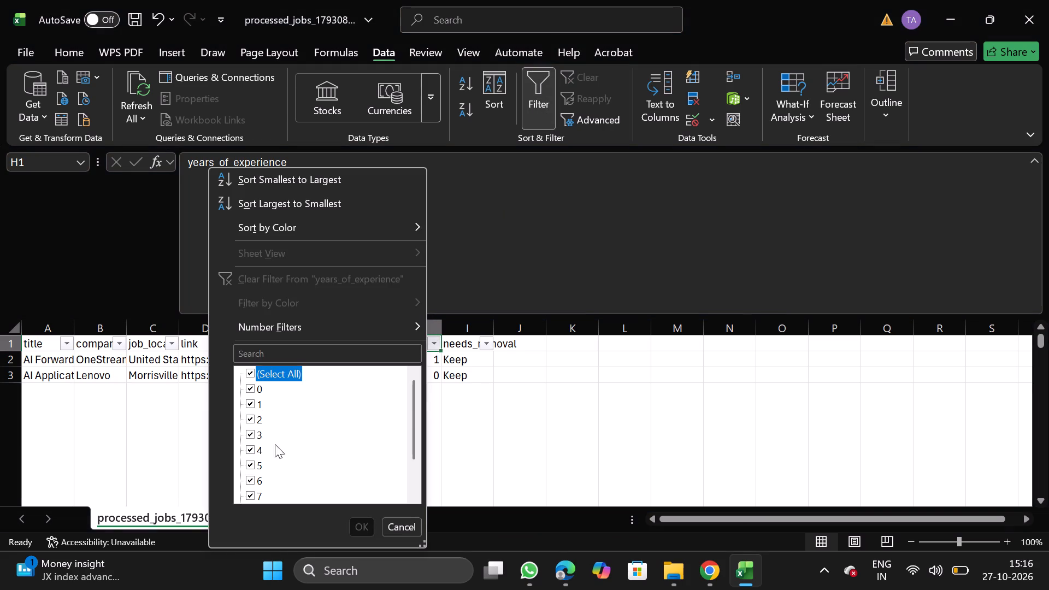
click(257, 461)
click(253, 483)
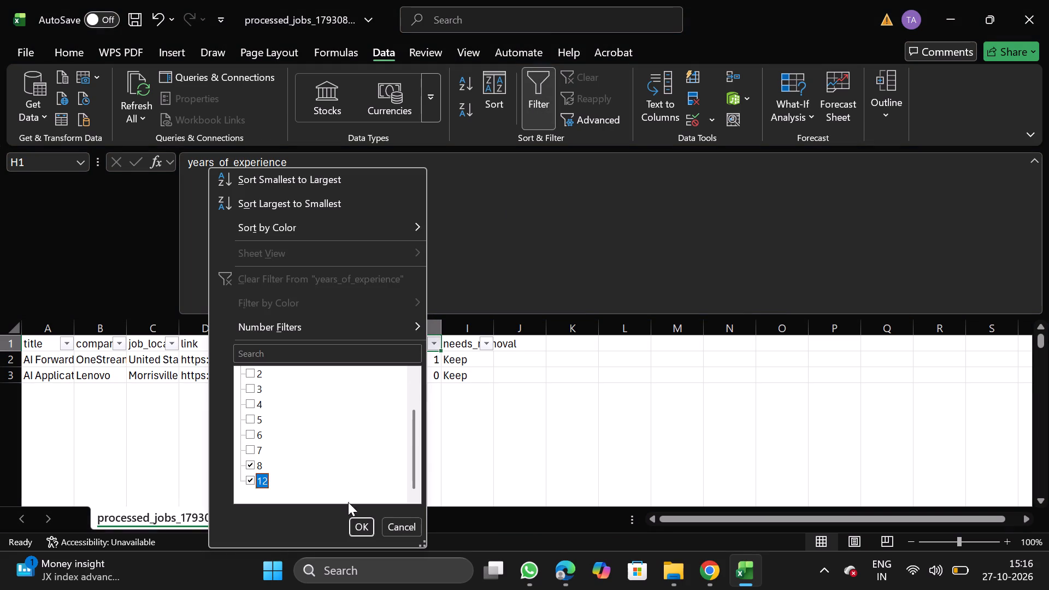
click(356, 528)
click(2, 380)
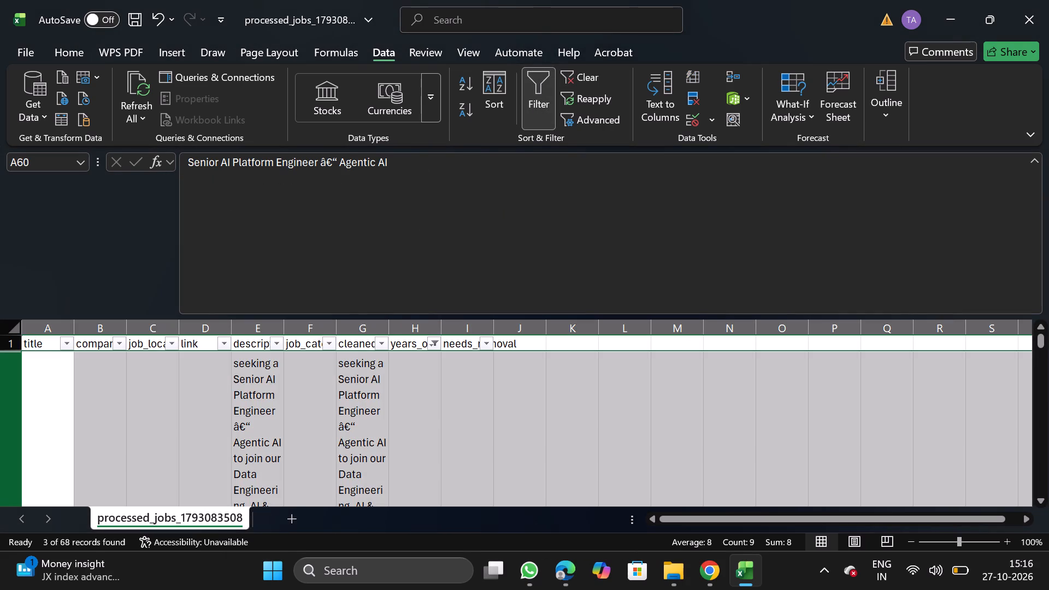
key(ctrl+shift+Down)
right_click(147, 438)
double_click(228, 305)
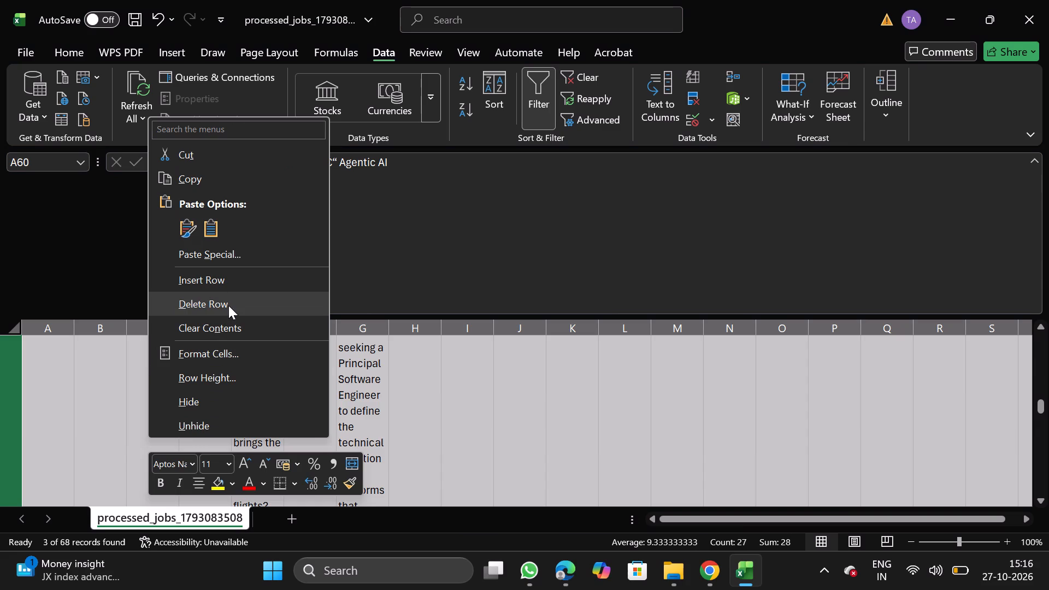
click(533, 105)
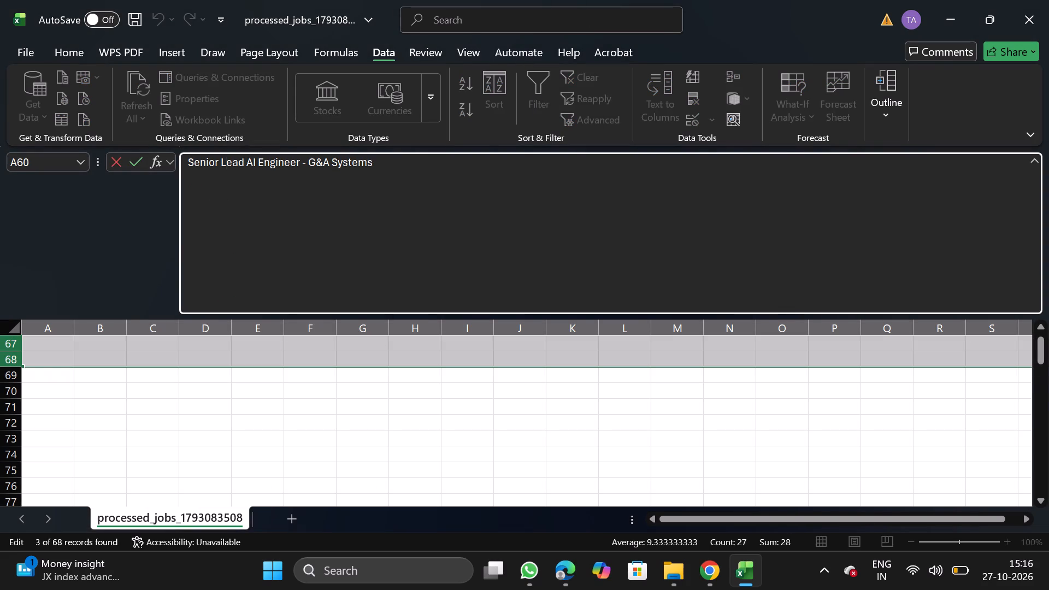
drag(1040, 365, 1039, 275)
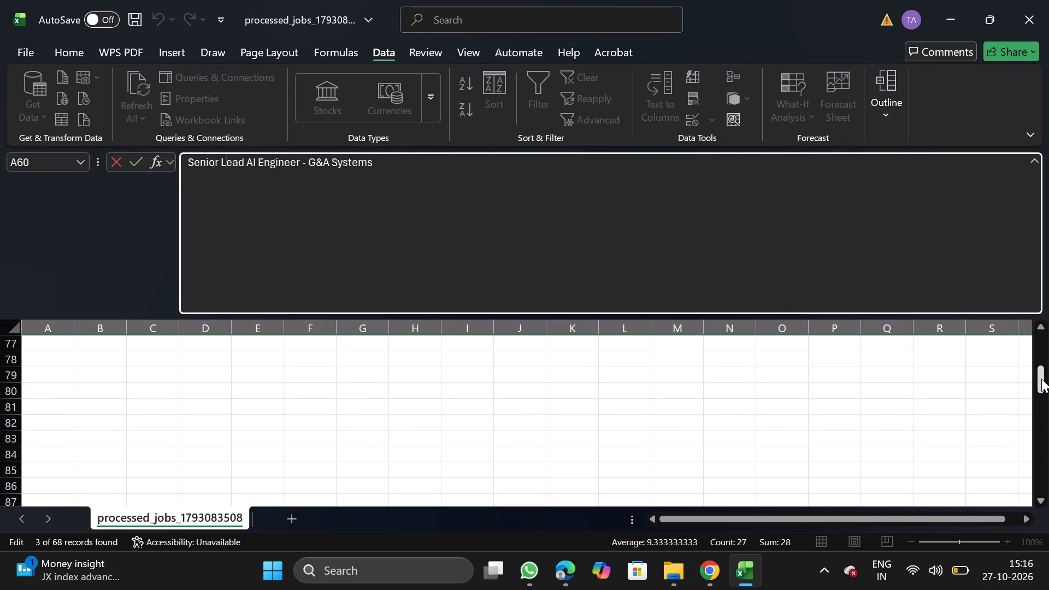
drag(1041, 379, 1045, 263)
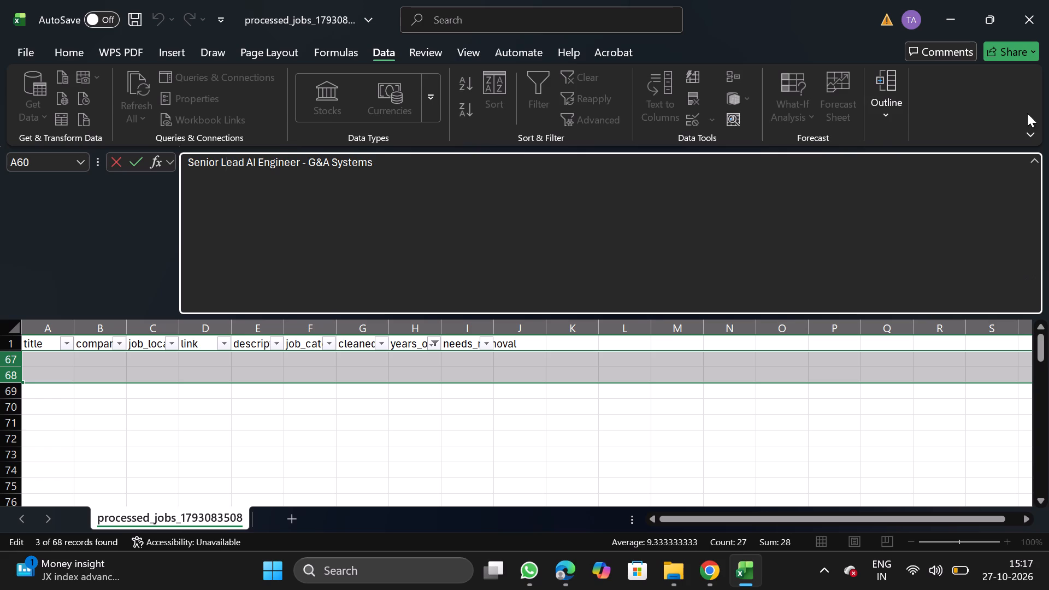
click(426, 371)
click(543, 96)
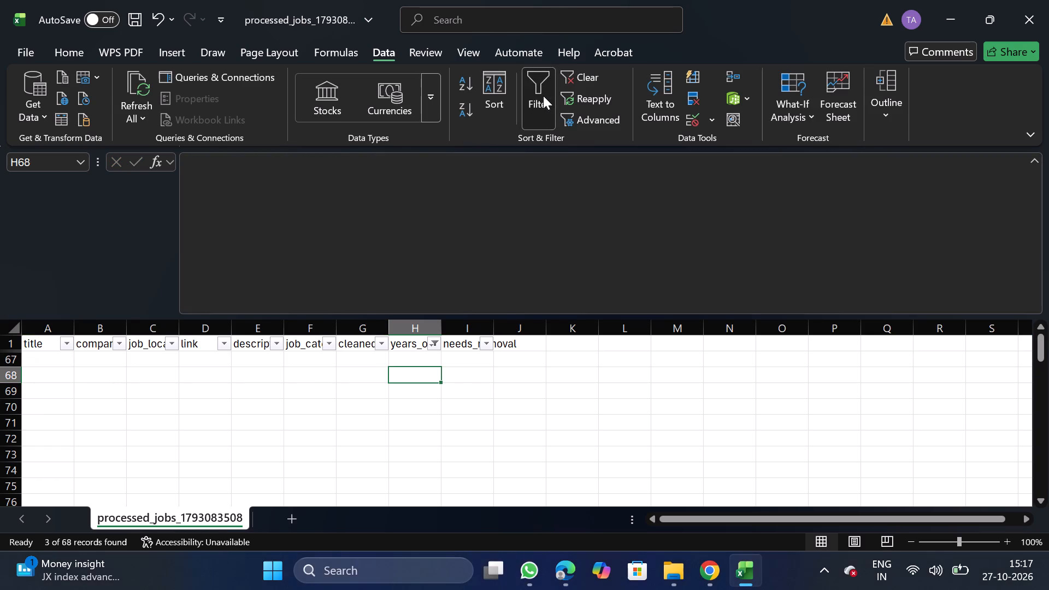
Check the remaining filter values in the needs_removal and years_of_experience columns, leaving the header filters off.
click(463, 341)
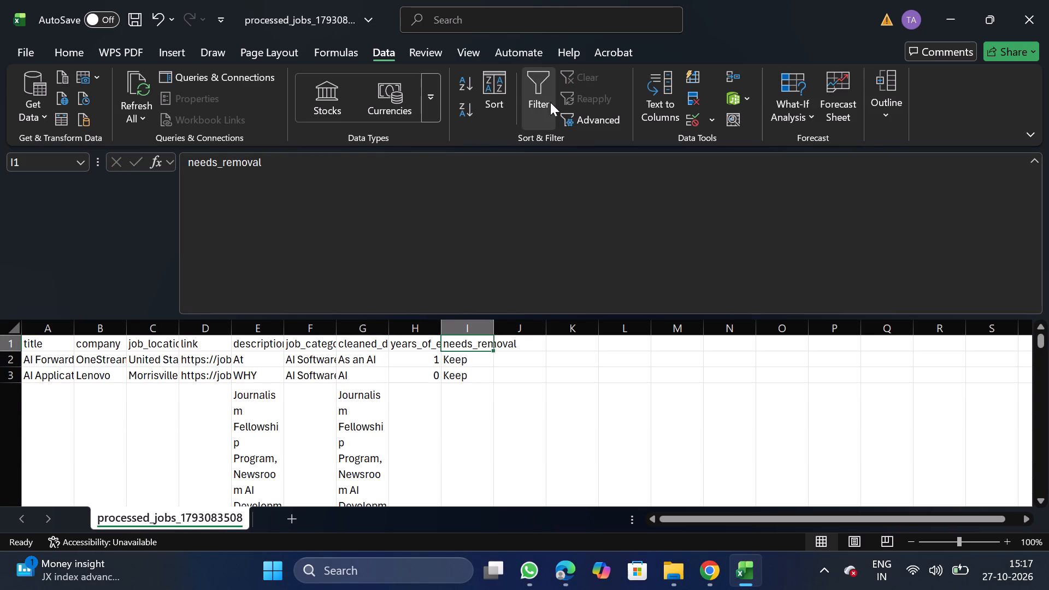
click(550, 102)
click(492, 346)
click(548, 372)
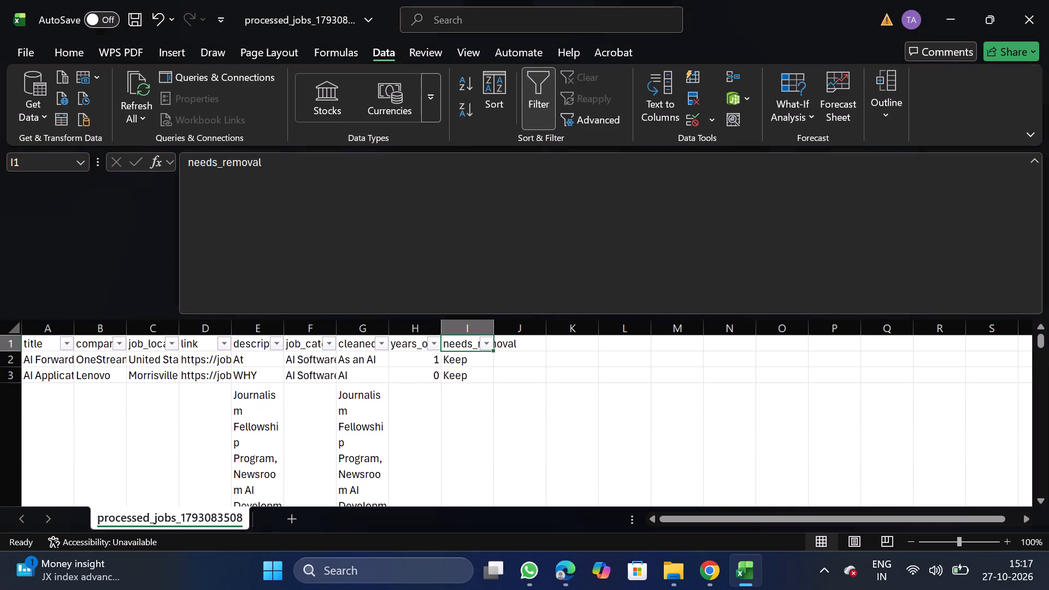
click(543, 106)
click(427, 336)
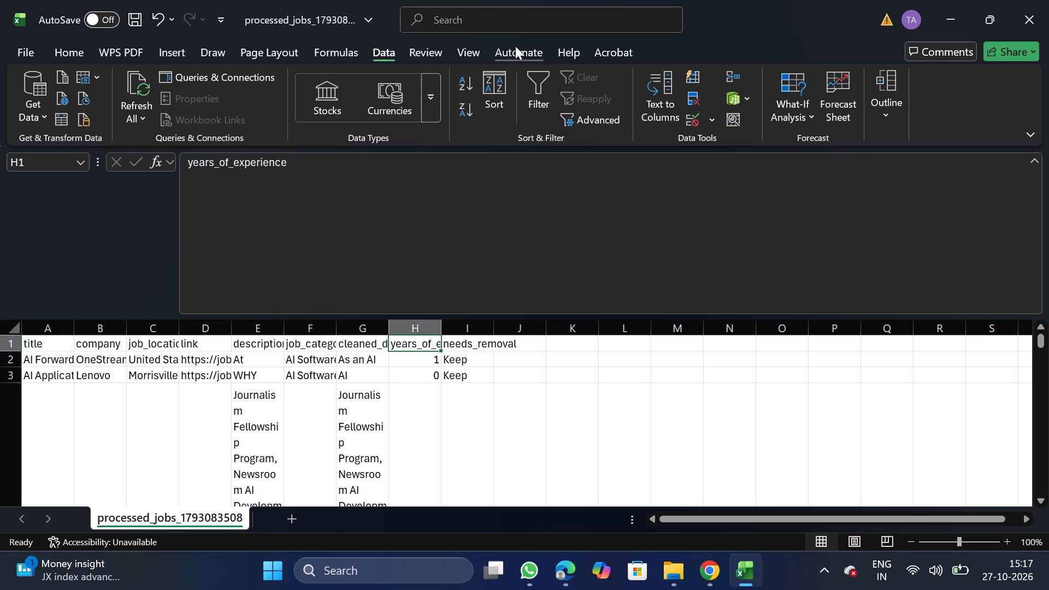
click(542, 99)
click(432, 349)
scroll(339, 452, down, 1)
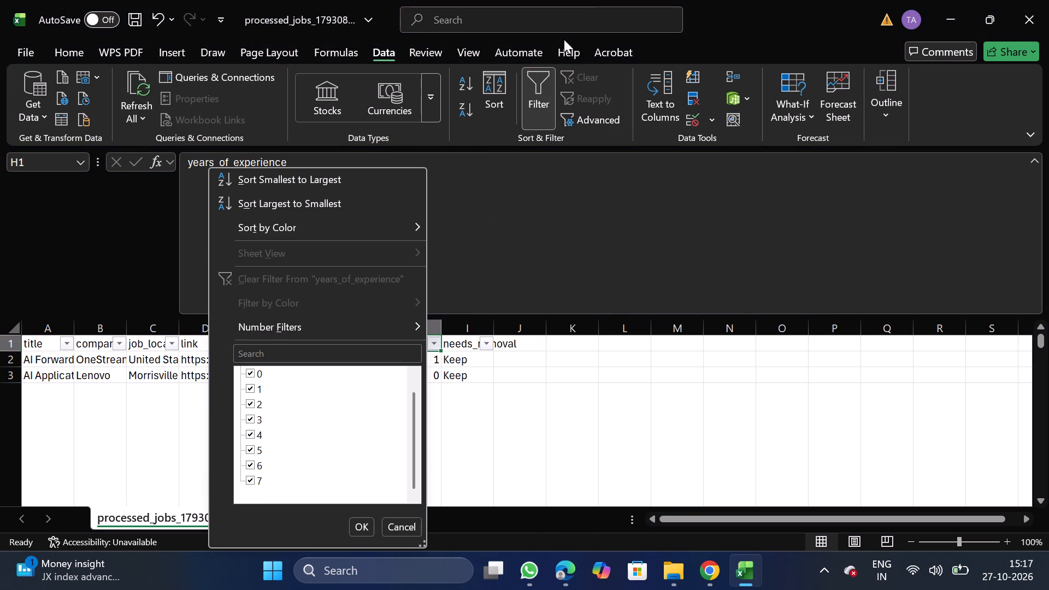
click(533, 93)
Delete the needs_removal column.
click(469, 332)
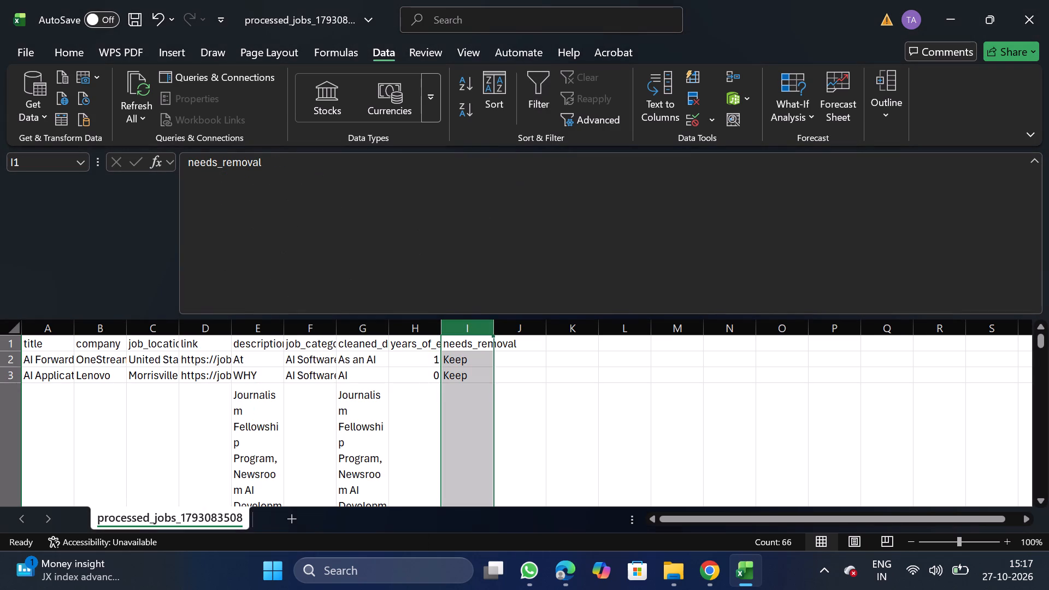
right_click(474, 390)
click(505, 261)
Move the job_category column in front of title so it is the first column.
click(299, 328)
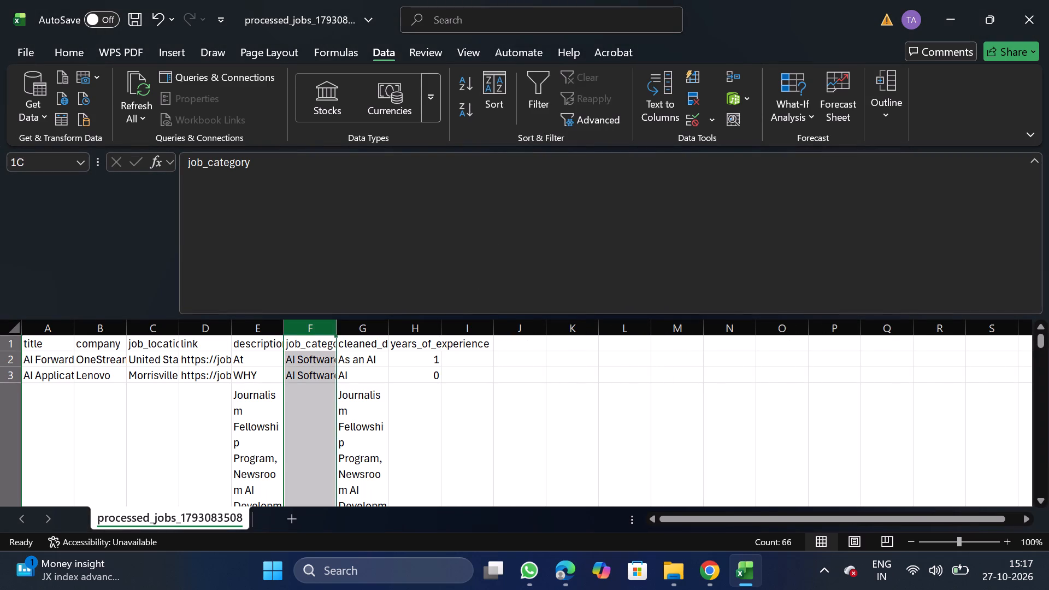
key(ctrl+x)
drag(51, 327, 36, 389)
right_click(36, 389)
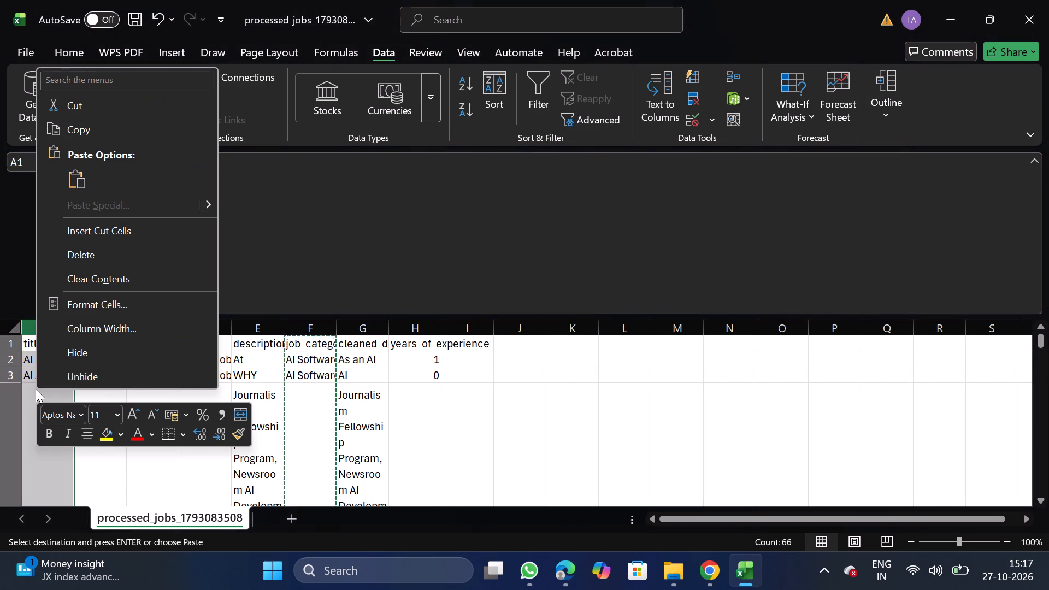
click(116, 234)
Turn off text wrapping for the description and cleaned_description columns.
click(313, 319)
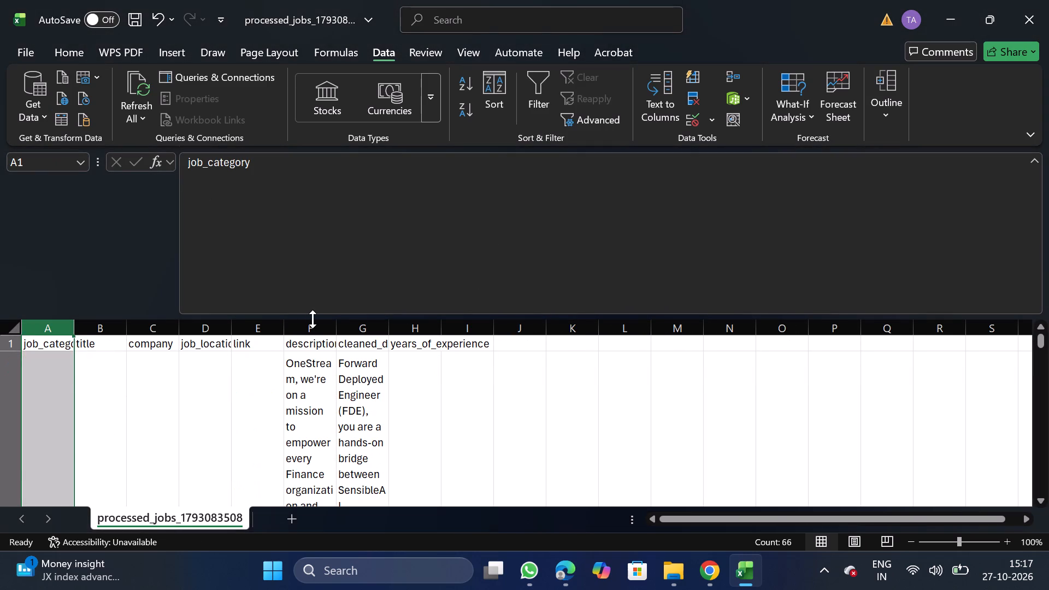
click(313, 328)
click(299, 329)
key(shift+Right)
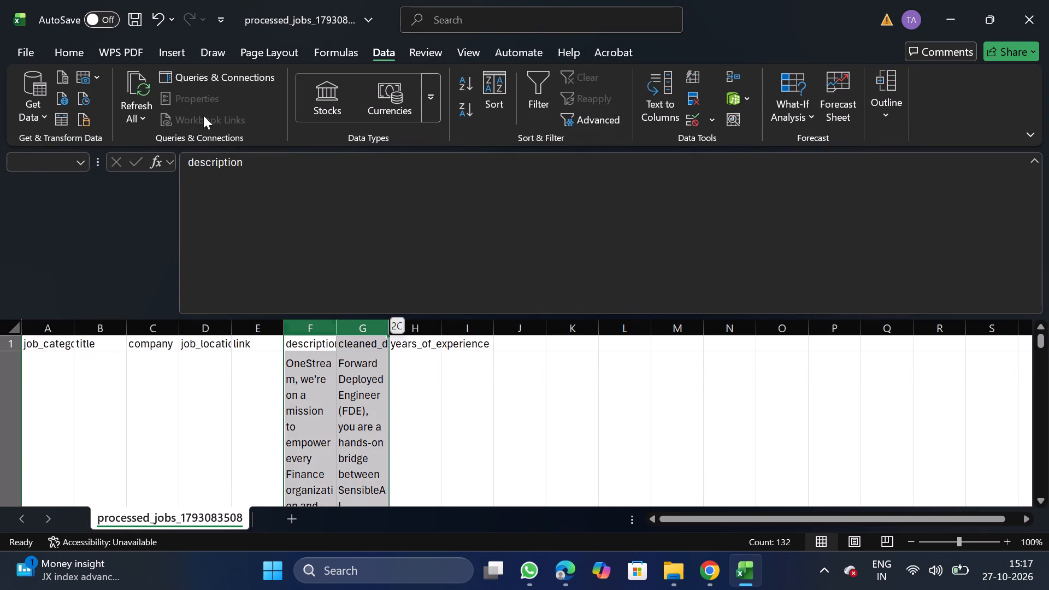
click(83, 49)
click(340, 133)
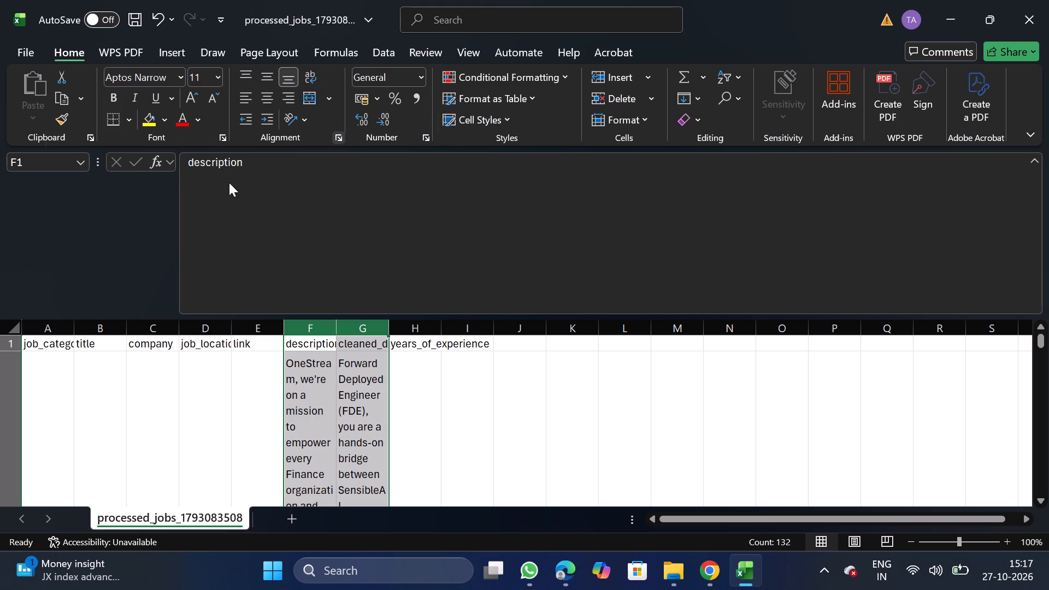
double_click(81, 268)
click(339, 478)
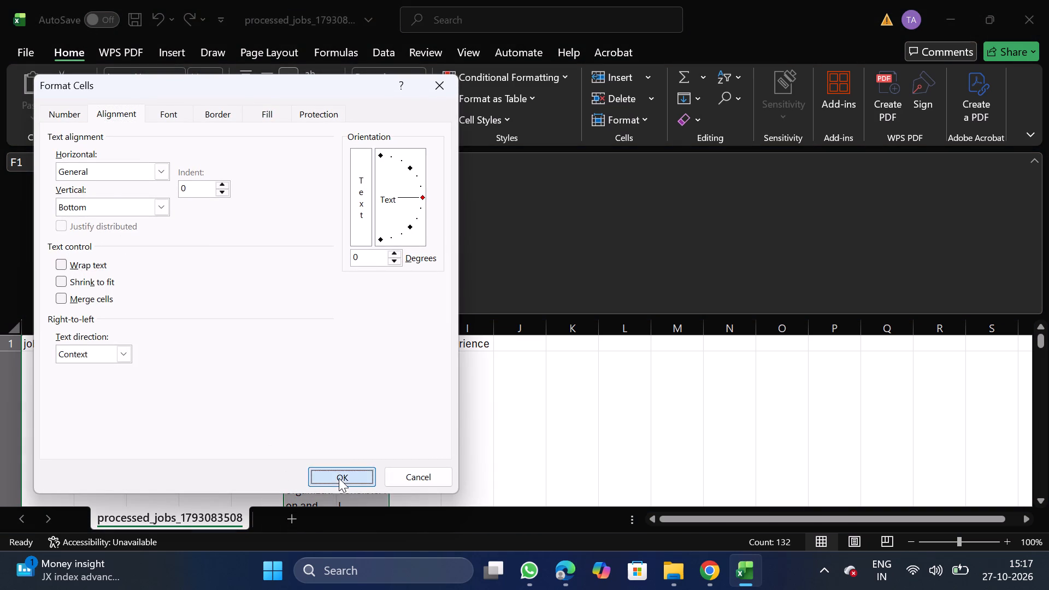
Move the link column to the end, after years_of_experience.
click(269, 328)
key(ctrl+x)
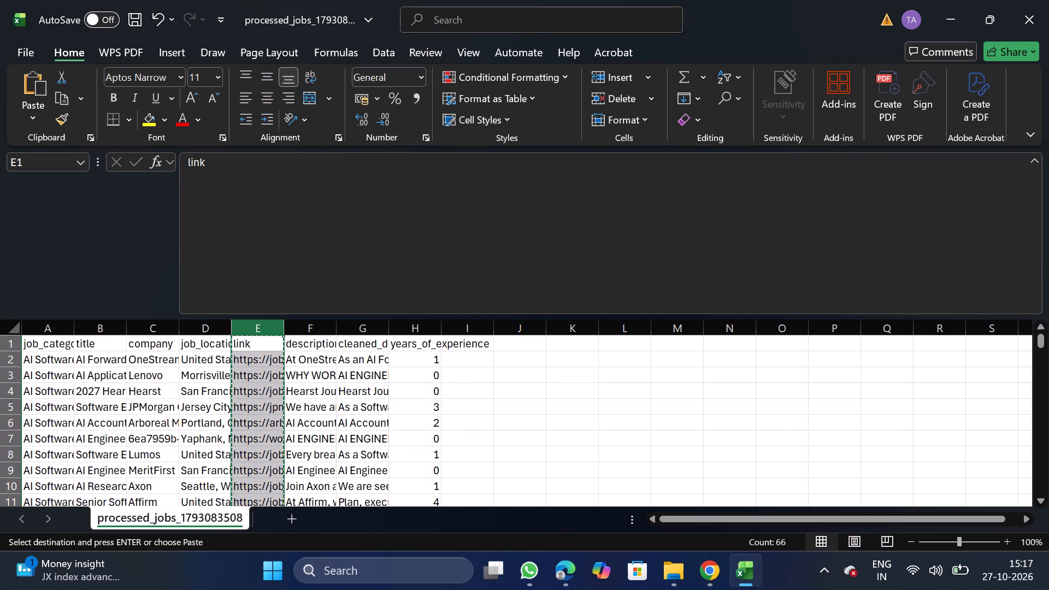
click(464, 335)
drag(470, 333, 469, 383)
right_click(469, 383)
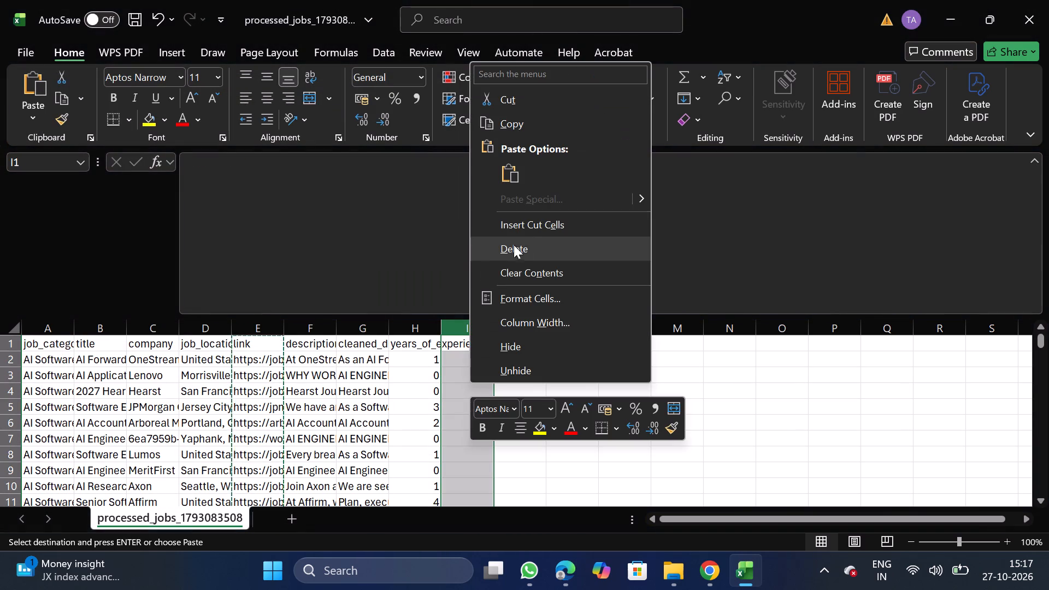
click(553, 231)
Move the years_of_experience column between job_location and description.
click(349, 337)
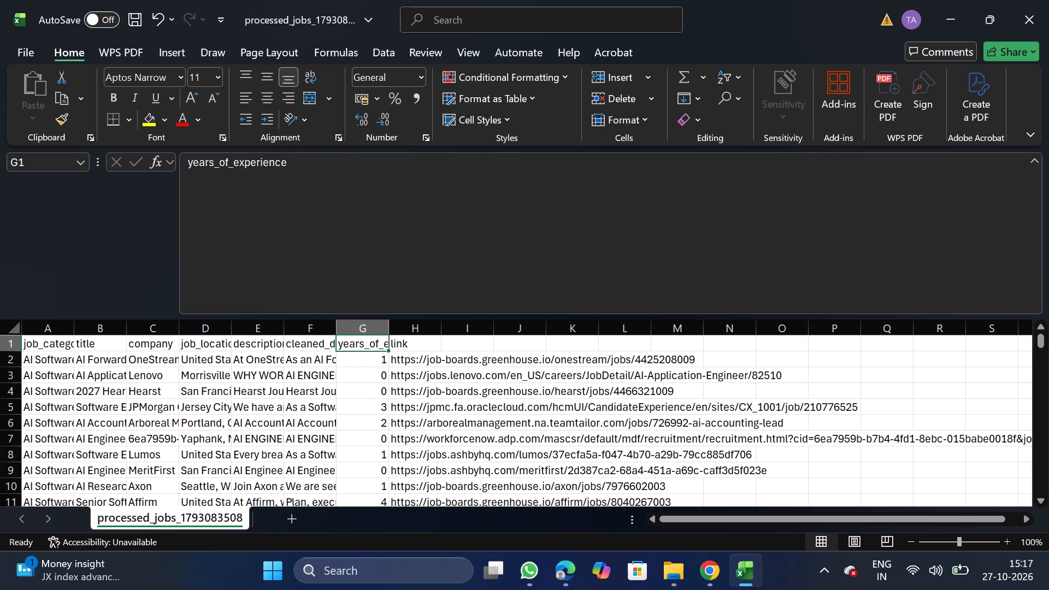
click(368, 327)
key(ctrl+x)
drag(262, 334, 263, 373)
right_click(263, 373)
click(334, 207)
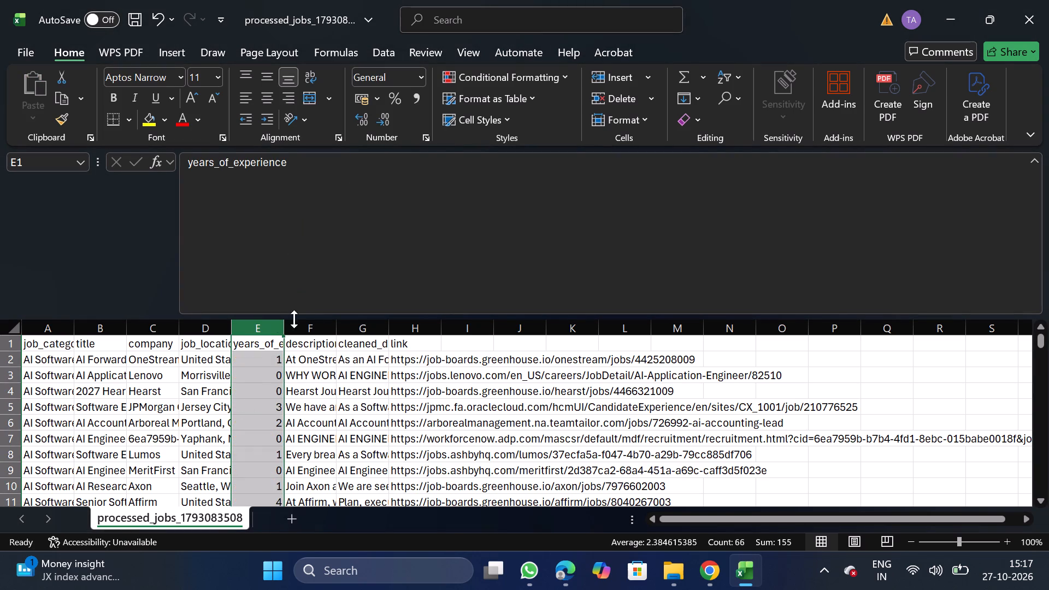
Rename the cleaned_description header as description, reusing the text of the neighbouring header.
drag(311, 340, 191, 168)
drag(191, 168, 292, 162)
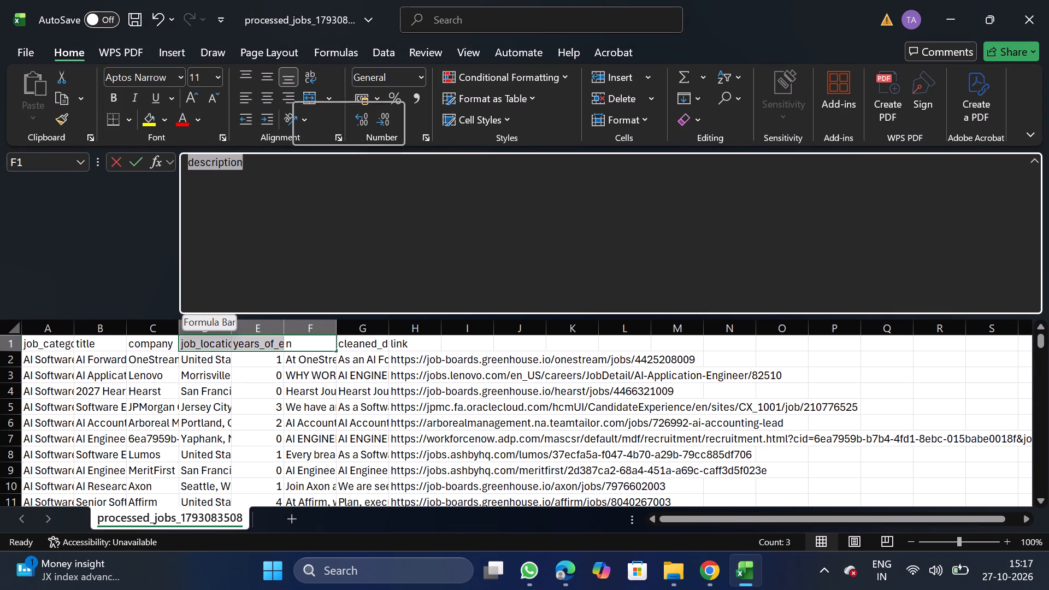
key(ctrl+c)
drag(349, 343, 446, 256)
click(446, 256)
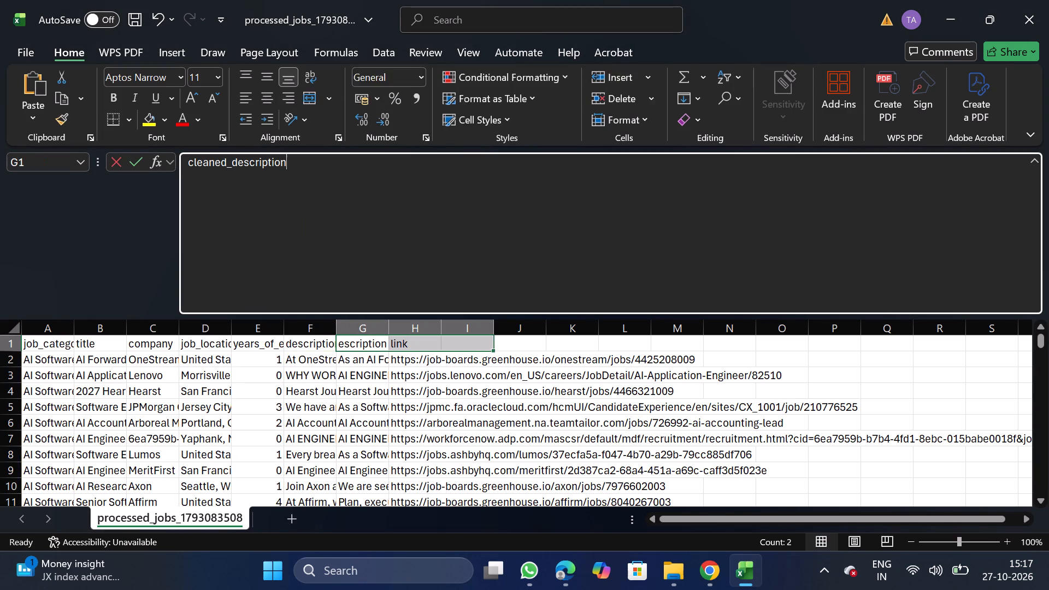
key(BackSpace)
key(BackSpace)
key(BackSpace)
key(BackSpace)
key(BackSpace)
key(BackSpace)
key(BackSpace)
key(BackSpace)
key(BackSpace)
key(BackSpace)
key(BackSpace)
key(BackSpace)
key(BackSpace)
key(BackSpace)
key(BackSpace)
key(BackSpace)
key(BackSpace)
key(BackSpace)
key(BackSpace)
key(BackSpace)
key(ctrl+v)
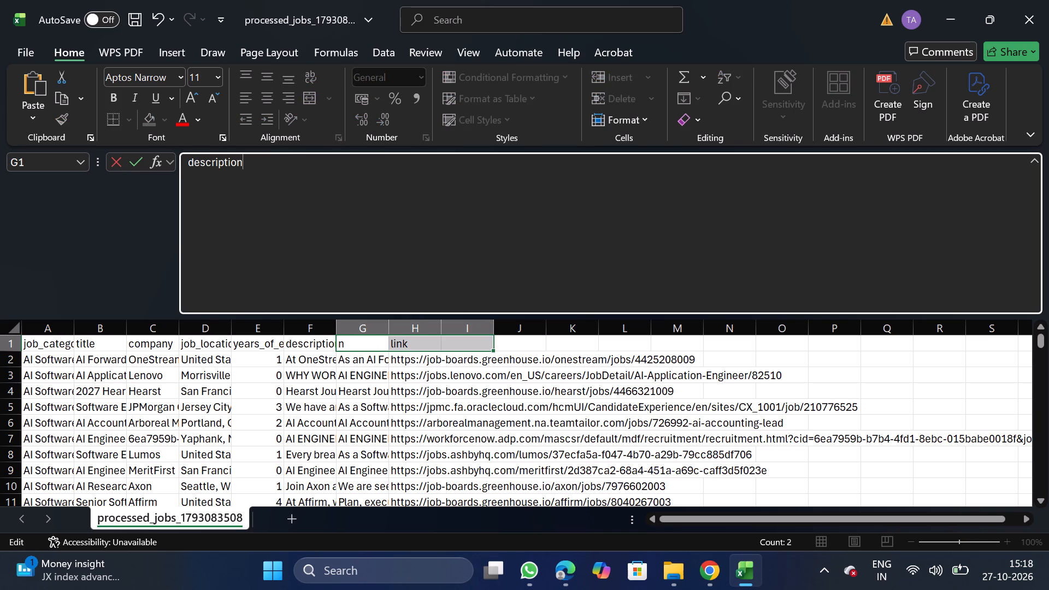
Replace the description header before the renamed column with original_description, copied from the CSV format requirements on NextGenApply's bulk upload page in Chrome.
click(330, 333)
click(374, 296)
key(BackSpace)
key(BackSpace)
key(BackSpace)
key(BackSpace)
key(BackSpace)
key(BackSpace)
key(BackSpace)
key(BackSpace)
key(BackSpace)
key(BackSpace)
key(BackSpace)
key(BackSpace)
key(BackSpace)
key(BackSpace)
key(BackSpace)
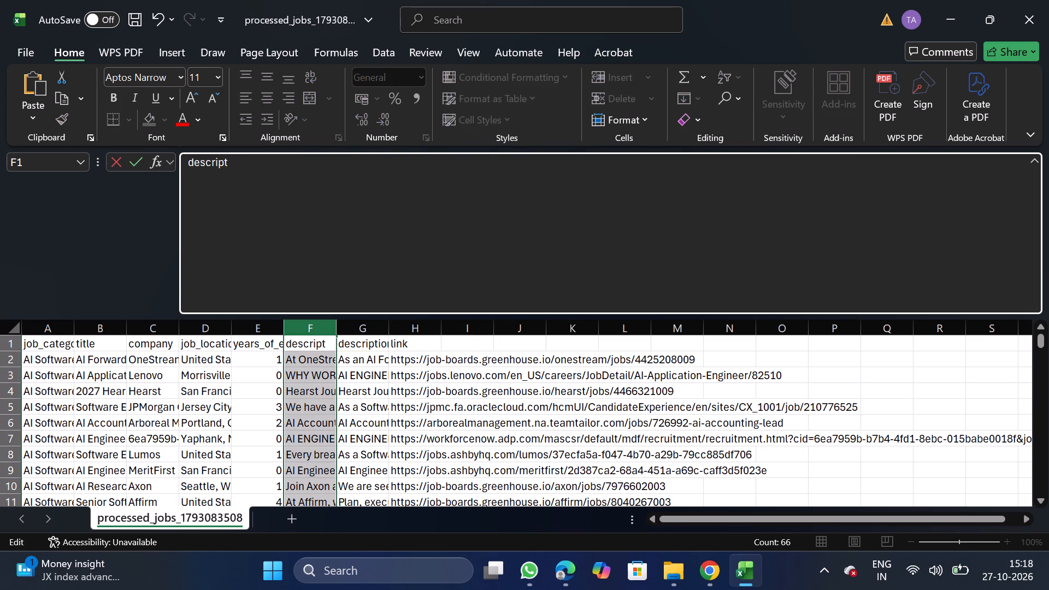
click(708, 569)
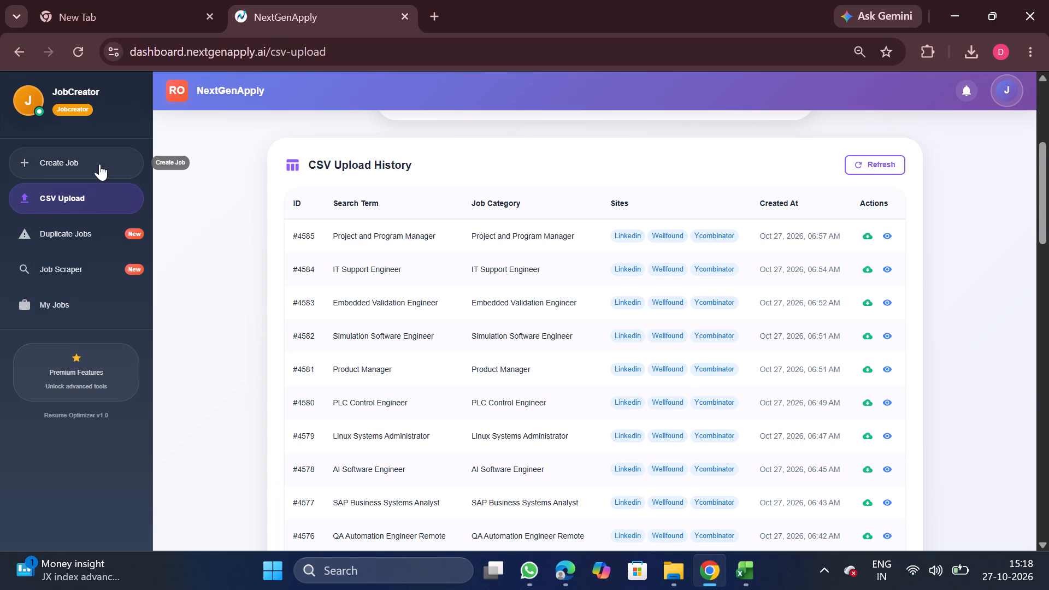
click(99, 164)
click(510, 149)
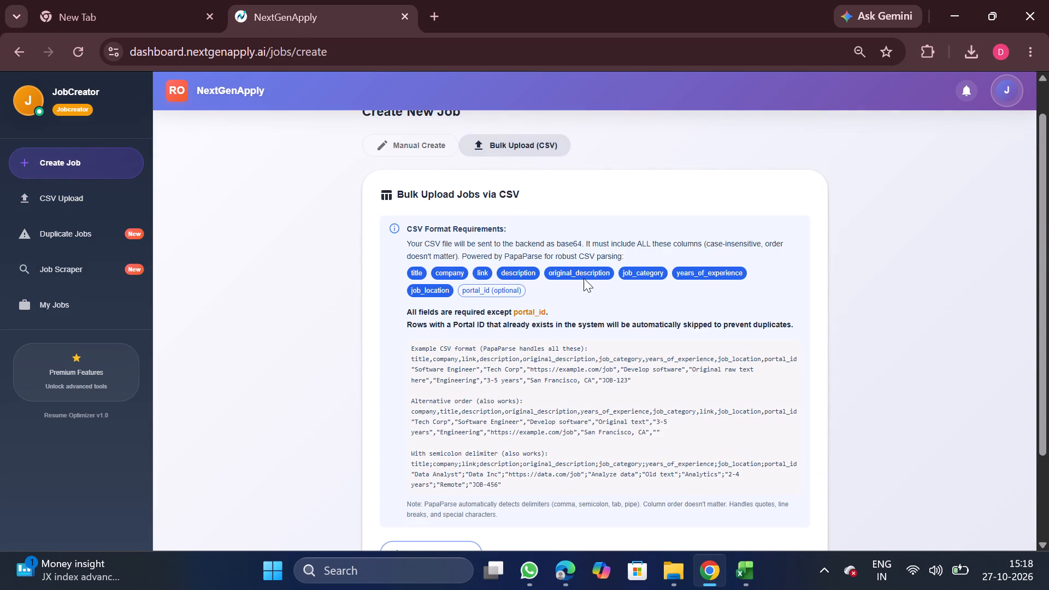
double_click(581, 275)
key(ctrl+c)
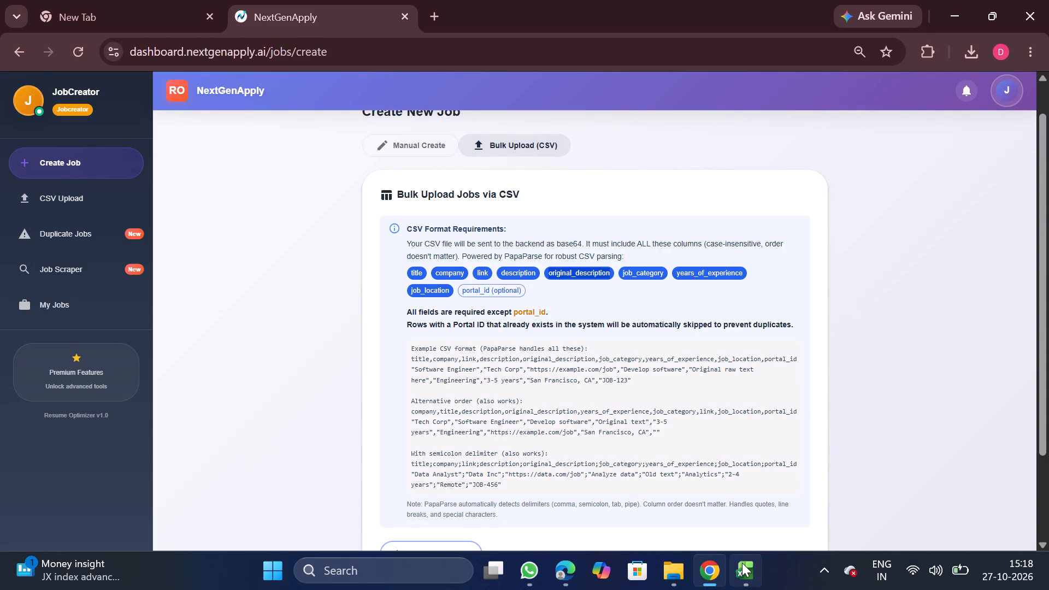
click(742, 563)
key(ctrl+v)
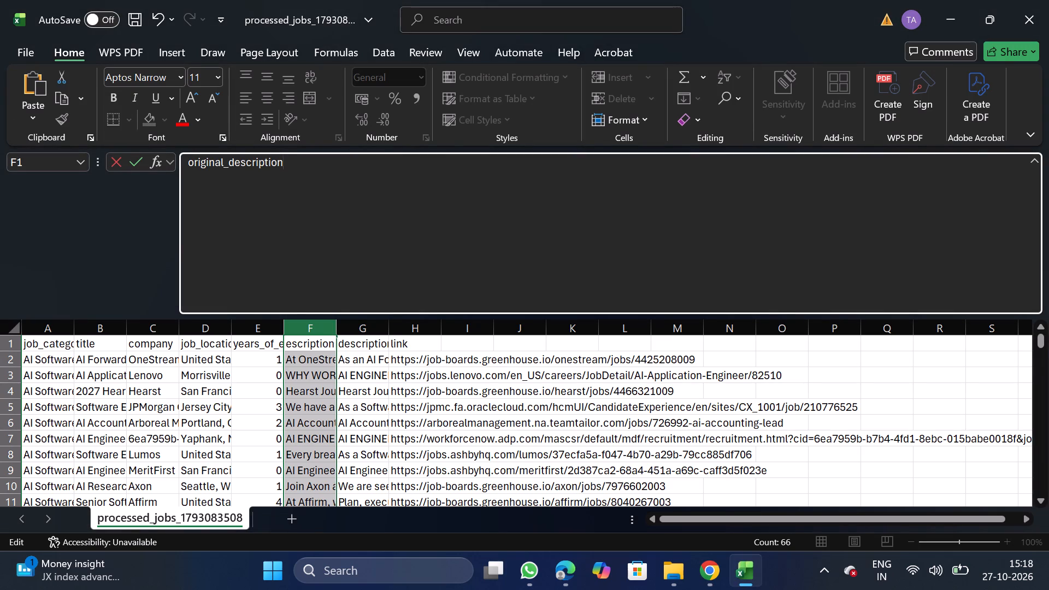
Add a filter to the title column and open its list of titles enlarged.
click(104, 334)
click(378, 57)
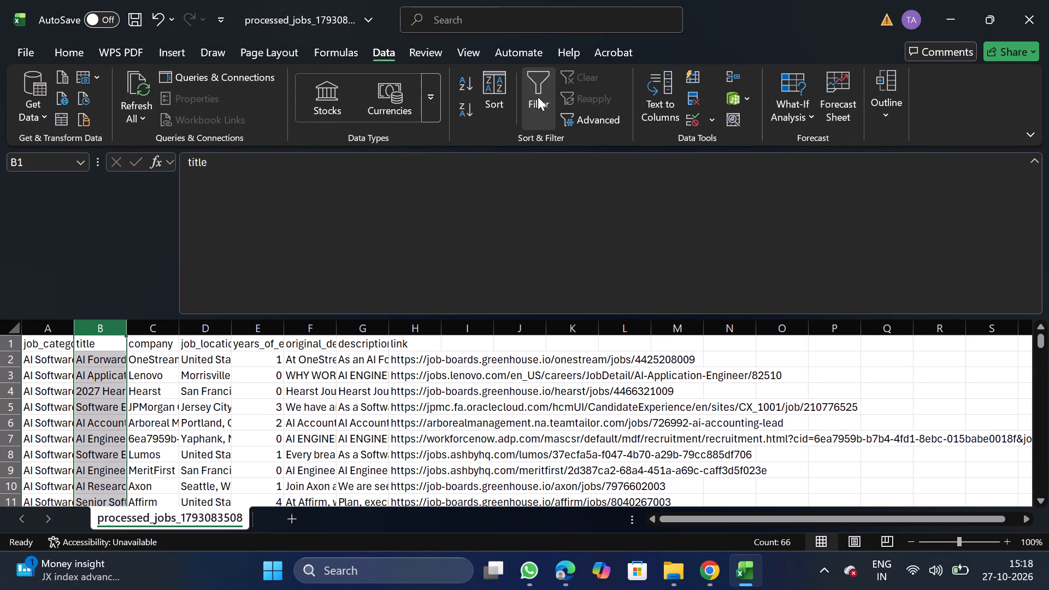
click(537, 97)
click(120, 343)
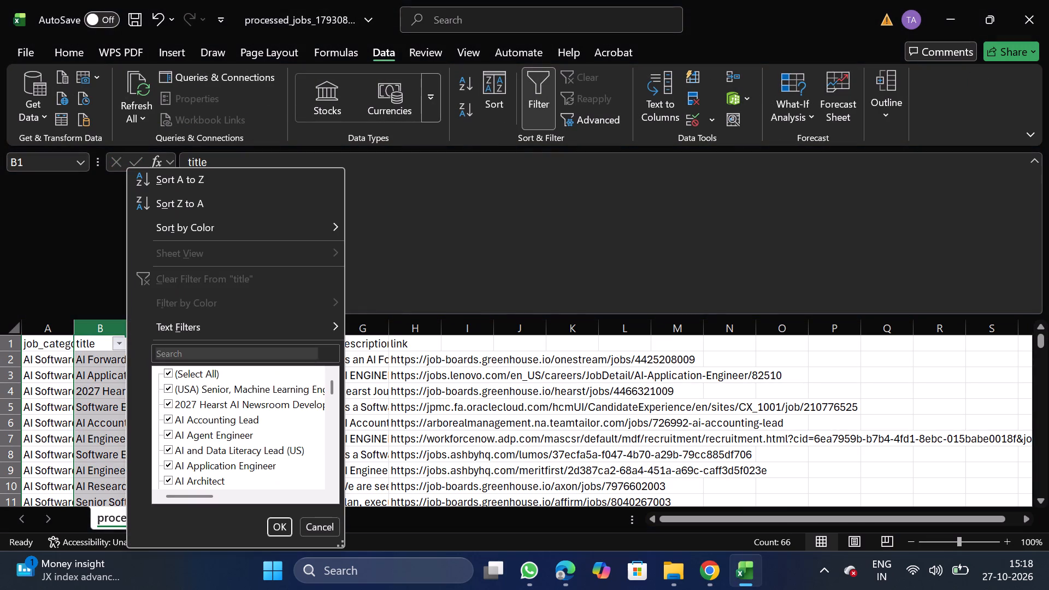
triple_click(342, 547)
drag(342, 547, 636, 589)
Limit the title filter to 2027 Hearst AI Newsroom Developer Fellowship Program, Postdoctoral Researcher/Assistant Research Scientist and Senior Vice President, Senior Data and AI Engineer.
click(209, 376)
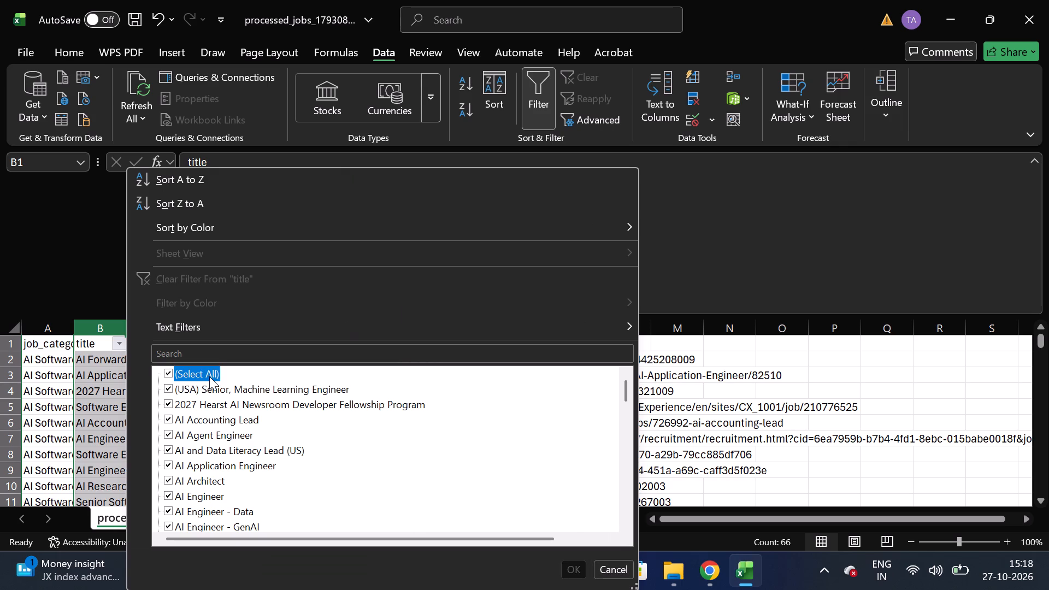
click(295, 399)
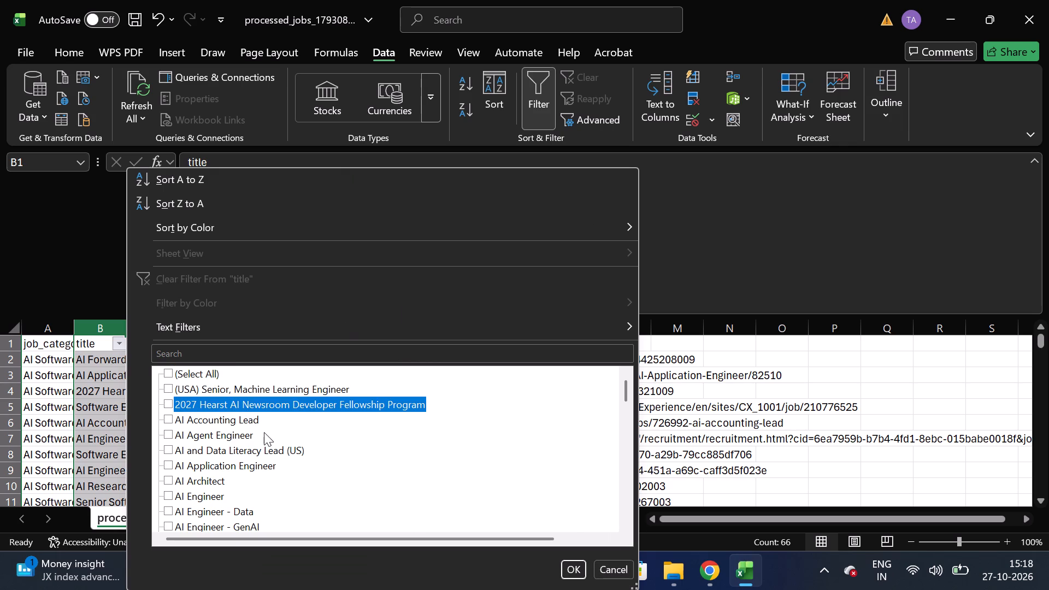
scroll(251, 496, down, 1)
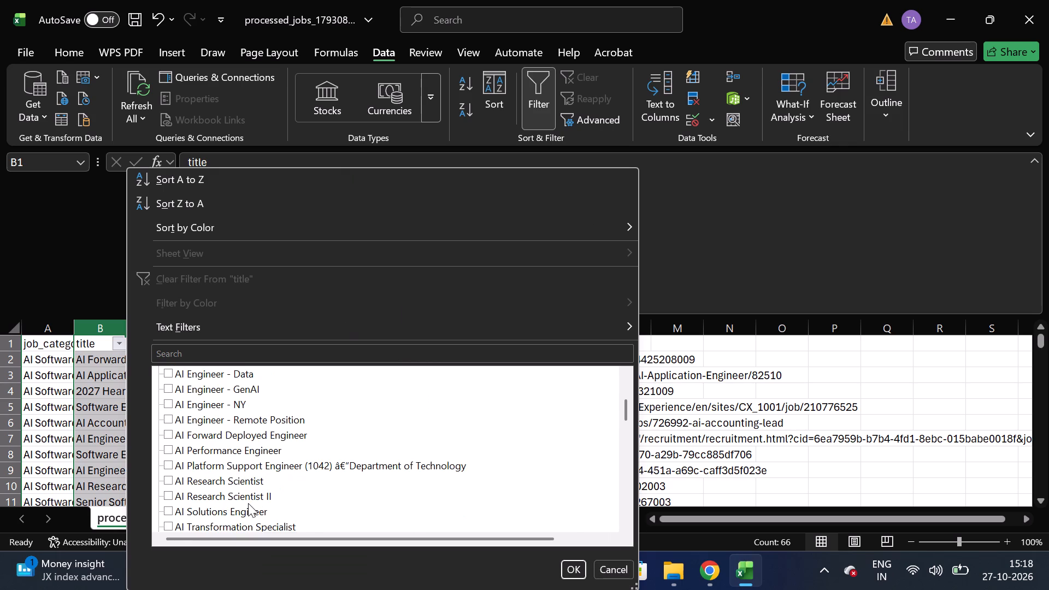
scroll(276, 491, down, 1)
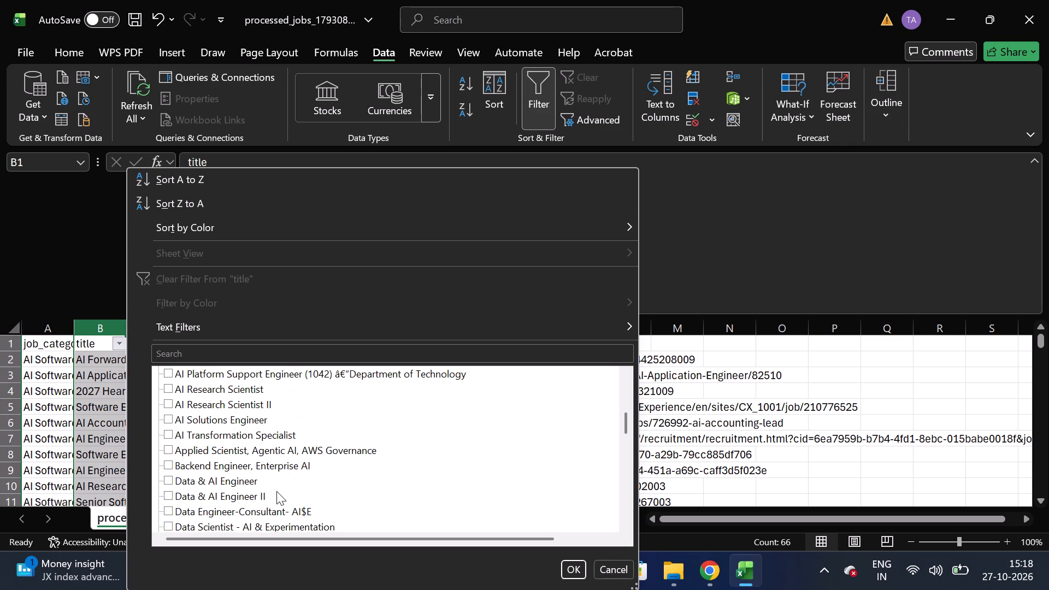
scroll(276, 491, down, 1)
scroll(217, 514, down, 2)
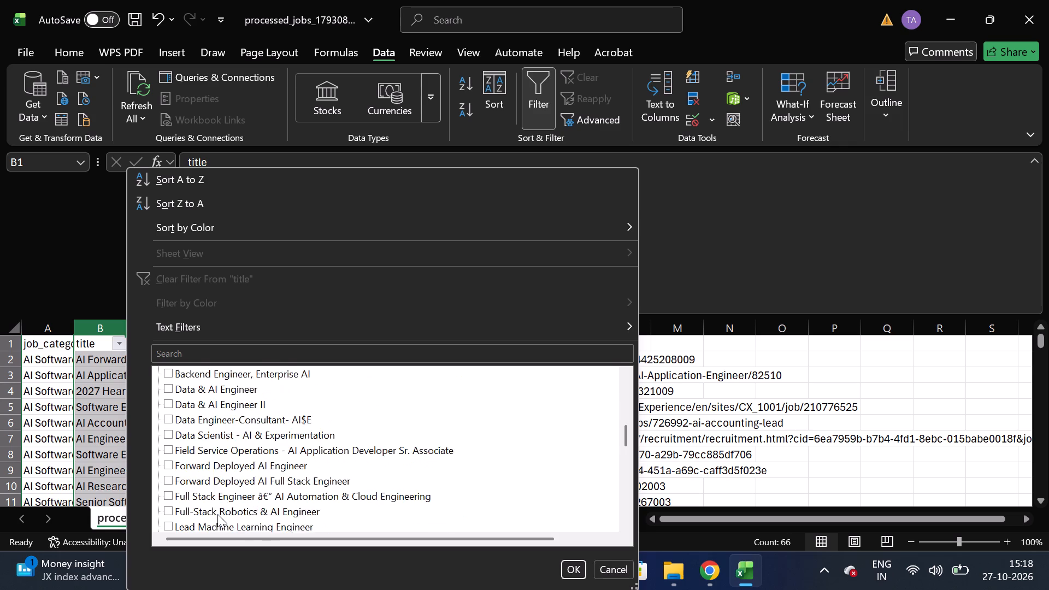
scroll(217, 514, down, 1)
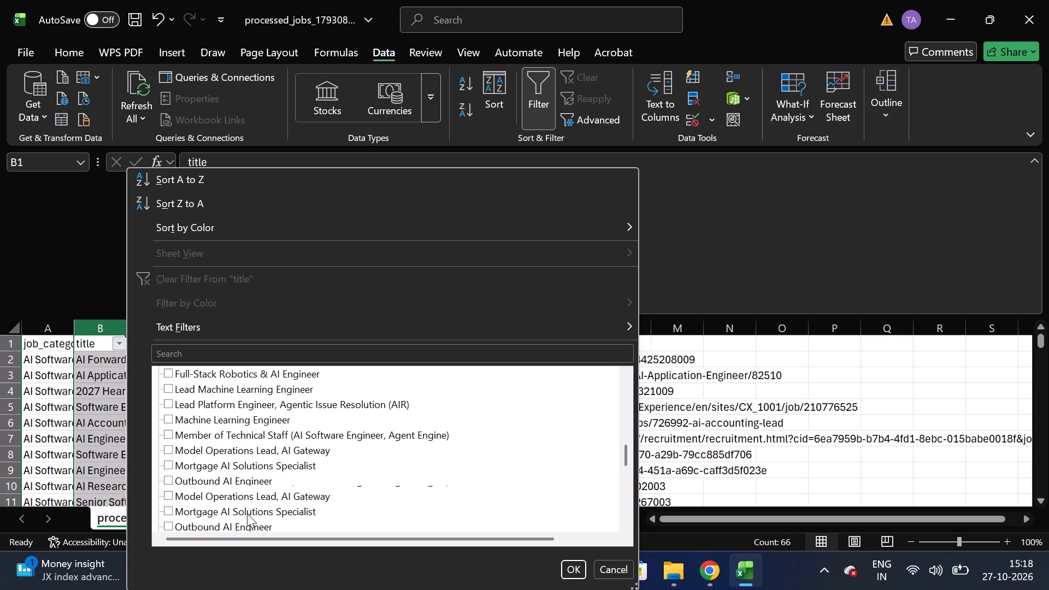
click(227, 513)
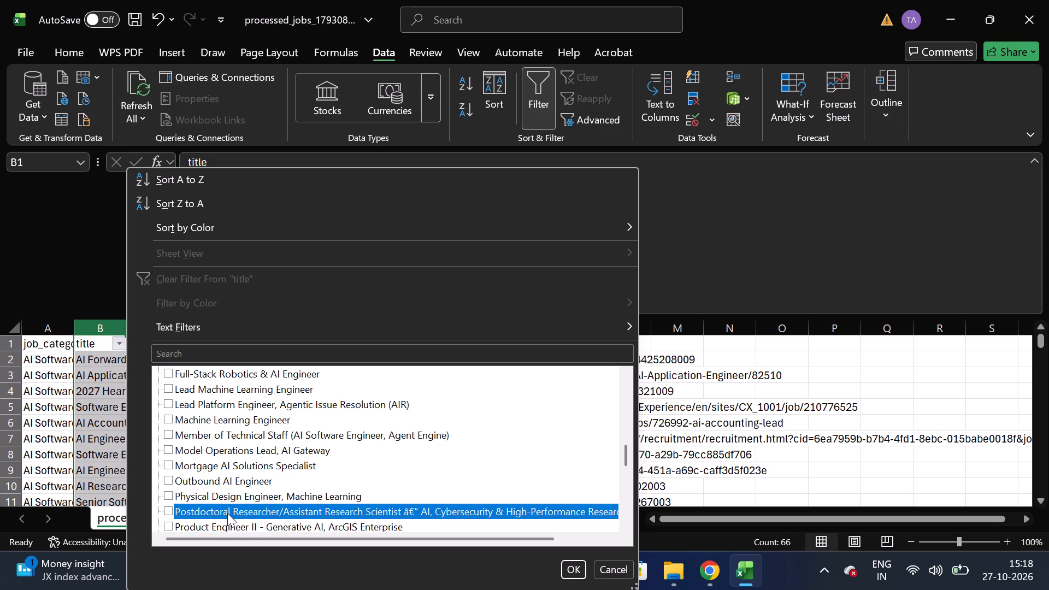
scroll(227, 513, down, 1)
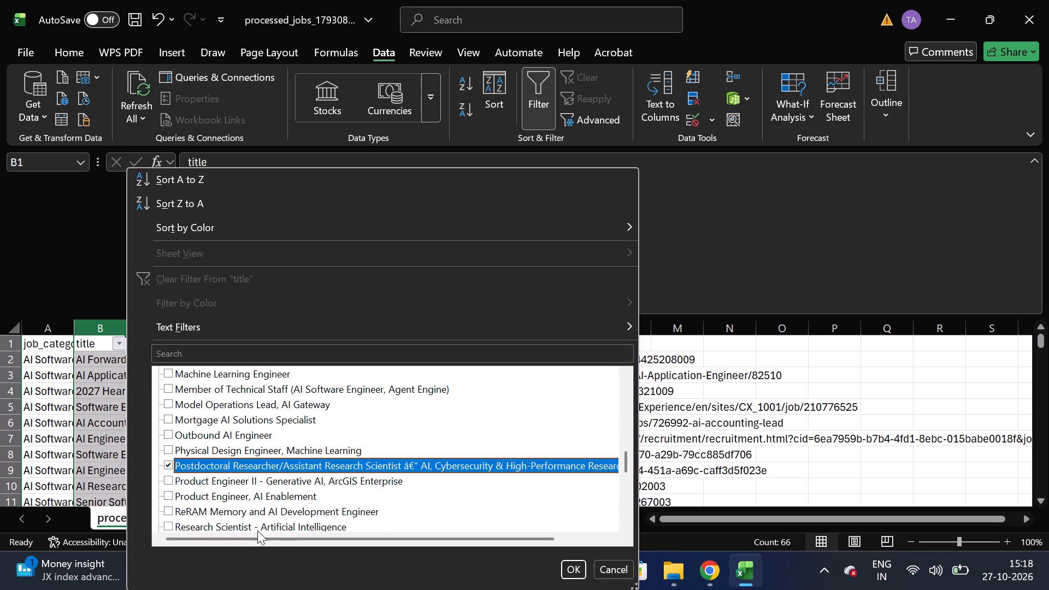
scroll(246, 534, down, 1)
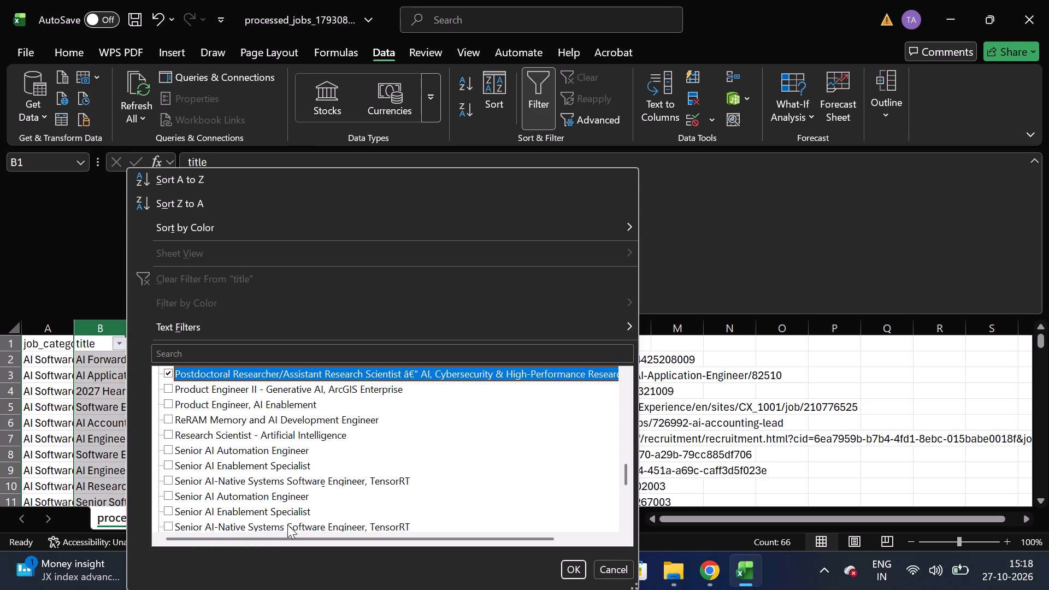
scroll(255, 524, down, 1)
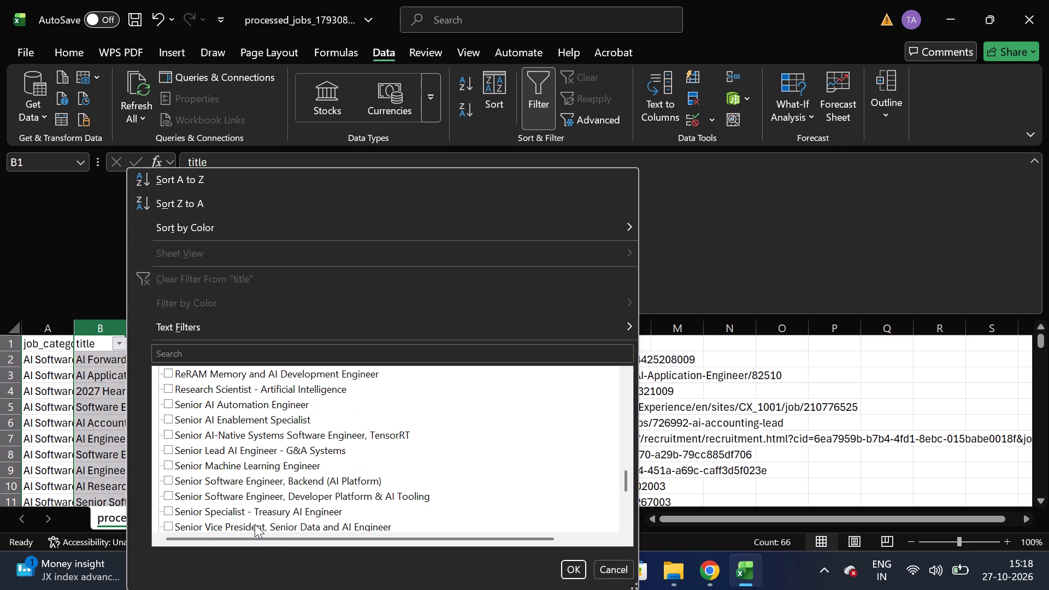
click(262, 530)
scroll(262, 530, down, 1)
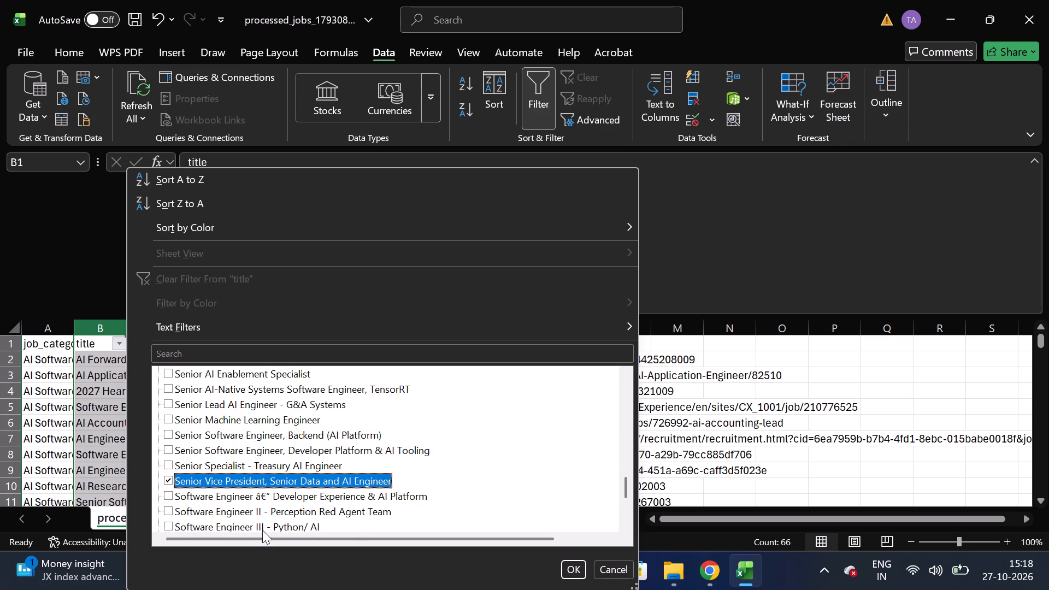
scroll(262, 530, down, 1)
scroll(296, 500, down, 1)
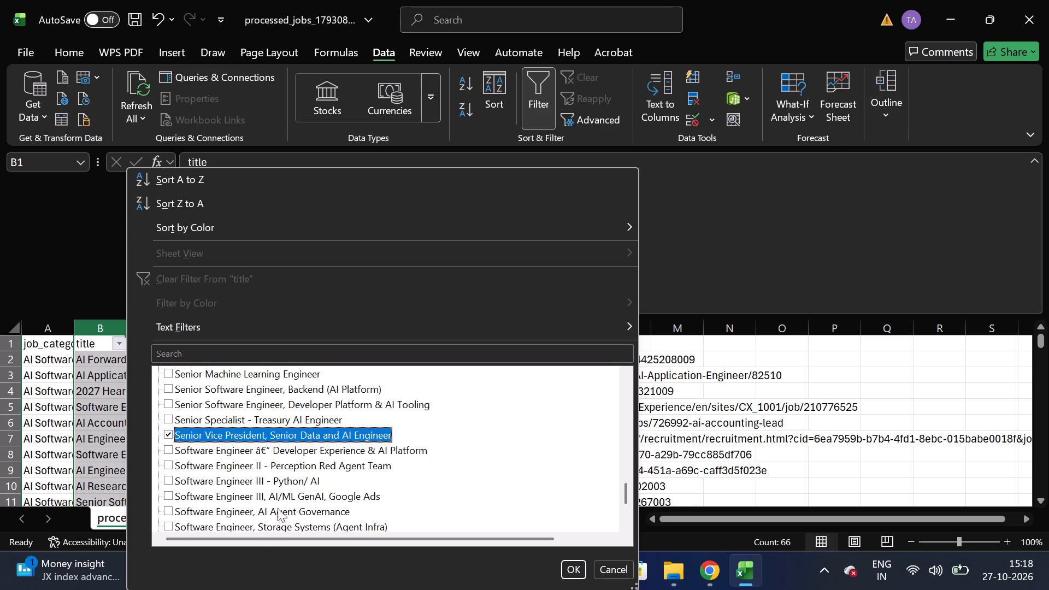
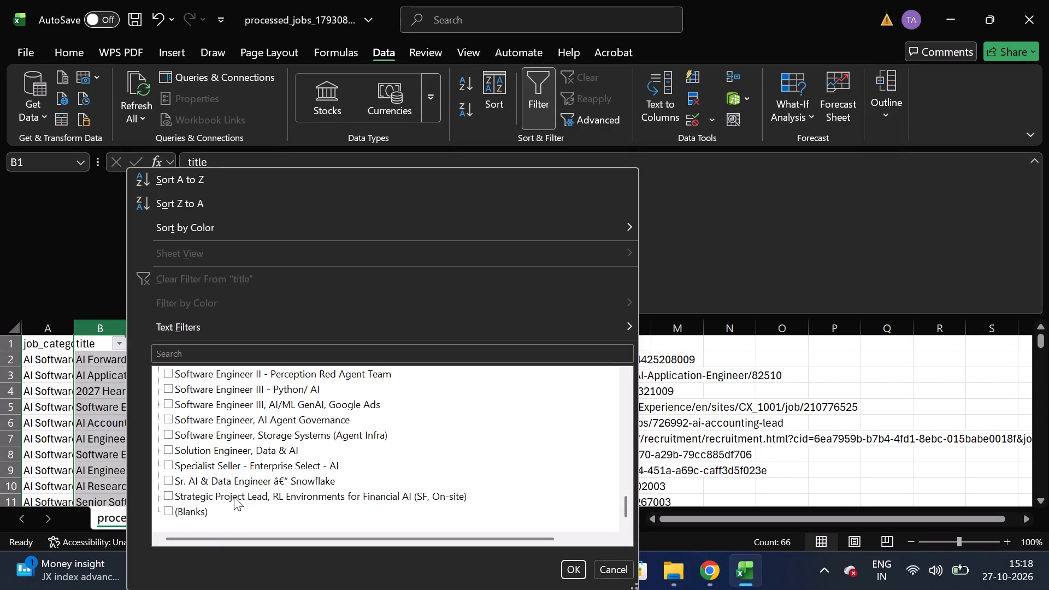
Include Strategic Project Lead, RL Environments for Financial AI and (Blanks) in the title filter, delete all filtered rows, and remove the filter.
click(234, 497)
click(190, 511)
click(574, 571)
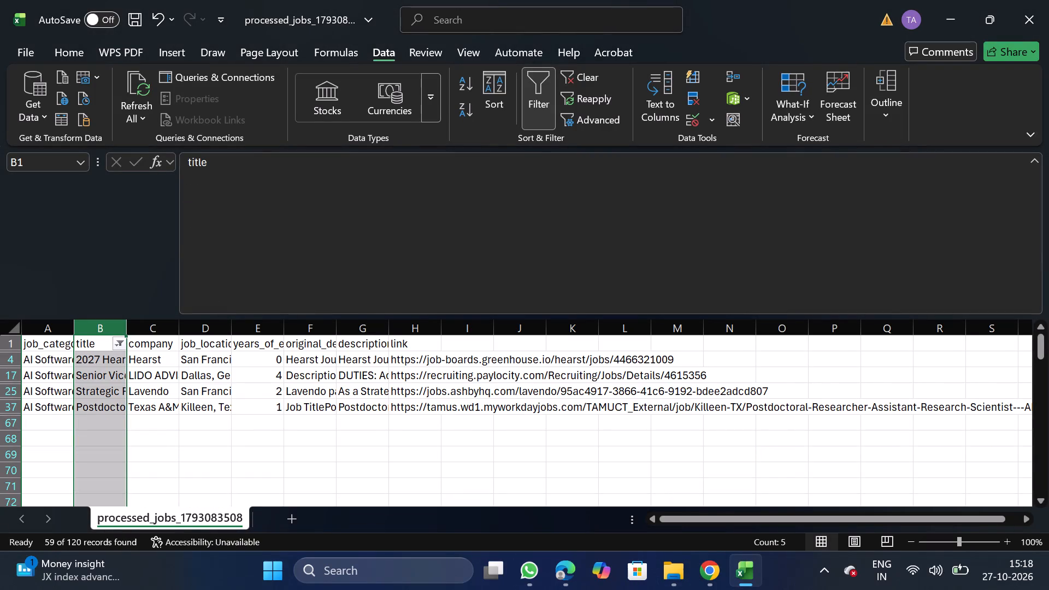
click(11, 359)
key(ctrl+shift+Down)
right_click(86, 373)
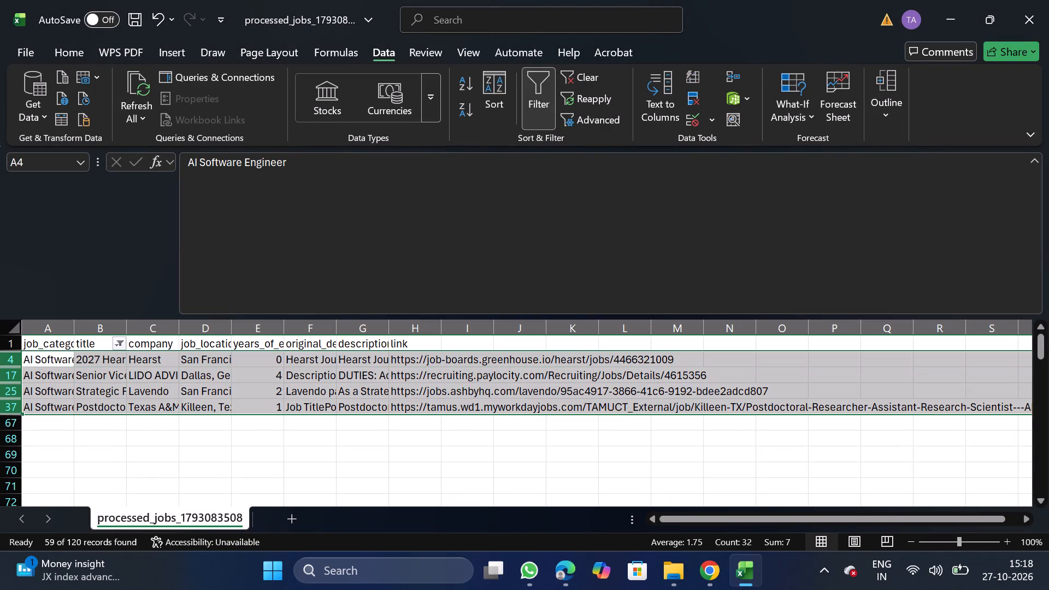
click(188, 235)
click(548, 83)
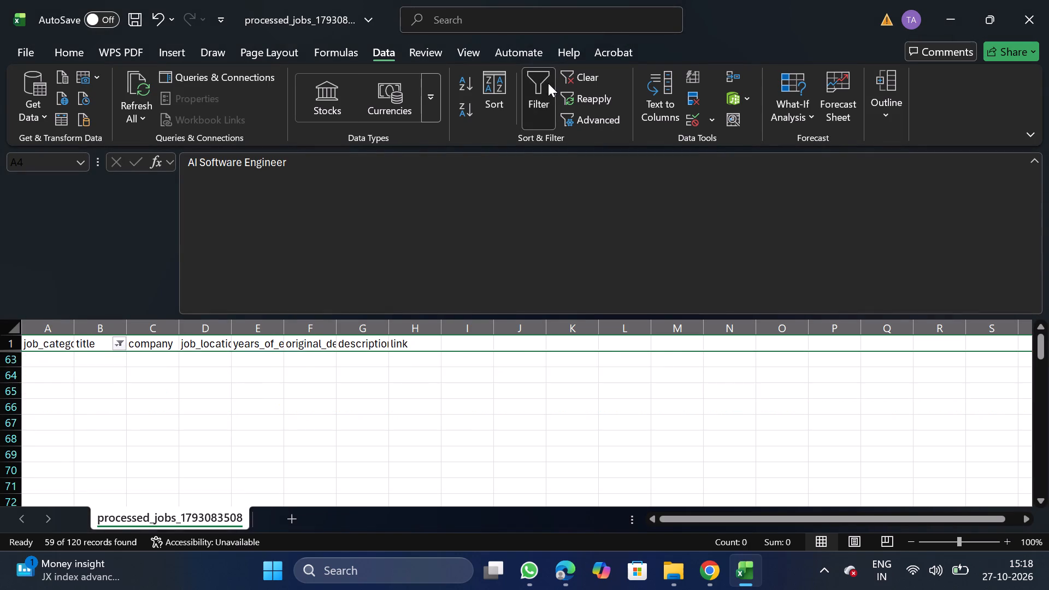
Filter the title column by staff, delete Perplexity's Member of Technical Staff row, and remove the filter.
drag(107, 328, 533, 97)
click(533, 97)
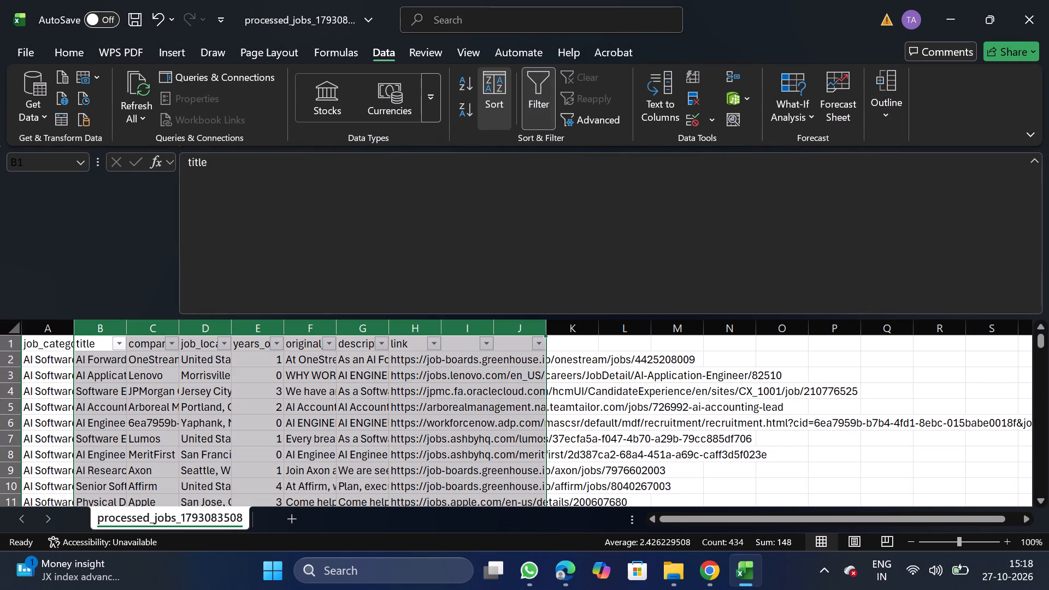
click(120, 343)
click(207, 350)
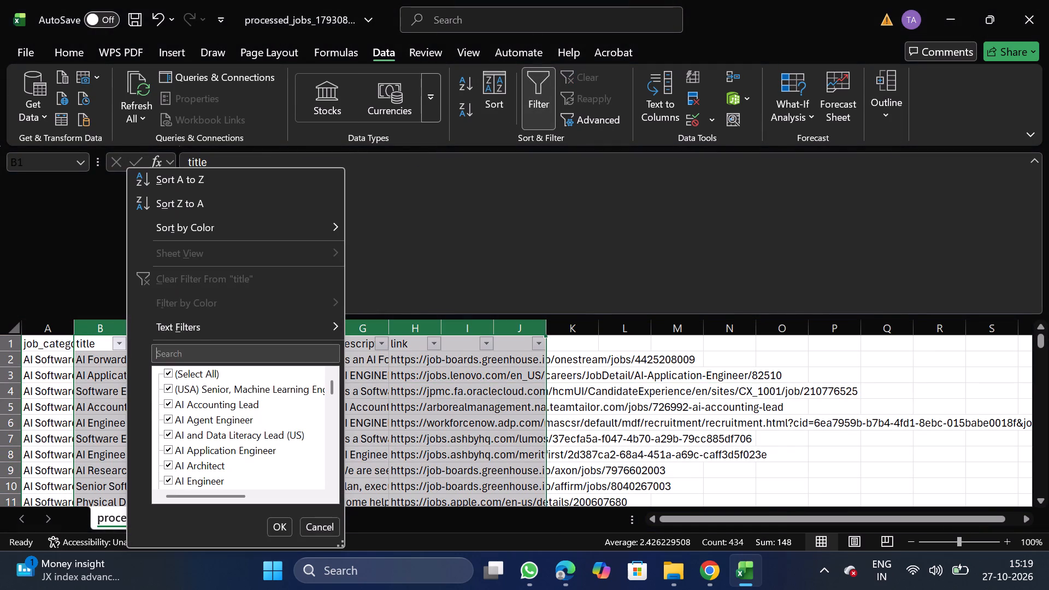
text(staff)
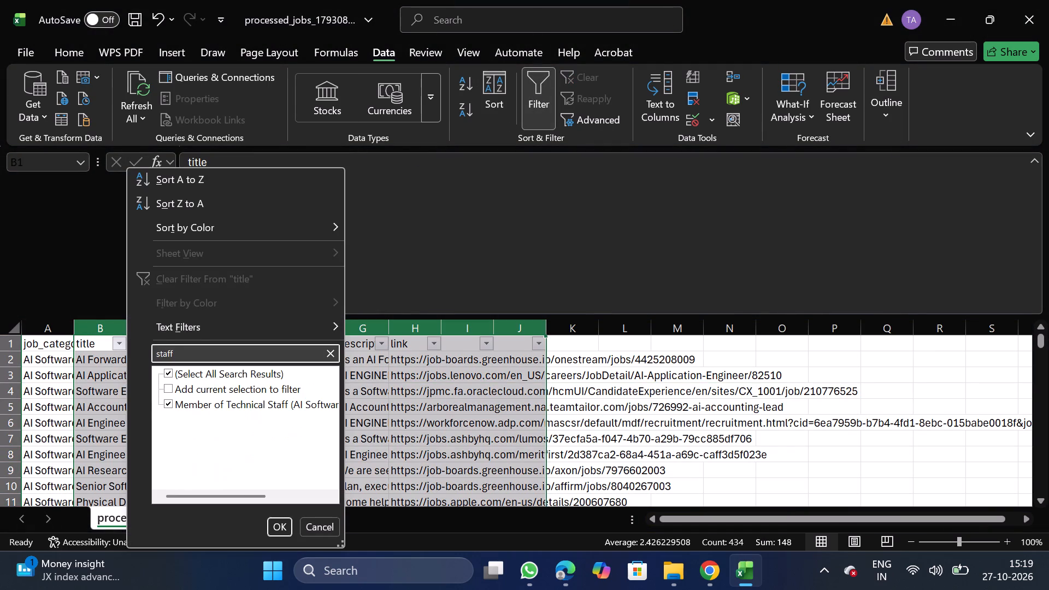
click(285, 529)
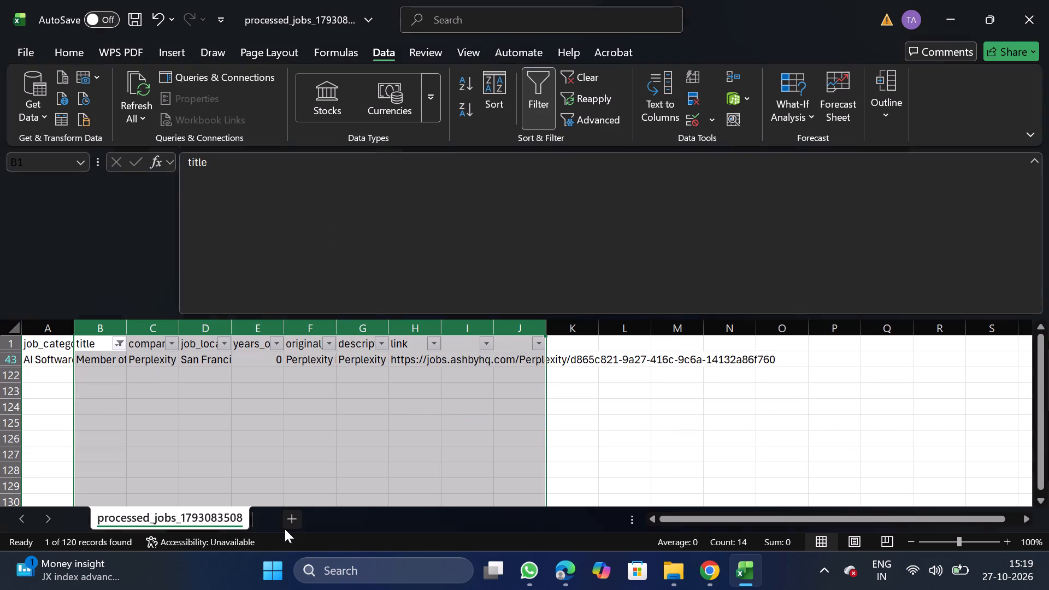
drag(7, 359, 48, 353)
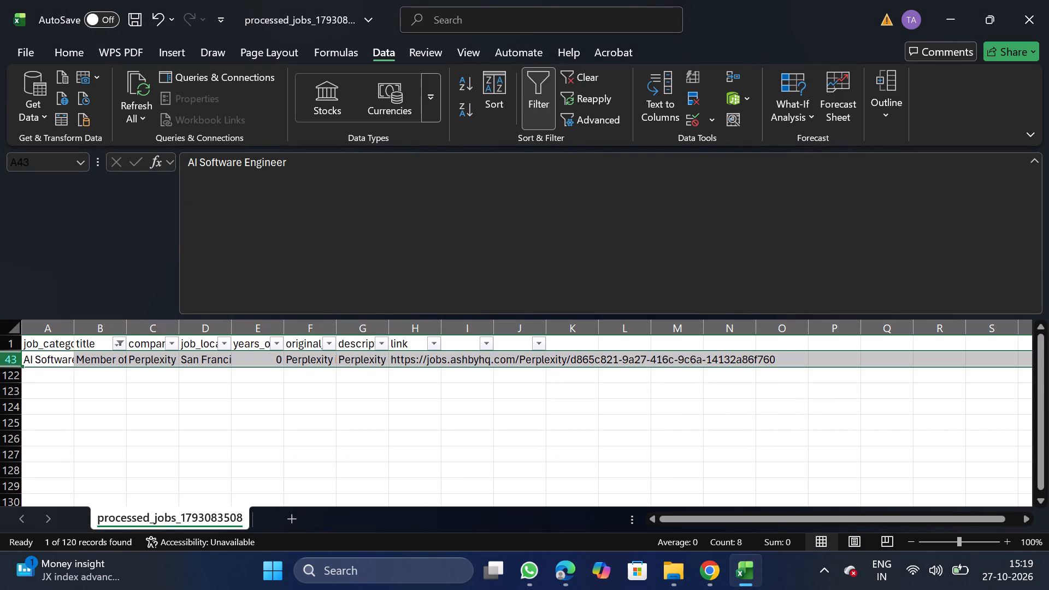
right_click(48, 353)
right_click(64, 359)
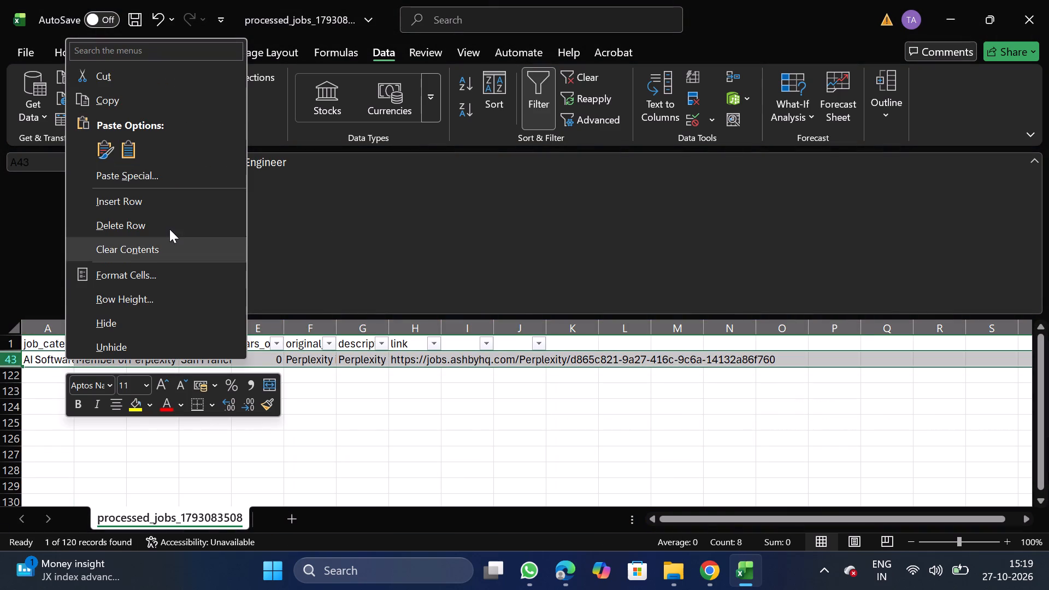
click(169, 229)
click(546, 95)
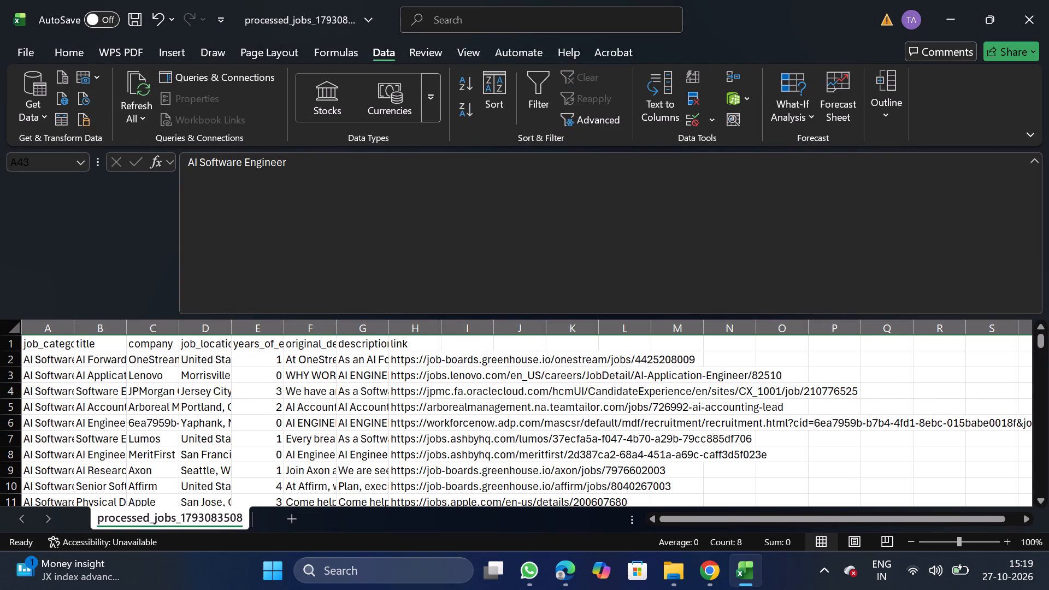
Filter the title column by lead, delete the Arboreal, Nike and Cloudflare rows, and remove the filter.
click(108, 346)
click(530, 115)
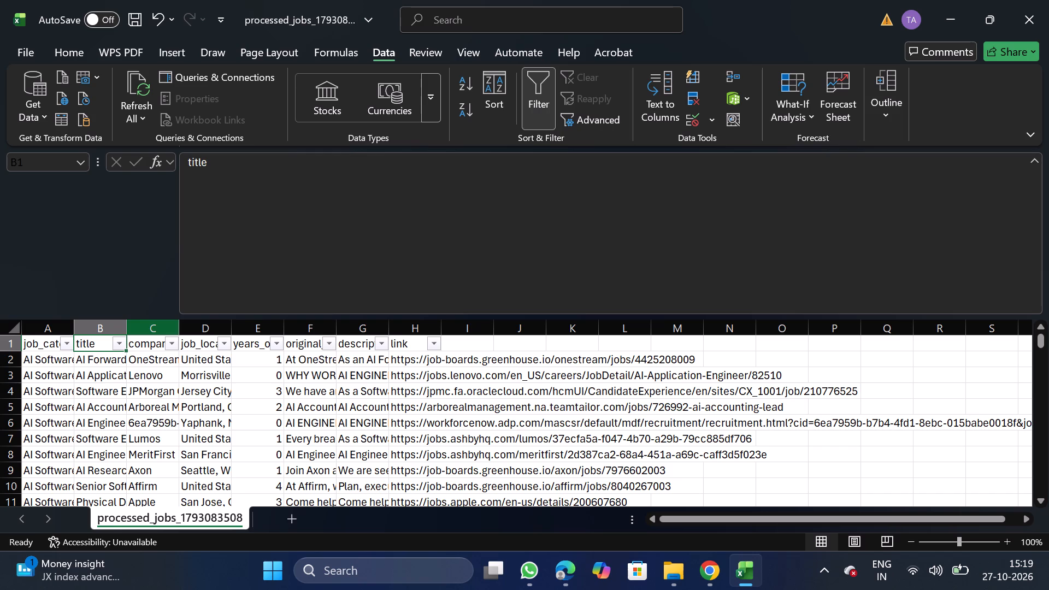
click(124, 338)
right_click(207, 353)
text(lead)
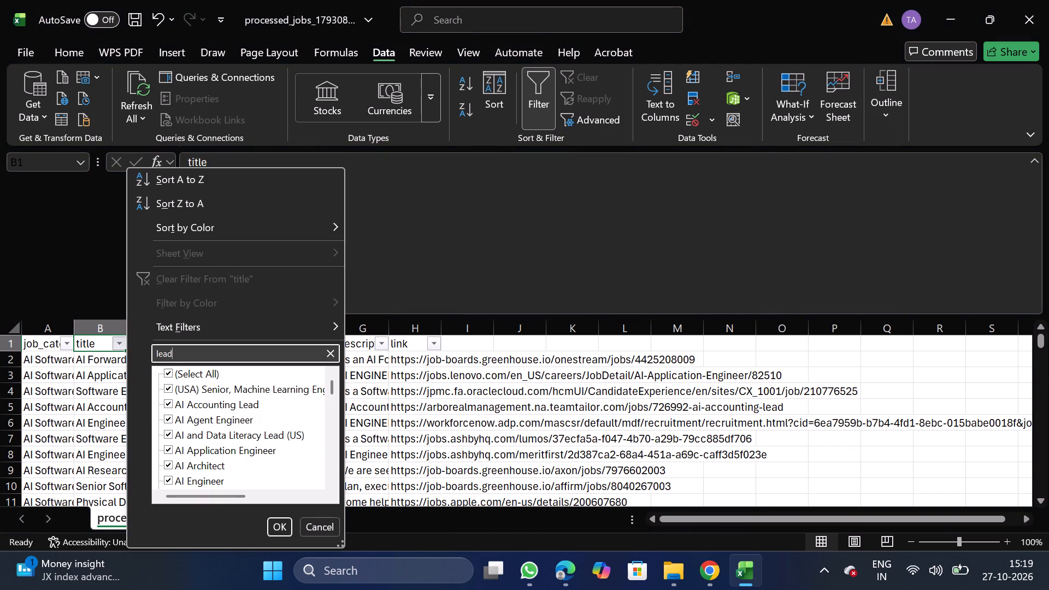
click(274, 523)
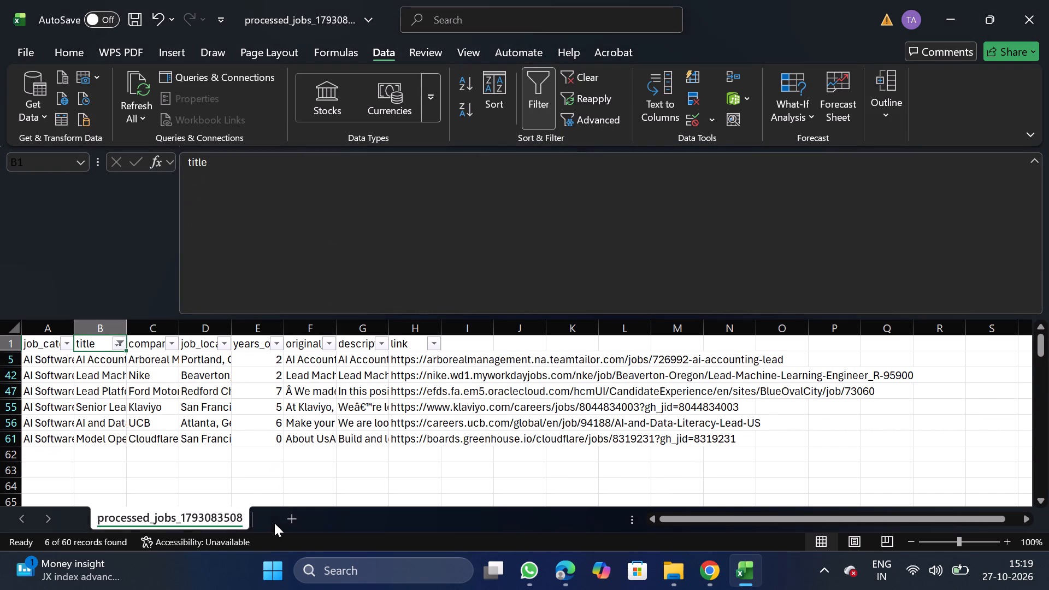
click(2, 358)
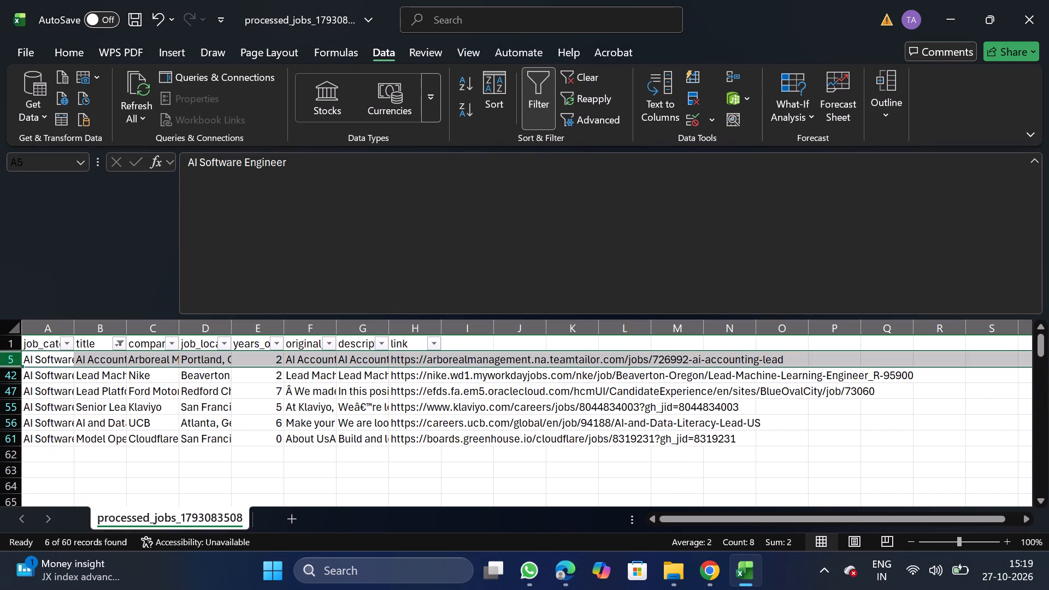
key(shift+Down)
right_click(45, 367)
click(127, 231)
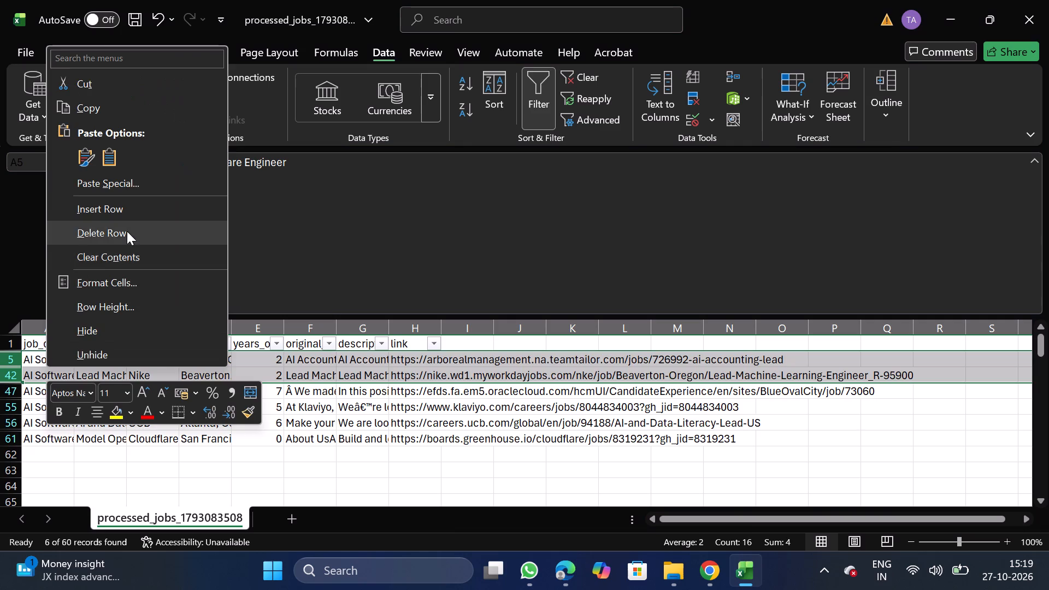
click(12, 409)
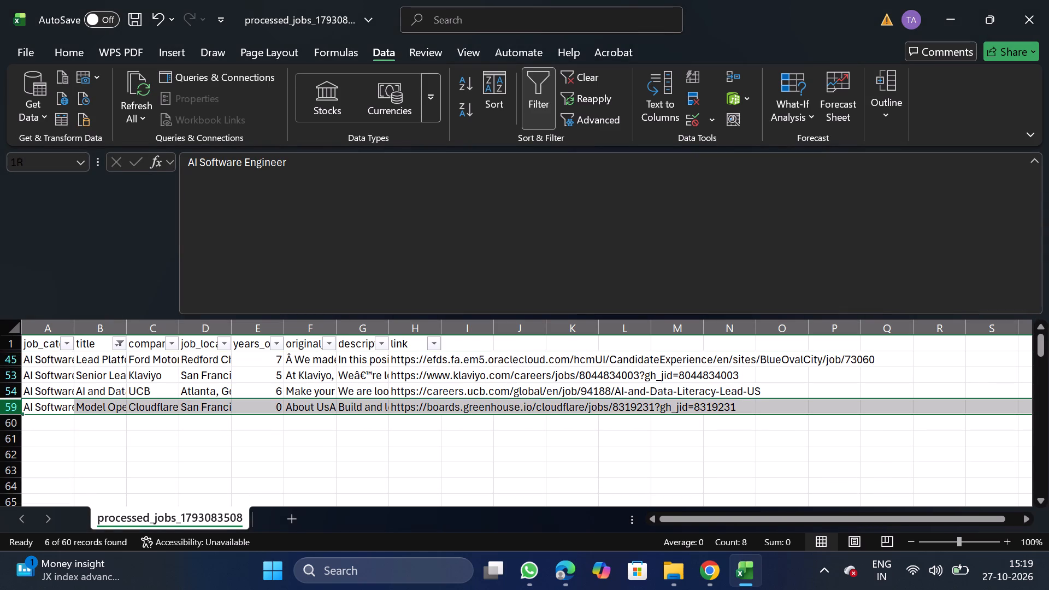
right_click(42, 408)
click(96, 277)
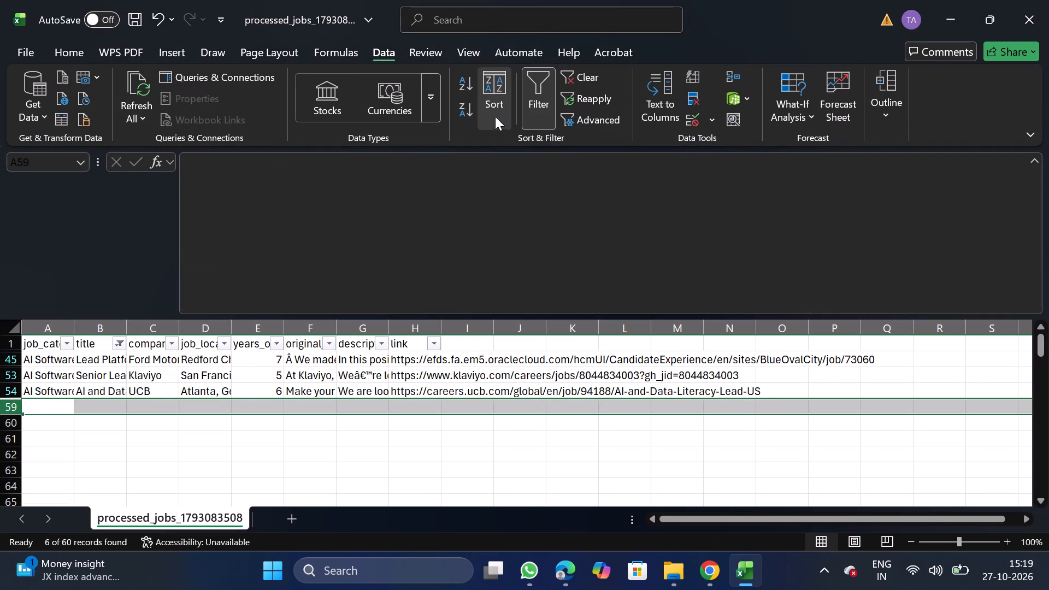
click(538, 113)
Search the title column's filter list for principal.
click(97, 339)
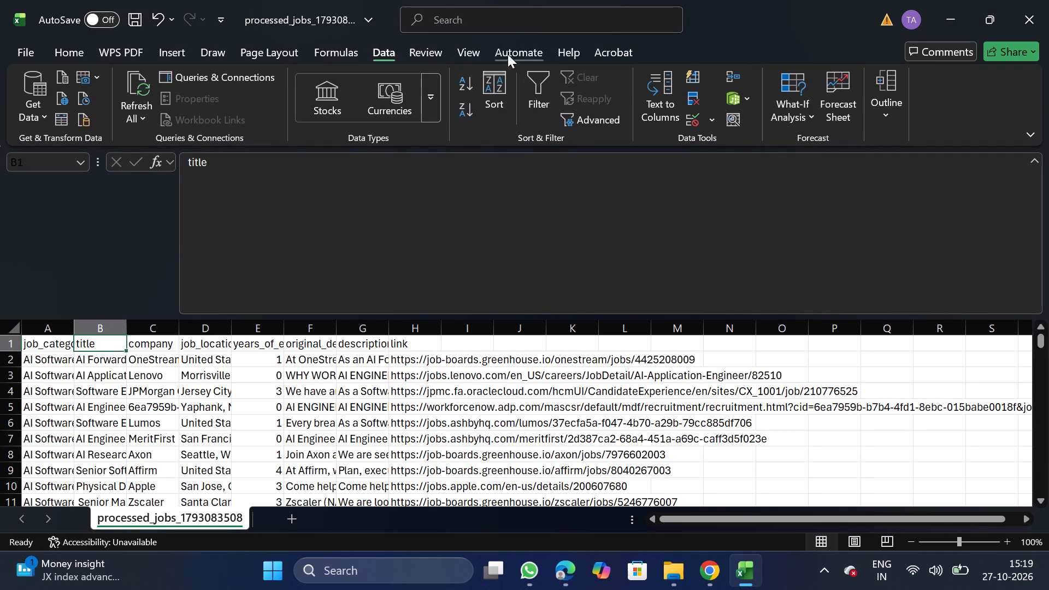
click(533, 96)
click(120, 345)
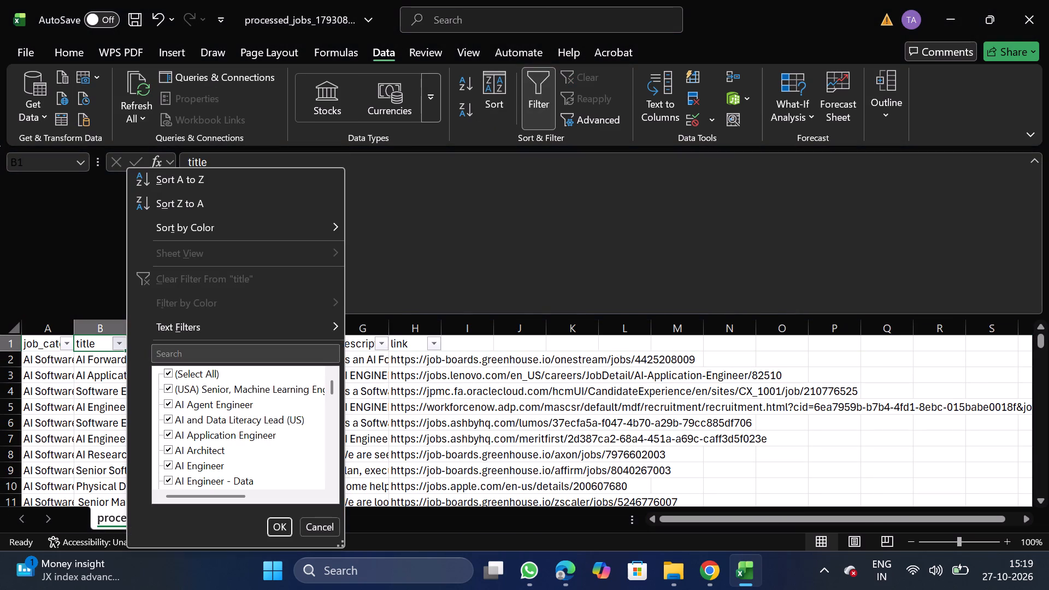
click(204, 358)
text(principal)
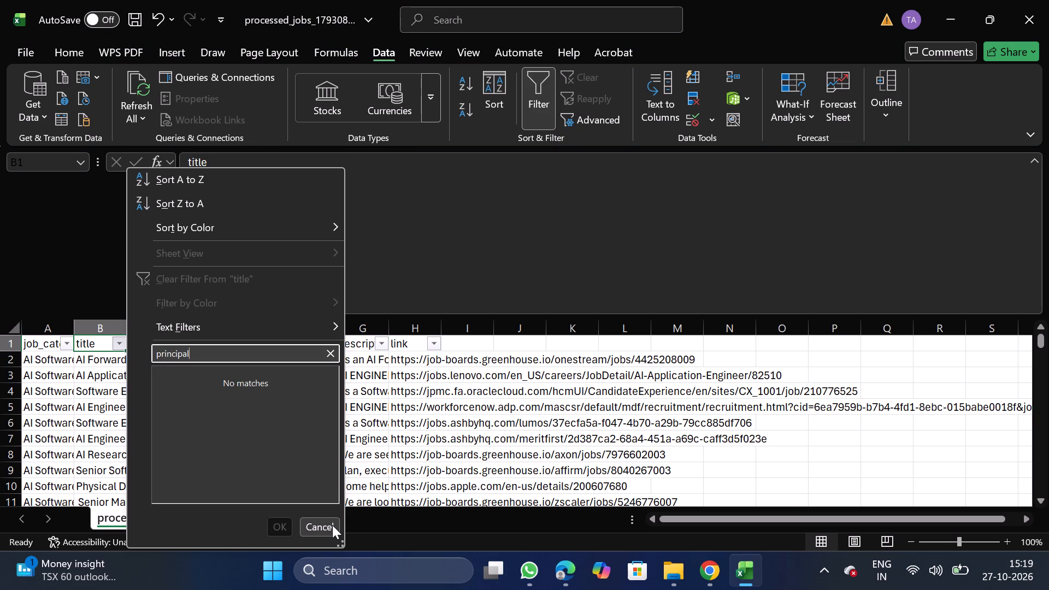
Replace the title search with consultan, view the filtered job row, and remove the filter.
key(BackSpace)
key(BackSpace)
key(BackSpace)
key(BackSpace)
key(BackSpace)
key(BackSpace)
key(BackSpace)
key(BackSpace)
key(BackSpace)
key(BackSpace)
key(BackSpace)
key(BackSpace)
key(BackSpace)
key(BackSpace)
key(BackSpace)
key(BackSpace)
key(BackSpace)
text(consultant)
key(BackSpace)
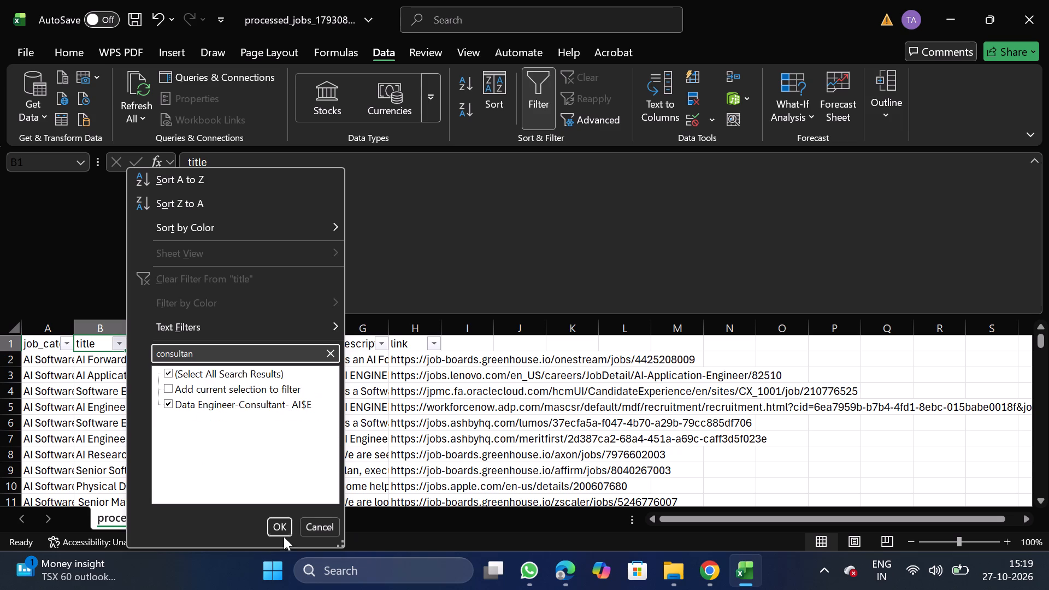
double_click(267, 526)
click(275, 526)
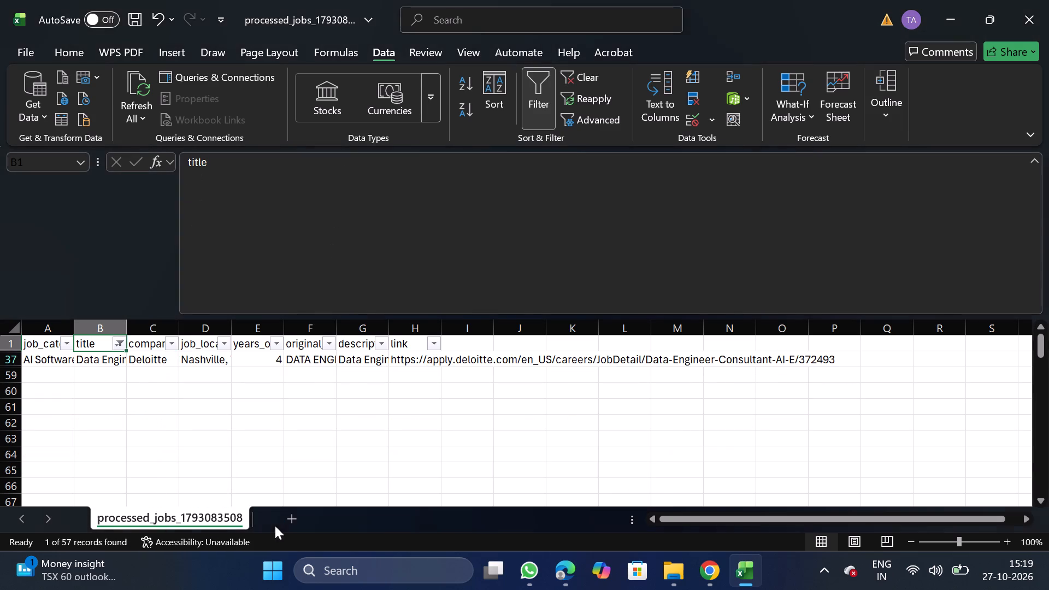
click(552, 89)
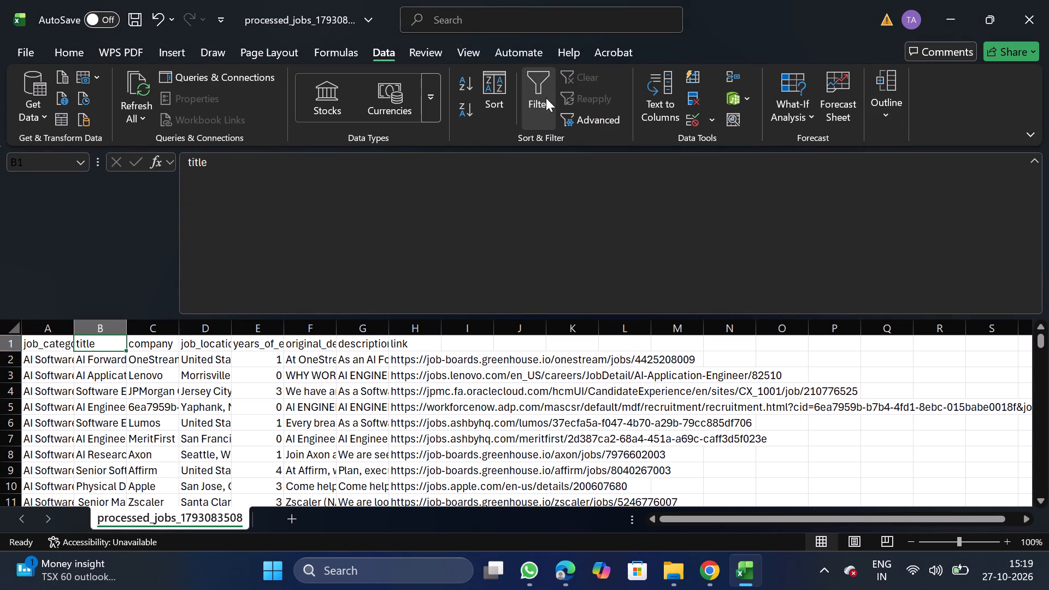
Filter the title column by enterprise, delete Esri's Product Engineer II - Generative AI row, and remove the filter.
click(546, 98)
click(113, 346)
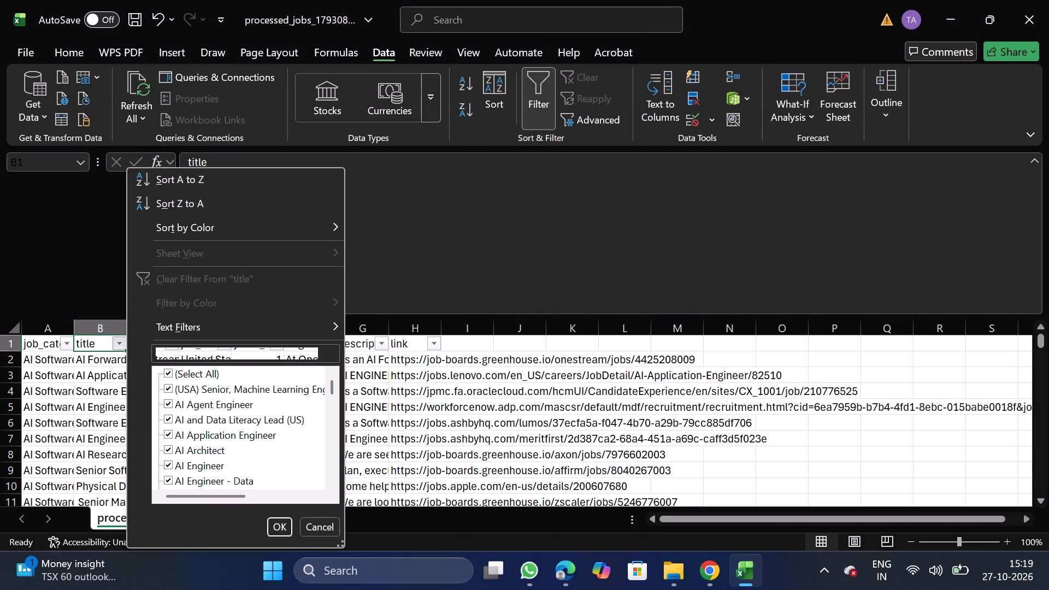
click(178, 356)
text(enterprise)
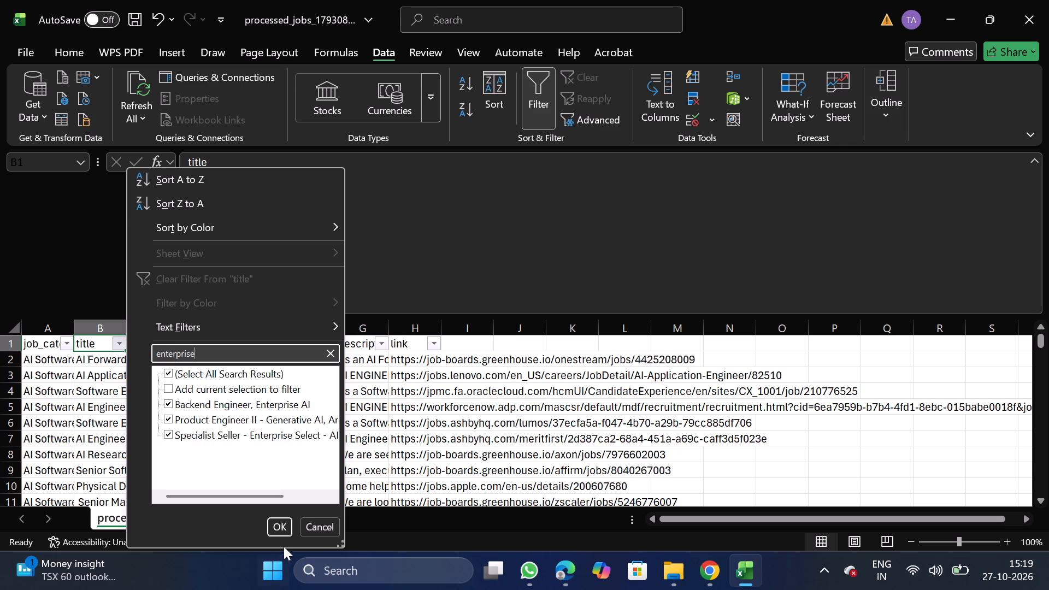
click(284, 533)
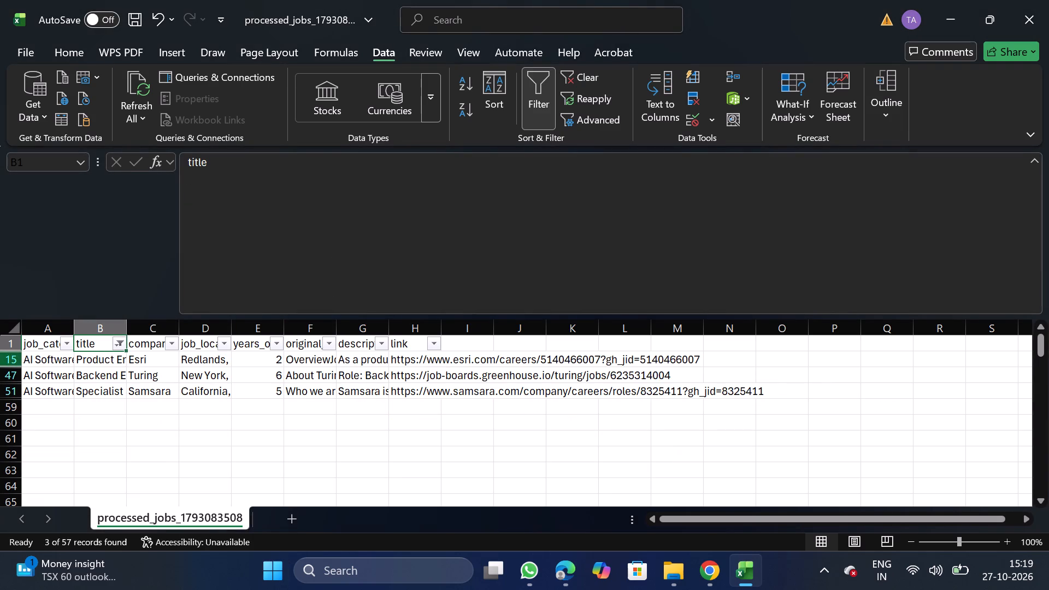
drag(10, 359, 39, 359)
right_click(39, 359)
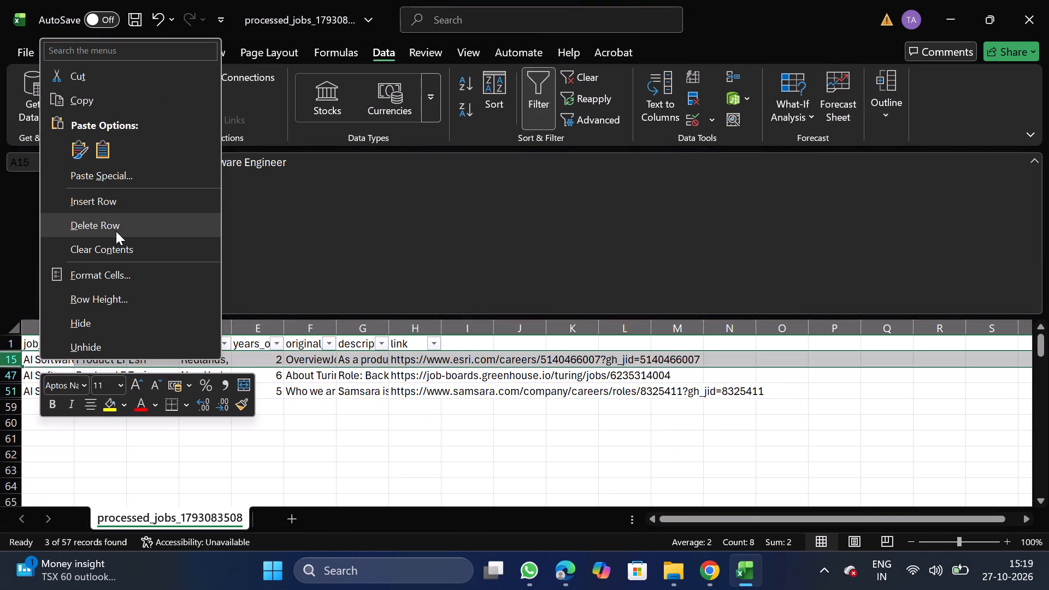
click(116, 231)
click(541, 88)
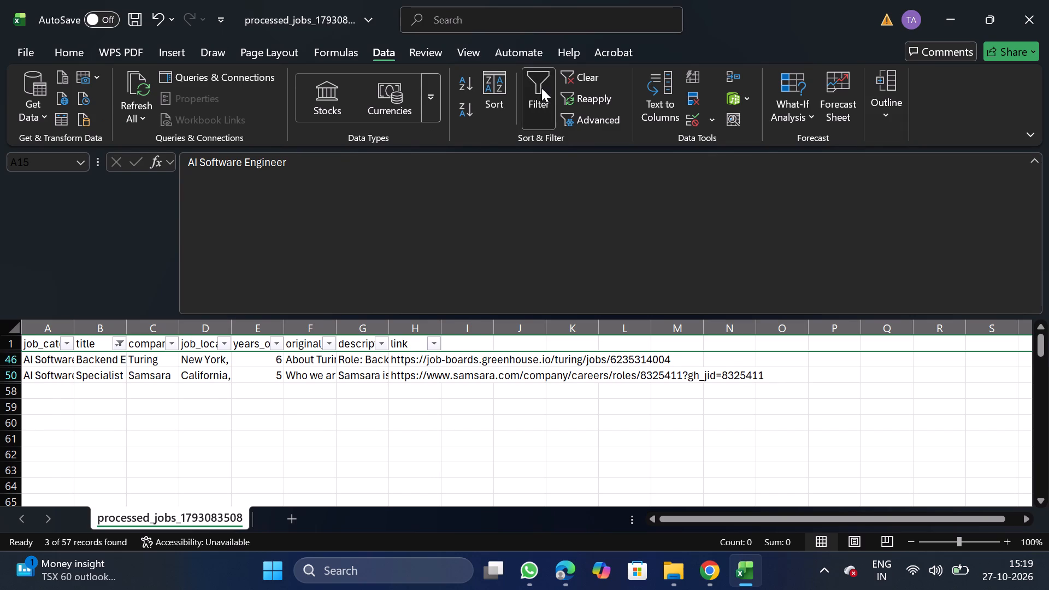
Filter the company column by walm, delete the Walmart row, and remove the filter.
click(157, 343)
click(528, 94)
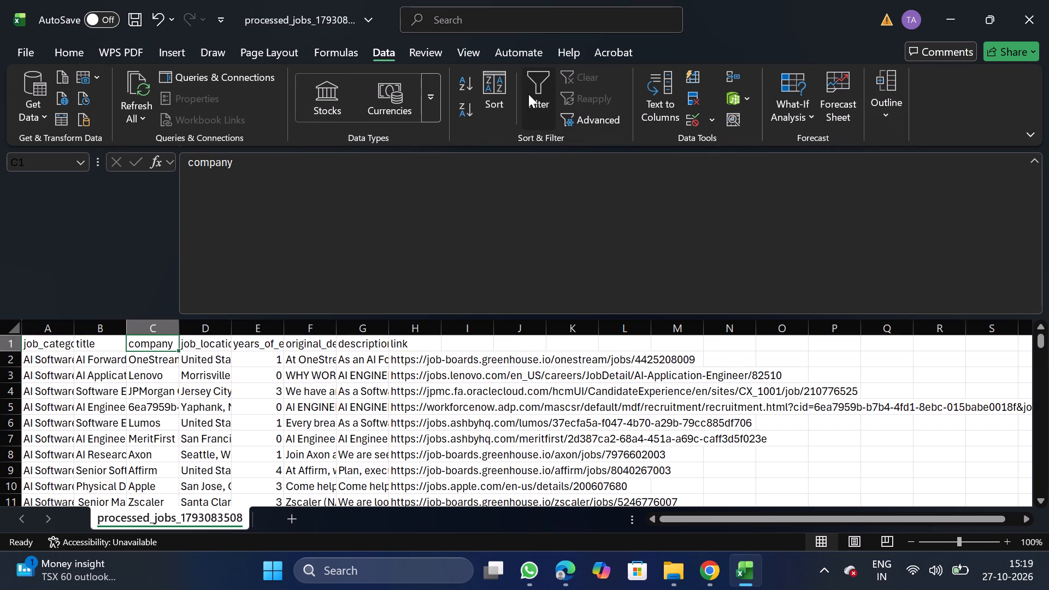
click(176, 337)
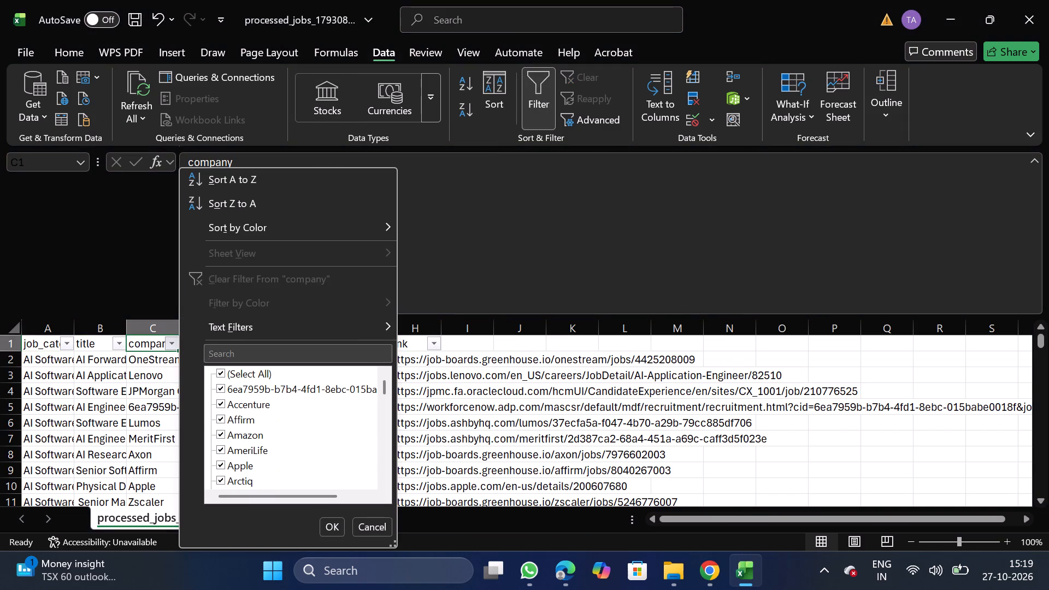
click(235, 351)
text(walmart)
key(BackSpace)
key(BackSpace)
key(BackSpace)
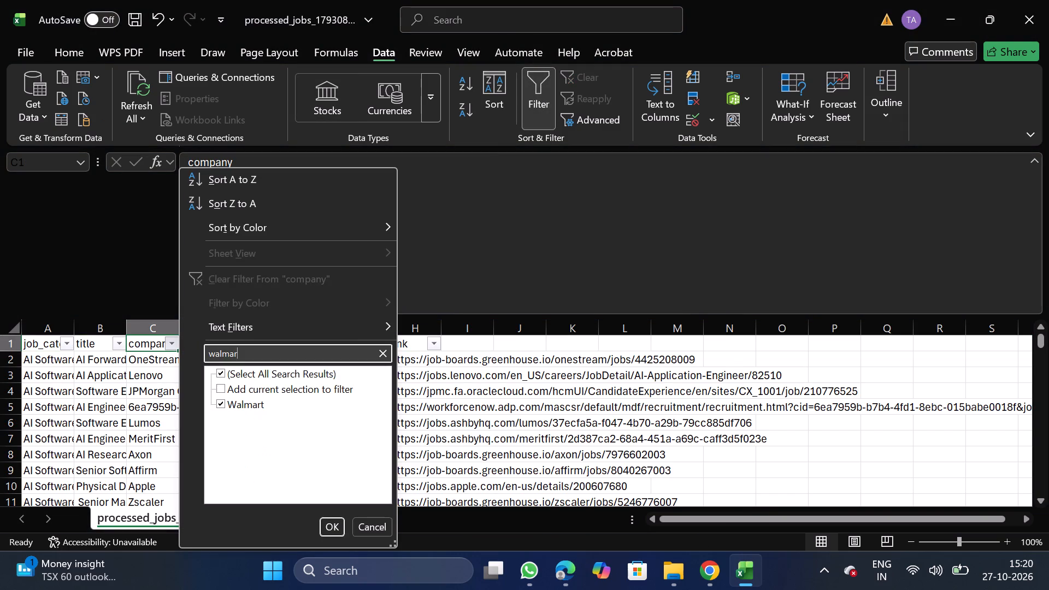
click(337, 531)
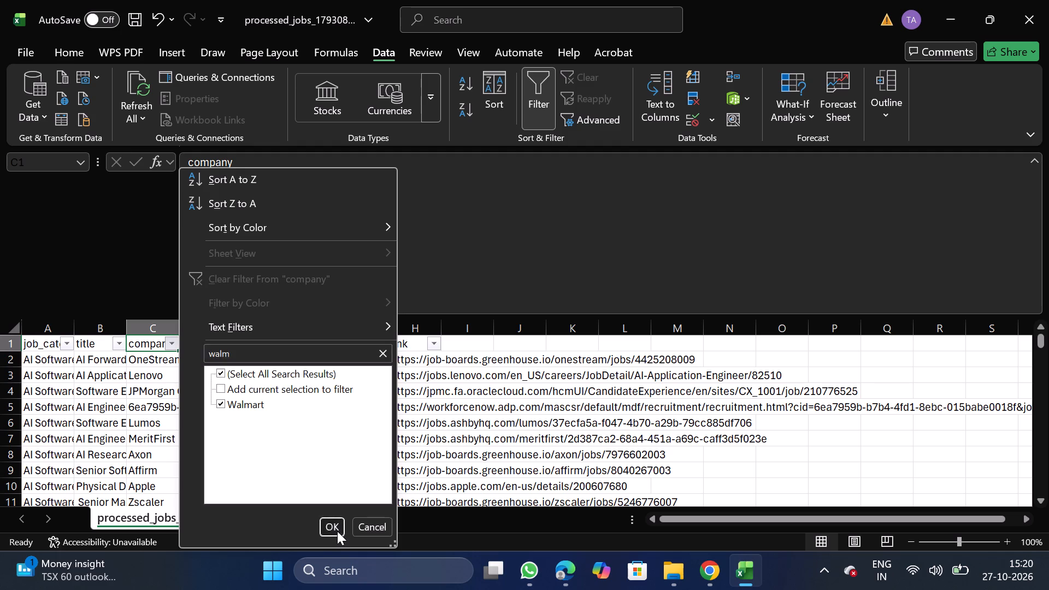
drag(0, 354, 7, 361)
click(7, 361)
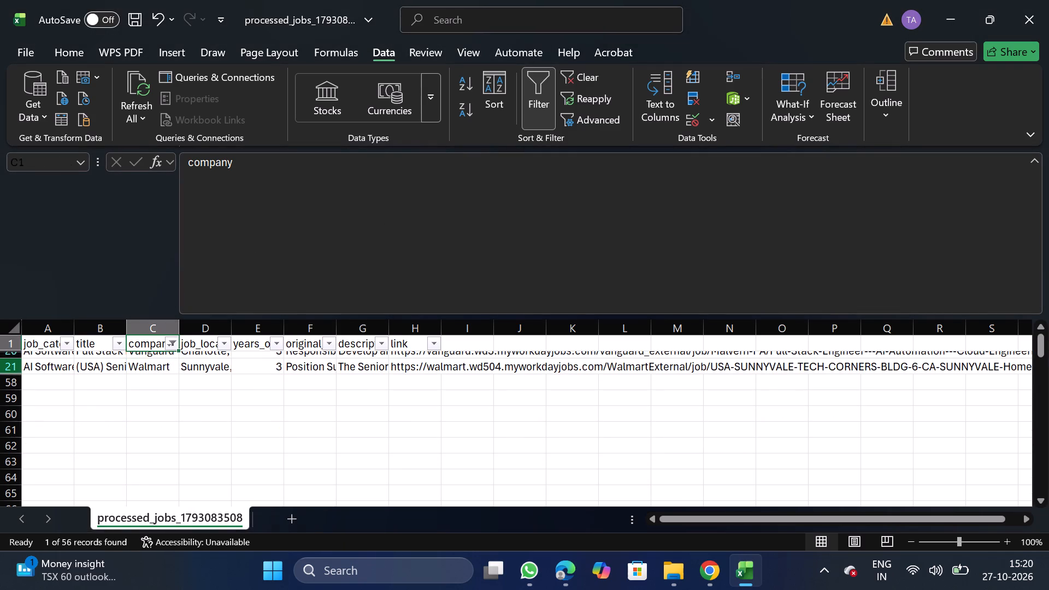
drag(9, 364, 43, 361)
right_click(43, 361)
click(115, 227)
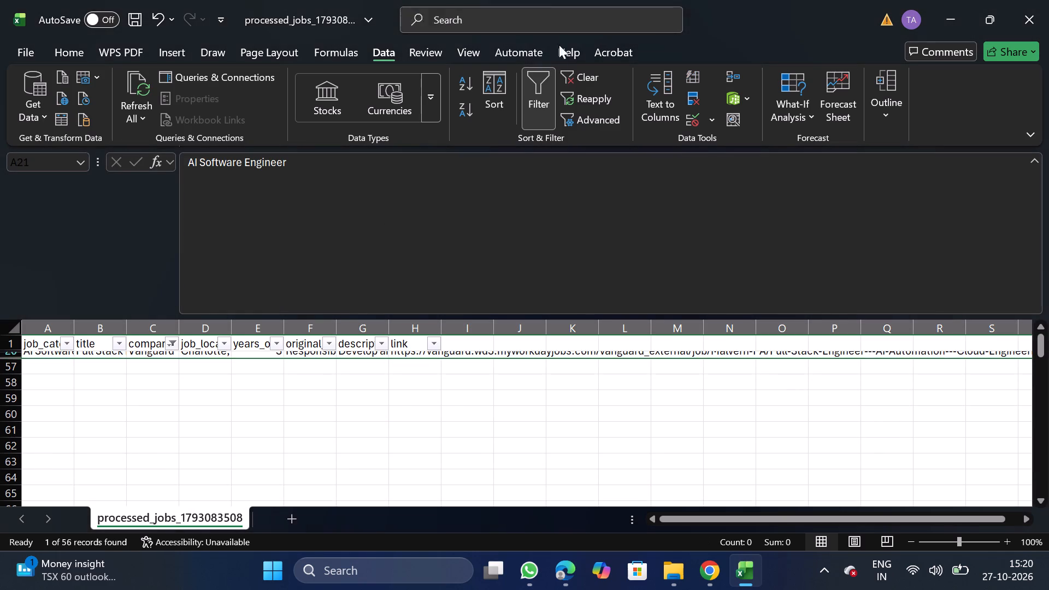
click(540, 102)
Search the company column's filter list for dried.
click(166, 342)
click(535, 84)
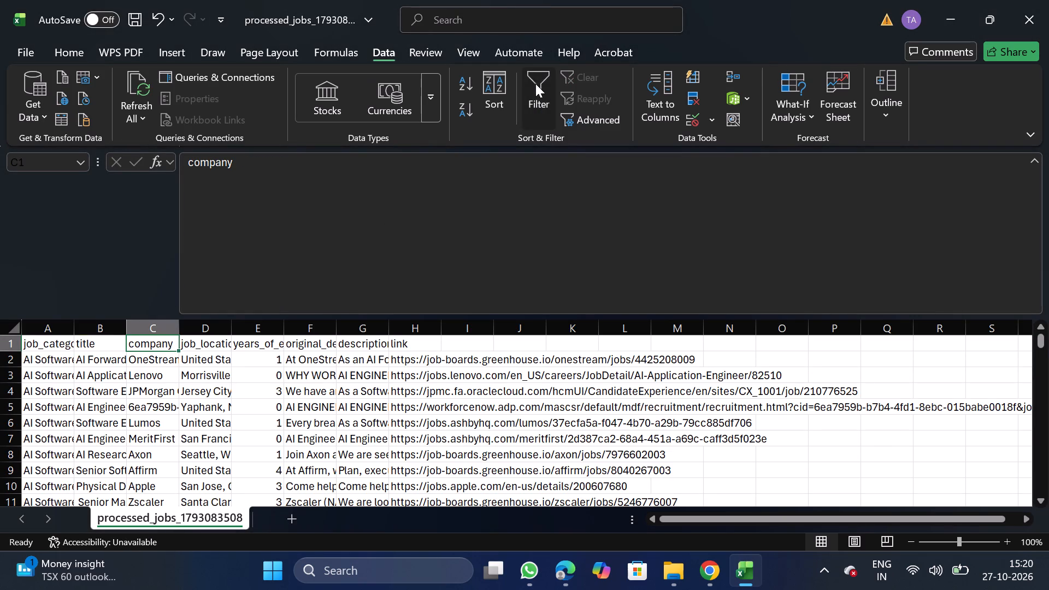
click(174, 344)
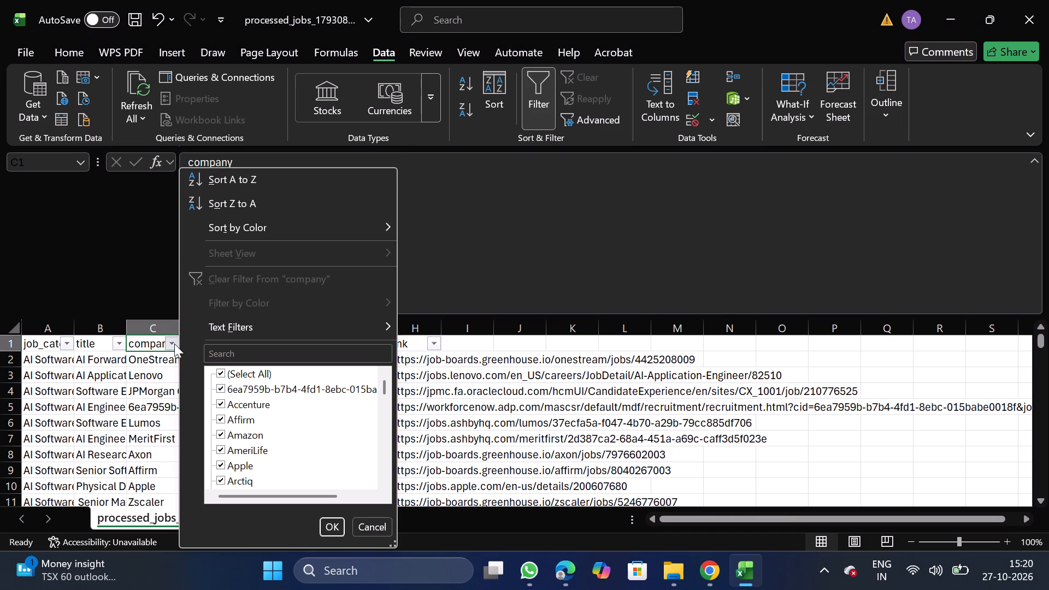
click(213, 349)
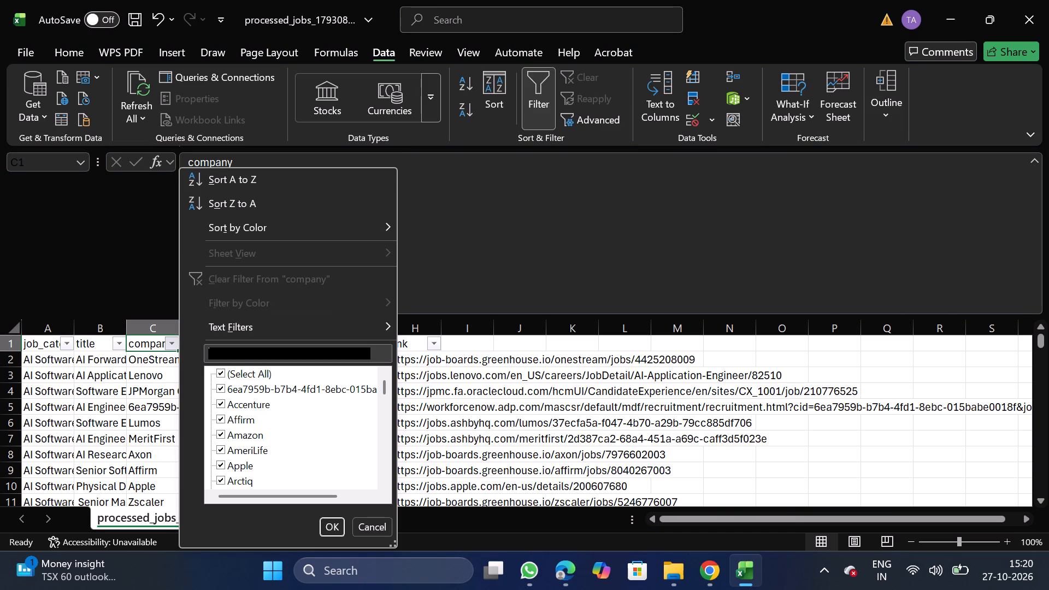
text(dried)
key(BackSpace)
key(BackSpace)
key(BackSpace)
key(BackSpace)
key(BackSpace)
key(BackSpace)
key(BackSpace)
key(BackSpace)
key(BackSpace)
key(BackSpace)
key(BackSpace)
key(BackSpace)
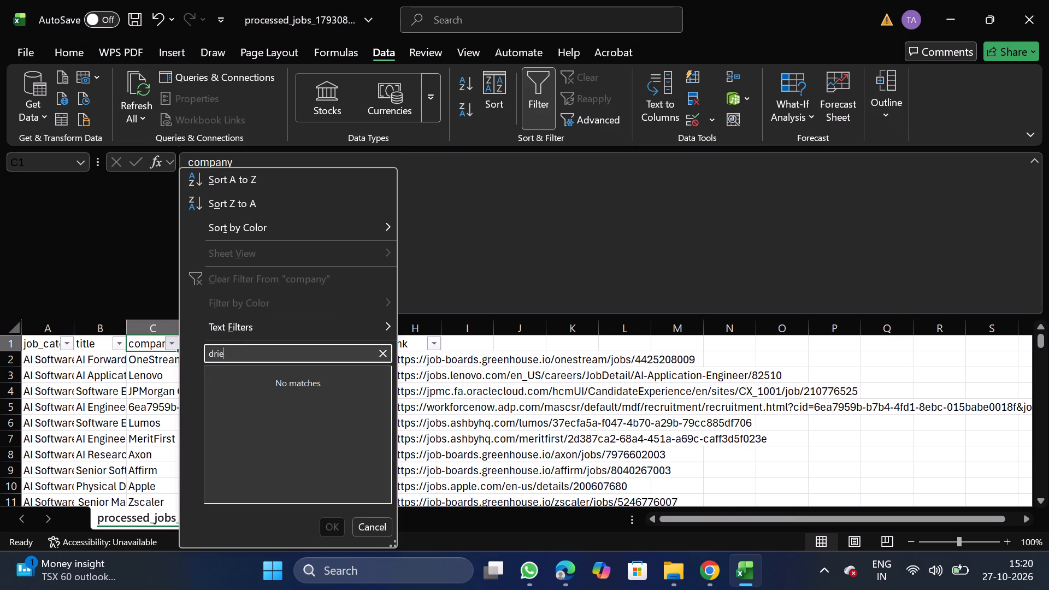
Search the company column's filter list for capital, then clear the search text.
text(capital)
key(BackSpace)
key(BackSpace)
key(BackSpace)
key(BackSpace)
key(BackSpace)
key(BackSpace)
key(BackSpace)
key(BackSpace)
key(BackSpace)
key(BackSpace)
key(BackSpace)
key(BackSpace)
key(BackSpace)
Search the company column's filter list for under, then clear the search text.
text(under)
key(BackSpace)
key(BackSpace)
key(BackSpace)
key(BackSpace)
key(BackSpace)
key(BackSpace)
key(BackSpace)
key(BackSpace)
key(BackSpace)
key(BackSpace)
key(BackSpace)
key(BackSpace)
Search the company column's filter list for hunt, then clear the search text.
text(hunt)
key(BackSpace)
key(BackSpace)
key(BackSpace)
key(BackSpace)
key(BackSpace)
key(BackSpace)
key(BackSpace)
key(BackSpace)
key(BackSpace)
key(BackSpace)
key(BackSpace)
key(BackSpace)
key(BackSpace)
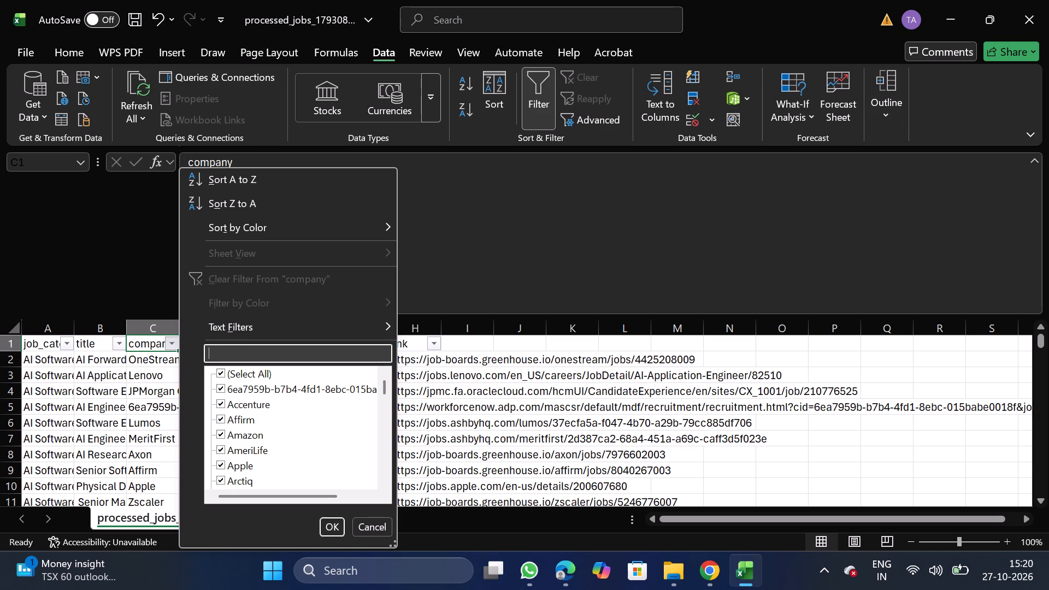
Search the company column's filter list for skim=, then clear the search text.
text(skim=)
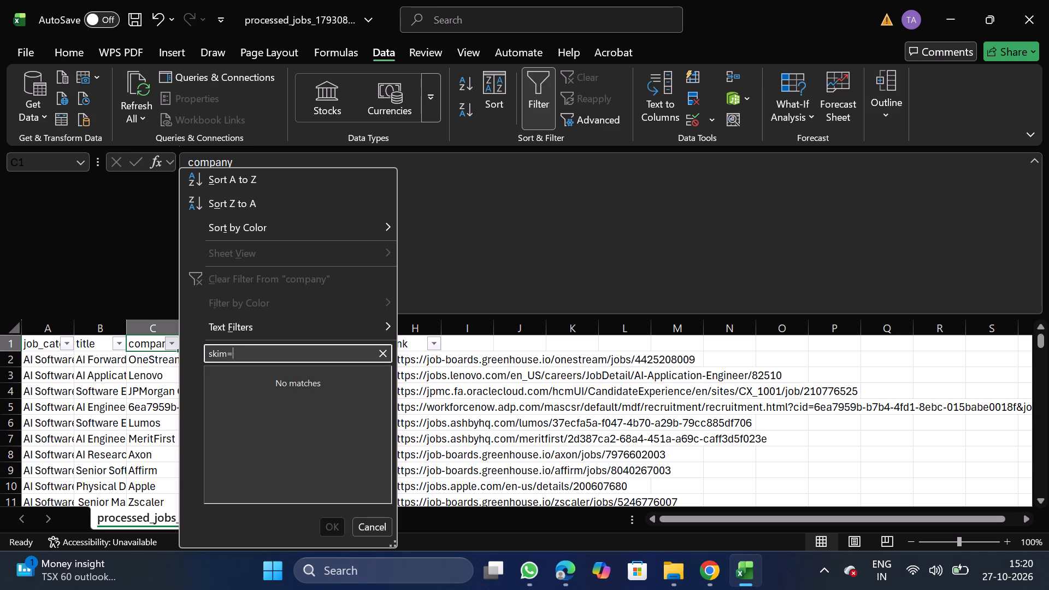
key(BackSpace)
key(BackSpace)
key(BackSpace)
key(BackSpace)
key(BackSpace)
key(BackSpace)
Search the company column's filter list for apex, then clear the search text.
text(apex)
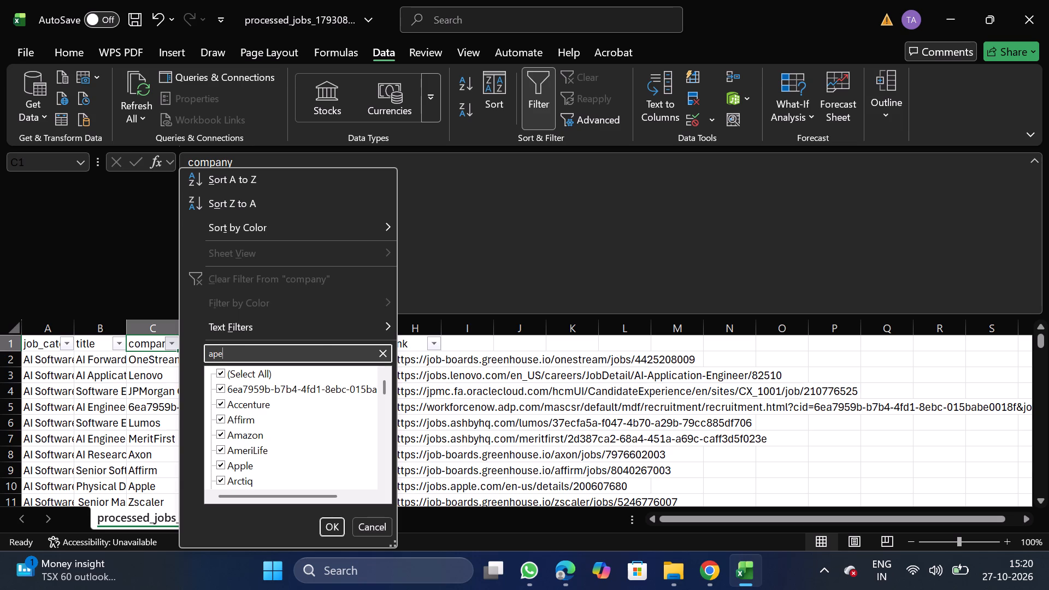
key(BackSpace)
key(BackSpace)
key(BackSpace)
key(BackSpace)
key(BackSpace)
key(BackSpace)
key(BackSpace)
key(BackSpace)
key(BackSpace)
key(BackSpace)
key(BackSpace)
Search the company filter list for in landem, cancel the list, and remove the filter.
text(in landem)
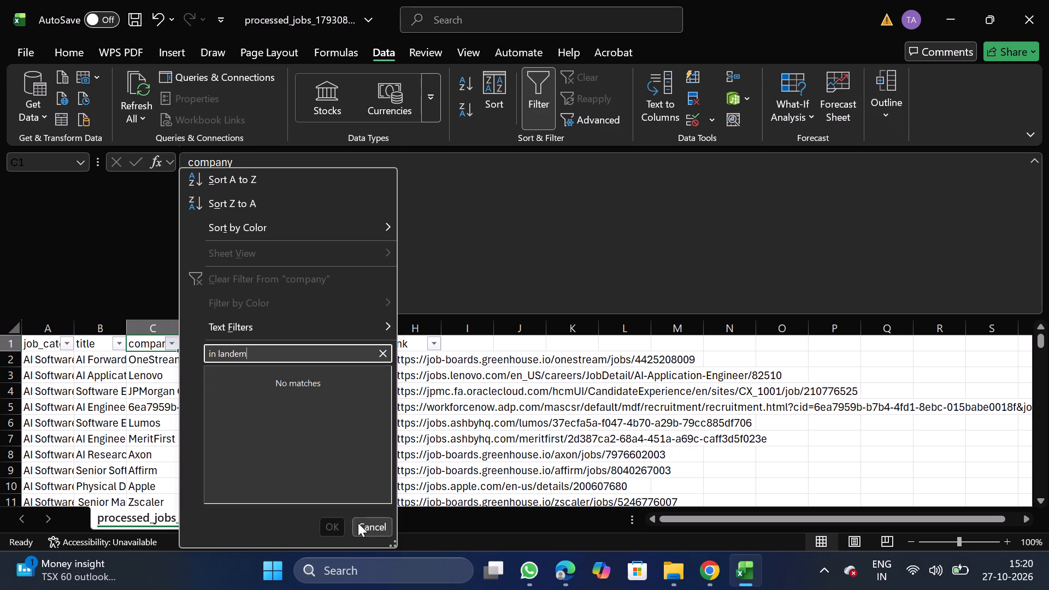
click(358, 523)
click(538, 101)
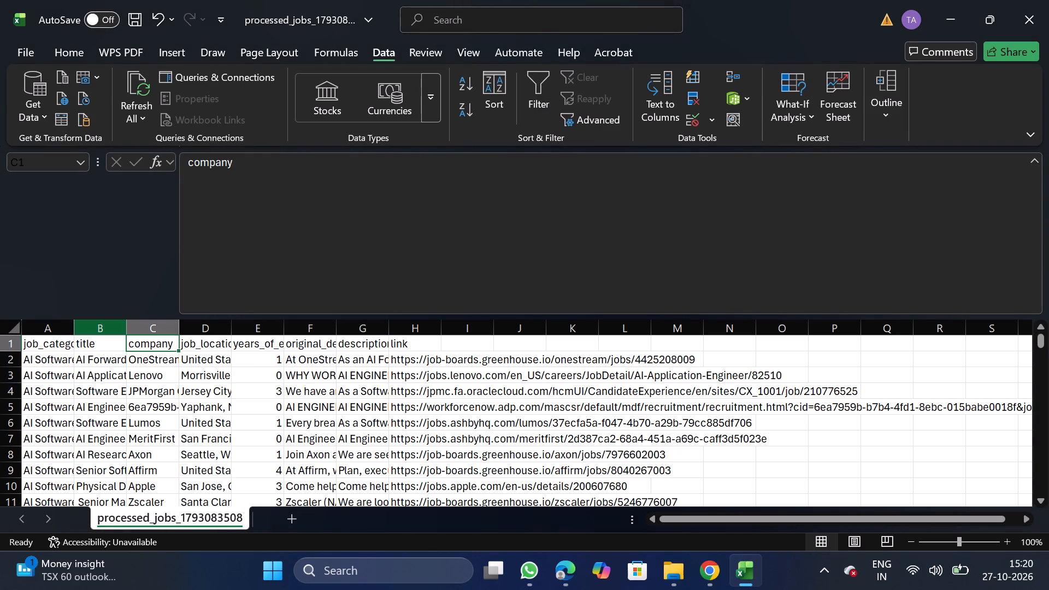
Filter the company column to only the code-like entry beginning 6ea7959b, delete its row, and remove the filter.
click(555, 71)
click(172, 343)
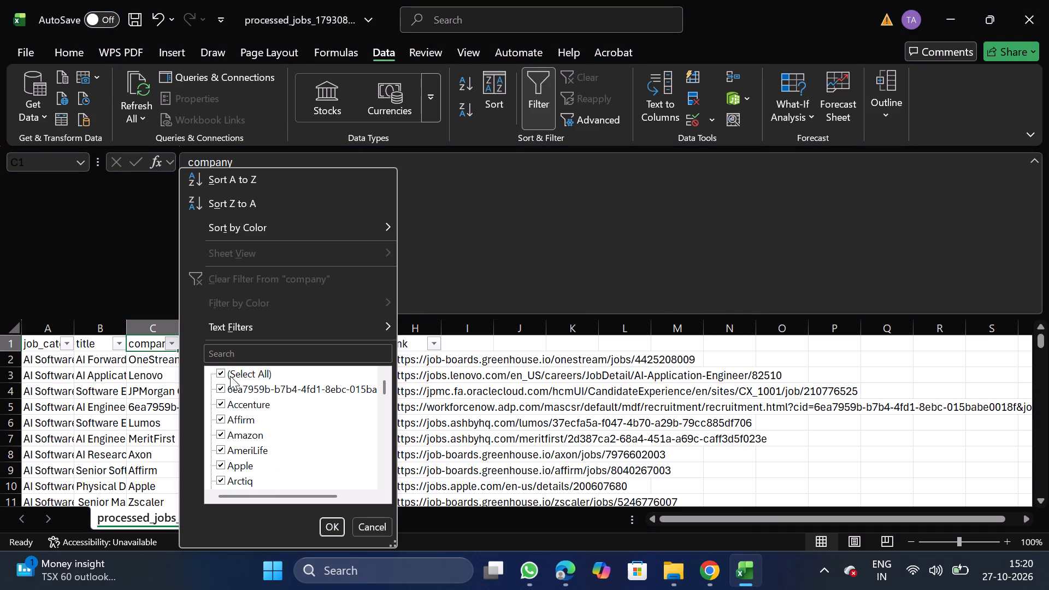
click(230, 376)
click(255, 391)
scroll(274, 420, down, 1)
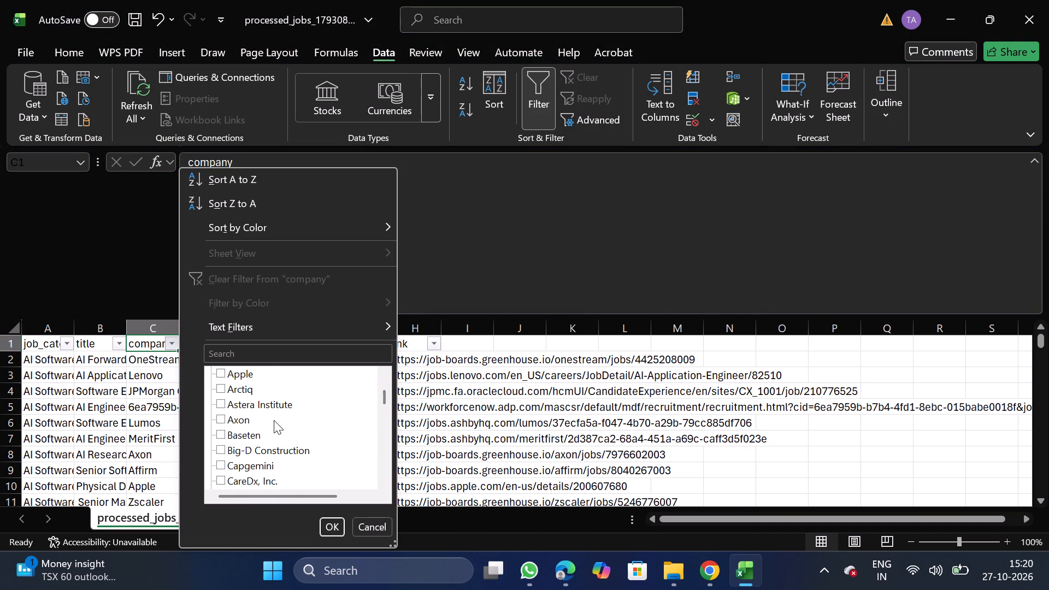
scroll(274, 420, down, 4)
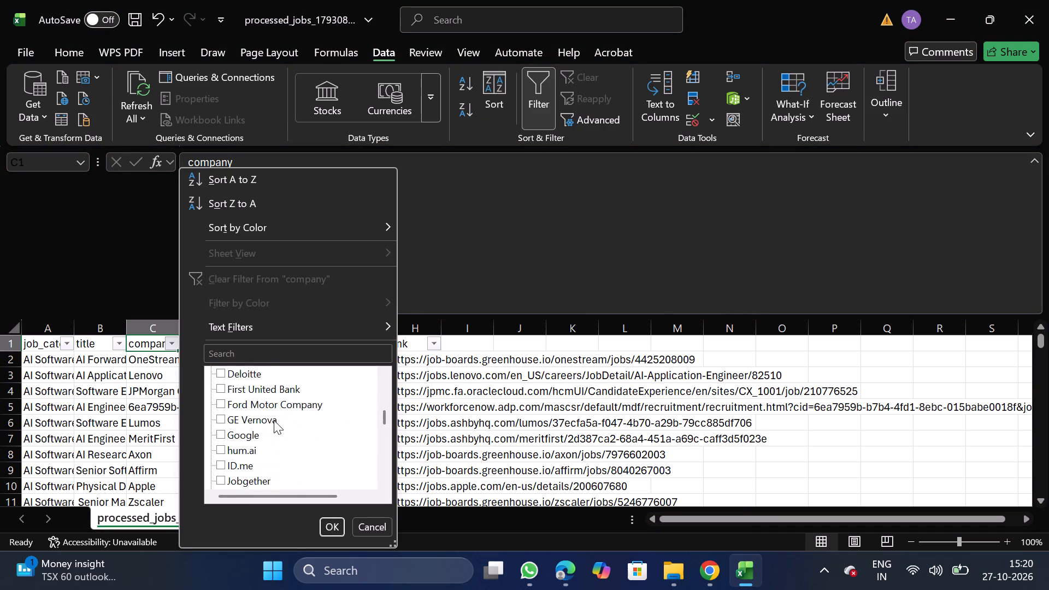
scroll(274, 420, down, 3)
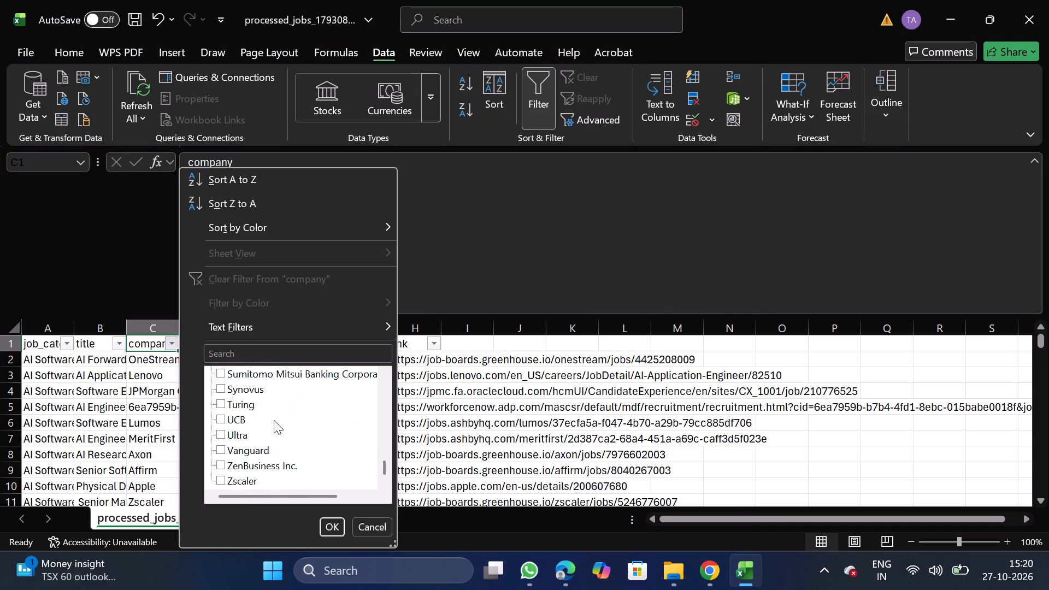
scroll(274, 420, down, 2)
click(340, 530)
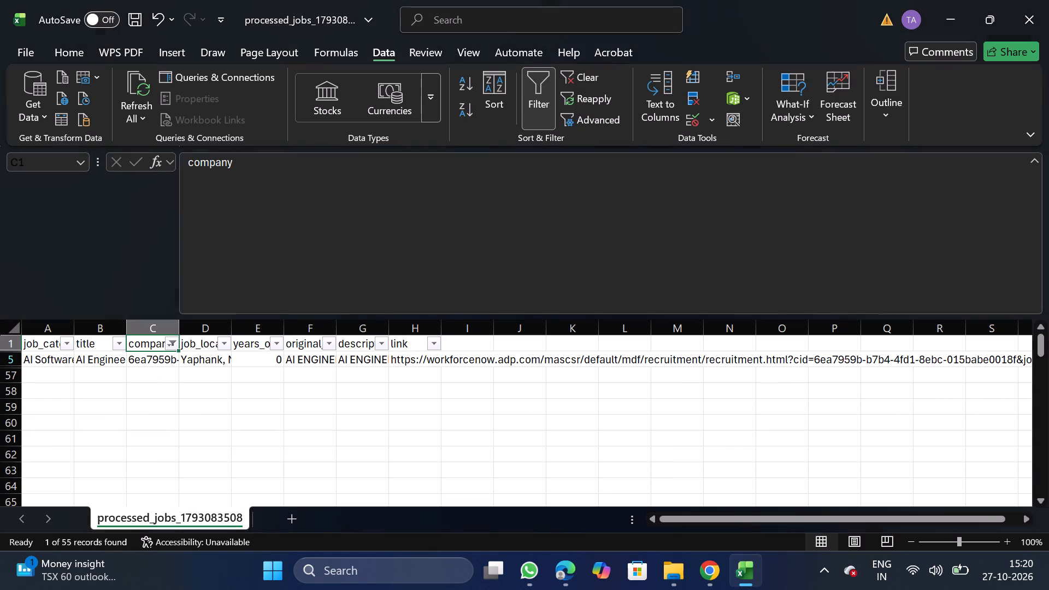
click(7, 361)
right_click(30, 359)
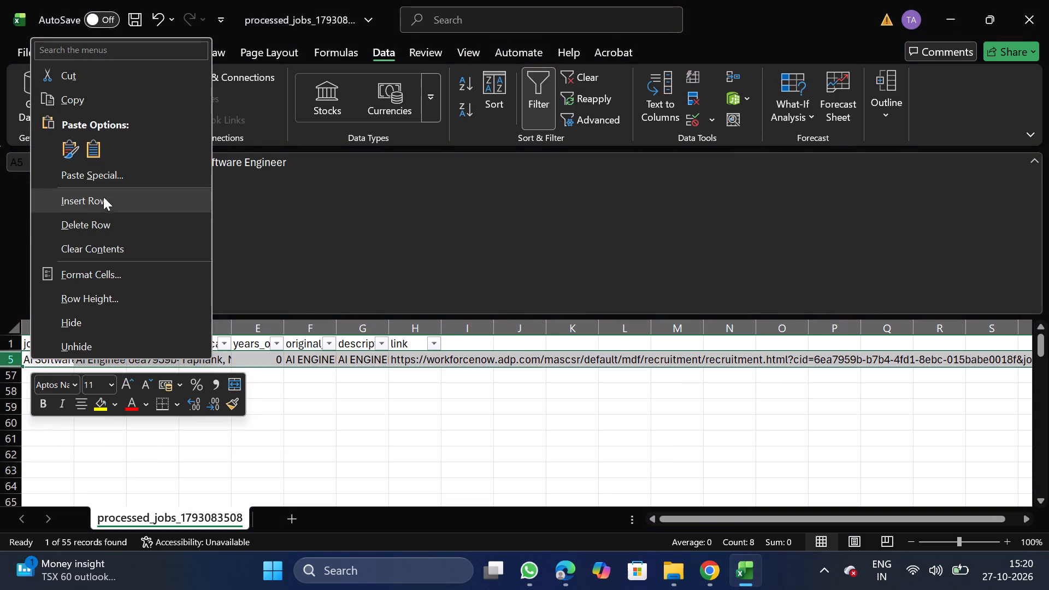
click(122, 228)
click(538, 76)
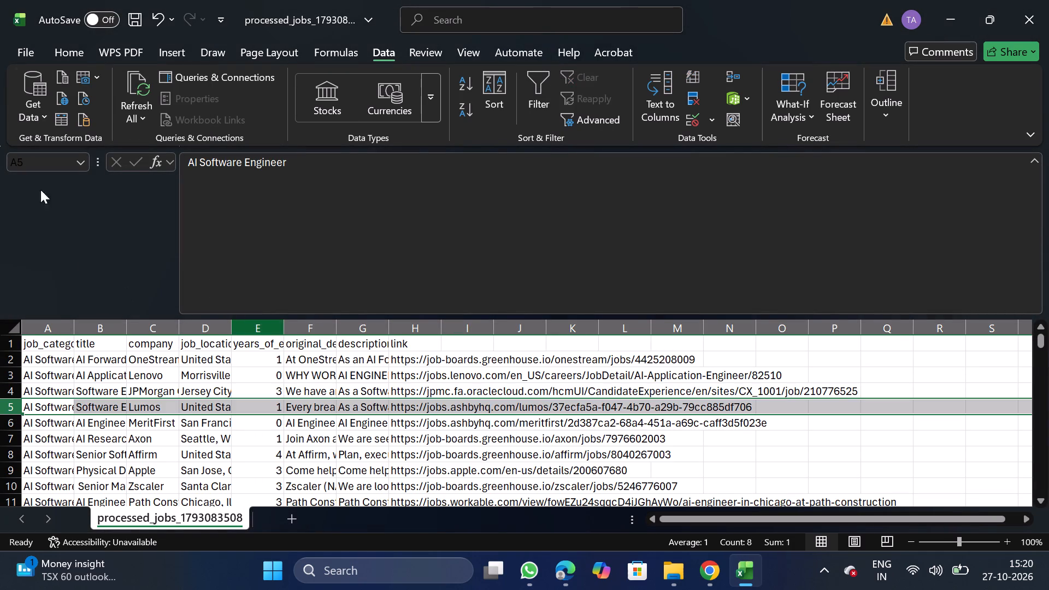
Save a copy of the file as AI S_10_27 in CSV format in Documents > Daily Scraping jobs.
double_click(21, 61)
click(22, 51)
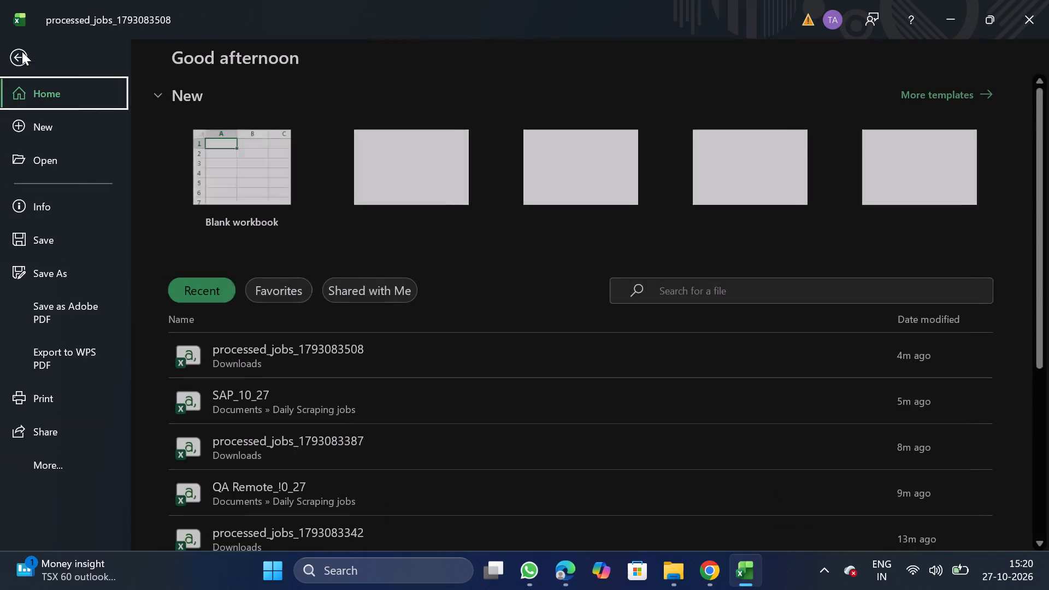
triple_click(53, 274)
triple_click(237, 457)
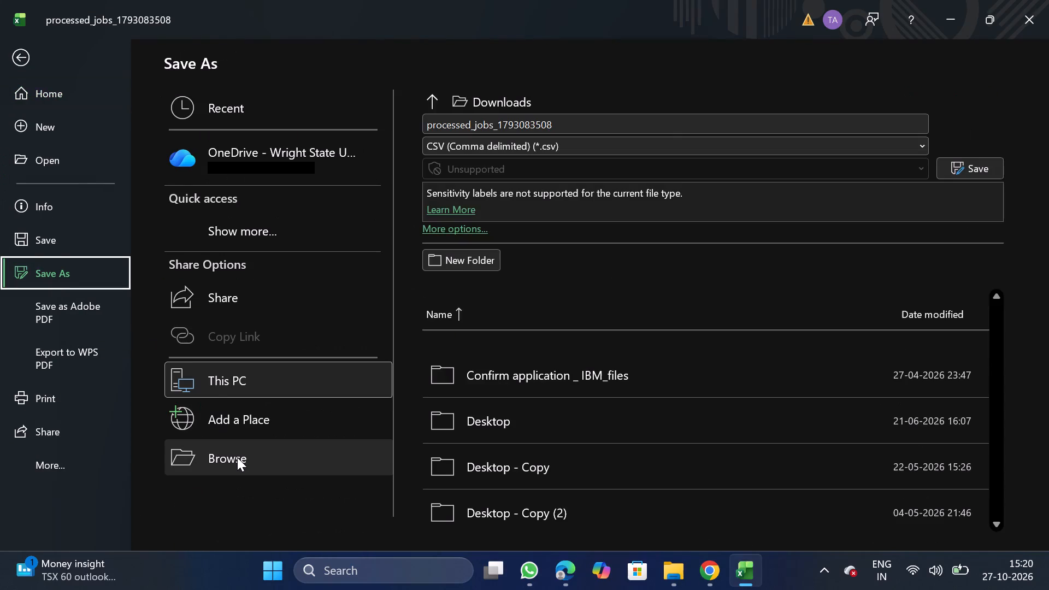
double_click(237, 457)
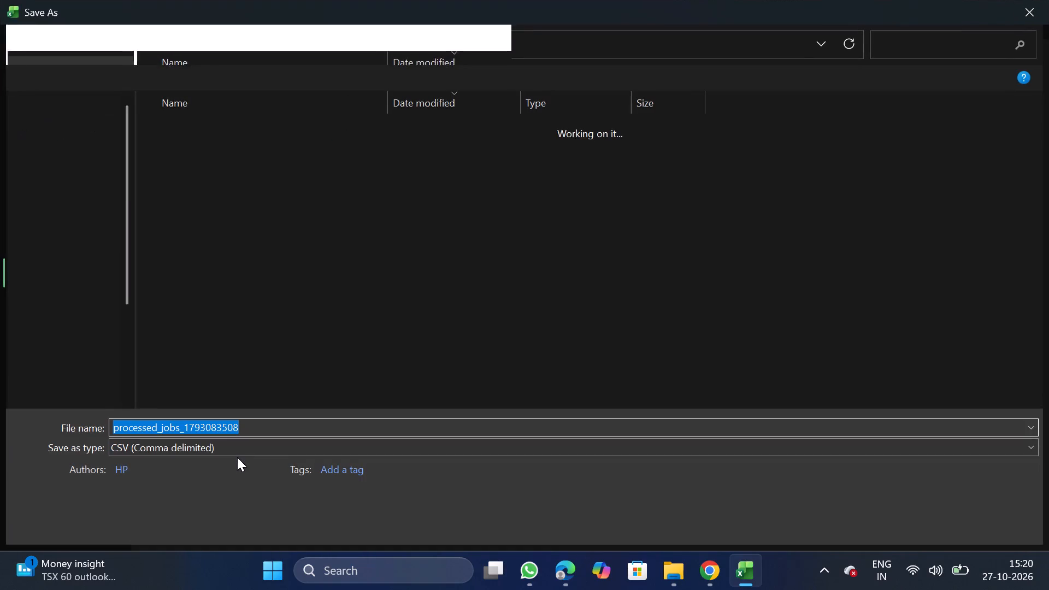
double_click(85, 160)
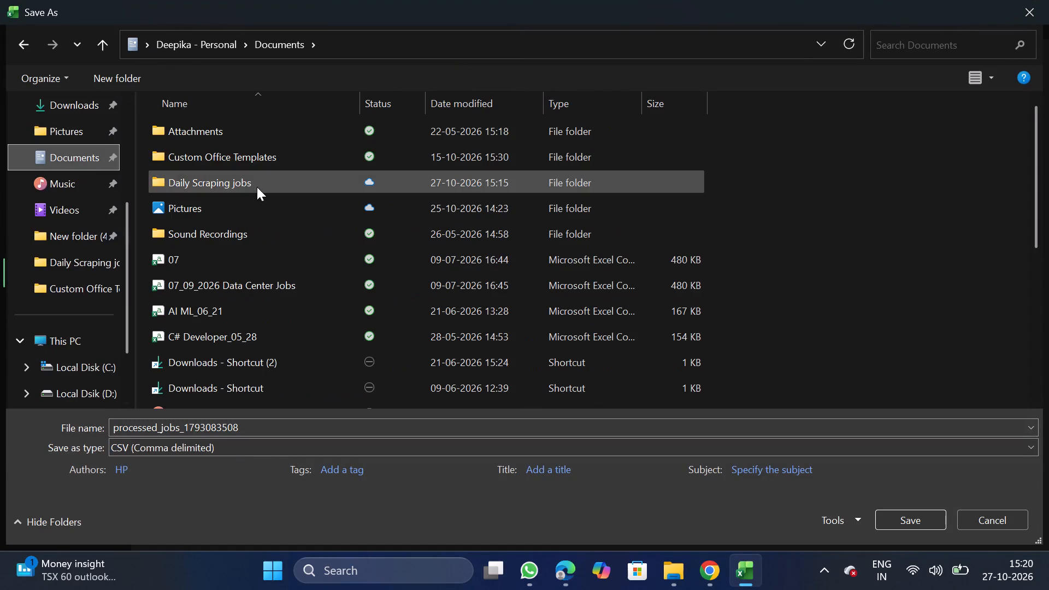
double_click(257, 187)
click(303, 429)
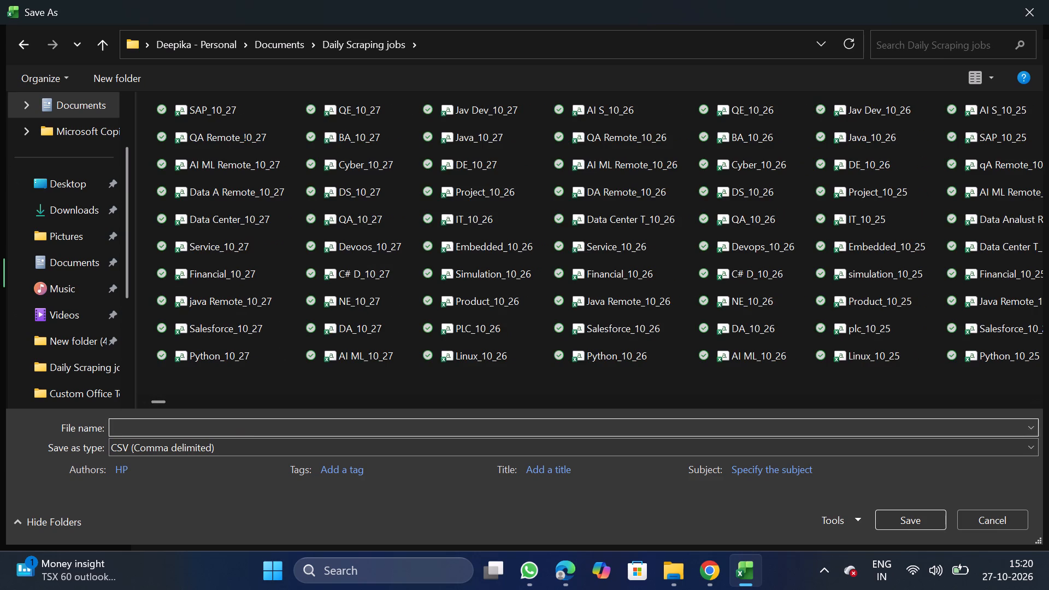
text(AI S)
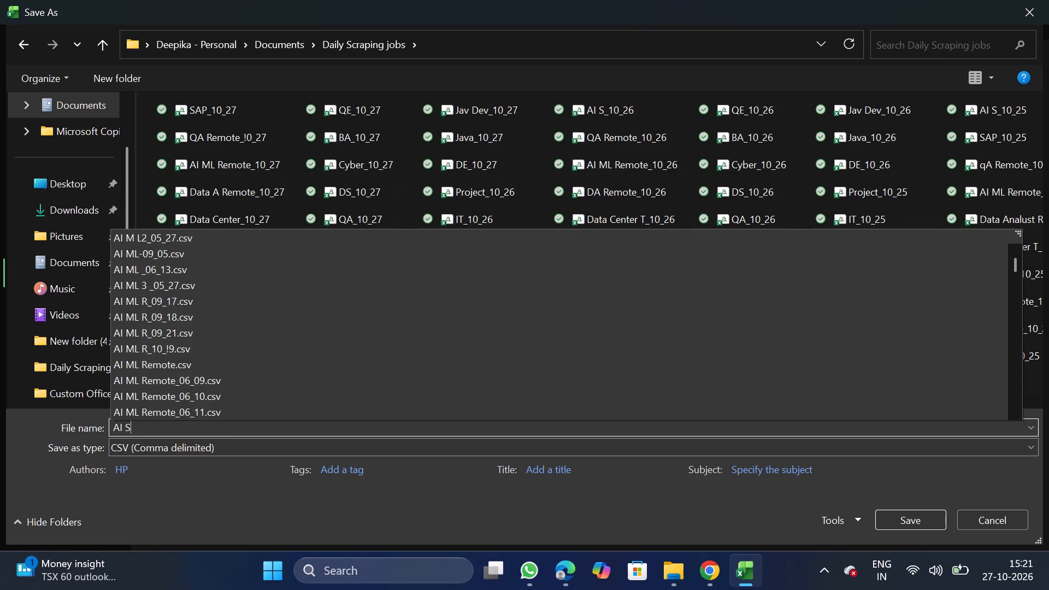
text(_10_27)
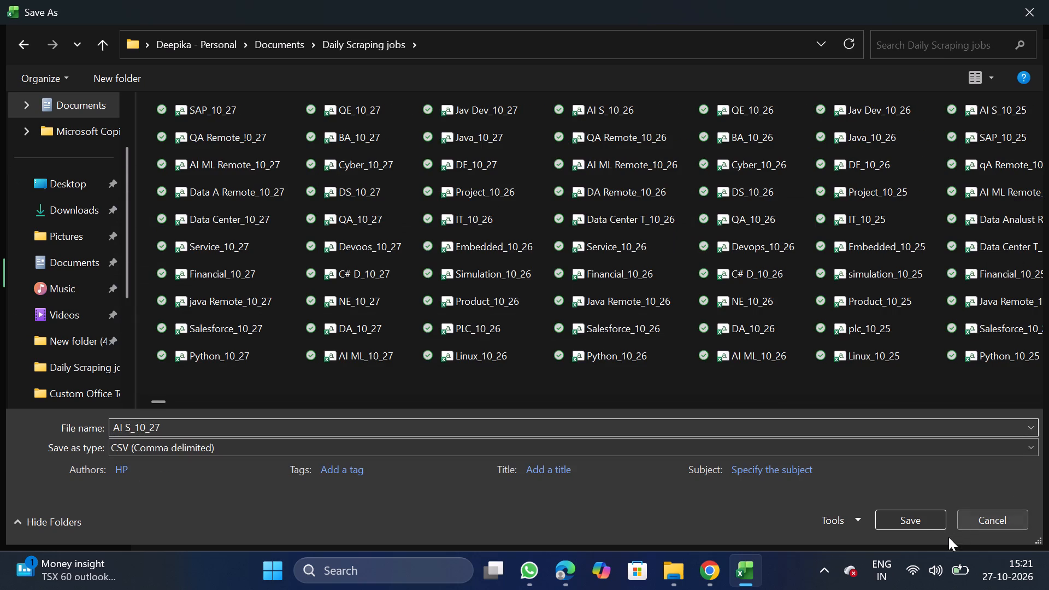
click(918, 523)
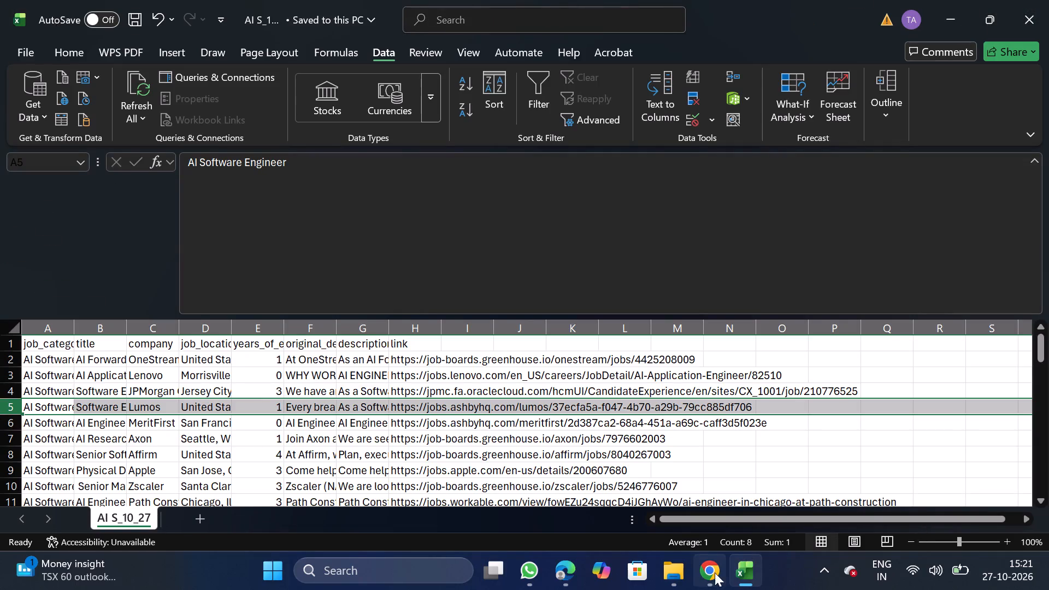
Switch to NextGenApply in Chrome and choose AI S_10_27 from Daily Scraping jobs as the bulk upload file.
click(712, 576)
scroll(477, 409, down, 2)
click(441, 455)
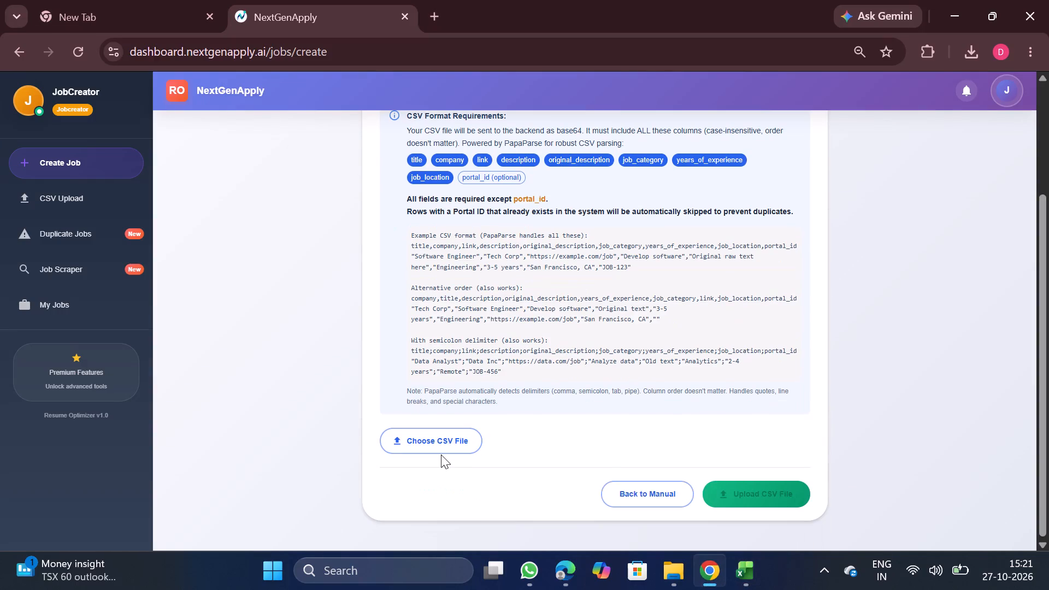
click(441, 426)
click(432, 436)
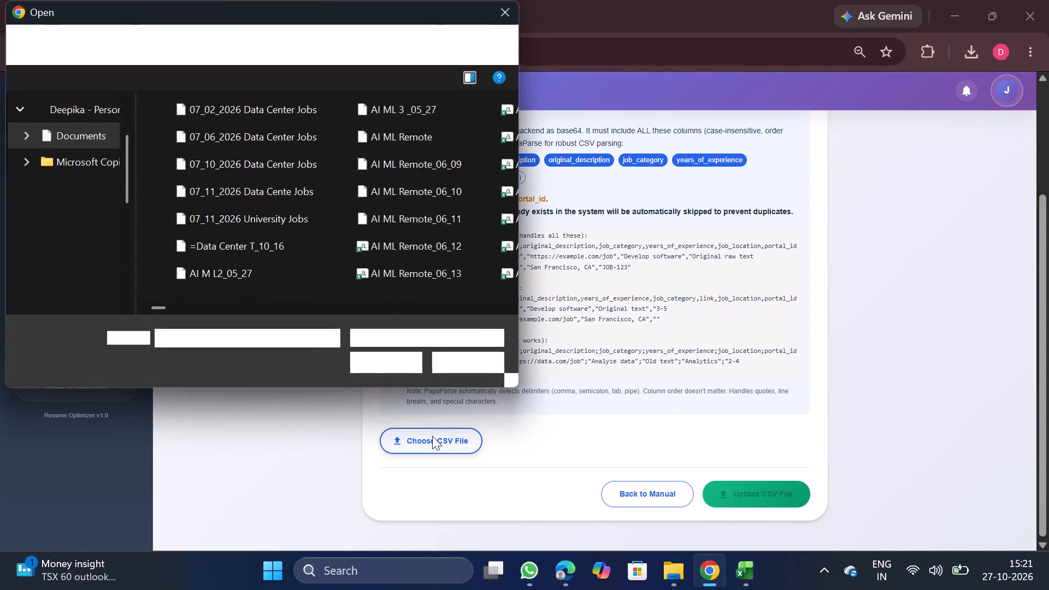
double_click(222, 103)
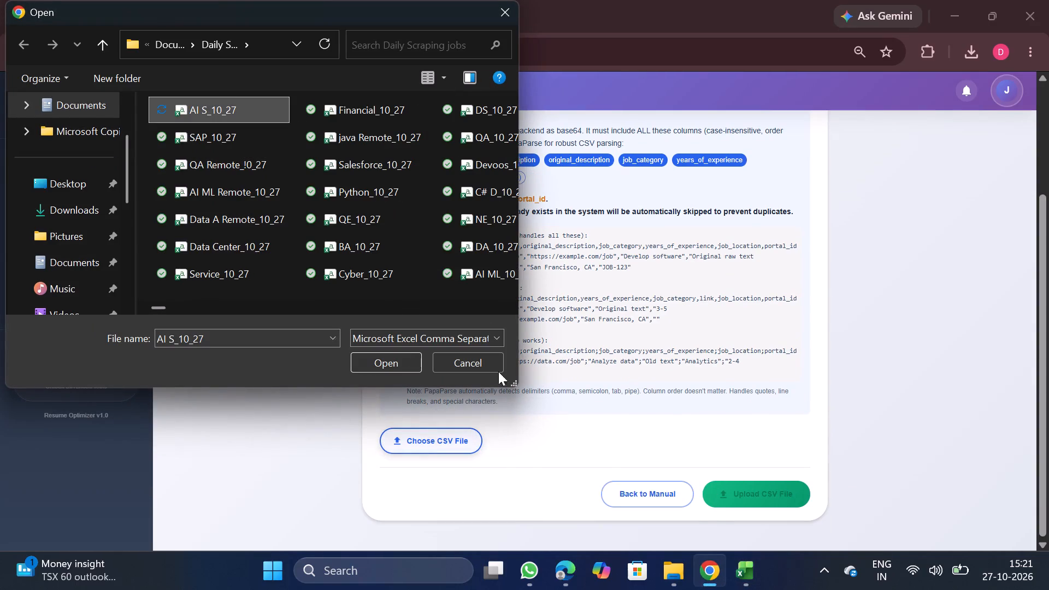
click(389, 364)
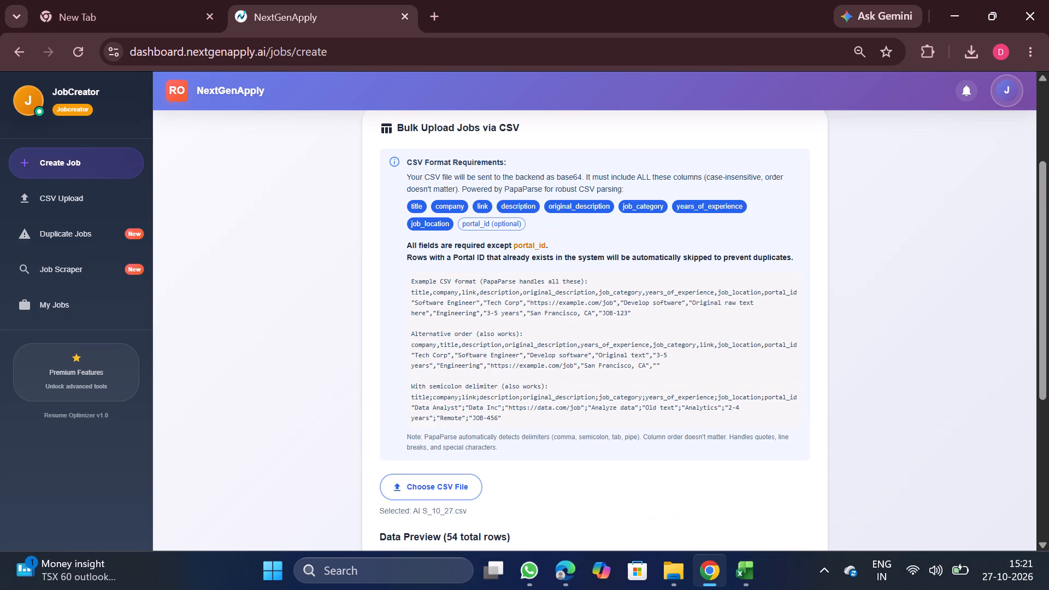
Upload the chosen AI S_10_27 CSV to create its jobs, and close the AI S_10_27 workbook in Excel.
scroll(559, 405, down, 1)
scroll(650, 393, down, 1)
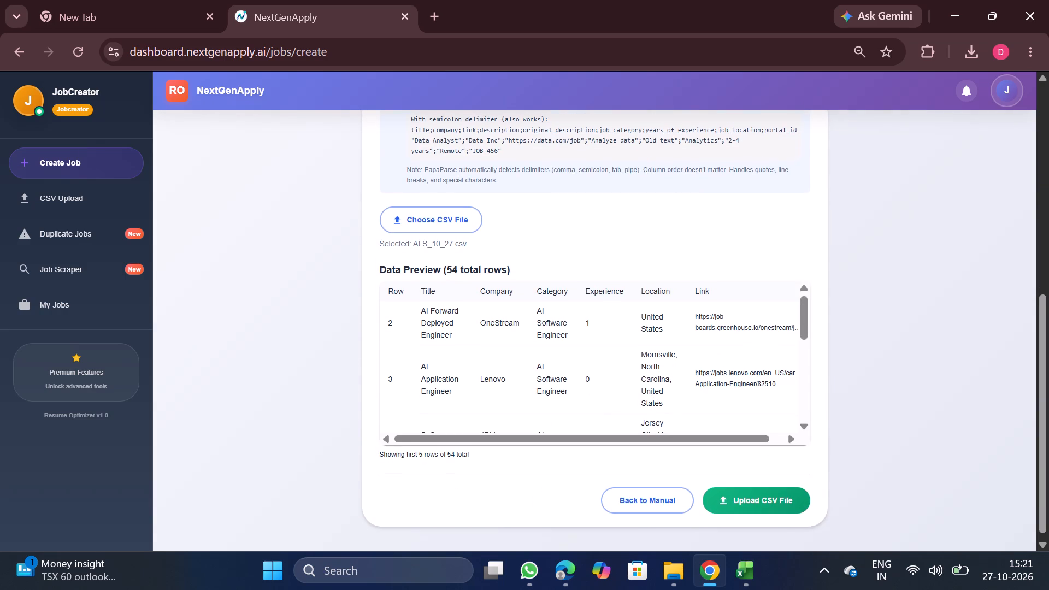
click(750, 503)
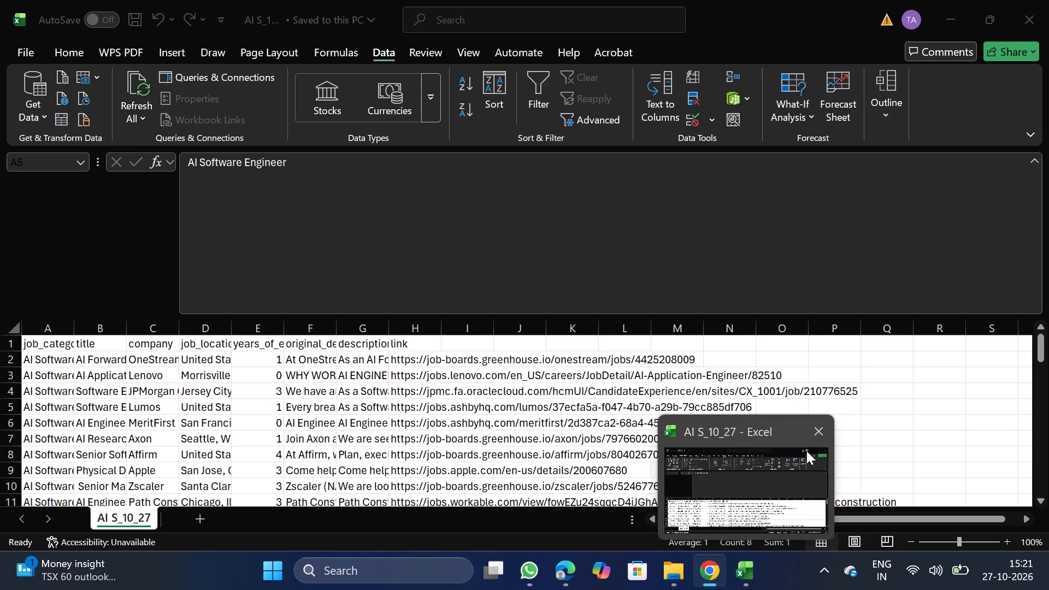
click(816, 430)
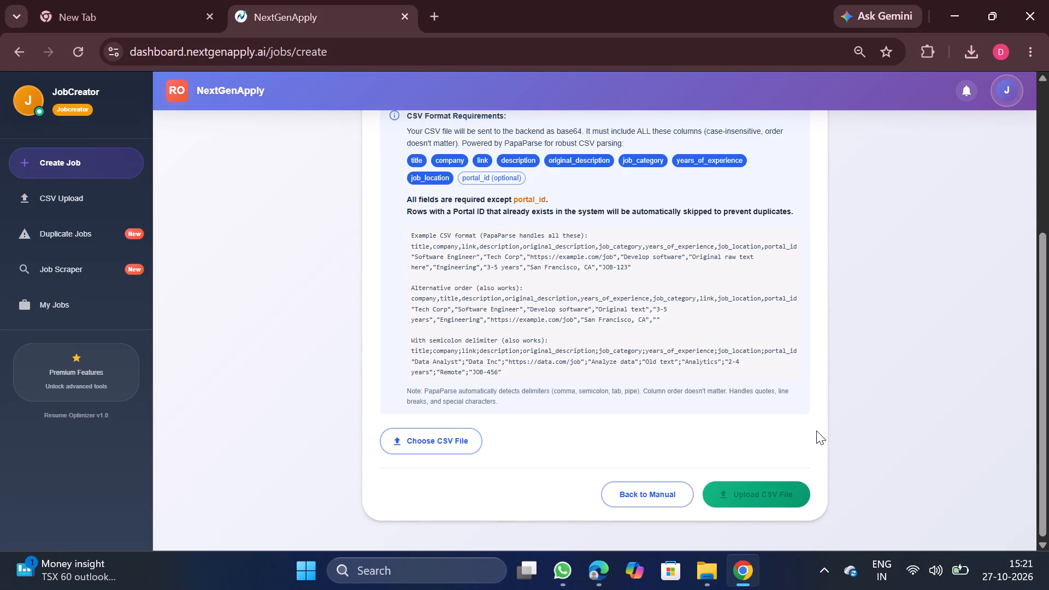
scroll(816, 430, up, 3)
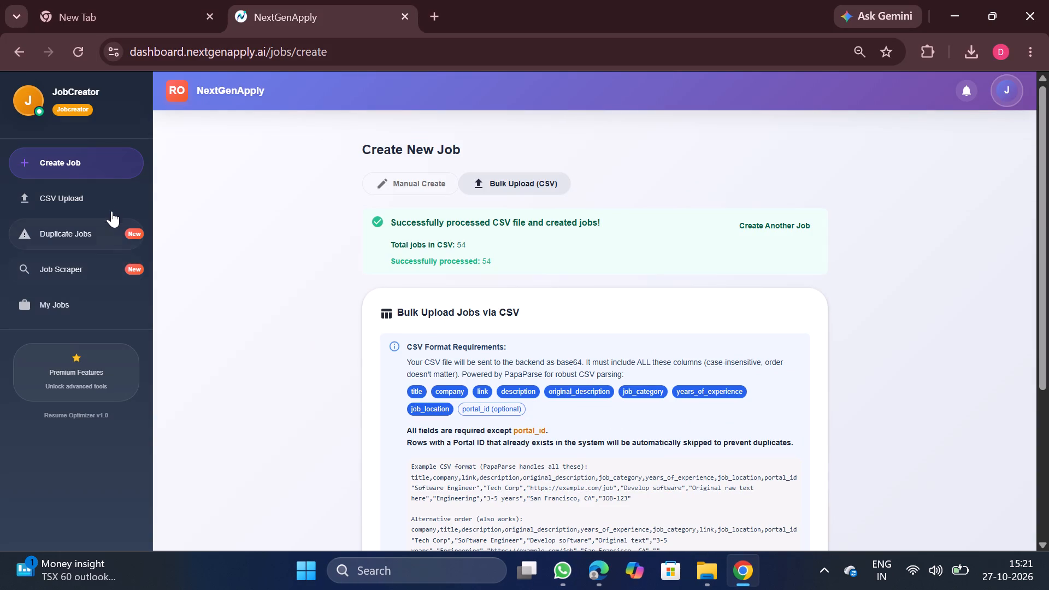
Download the processed Linux Systems Administrator CSV, entry #4579 in the CSV upload history, and open it in Excel.
click(112, 204)
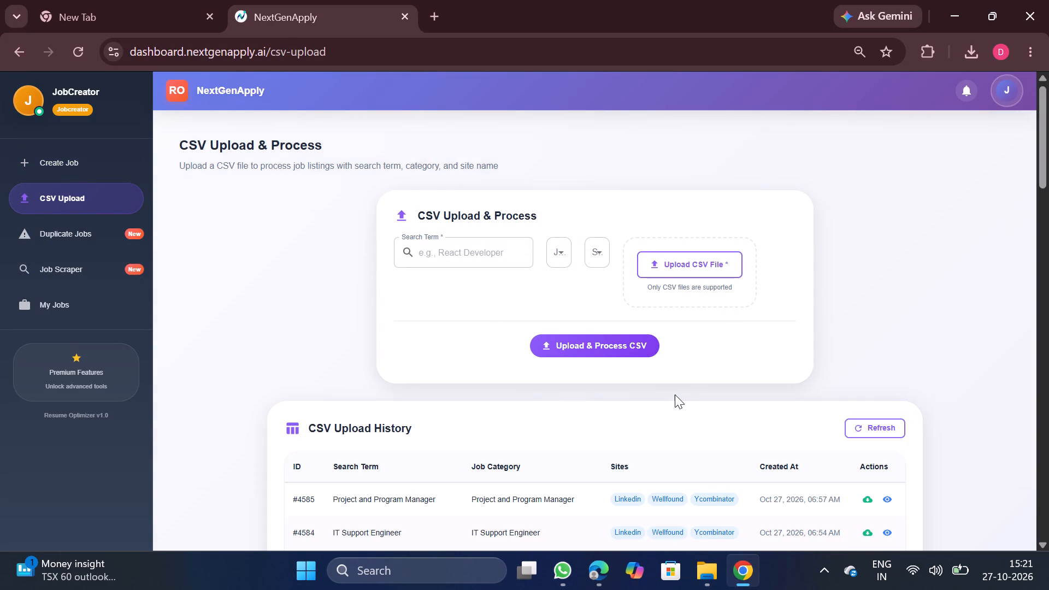
scroll(774, 412, down, 1)
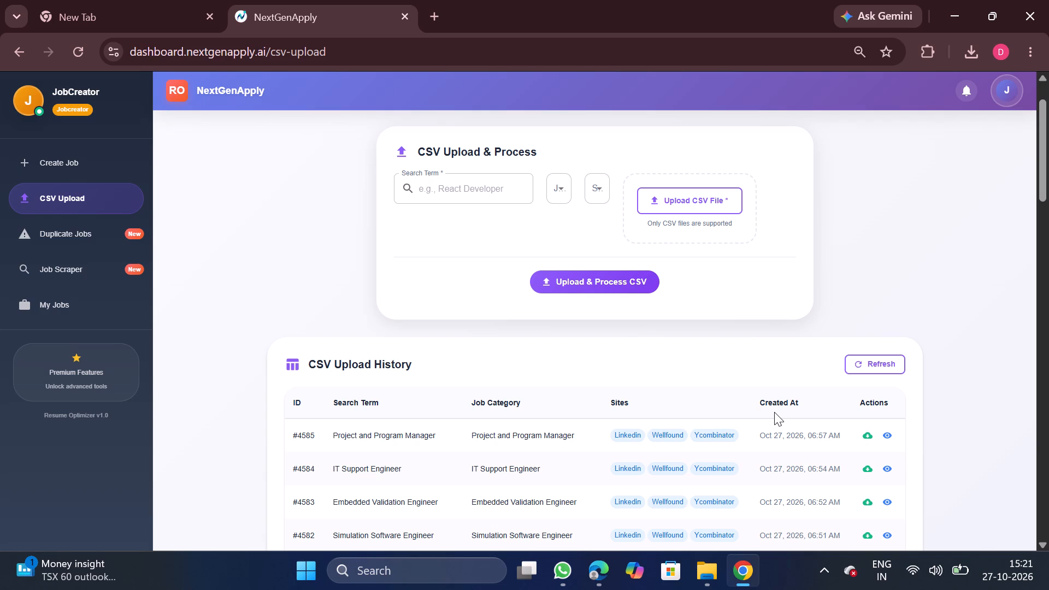
scroll(895, 457, down, 1)
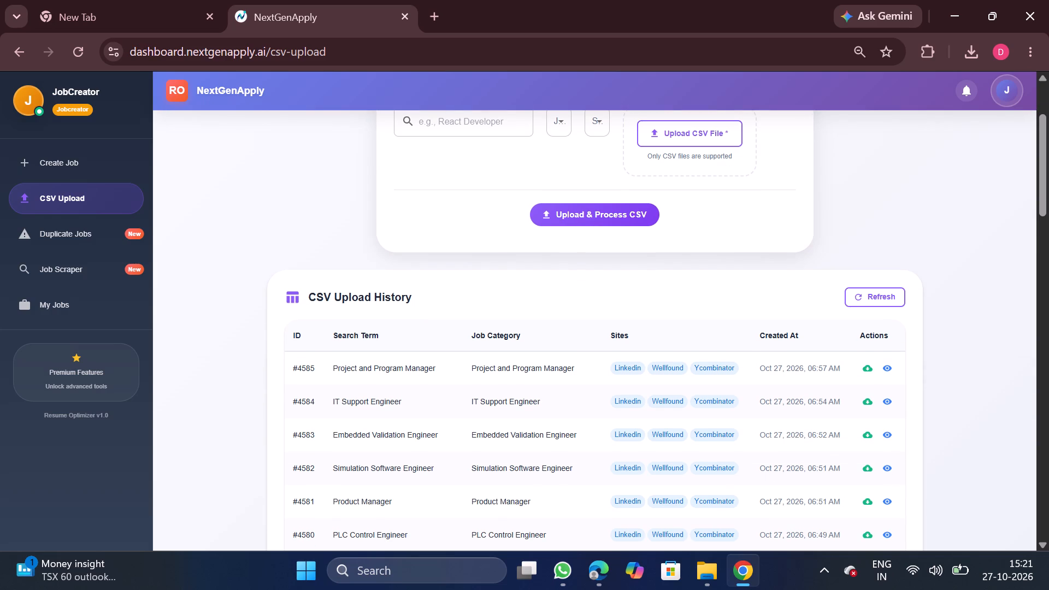
scroll(672, 474, down, 1)
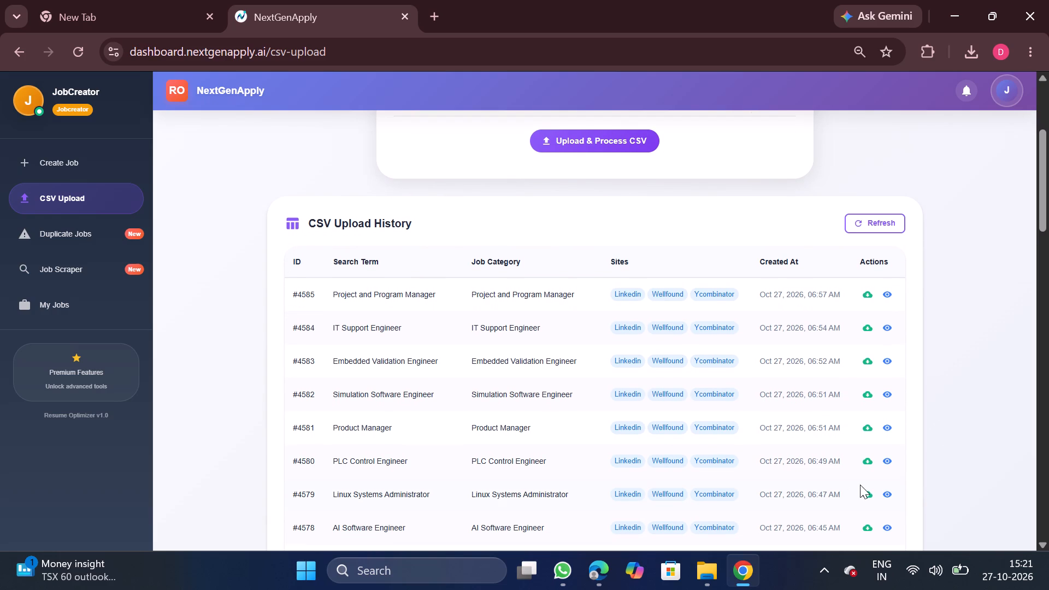
click(864, 492)
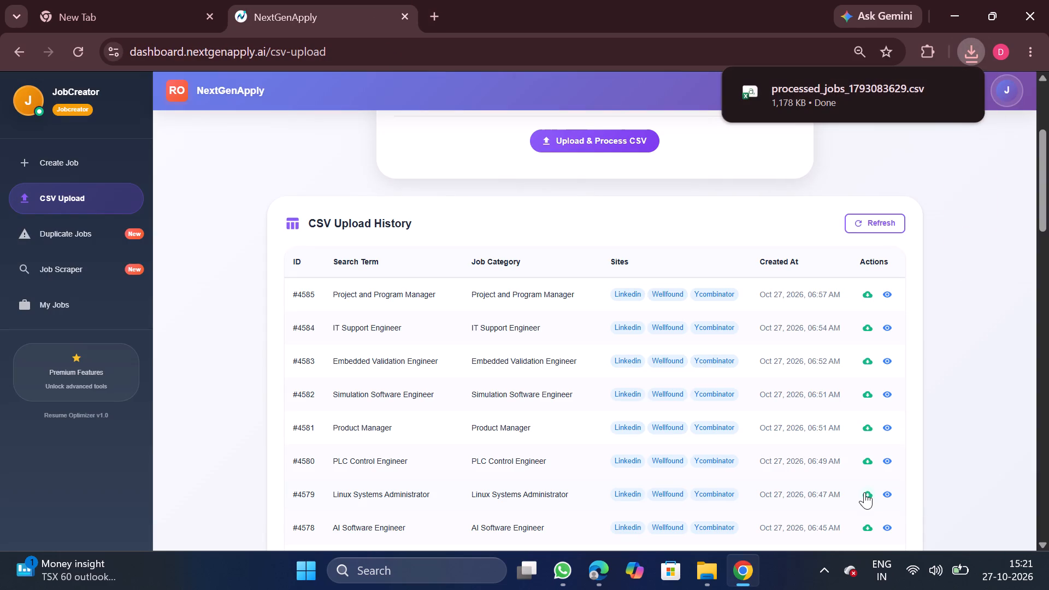
click(818, 81)
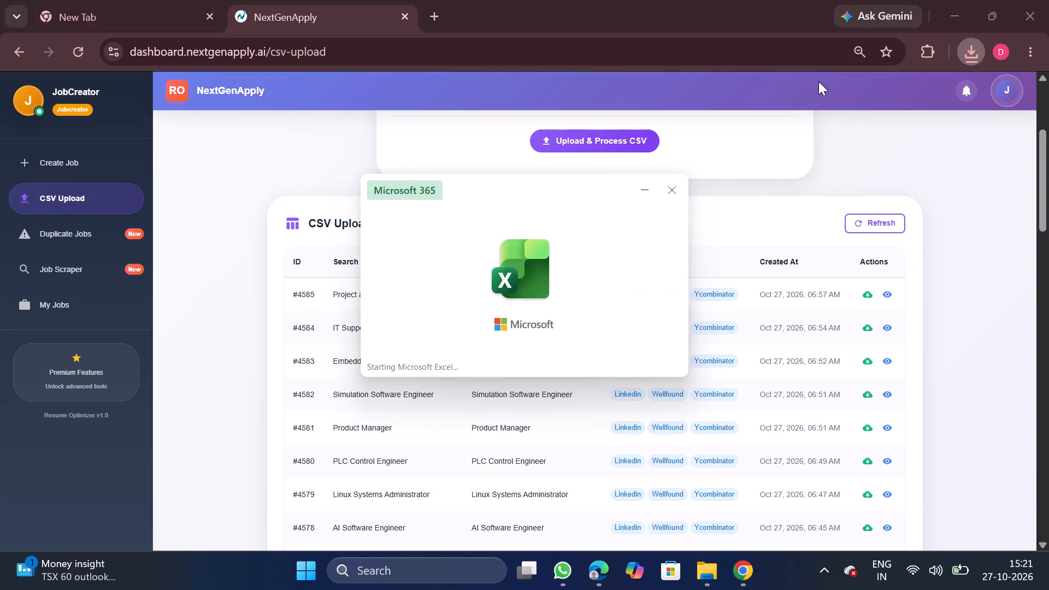
Remove duplicate rows from the whole data range, comparing only the company column.
click(256, 410)
key(ctrl+a)
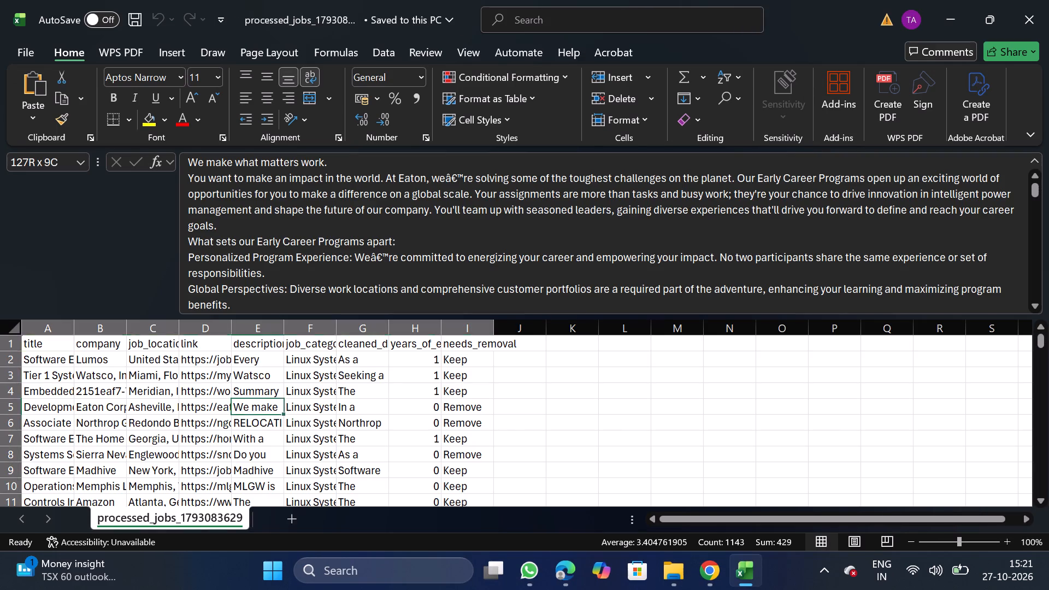
click(385, 54)
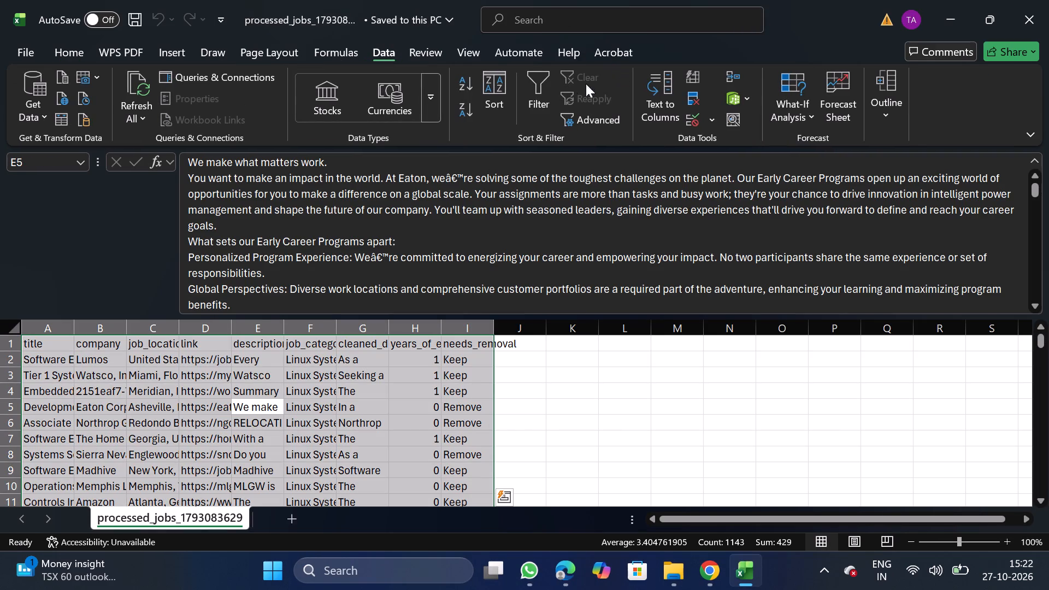
click(699, 100)
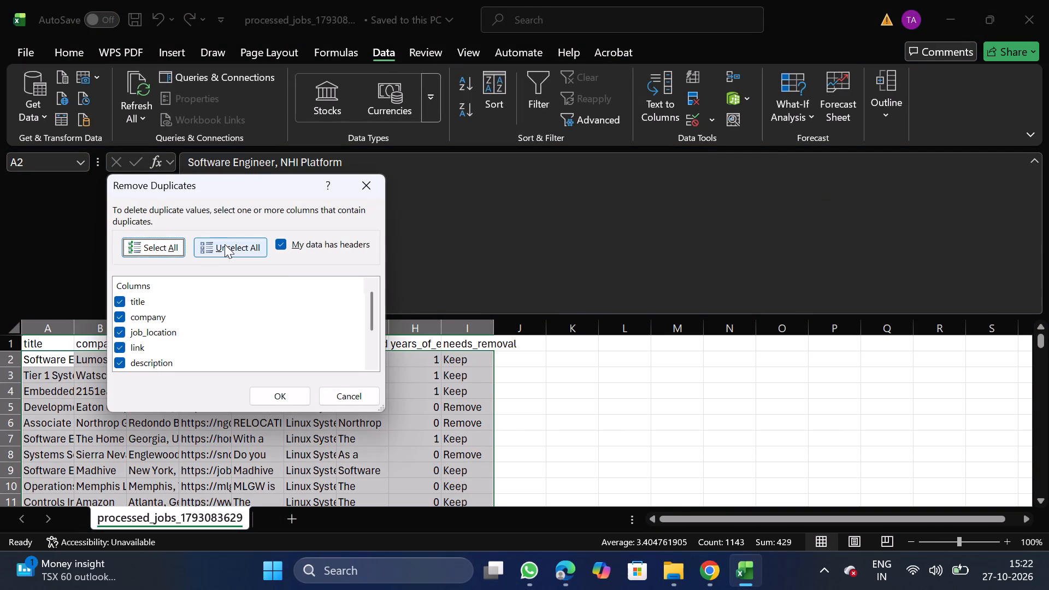
click(225, 244)
click(125, 315)
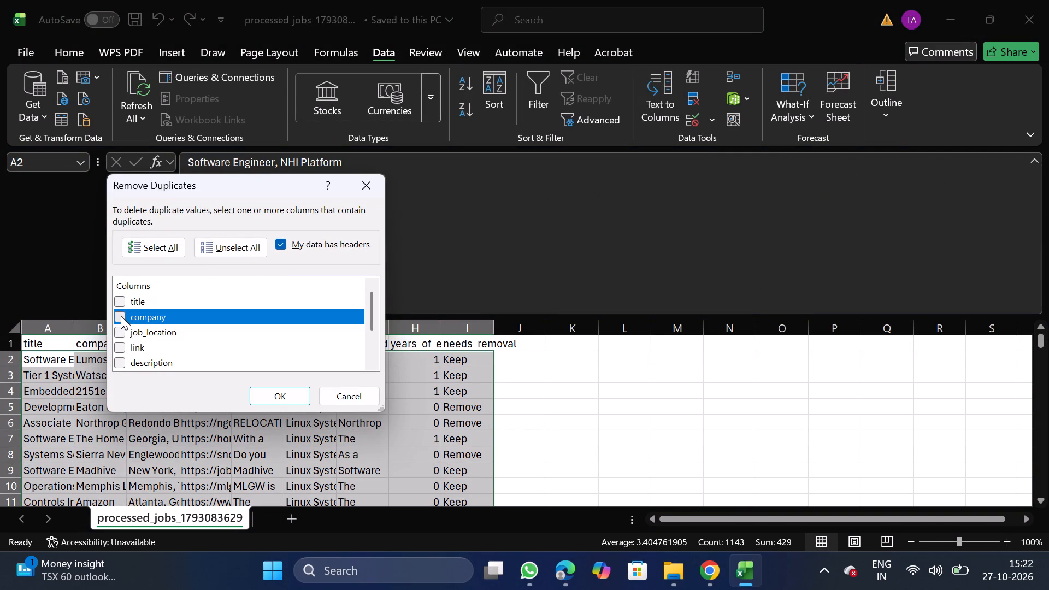
click(121, 316)
click(297, 397)
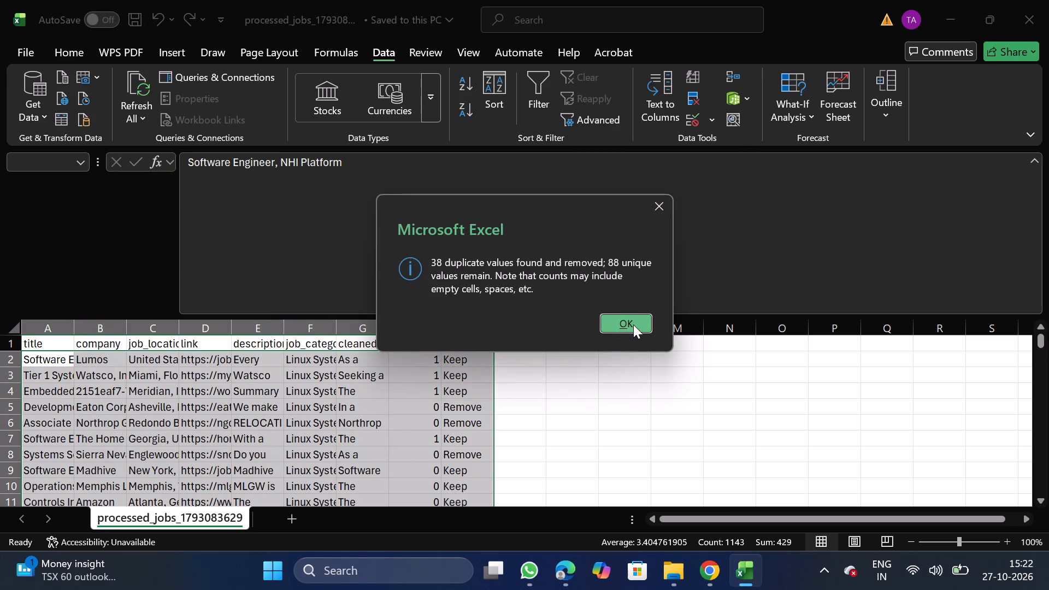
click(633, 324)
Filter the needs_removal column to Remove only, delete all the filtered rows, and turn the filter off.
click(468, 343)
click(540, 95)
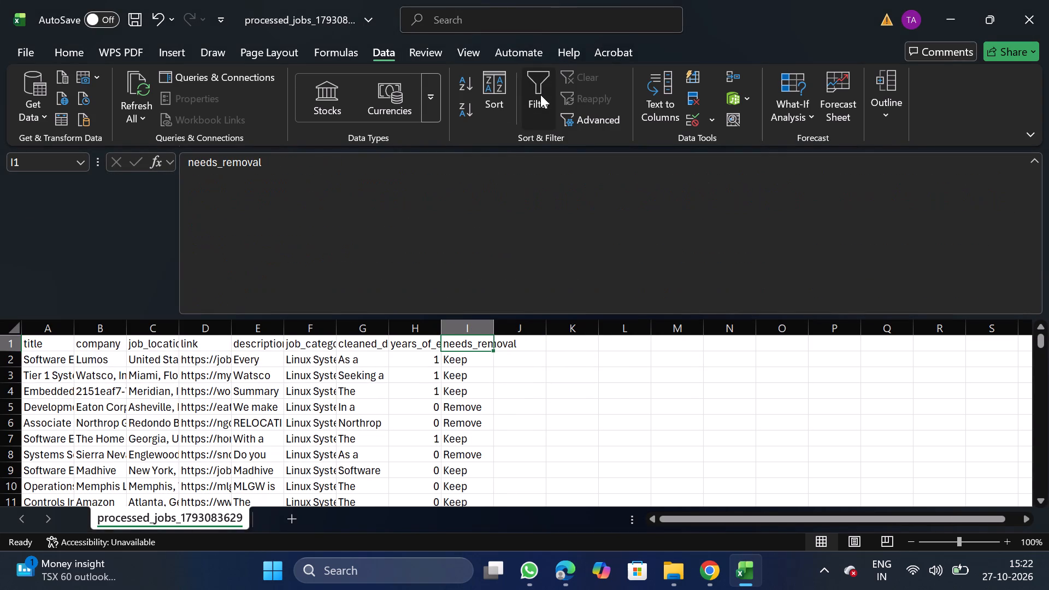
click(488, 339)
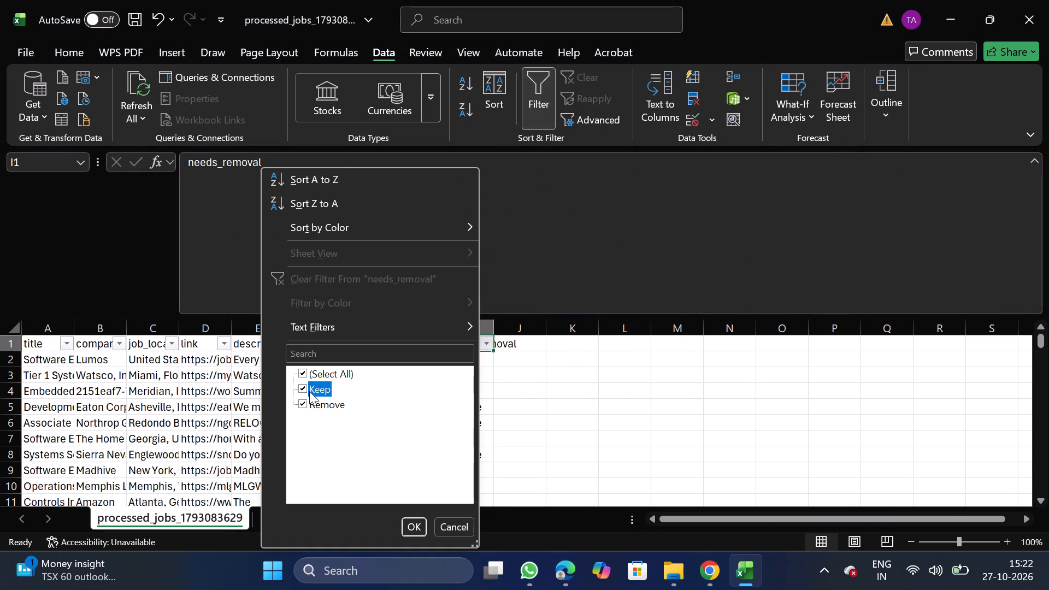
click(309, 391)
click(415, 533)
click(3, 361)
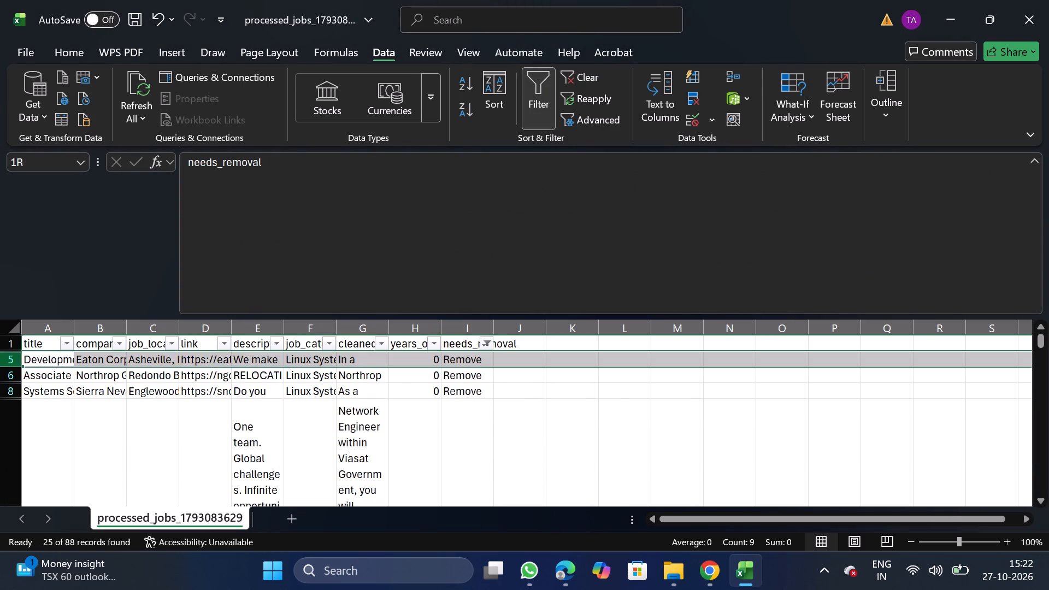
key(ctrl+shift+Down)
right_click(173, 428)
click(243, 291)
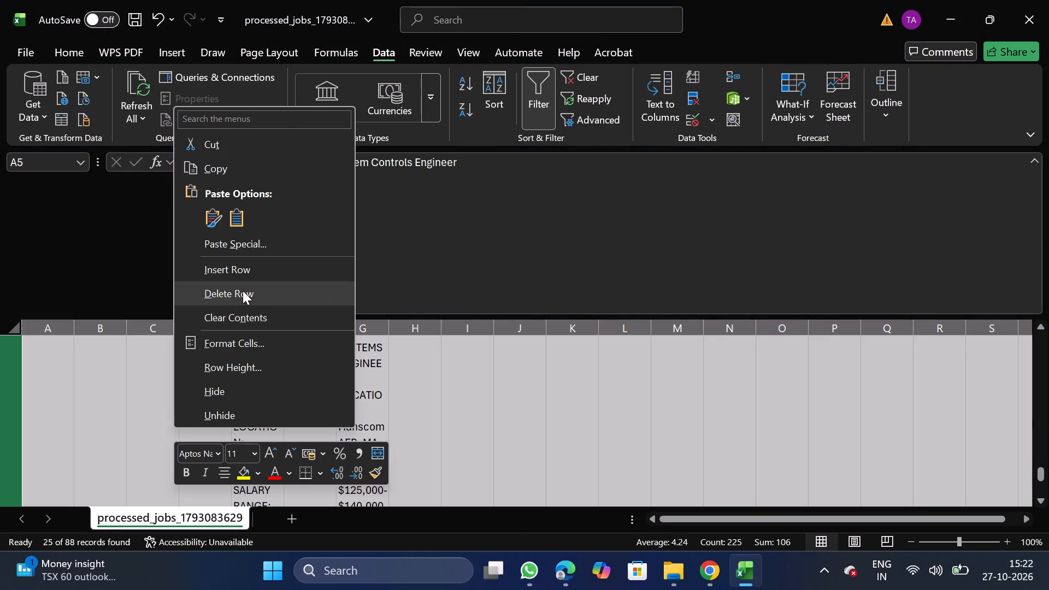
click(543, 80)
Filter the years_of_experience column to 10 only, delete the filtered rows, and turn the filter off.
click(410, 341)
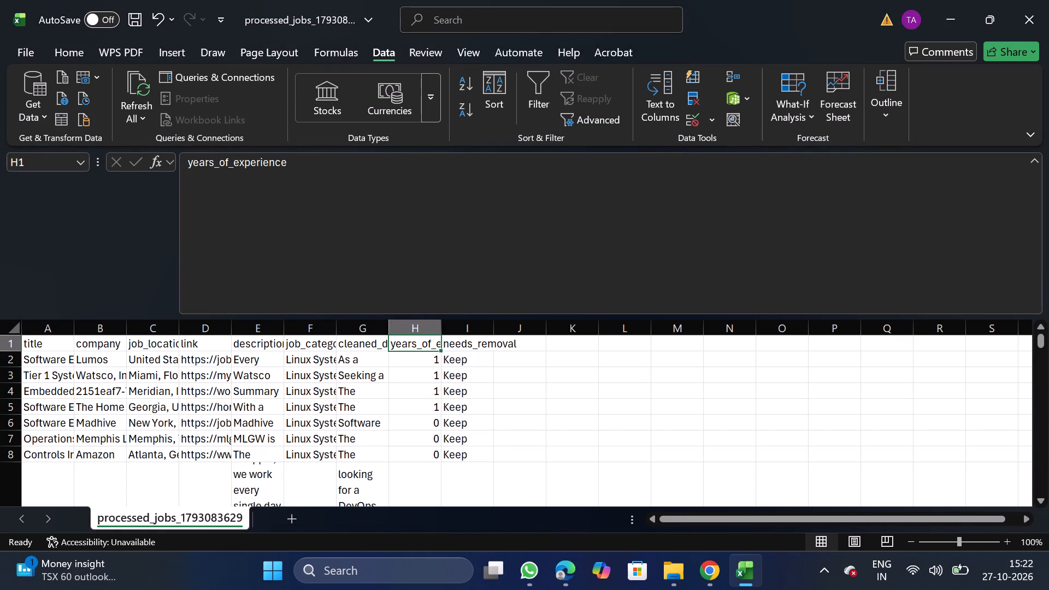
click(534, 118)
click(435, 353)
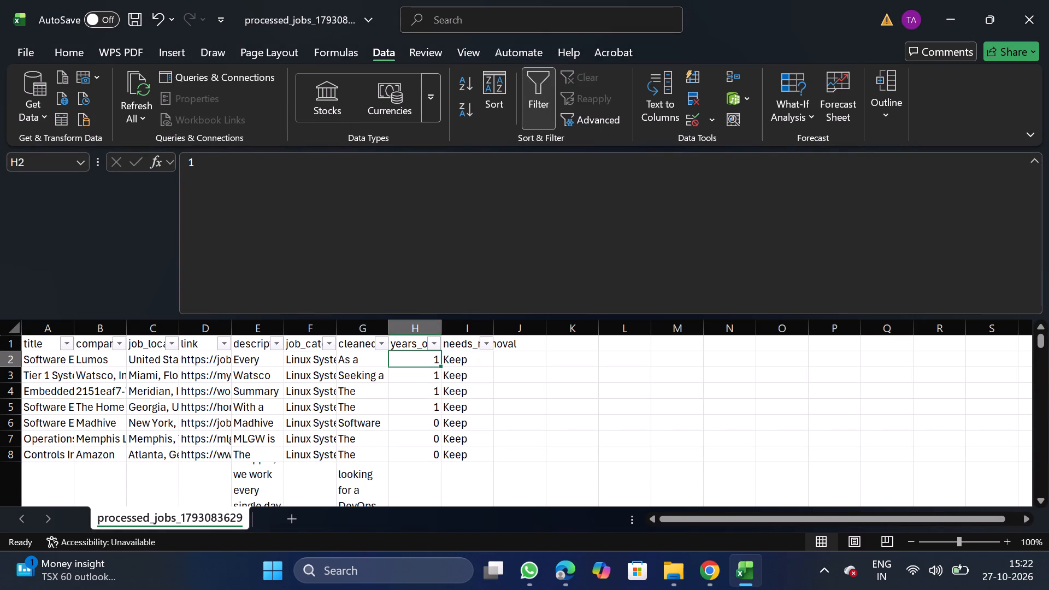
click(435, 349)
click(270, 377)
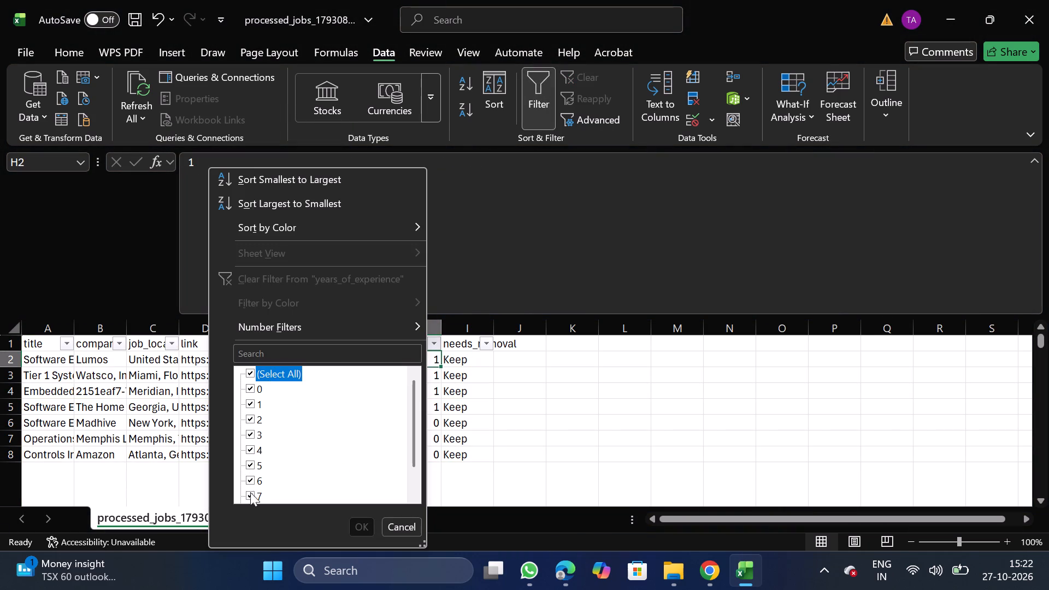
scroll(250, 495, down, 1)
click(249, 480)
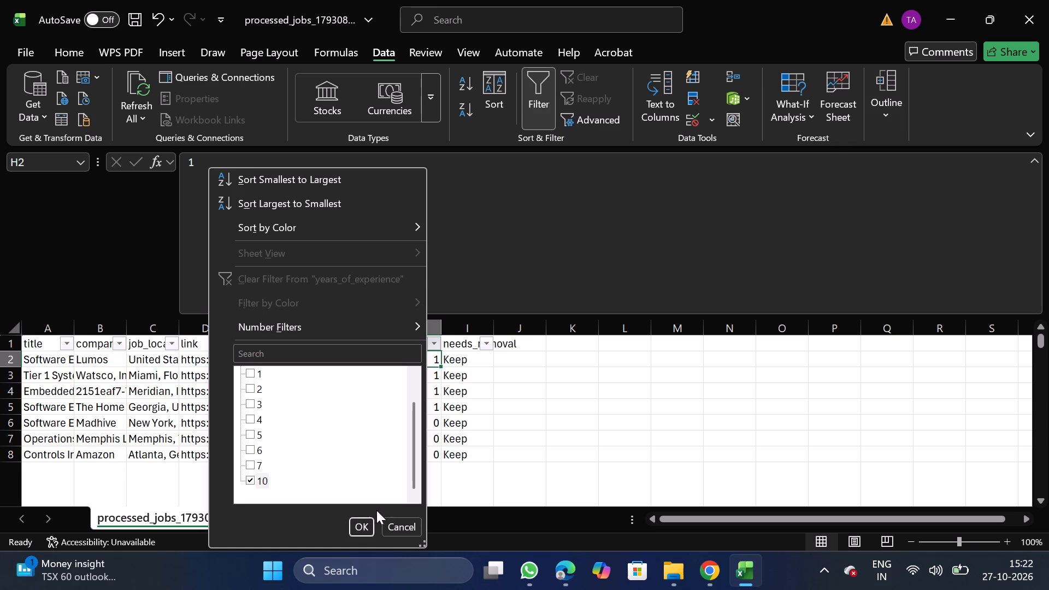
click(369, 529)
click(0, 384)
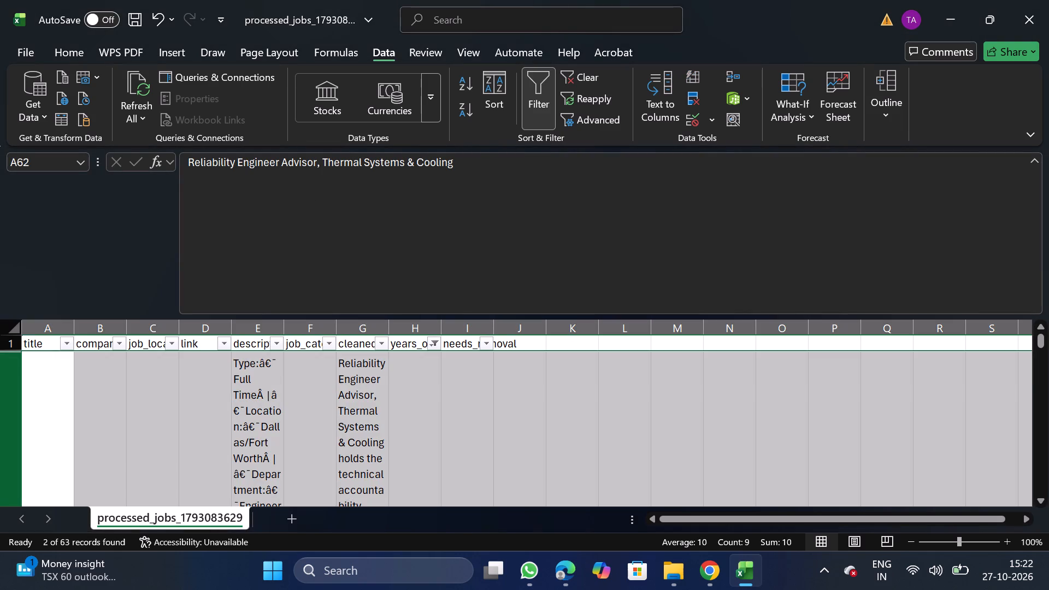
key(ctrl+shift+Down)
right_click(80, 430)
click(168, 299)
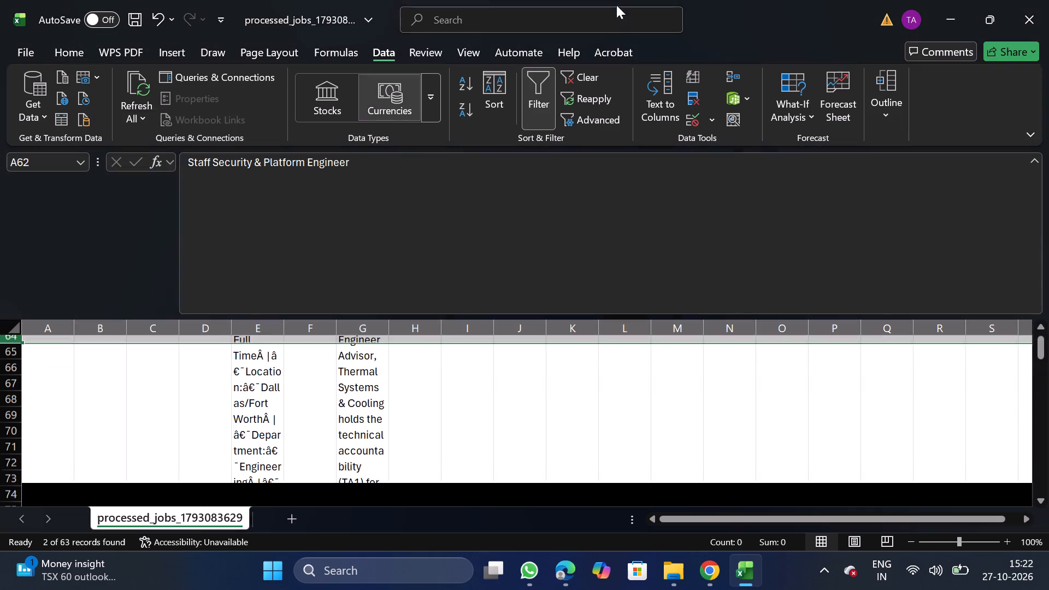
click(539, 108)
Delete the needs_removal column.
drag(1038, 483, 1013, 238)
click(459, 328)
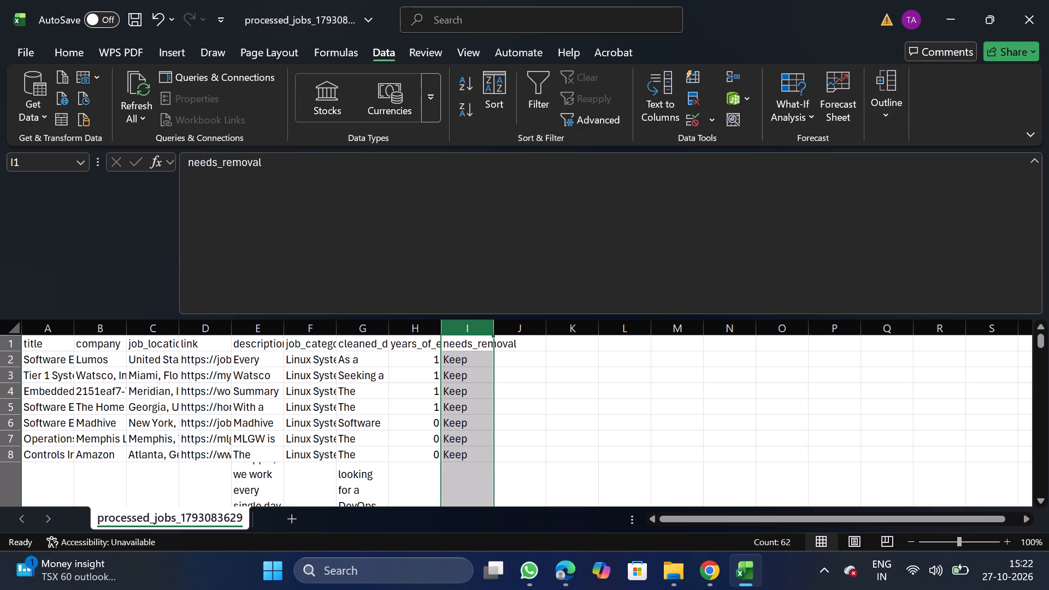
right_click(468, 415)
click(534, 278)
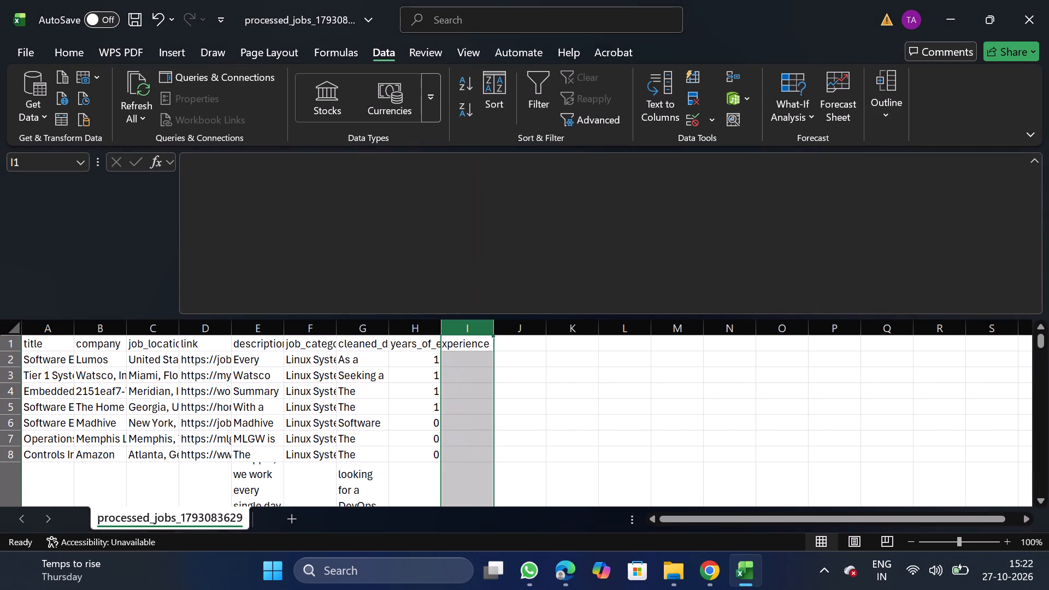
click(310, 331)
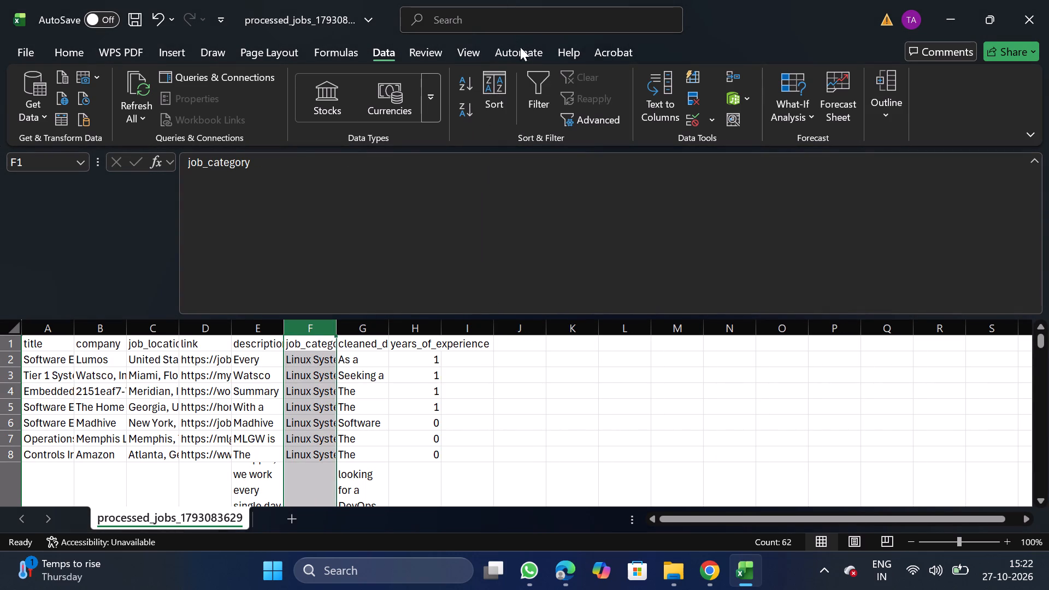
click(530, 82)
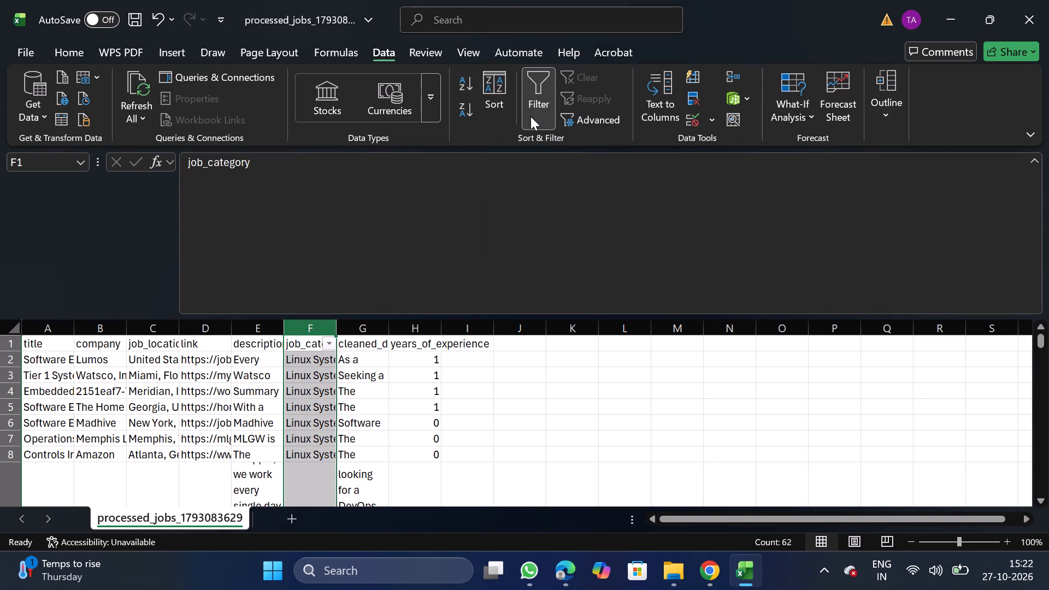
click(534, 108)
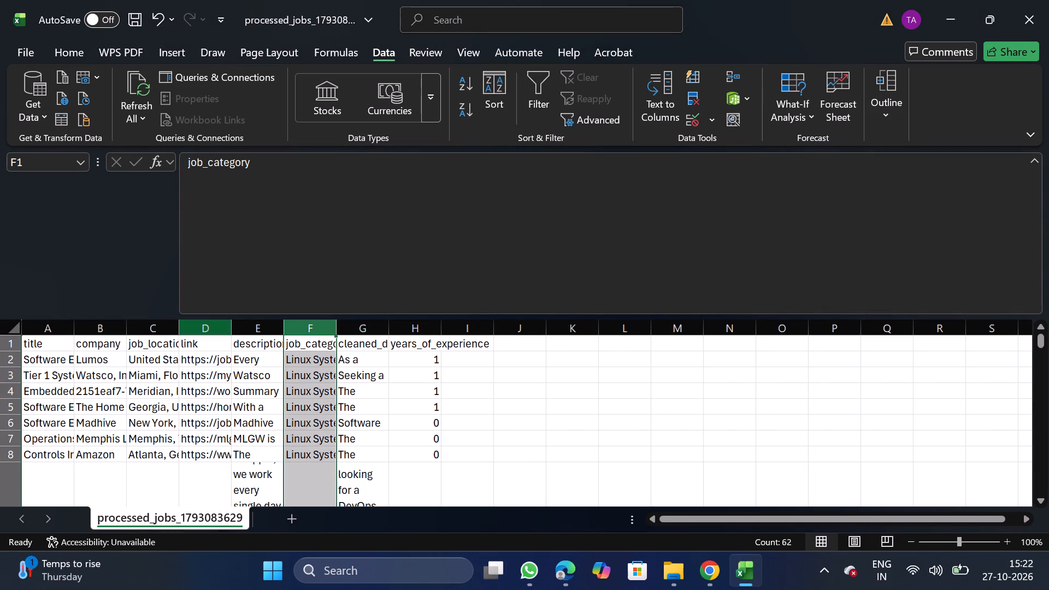
Move the link column to the end of the table, after years_of_experience.
click(213, 328)
key(ctrl+x)
drag(465, 328, 465, 371)
right_click(465, 371)
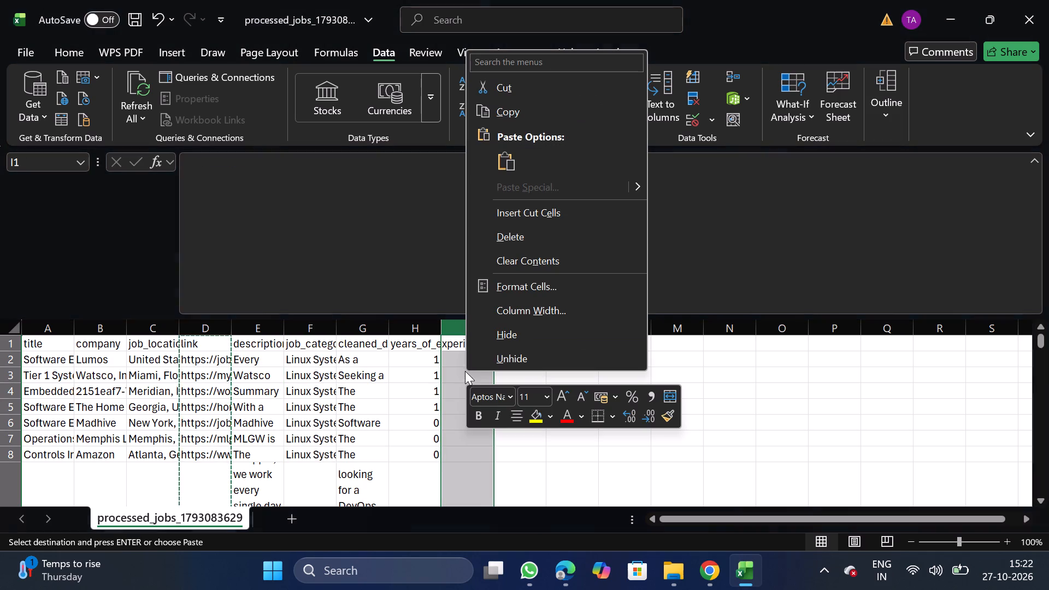
click(552, 208)
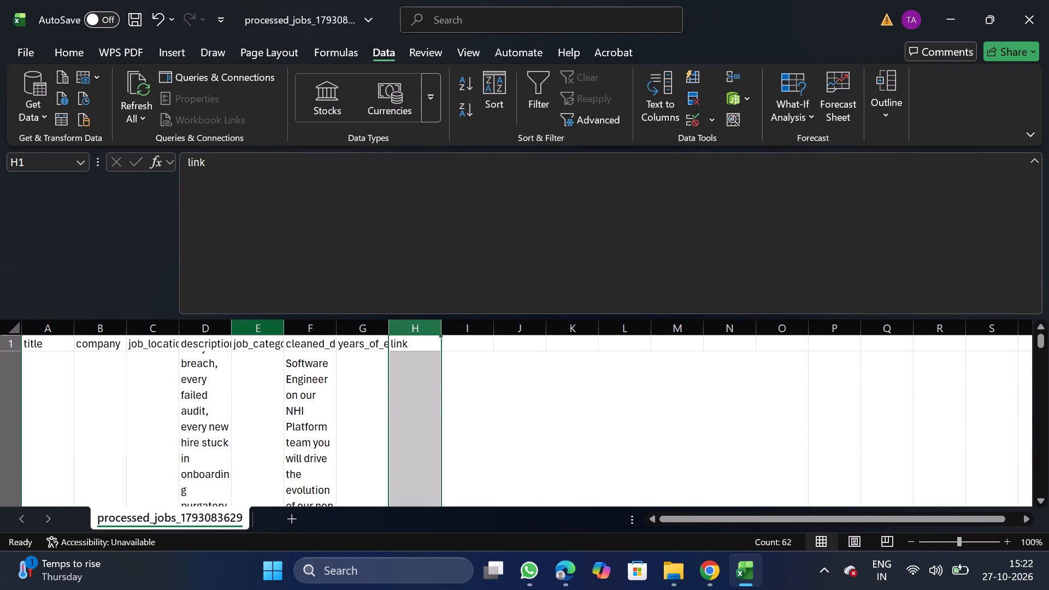
Move the job_category column to the front of the table, before title.
click(255, 324)
key(ctrl+x)
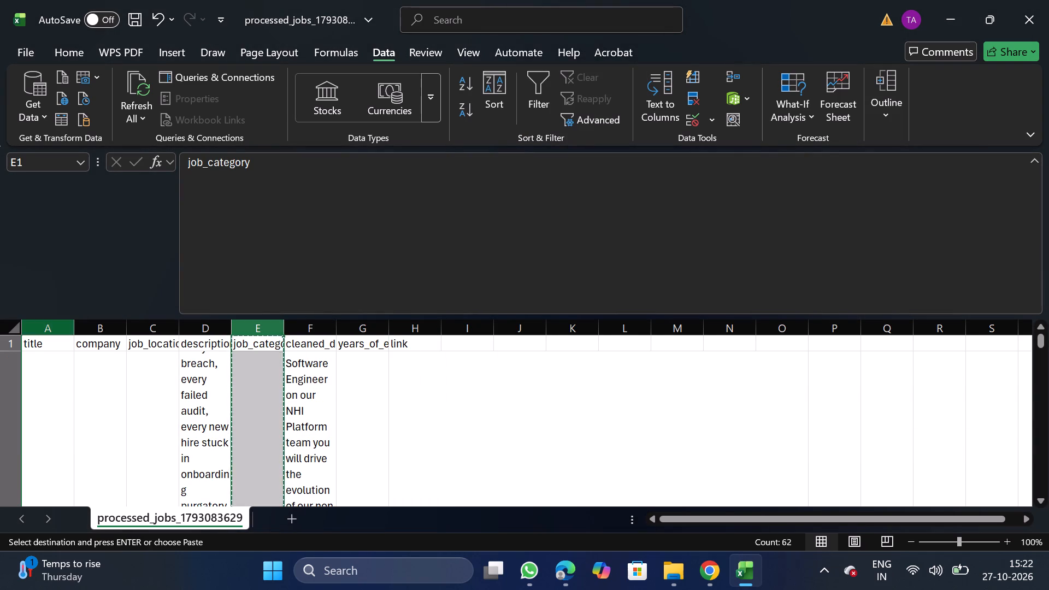
drag(37, 331, 40, 415)
right_click(40, 415)
click(93, 247)
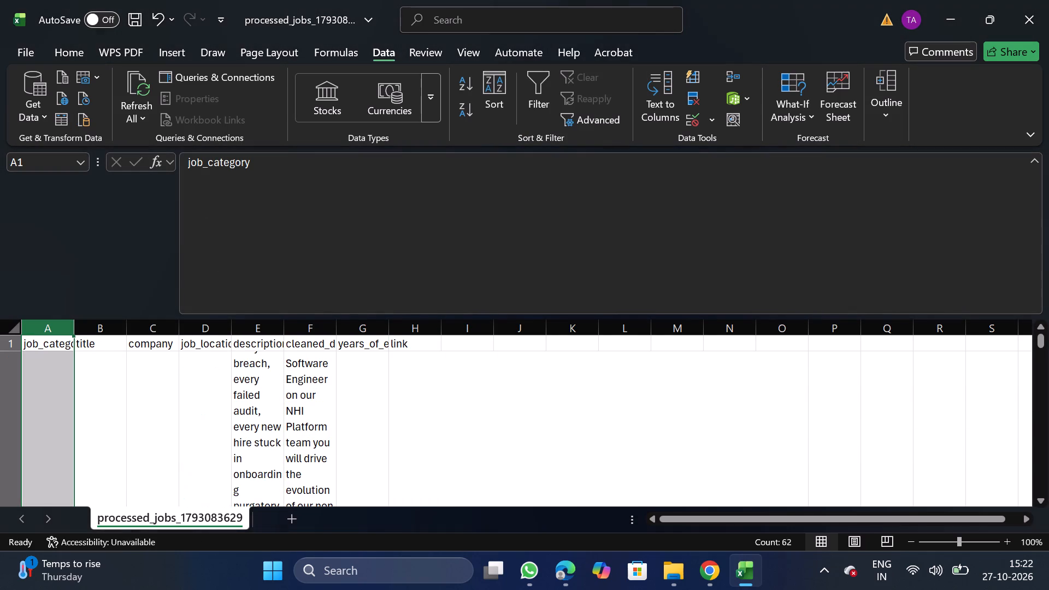
Turn off text wrapping for the description and cleaned_description columns.
click(259, 334)
key(shift+Right)
click(69, 40)
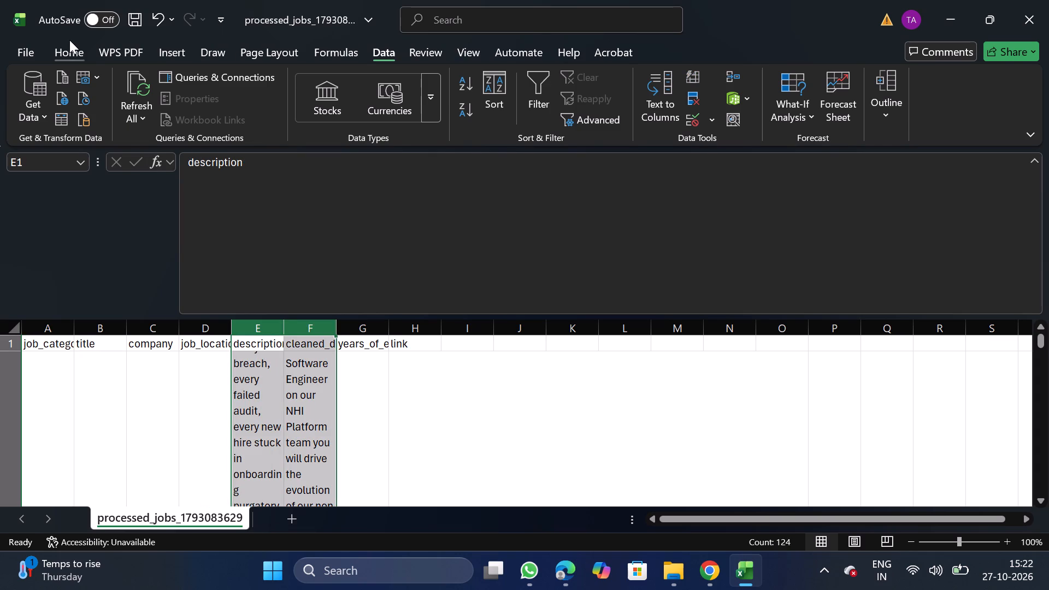
click(338, 139)
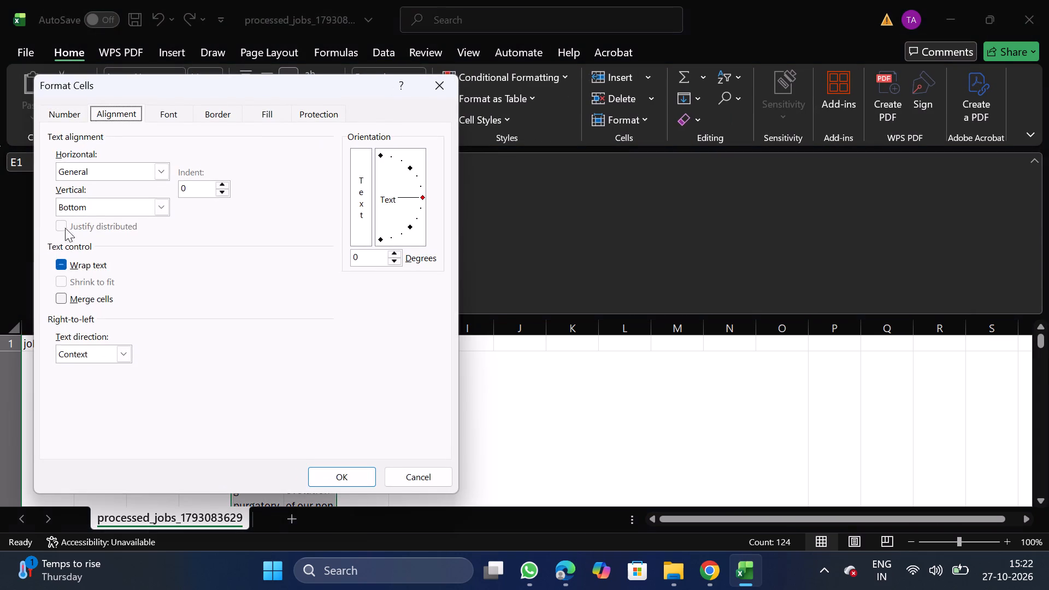
double_click(96, 268)
click(334, 481)
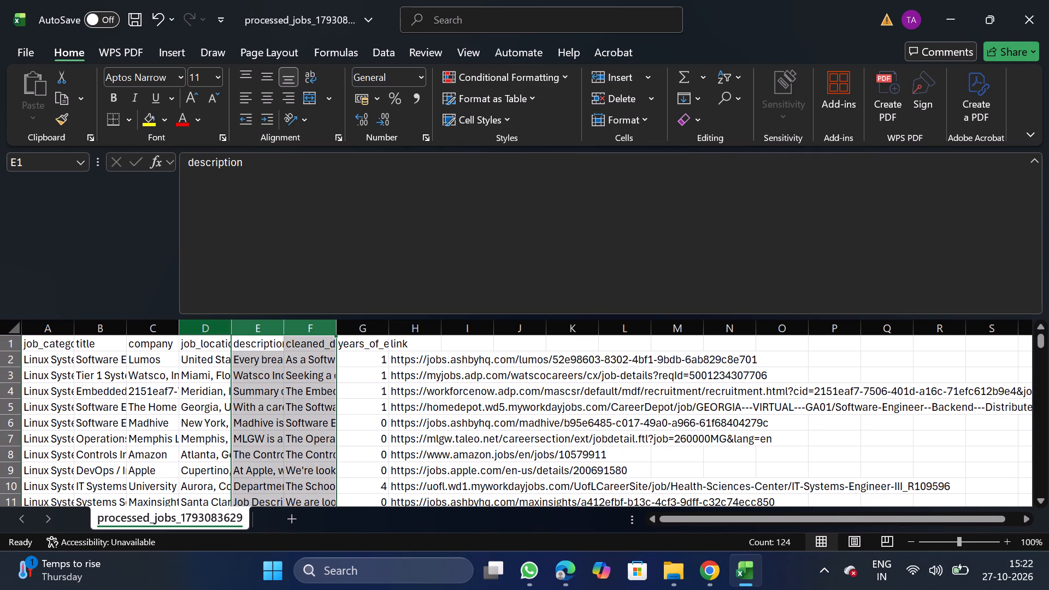
Move the years_of_experience column in front of the description column, after job_location.
click(367, 331)
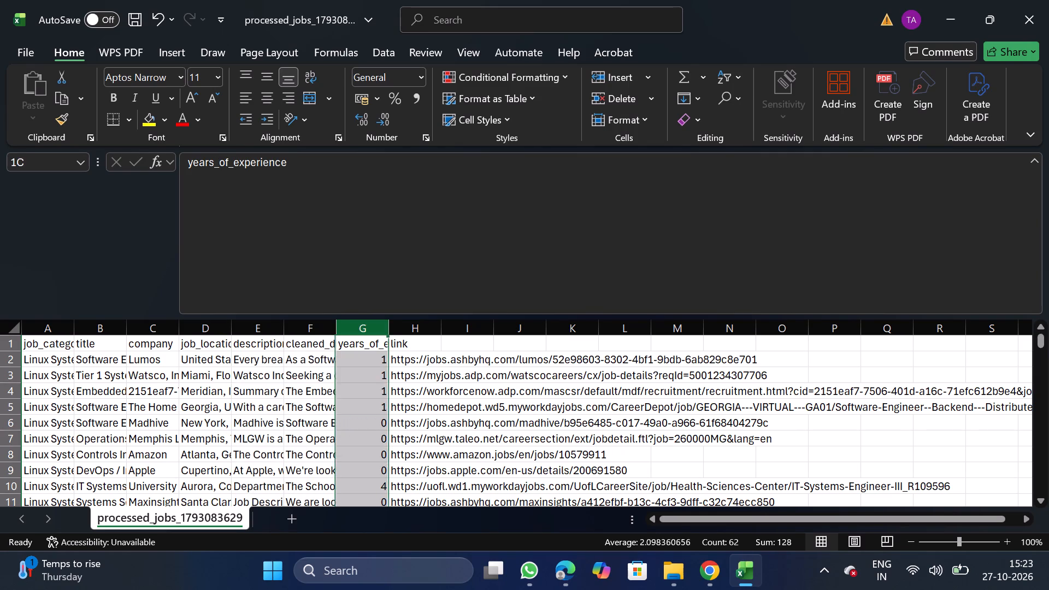
key(ctrl+x)
drag(257, 333, 257, 372)
right_click(257, 372)
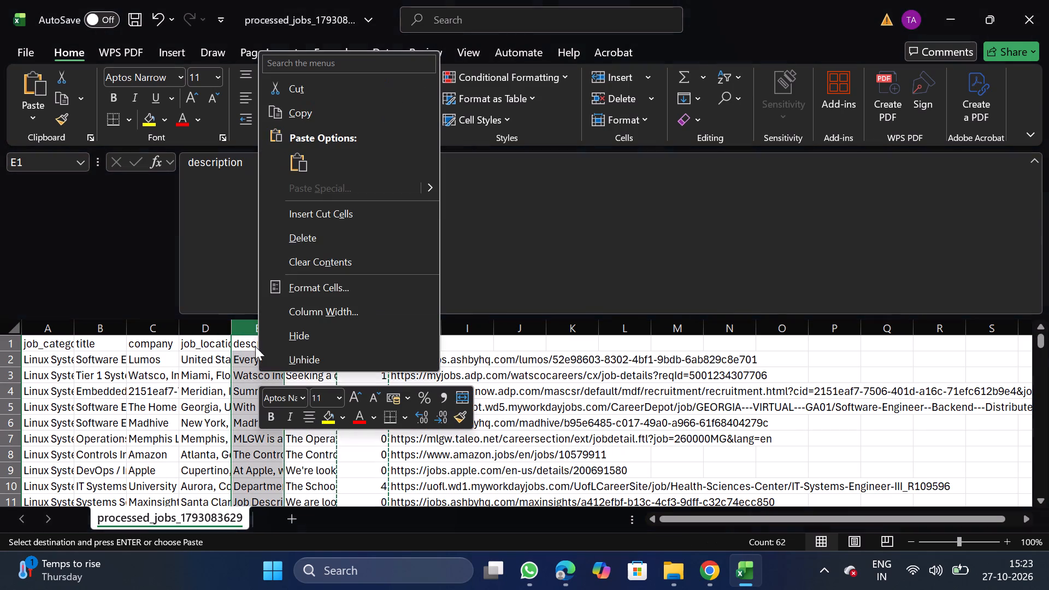
click(331, 208)
Rename the cleaned_description column header as description, copying the name from the existing description header.
click(297, 335)
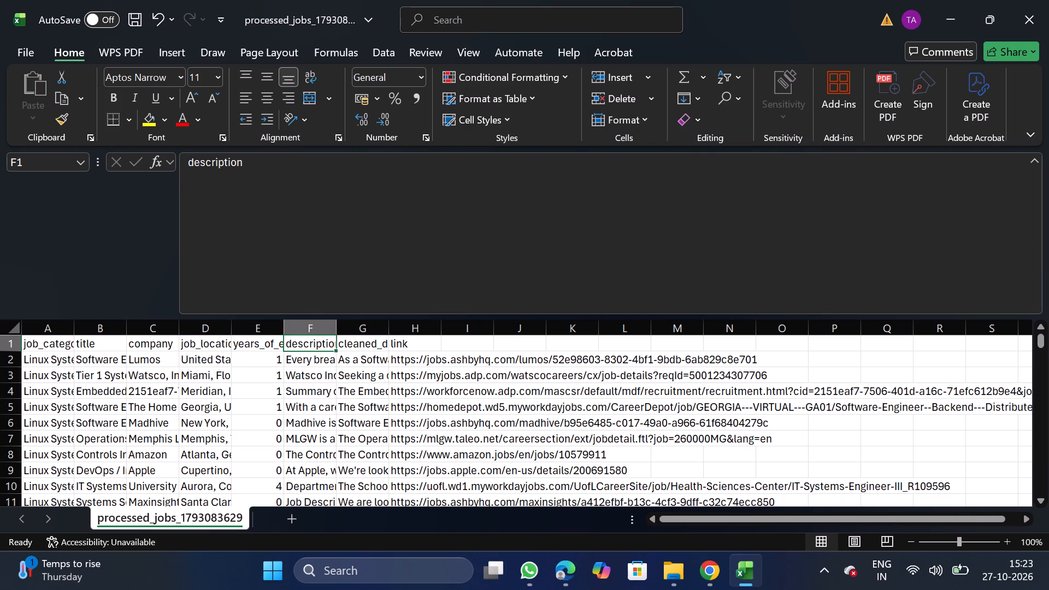
drag(185, 165, 276, 160)
key(ctrl+c)
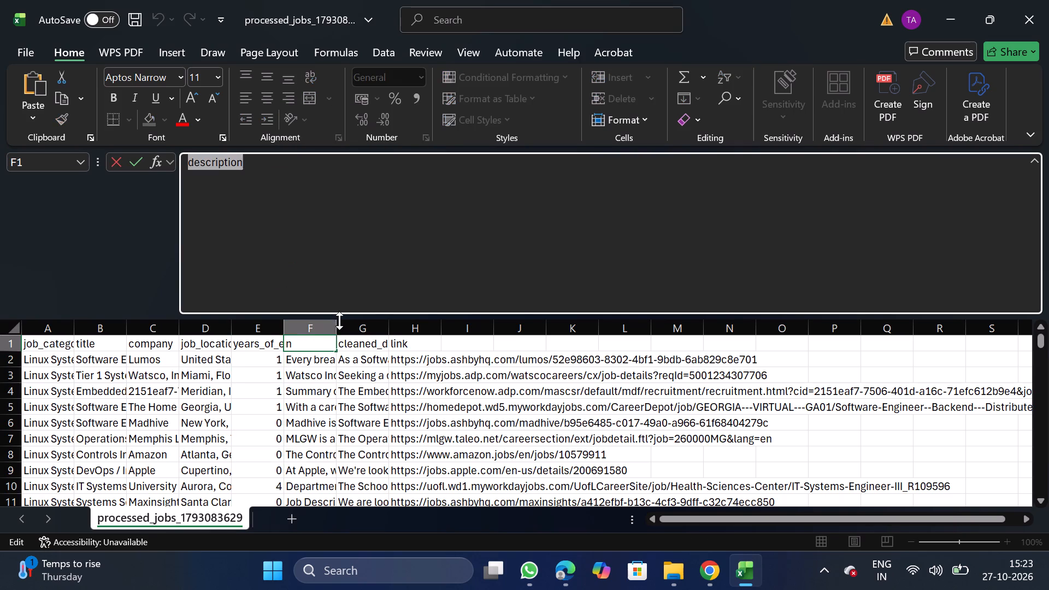
drag(350, 346, 445, 275)
click(445, 275)
key(BackSpace)
key(BackSpace)
key(BackSpace)
key(BackSpace)
key(BackSpace)
key(BackSpace)
key(BackSpace)
key(BackSpace)
key(BackSpace)
key(BackSpace)
key(BackSpace)
key(BackSpace)
key(BackSpace)
key(BackSpace)
key(BackSpace)
key(BackSpace)
key(BackSpace)
key(BackSpace)
key(BackSpace)
key(BackSpace)
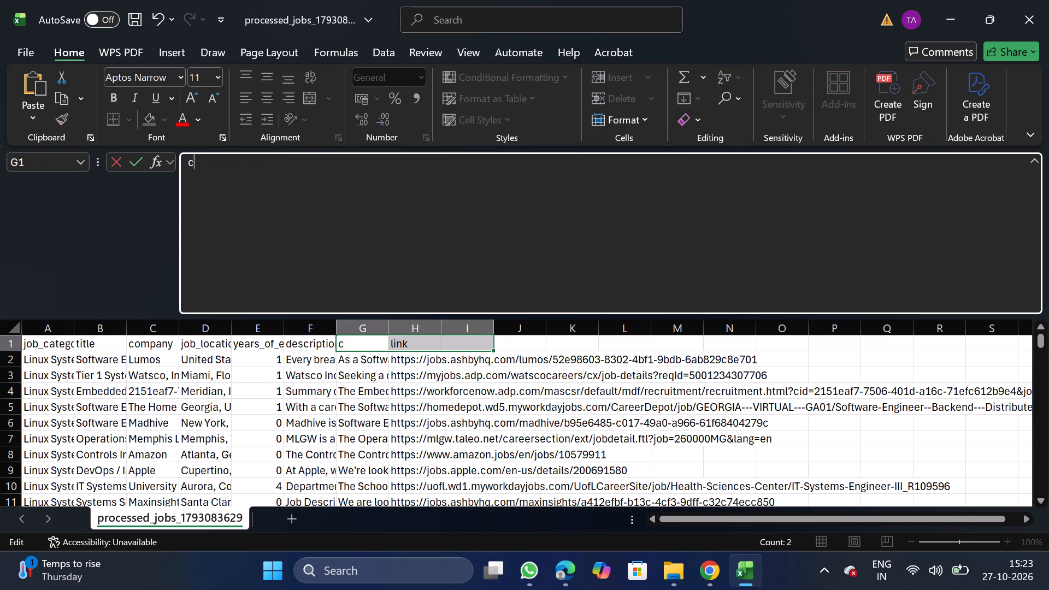
key(ctrl+v)
Rename the first description column header, in F1, as original_description, copied from the required columns on NextGenApply's bulk upload page.
click(313, 347)
click(451, 258)
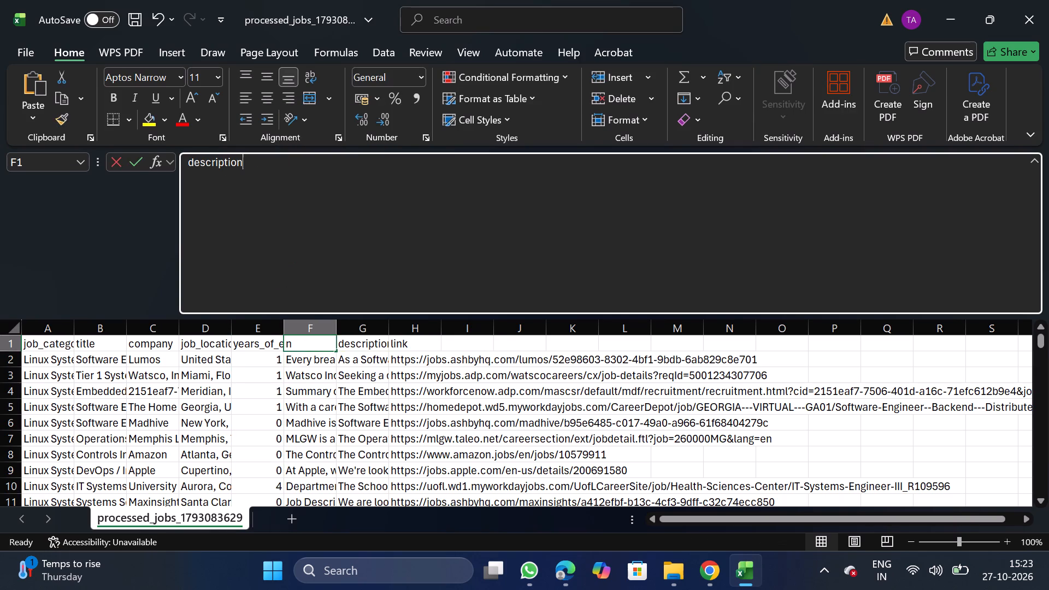
key(BackSpace)
key(BackSpace)
key(BackSpace)
key(BackSpace)
key(BackSpace)
key(BackSpace)
key(BackSpace)
key(BackSpace)
key(BackSpace)
key(BackSpace)
key(BackSpace)
key(BackSpace)
key(BackSpace)
key(BackSpace)
key(BackSpace)
key(BackSpace)
key(BackSpace)
key(BackSpace)
key(BackSpace)
key(BackSpace)
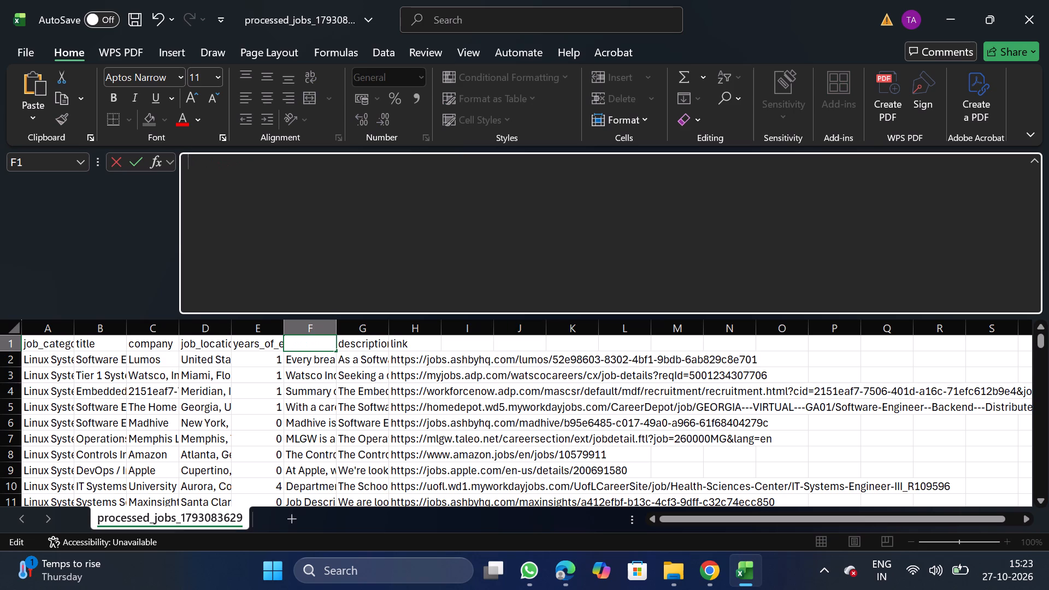
click(716, 579)
click(81, 160)
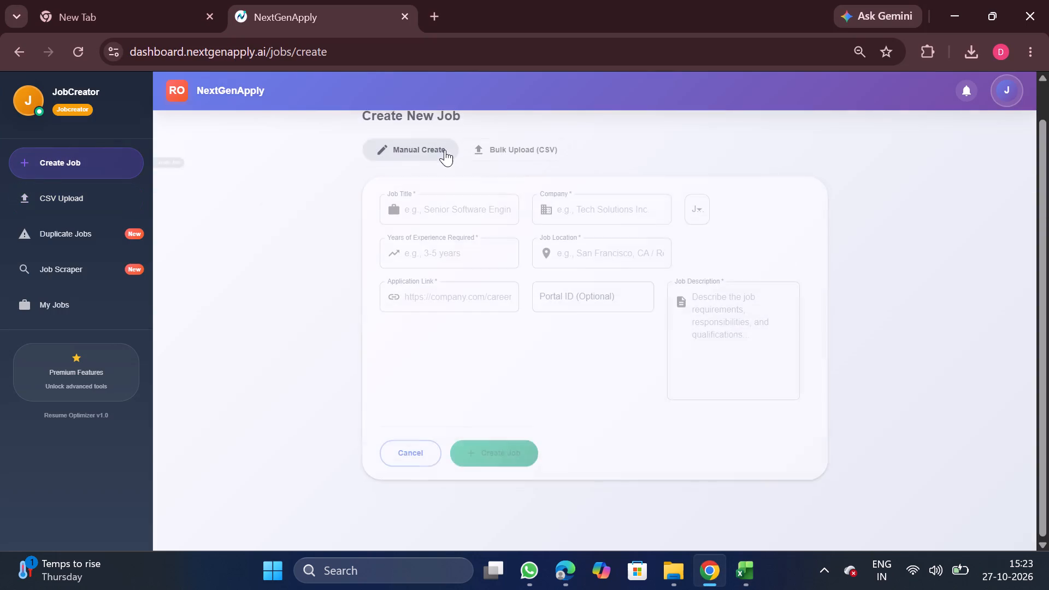
click(514, 141)
double_click(580, 273)
key(ctrl+c)
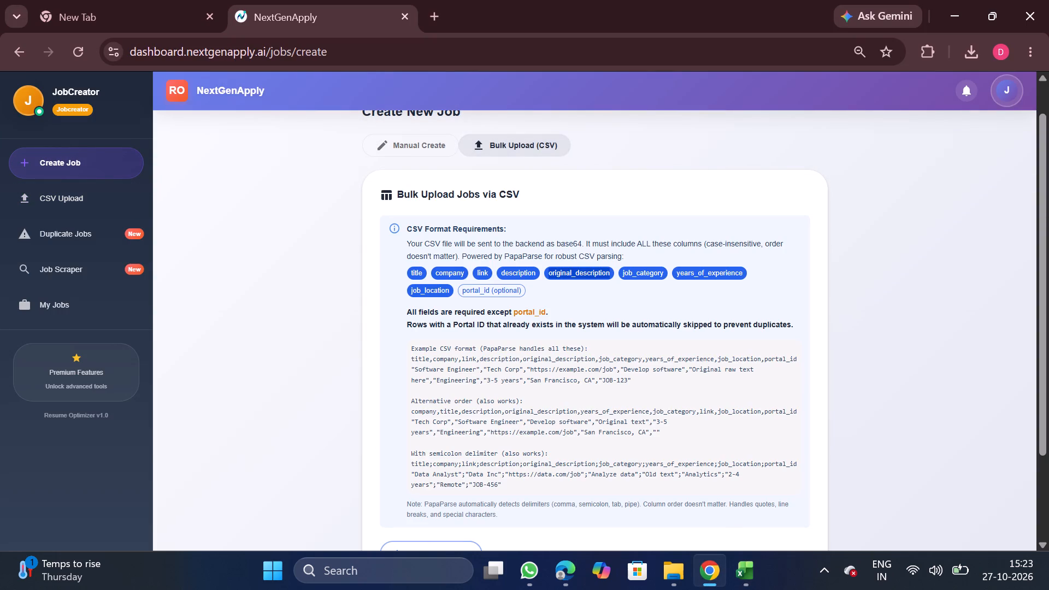
click(735, 579)
key(ctrl+v)
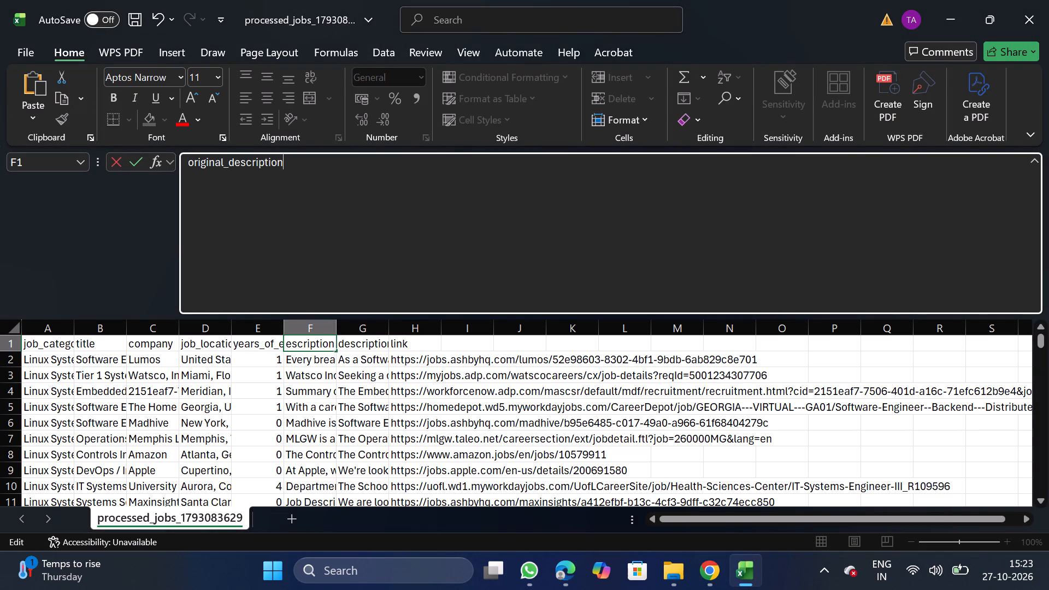
Filter the title column to Senior Pre-Sales, Senior Software Engineer (C# / .NET / Azure DevOps), Senior Vice President, Systems Software & Middleware Engineer and blanks.
click(101, 329)
click(394, 51)
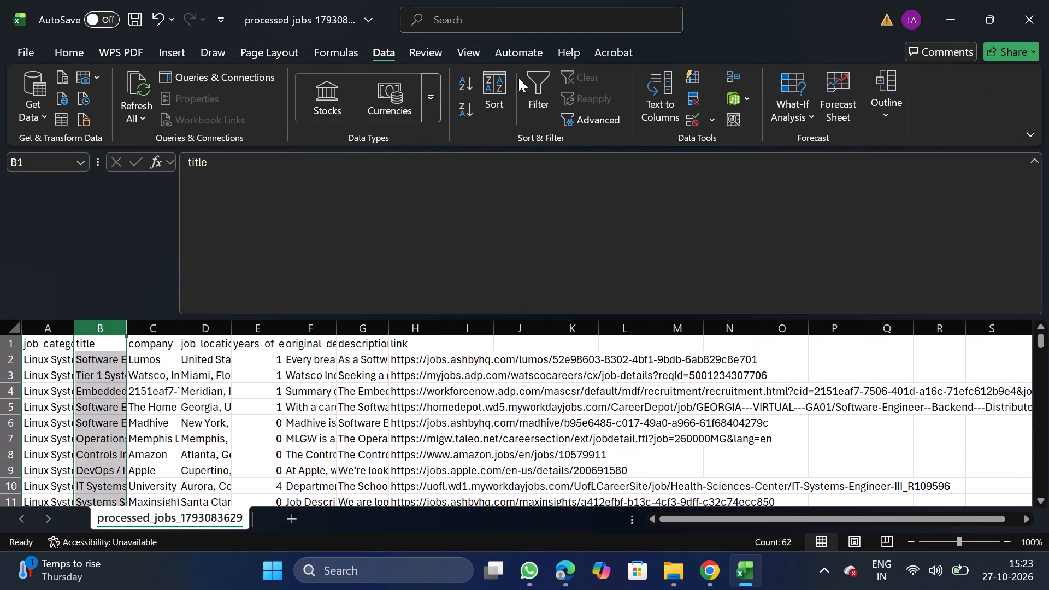
click(542, 97)
click(119, 346)
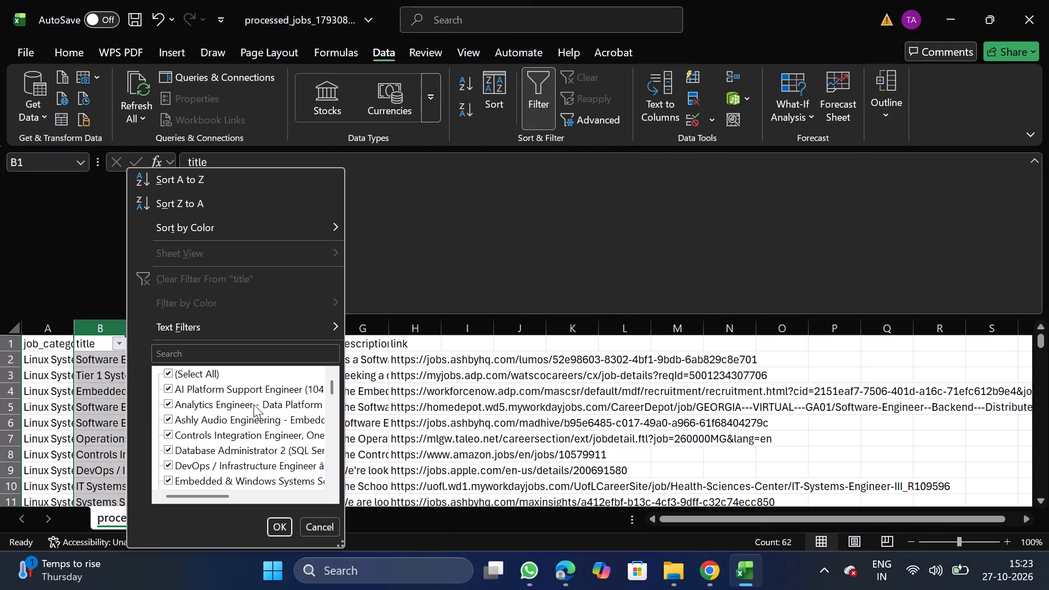
triple_click(344, 547)
drag(344, 547, 738, 589)
click(197, 379)
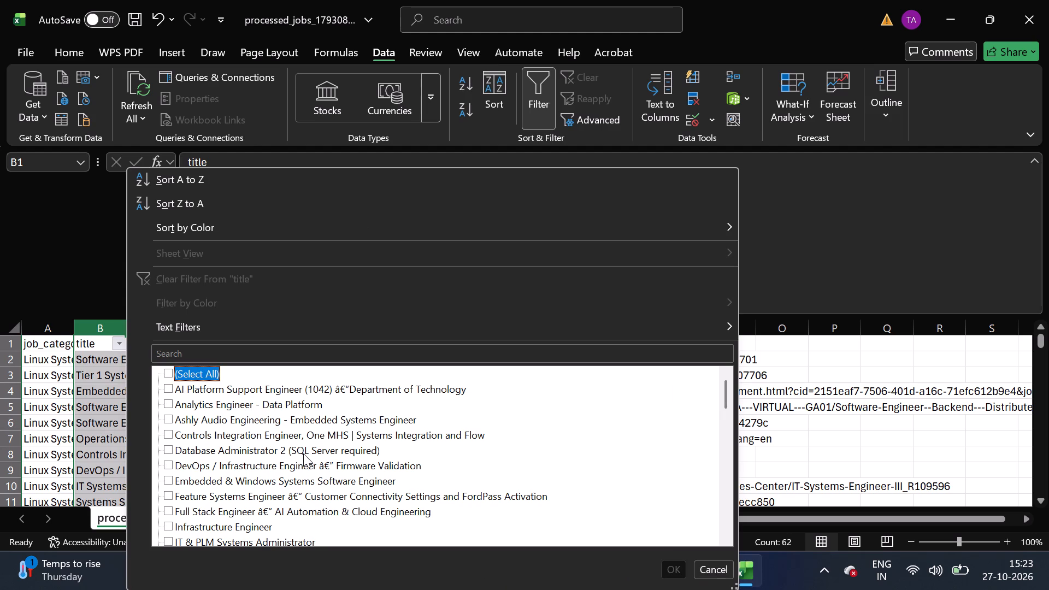
scroll(278, 523, down, 1)
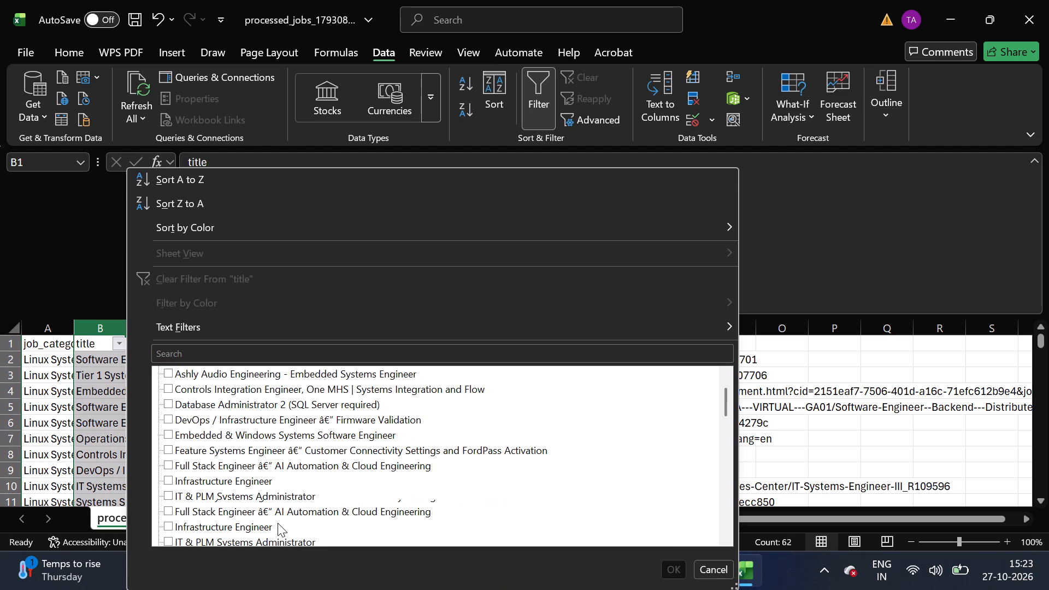
scroll(278, 523, down, 1)
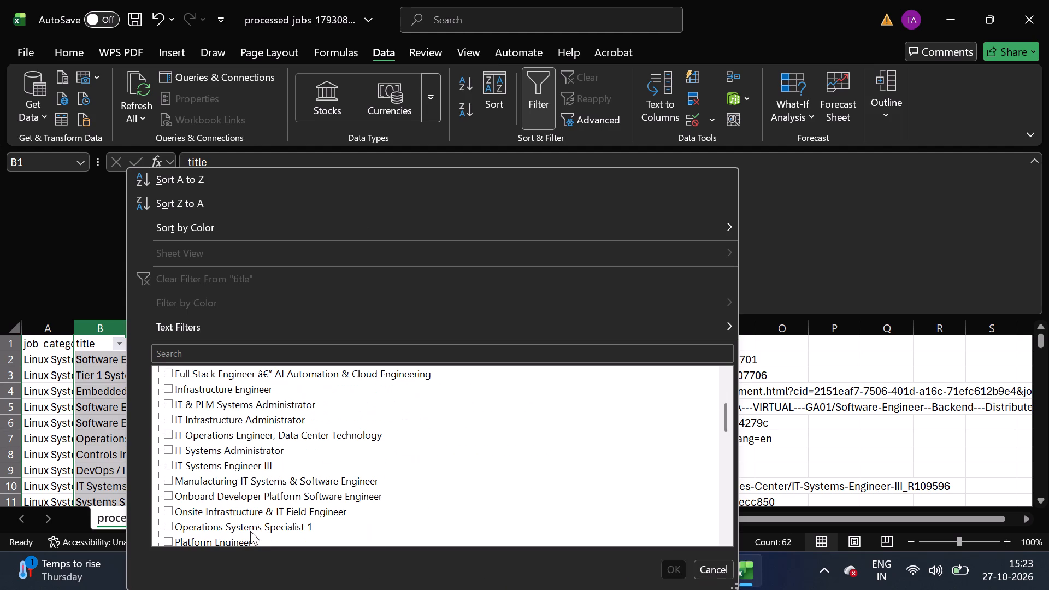
scroll(250, 531, down, 1)
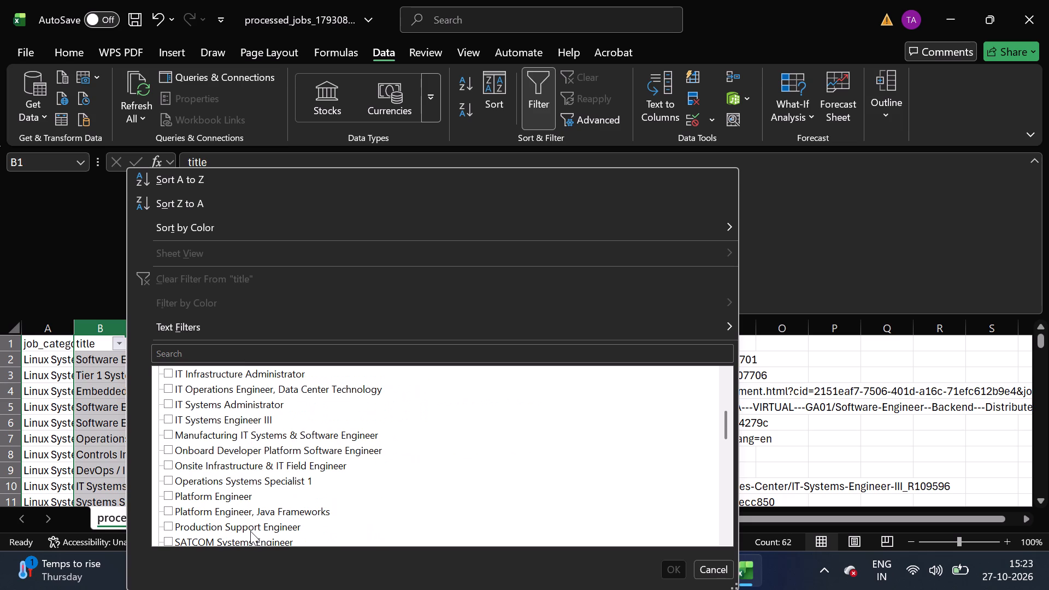
scroll(250, 531, down, 1)
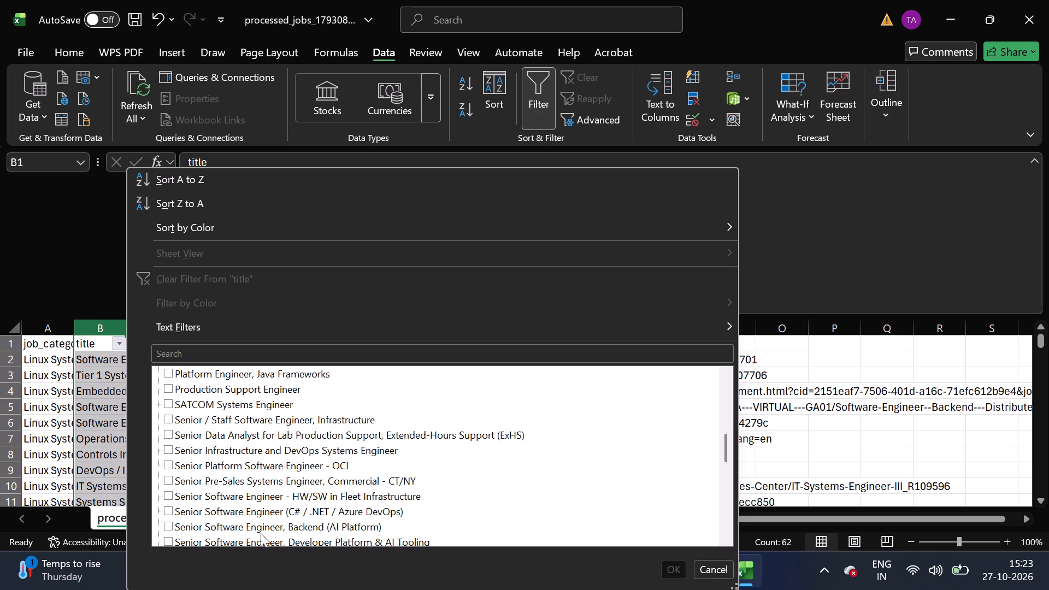
click(287, 482)
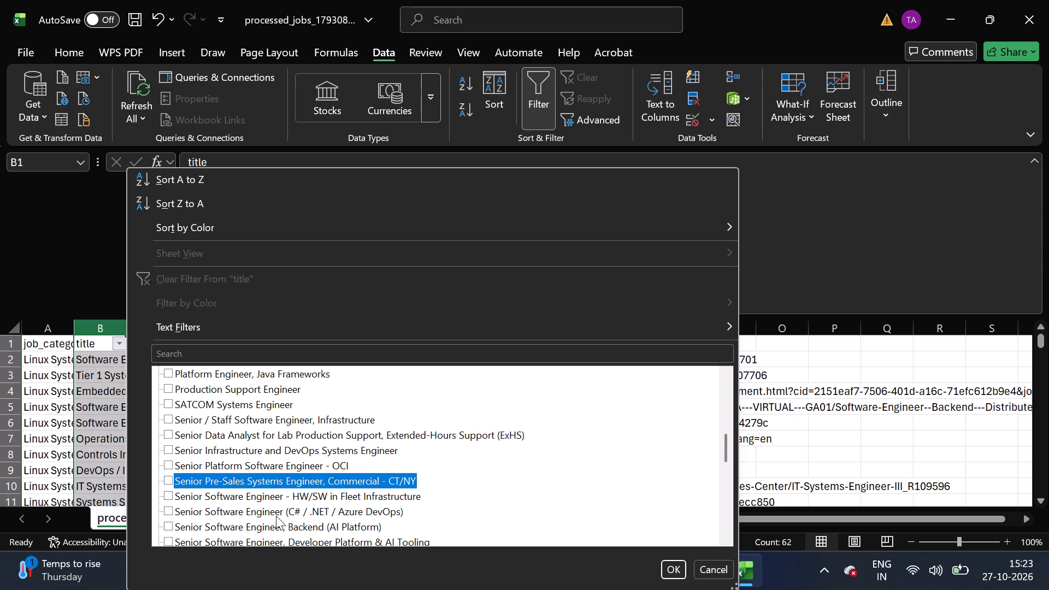
click(276, 516)
scroll(276, 516, down, 1)
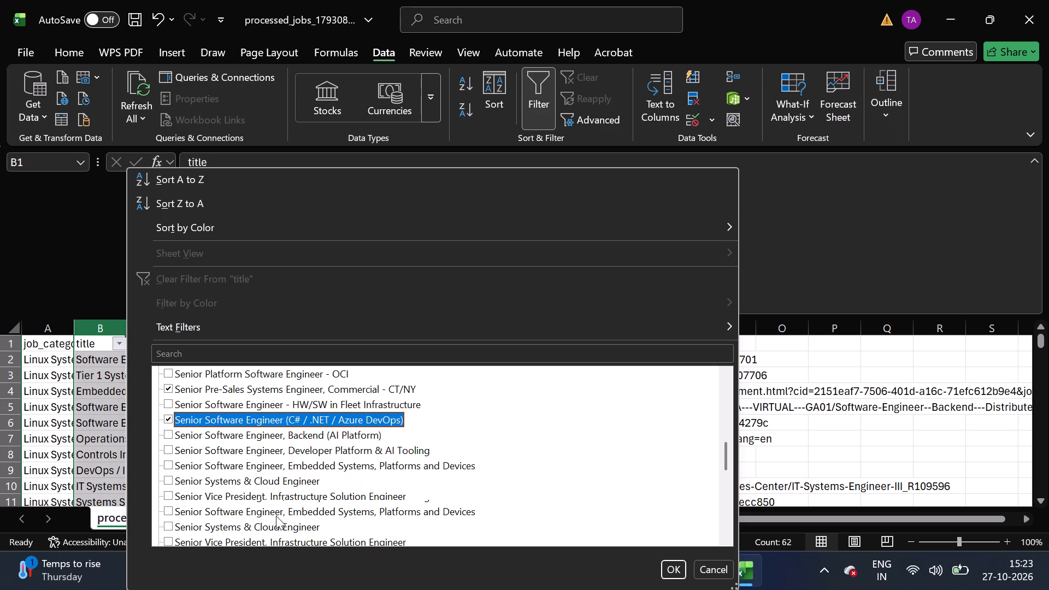
click(242, 498)
scroll(242, 498, down, 1)
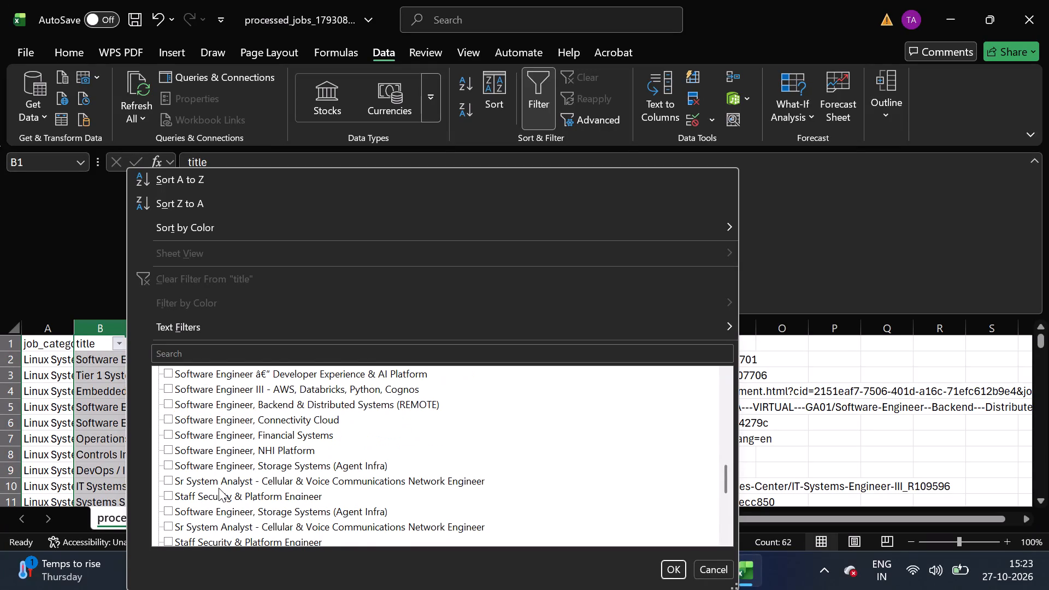
scroll(219, 488, down, 1)
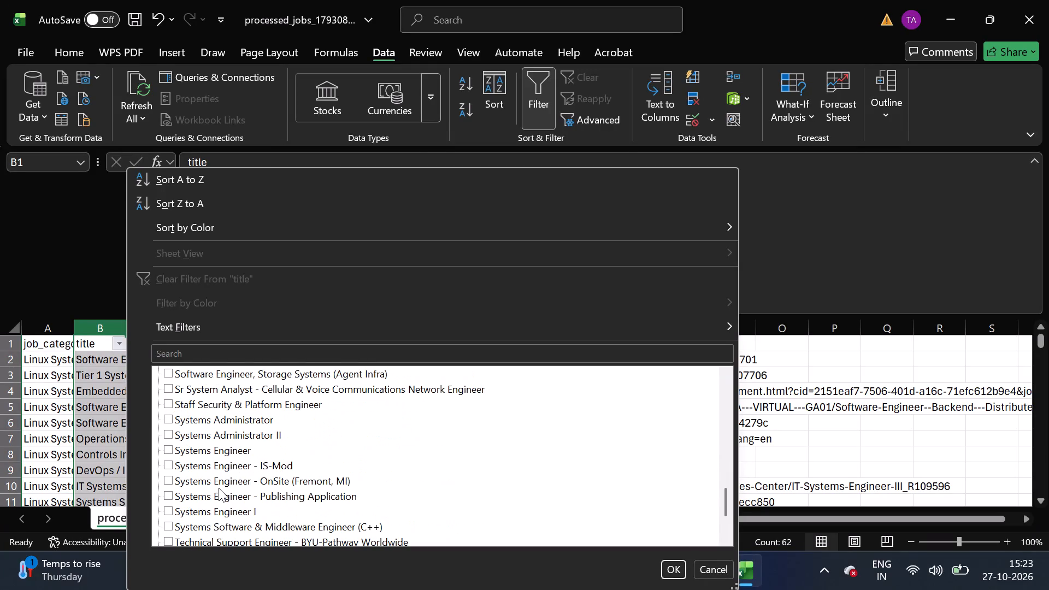
click(246, 474)
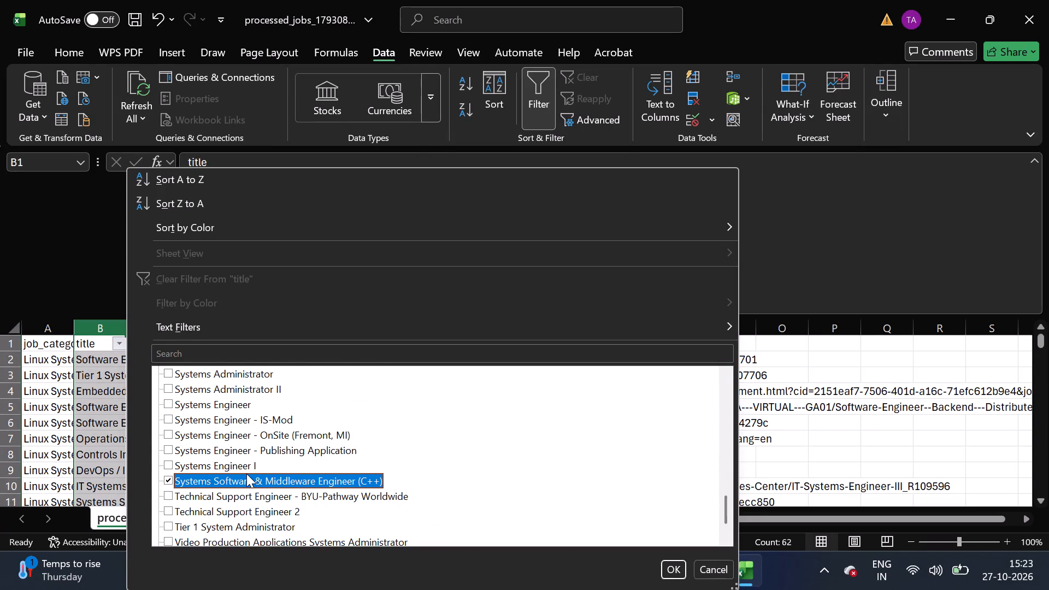
scroll(216, 515, down, 1)
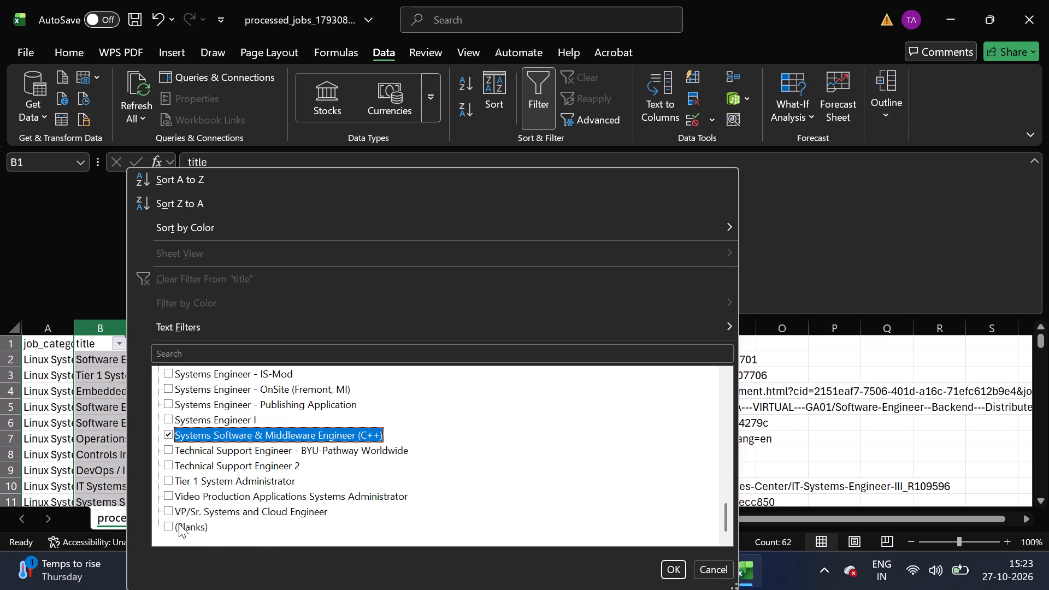
click(179, 524)
click(674, 564)
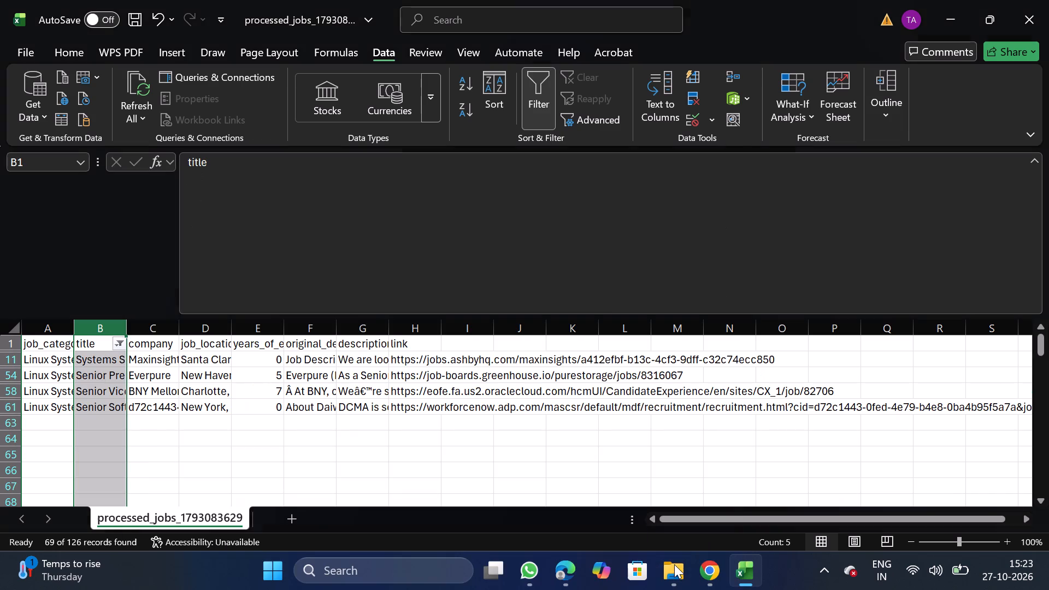
Delete all the filtered job rows below the header and turn the filter off.
click(4, 362)
key(ctrl+shift+Down)
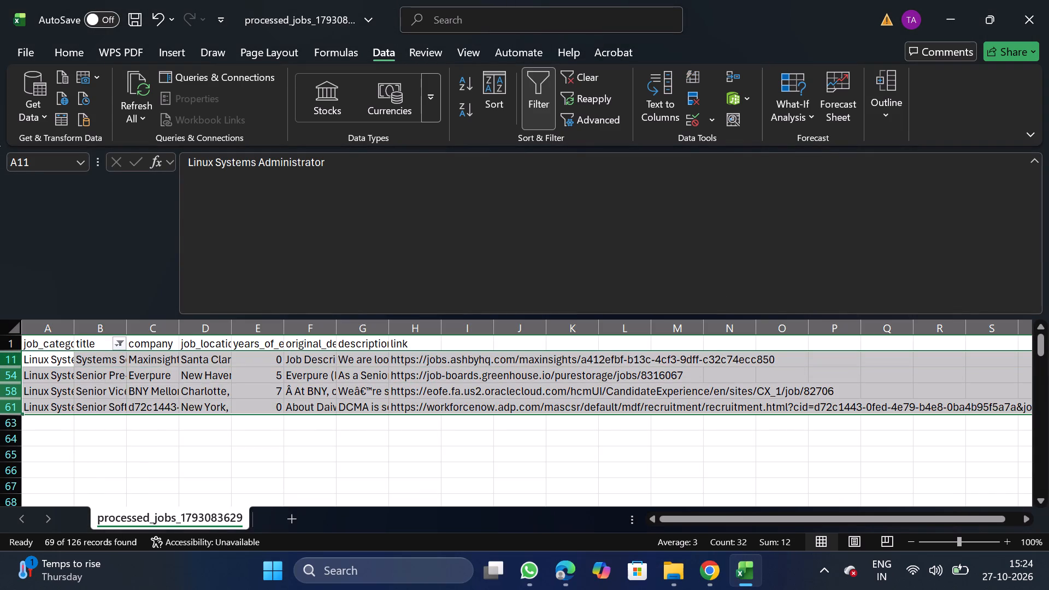
right_click(97, 390)
click(173, 245)
click(535, 115)
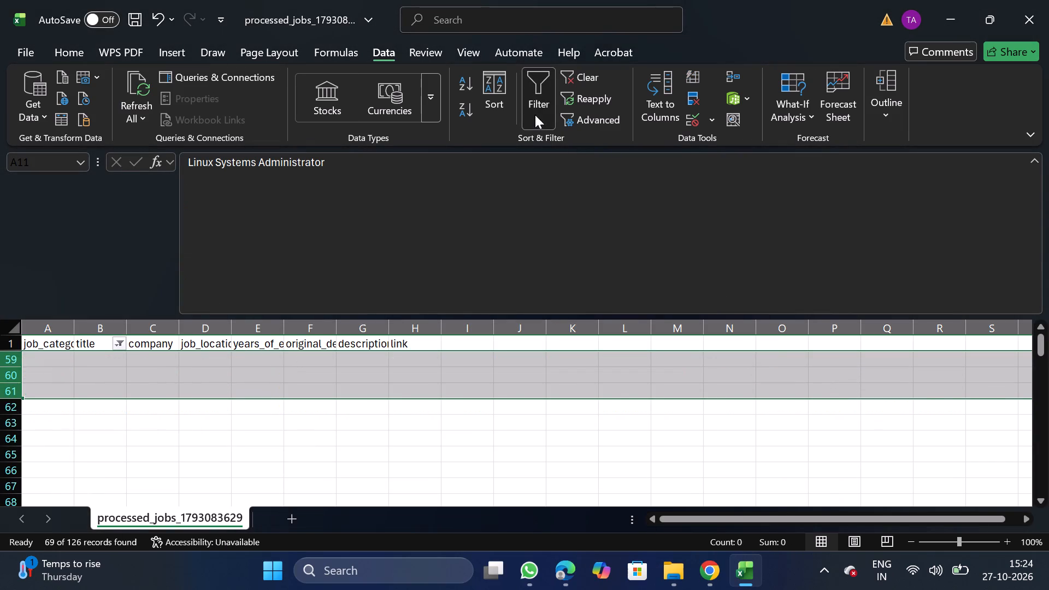
Turn the header filters on again and search the title column's filter values for "lead".
click(98, 342)
click(537, 97)
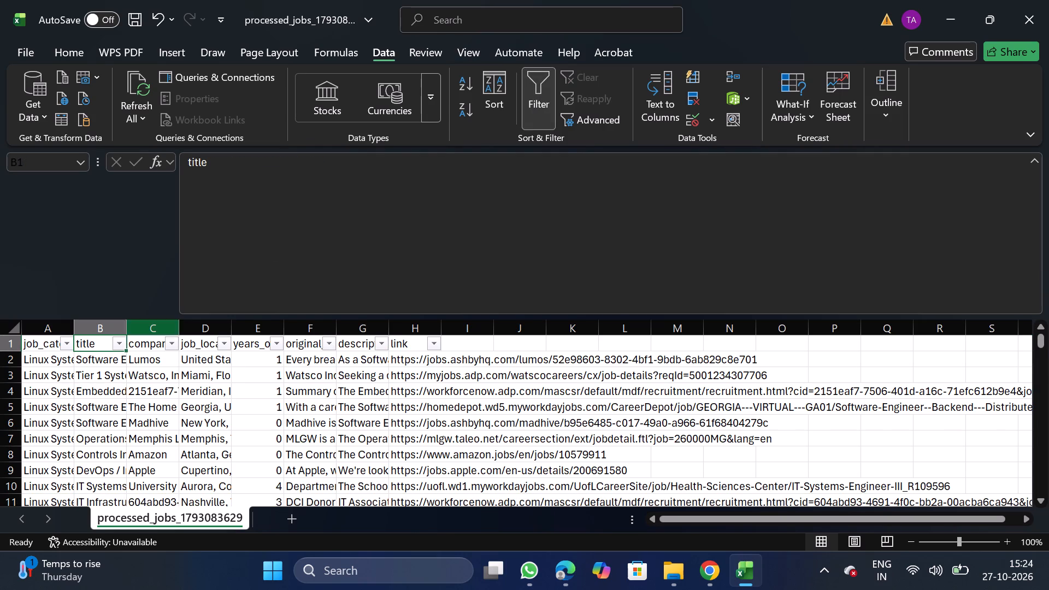
double_click(123, 343)
click(121, 345)
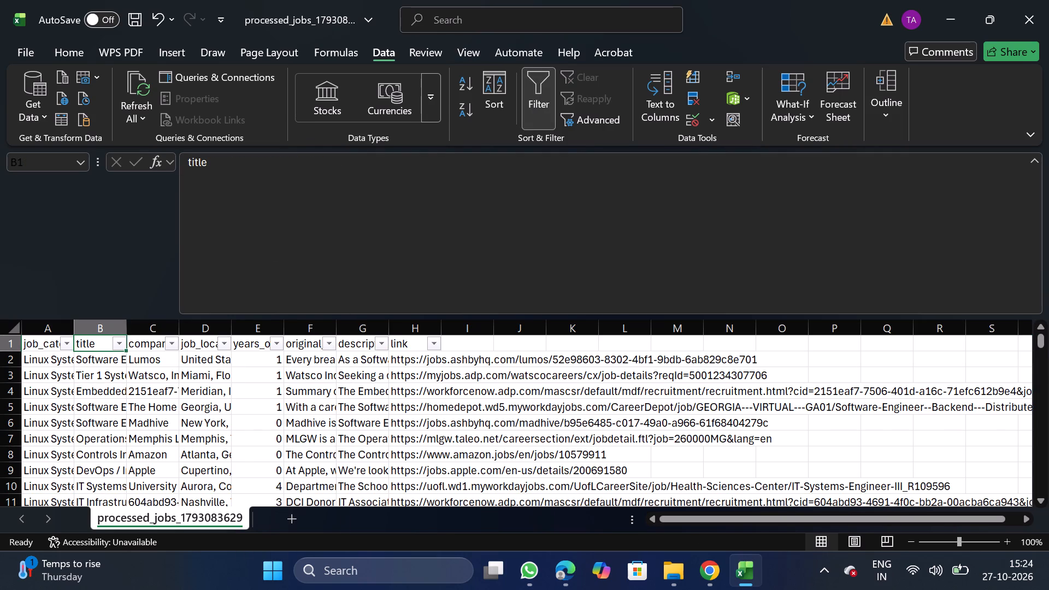
click(186, 351)
text(lead)
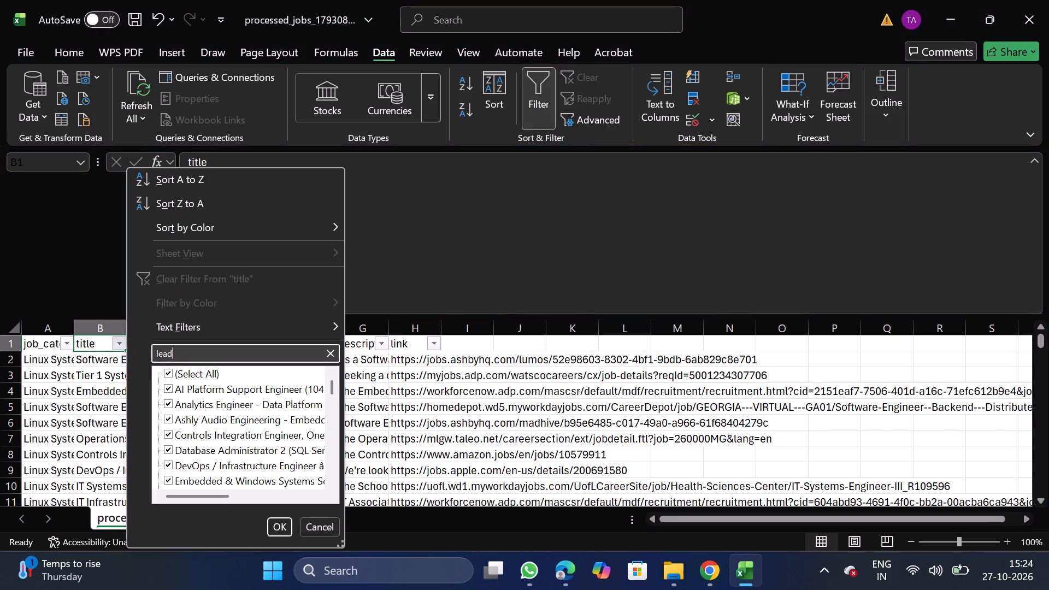
Replace the search term in the title column's filter with "principal".
key(BackSpace)
key(BackSpace)
key(BackSpace)
key(BackSpace)
key(BackSpace)
key(BackSpace)
key(BackSpace)
key(BackSpace)
key(BackSpace)
key(BackSpace)
key(BackSpace)
key(BackSpace)
text(principal)
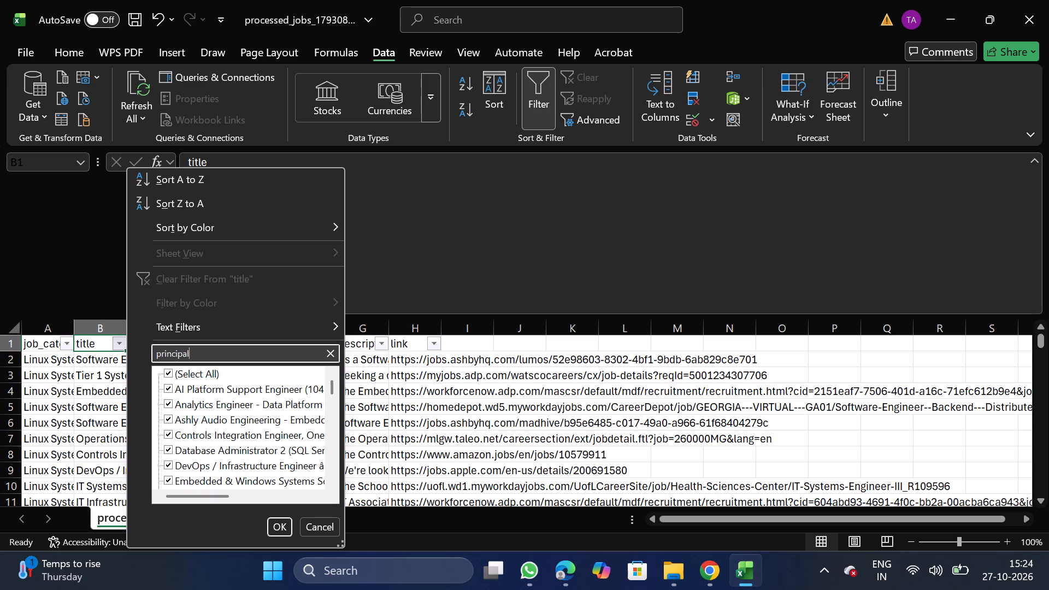
Filter the title column to the titles containing "staff".
key(BackSpace)
key(BackSpace)
key(BackSpace)
key(BackSpace)
key(BackSpace)
key(BackSpace)
key(BackSpace)
key(BackSpace)
key(BackSpace)
key(BackSpace)
key(BackSpace)
key(BackSpace)
key(BackSpace)
key(BackSpace)
key(BackSpace)
key(BackSpace)
key(BackSpace)
key(BackSpace)
key(BackSpace)
key(BackSpace)
text(staff)
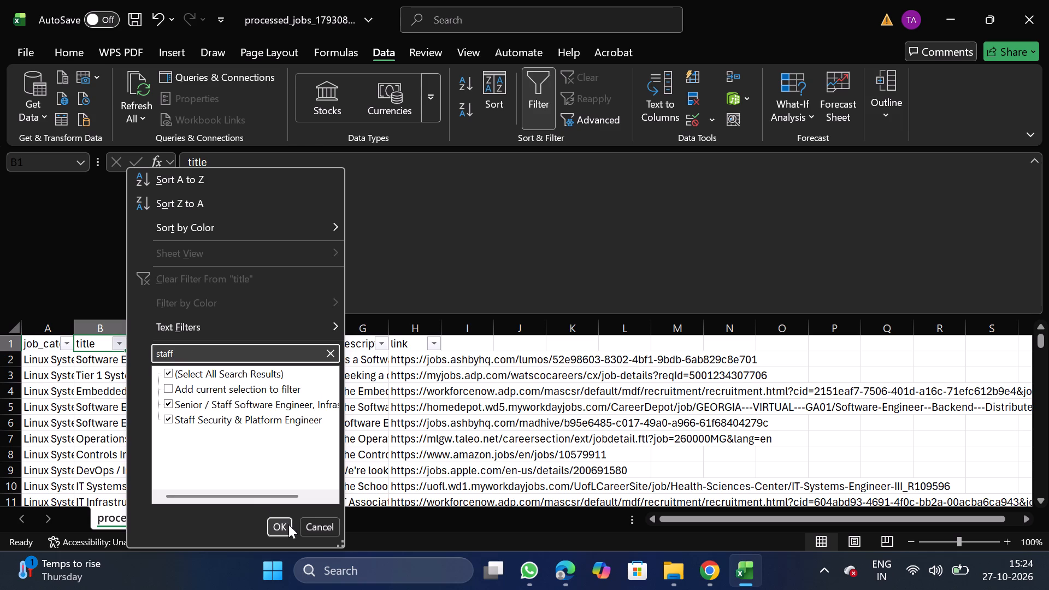
click(288, 524)
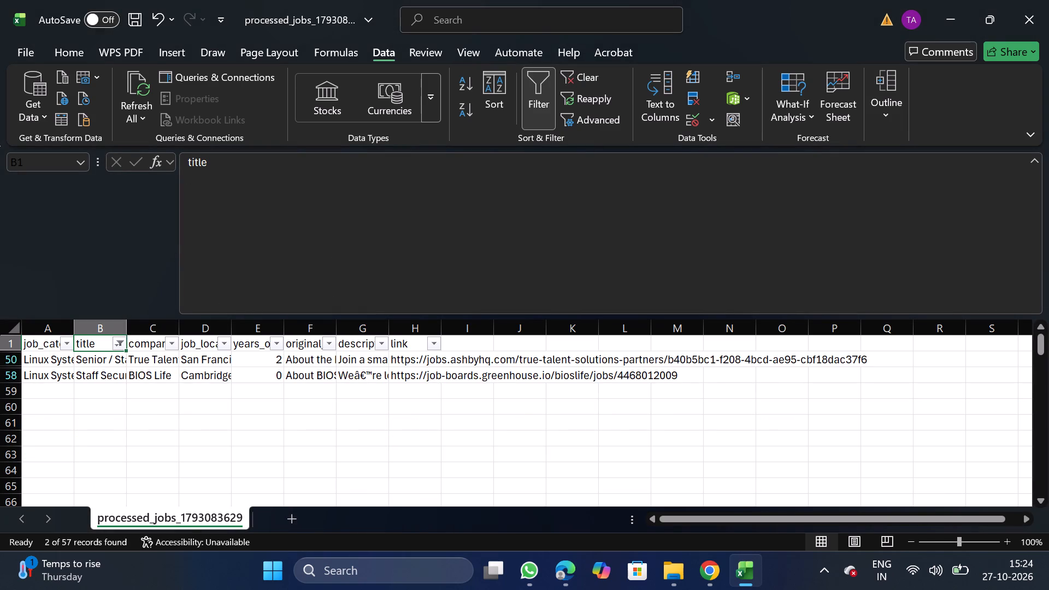
Delete both filtered staff job rows, 50 and 58, and turn the filter off.
double_click(4, 364)
click(4, 364)
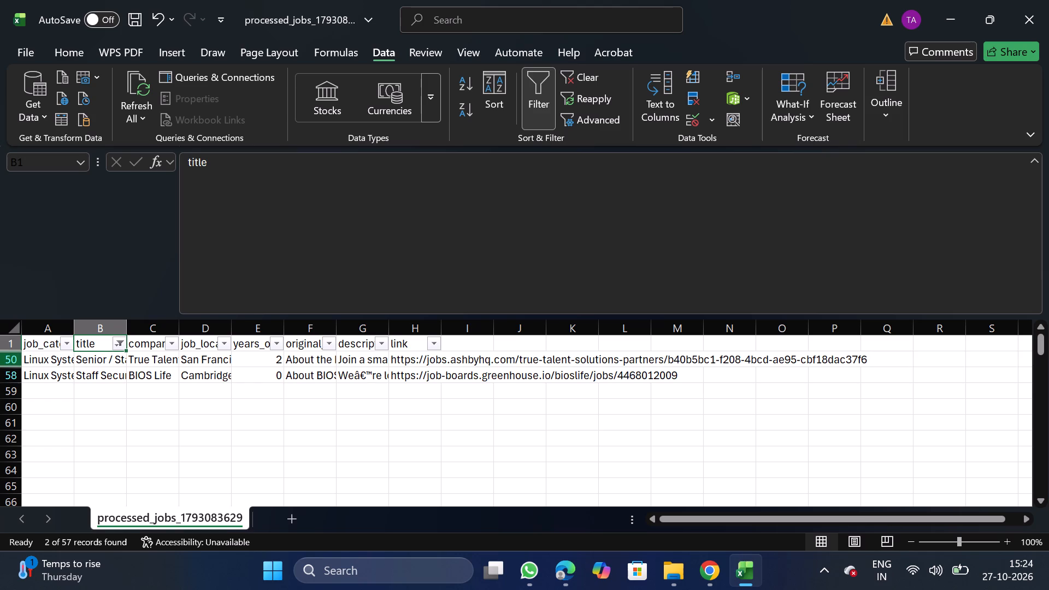
click(4, 361)
key(shift+Down)
right_click(44, 372)
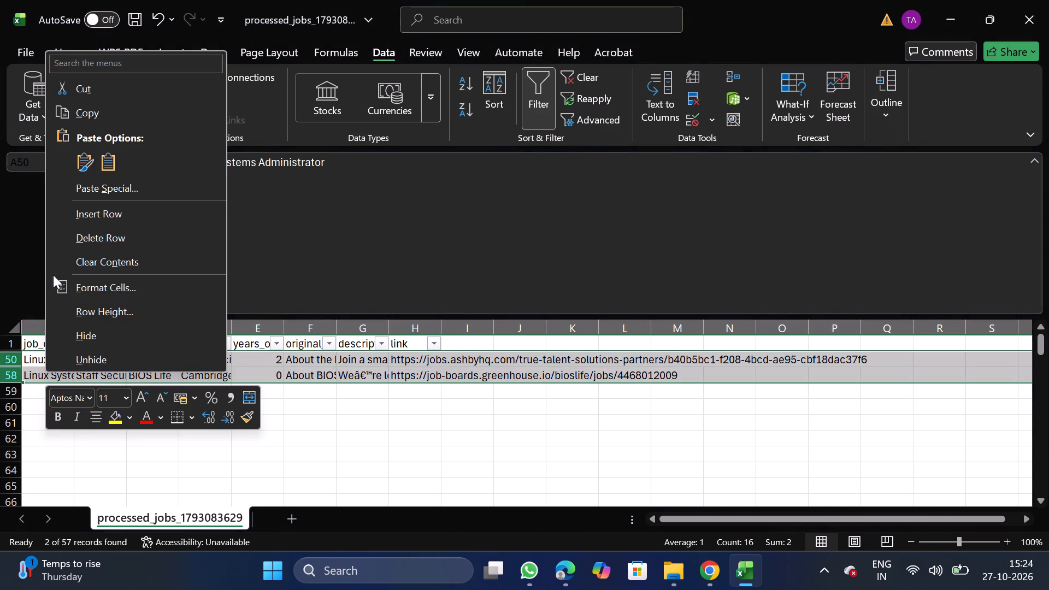
click(180, 232)
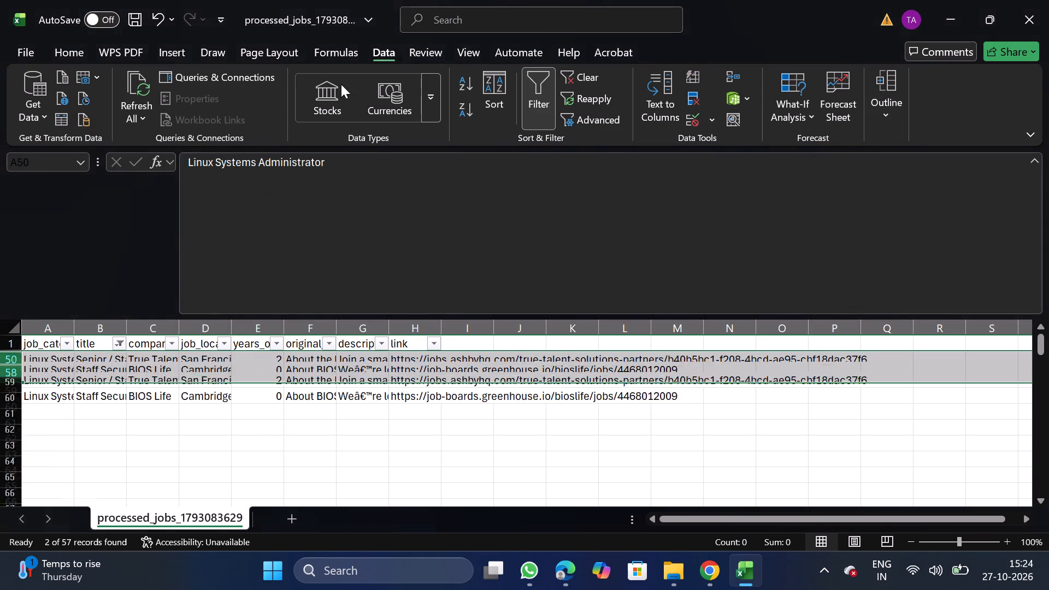
click(538, 109)
Turn the header filters on again and filter the title column to the titles containing "embedded".
click(105, 341)
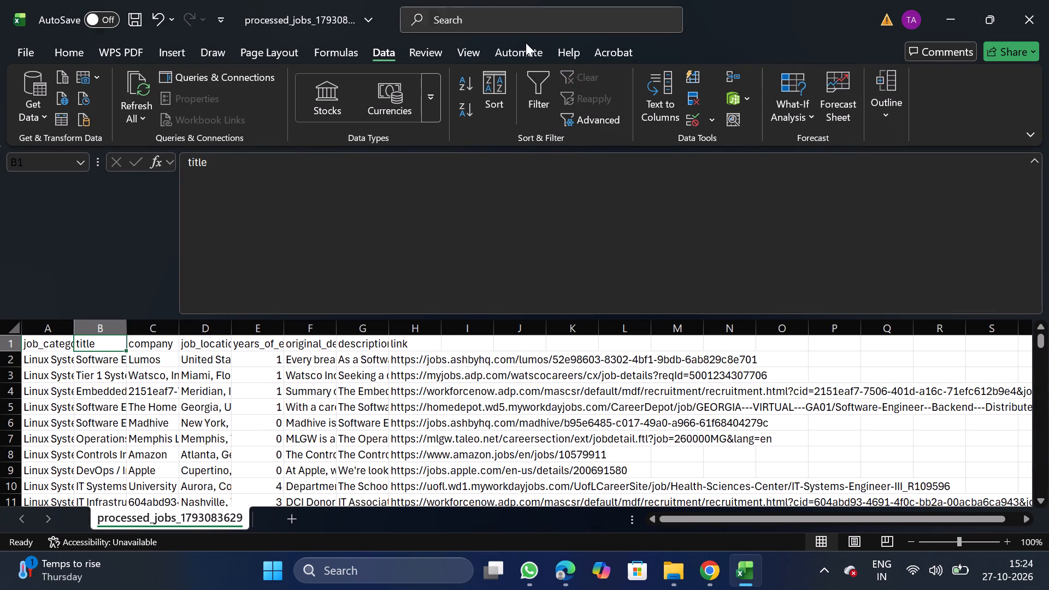
click(528, 108)
click(125, 341)
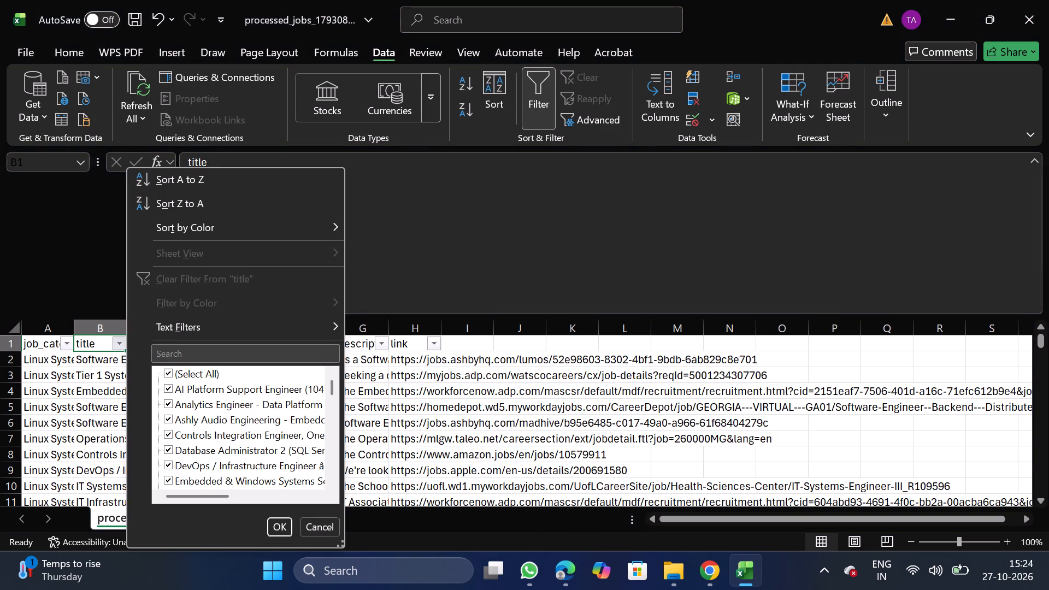
click(202, 351)
text(embedded)
click(279, 527)
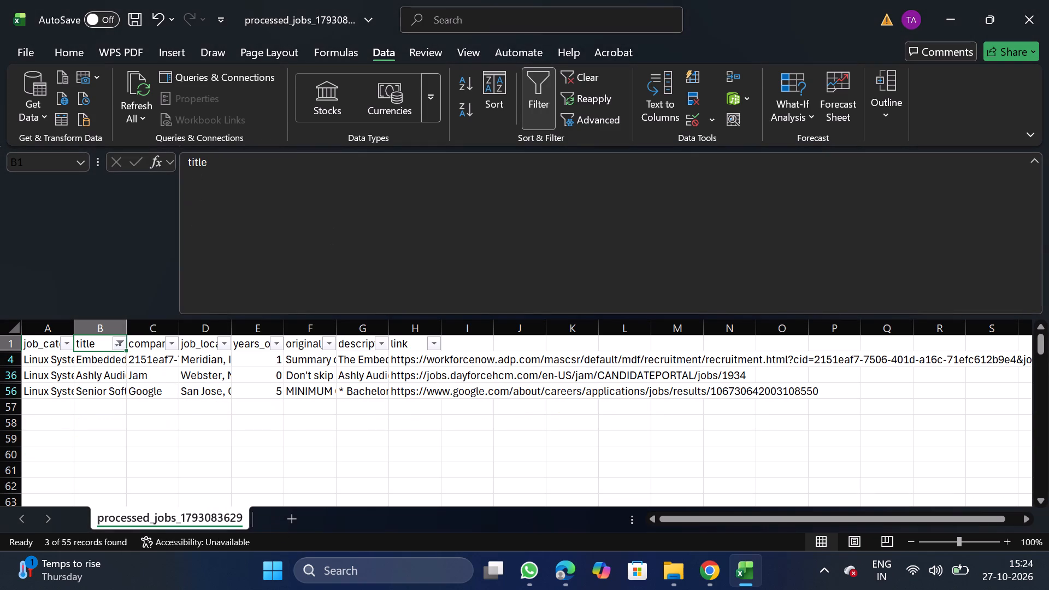
Delete the first two filtered embedded job rows, 4 and 36, and turn the filter off.
click(3, 360)
key(shift+Down)
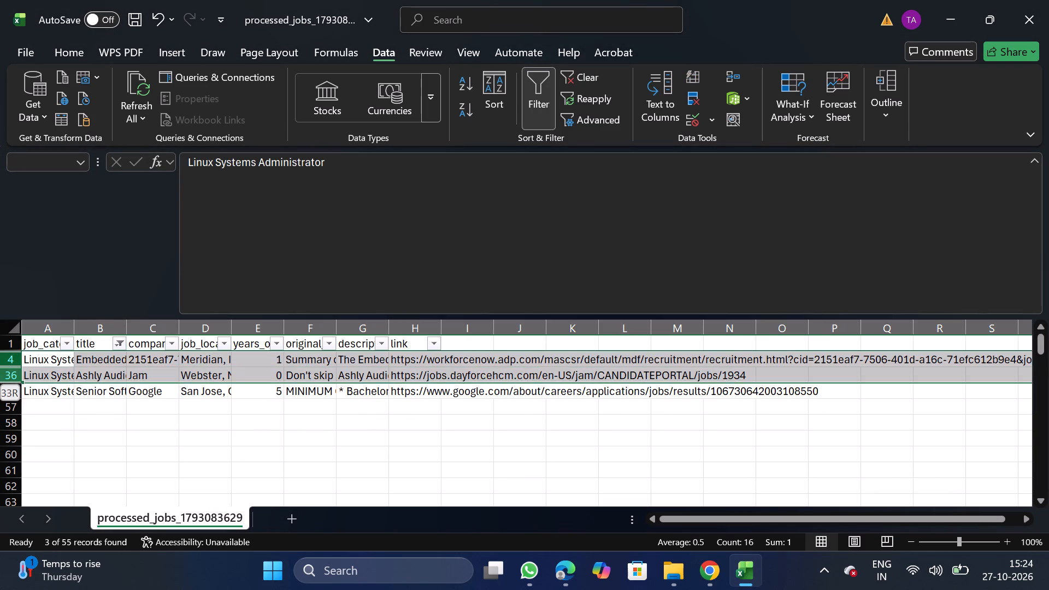
right_click(31, 367)
click(116, 237)
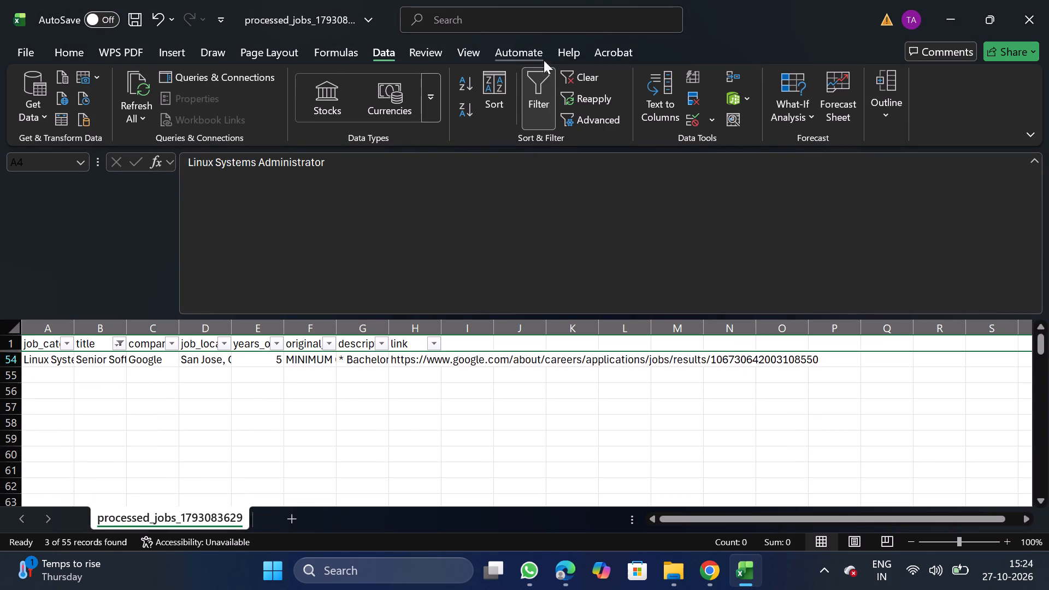
click(545, 76)
click(532, 102)
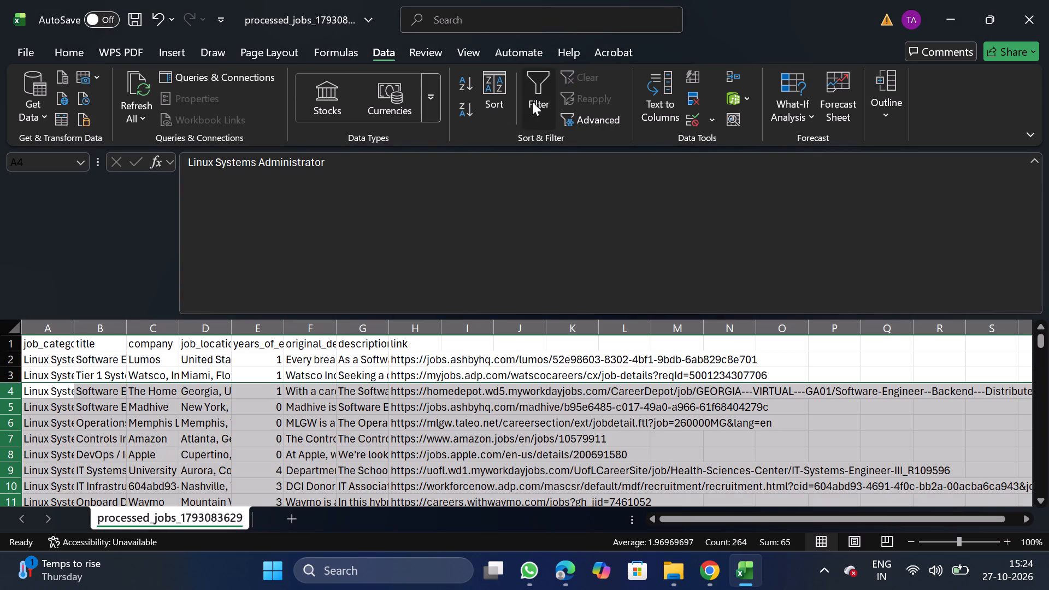
Filter only the title column, search its values for "architect", and turn the filter off without applying it.
click(99, 335)
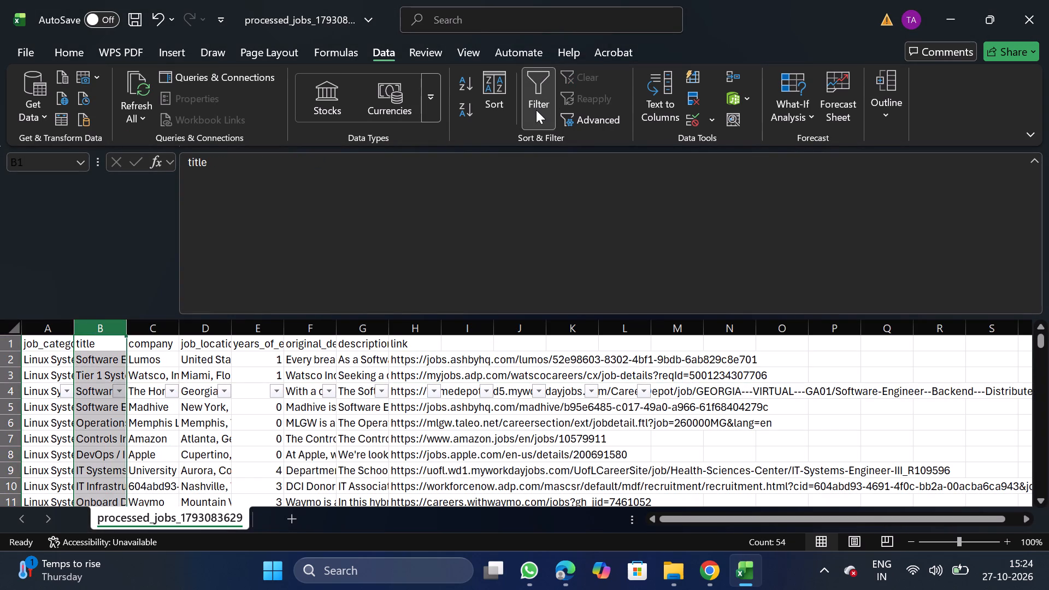
click(536, 110)
click(536, 110)
click(116, 341)
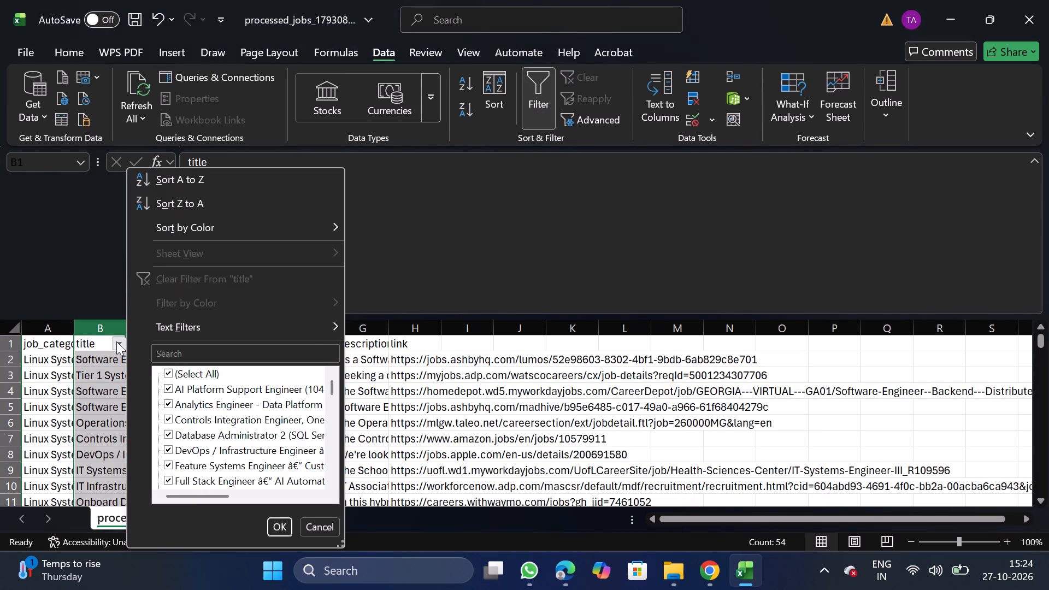
click(173, 351)
text(aerc)
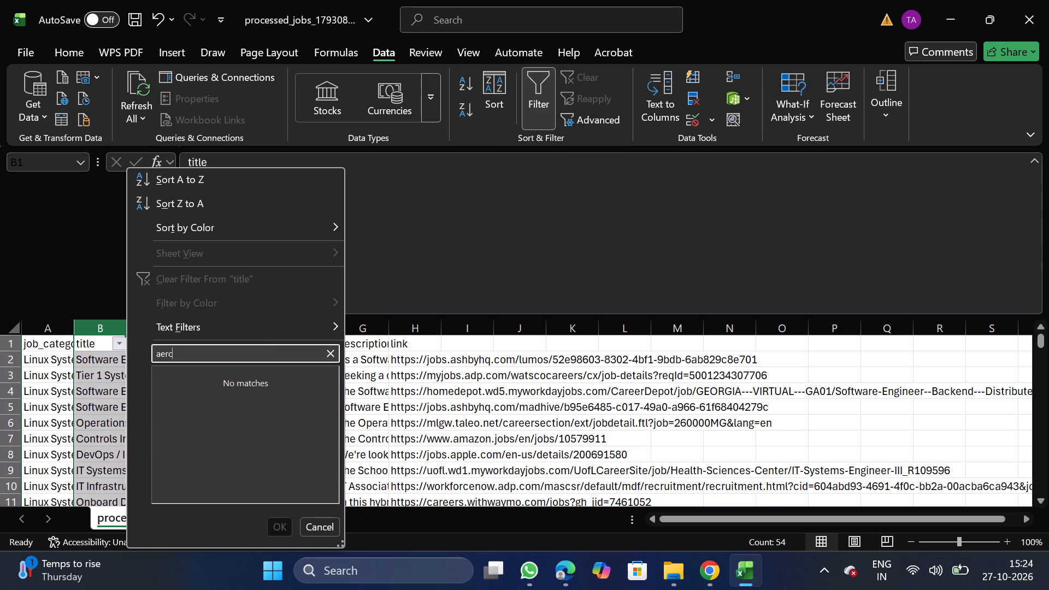
key(BackSpace)
key(BackSpace)
key(BackSpace)
text(rchitec)
key(t)
click(318, 528)
click(542, 93)
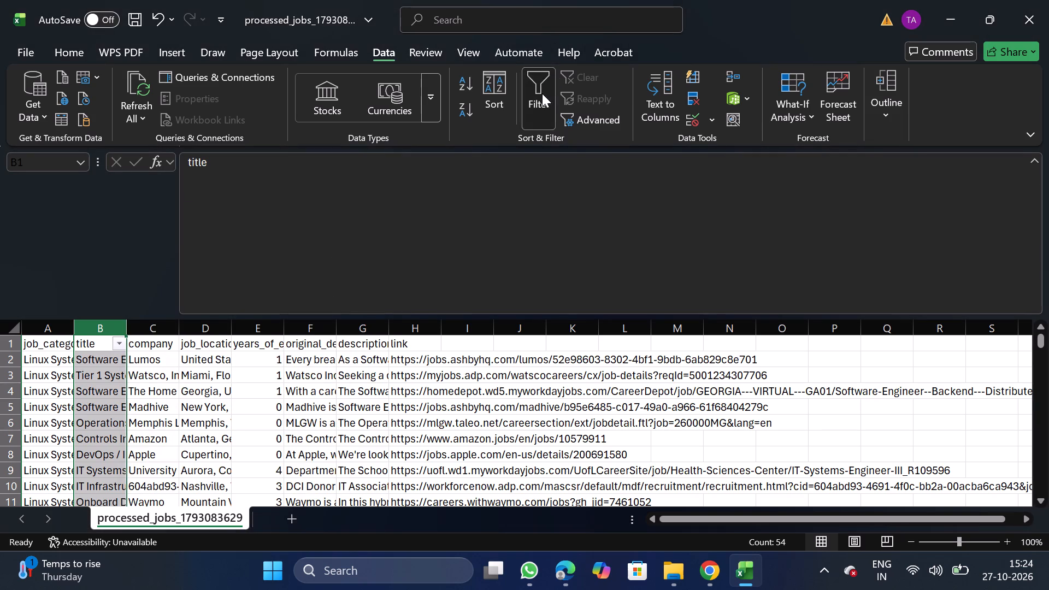
Turn on a filter for the company column and search its values for "walmart".
click(145, 333)
click(523, 88)
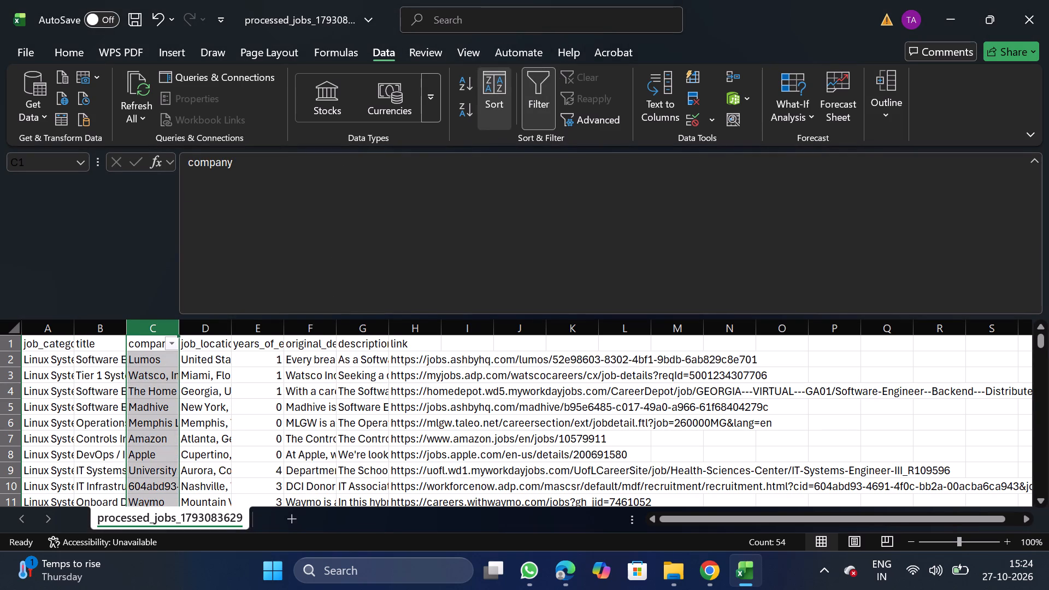
click(168, 344)
scroll(240, 359, up, 1)
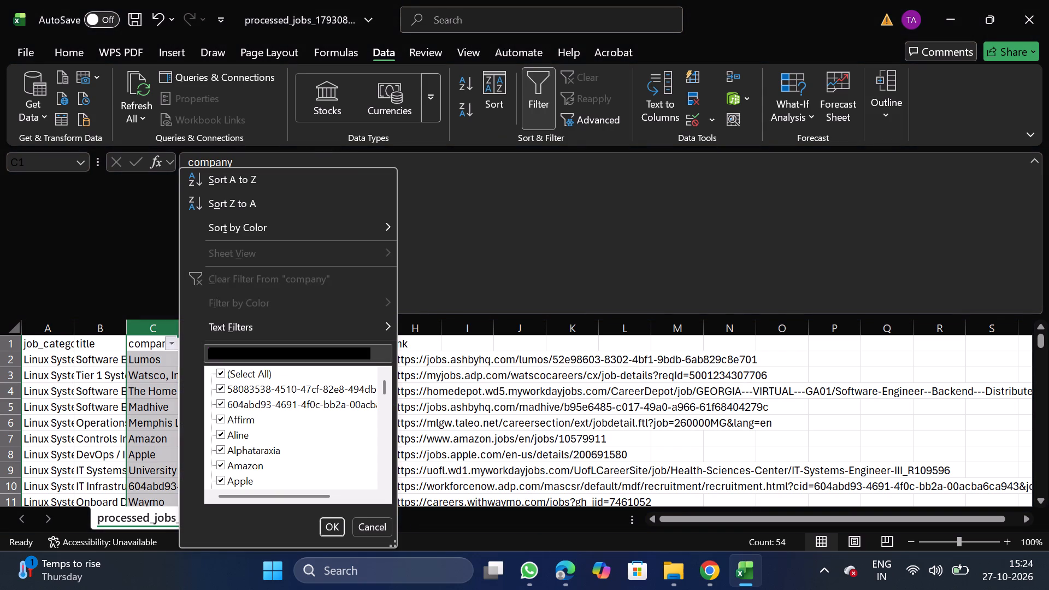
click(256, 358)
text(walmart)
Search the company column's filter values for "dried".
key(BackSpace)
key(BackSpace)
key(BackSpace)
key(BackSpace)
key(BackSpace)
key(BackSpace)
key(BackSpace)
key(BackSpace)
key(BackSpace)
key(BackSpace)
key(BackSpace)
key(BackSpace)
key(BackSpace)
key(BackSpace)
key(BackSpace)
key(BackSpace)
key(BackSpace)
key(BackSpace)
text(dried)
Search the company column's filter values for "capital".
key(BackSpace)
key(BackSpace)
key(BackSpace)
key(BackSpace)
key(BackSpace)
key(BackSpace)
key(BackSpace)
key(BackSpace)
key(BackSpace)
key(BackSpace)
key(BackSpace)
key(BackSpace)
key(BackSpace)
text(capital)
Search the company column's filter values for "under".
key(BackSpace)
key(BackSpace)
key(BackSpace)
key(BackSpace)
key(BackSpace)
key(BackSpace)
key(BackSpace)
key(BackSpace)
key(BackSpace)
key(BackSpace)
key(BackSpace)
key(BackSpace)
key(BackSpace)
key(BackSpace)
key(BackSpace)
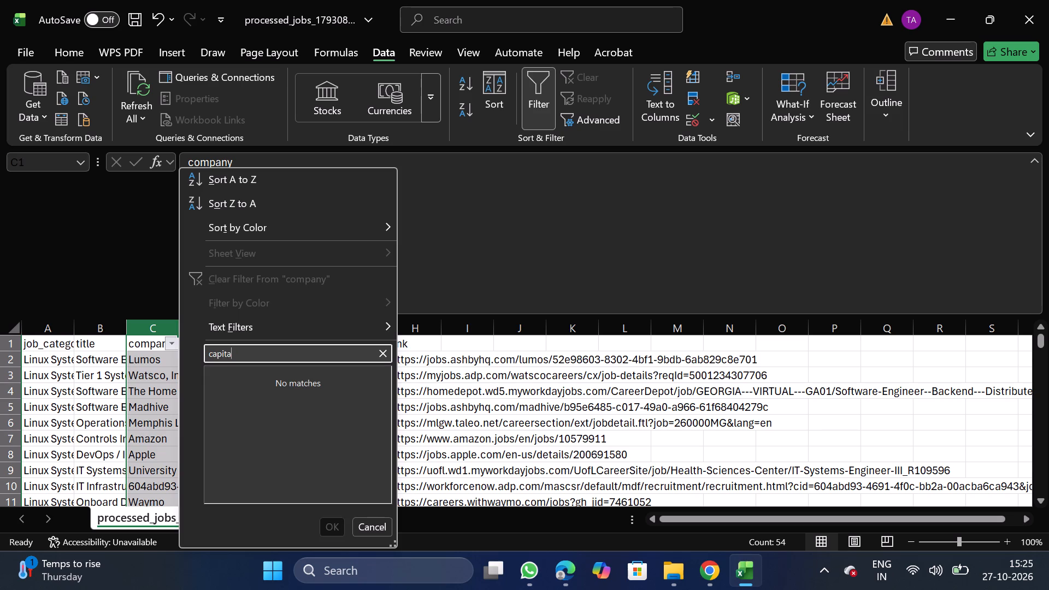
text(under)
Search the company column's filter values for "hunt".
key(BackSpace)
key(BackSpace)
key(BackSpace)
key(BackSpace)
key(BackSpace)
key(BackSpace)
key(BackSpace)
key(BackSpace)
key(BackSpace)
key(BackSpace)
key(BackSpace)
key(BackSpace)
text(hunt)
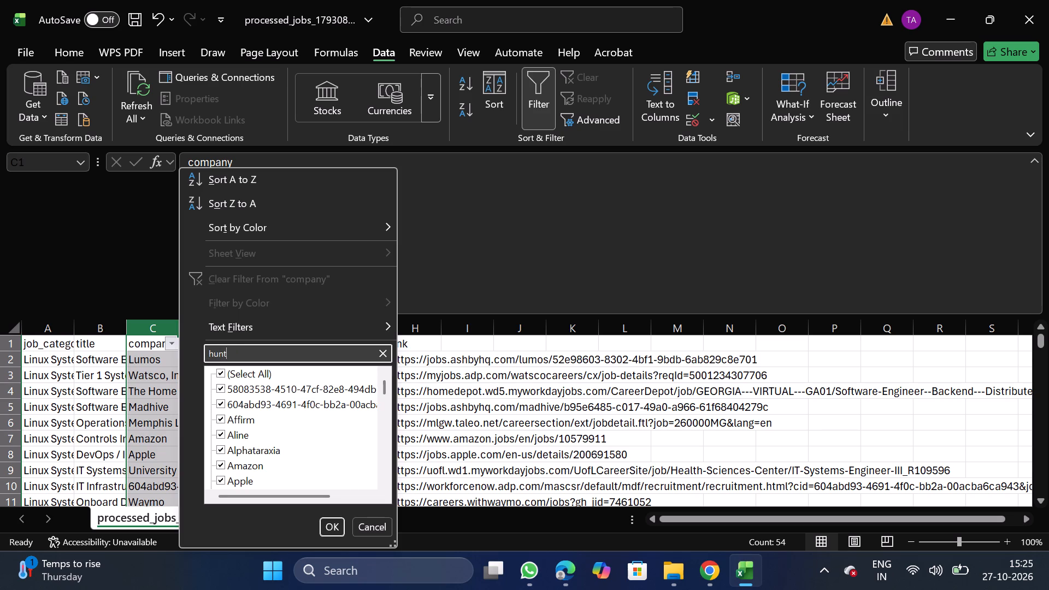
Search the company column's filter values for "skims".
key(BackSpace)
key(BackSpace)
key(BackSpace)
key(BackSpace)
key(BackSpace)
key(BackSpace)
key(BackSpace)
key(BackSpace)
key(BackSpace)
key(BackSpace)
key(BackSpace)
key(BackSpace)
key(BackSpace)
text(skims)
Search the company column's filter values for "apex".
key(BackSpace)
key(BackSpace)
key(BackSpace)
key(BackSpace)
key(BackSpace)
key(BackSpace)
key(BackSpace)
key(BackSpace)
key(BackSpace)
key(BackSpace)
key(BackSpace)
key(BackSpace)
key(BackSpace)
key(BackSpace)
key(BackSpace)
key(BackSpace)
text(apex)
Search the company column's filter values for "in landem", then close the filter without applying it.
key(BackSpace)
key(BackSpace)
key(BackSpace)
key(BackSpace)
key(BackSpace)
key(BackSpace)
key(BackSpace)
key(BackSpace)
key(BackSpace)
key(BackSpace)
key(BackSpace)
key(BackSpace)
text(in landem)
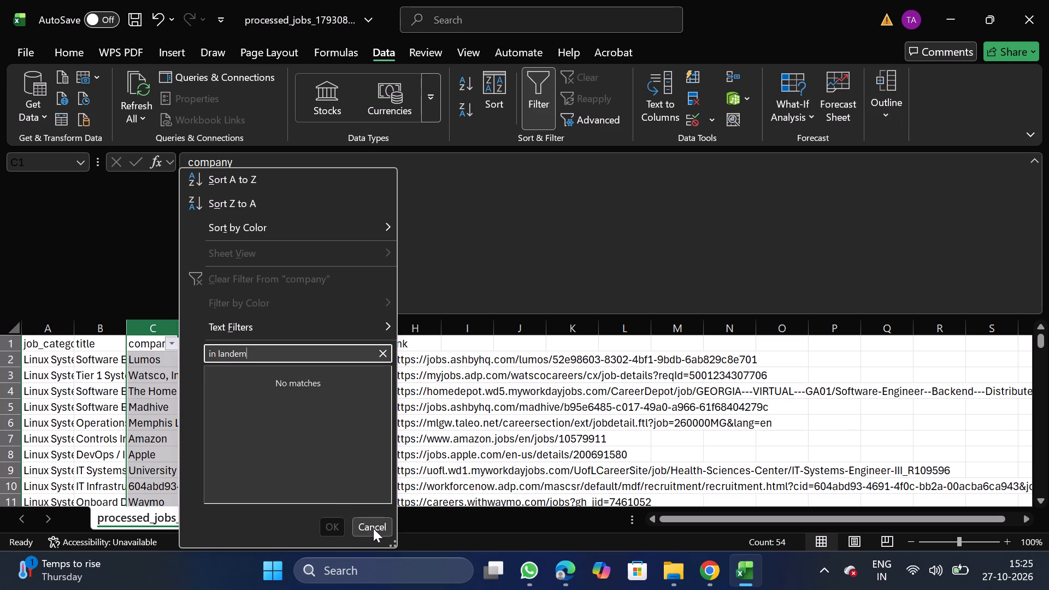
click(386, 539)
click(368, 523)
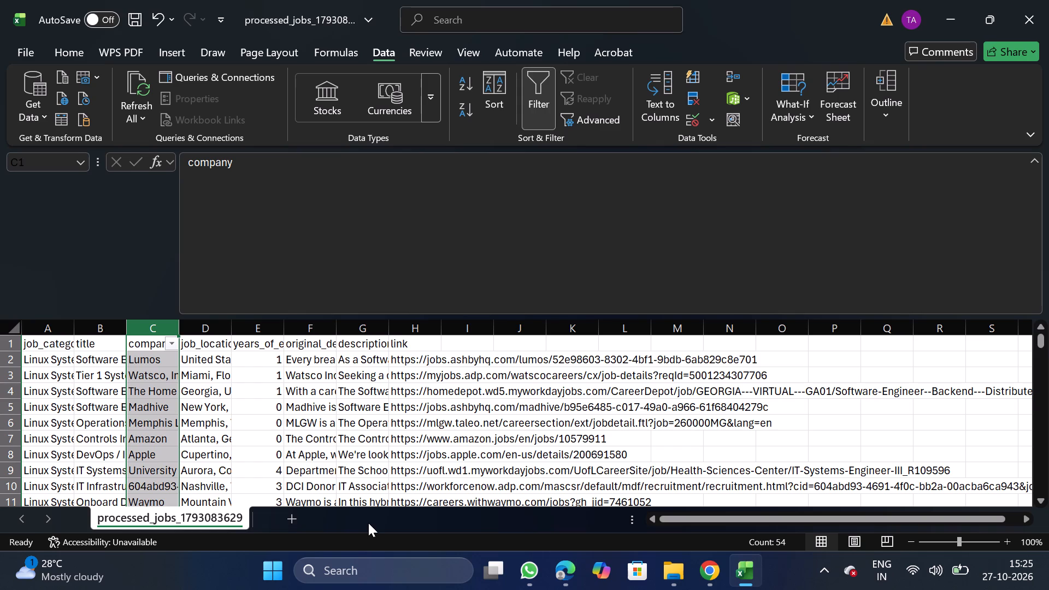
Filter the company column to the two ID-string values starting 58083538 and 604abd93, delete those rows, and remove the filter.
click(174, 341)
click(257, 377)
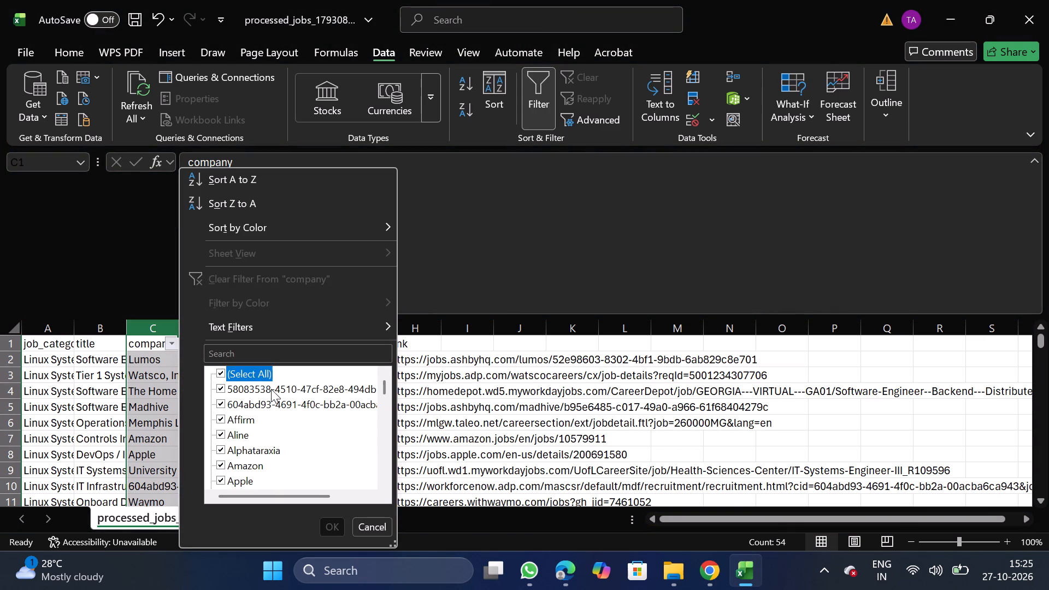
click(271, 389)
click(271, 406)
scroll(270, 433, down, 1)
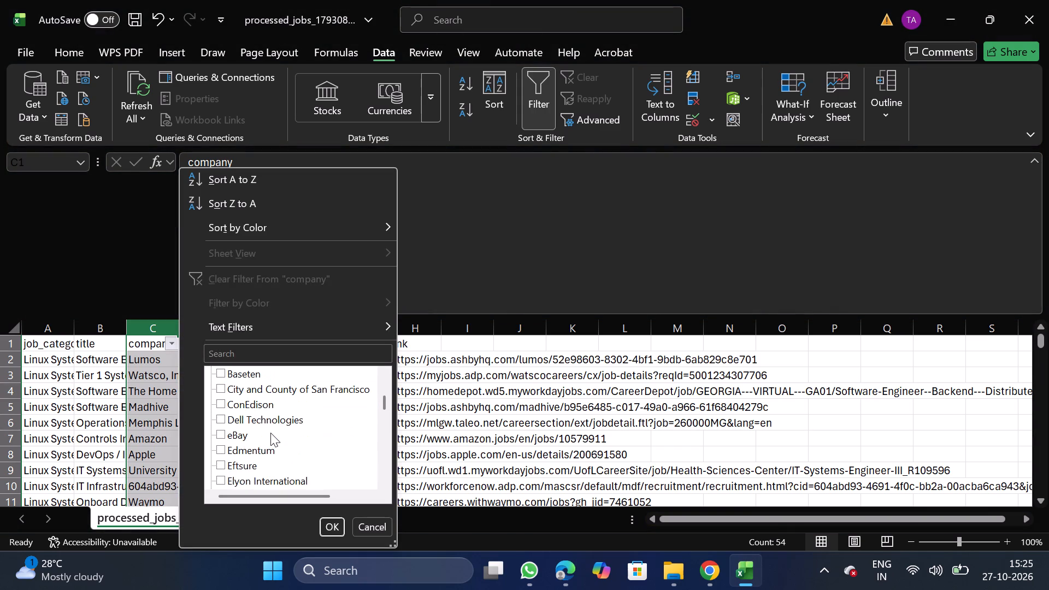
scroll(270, 433, down, 3)
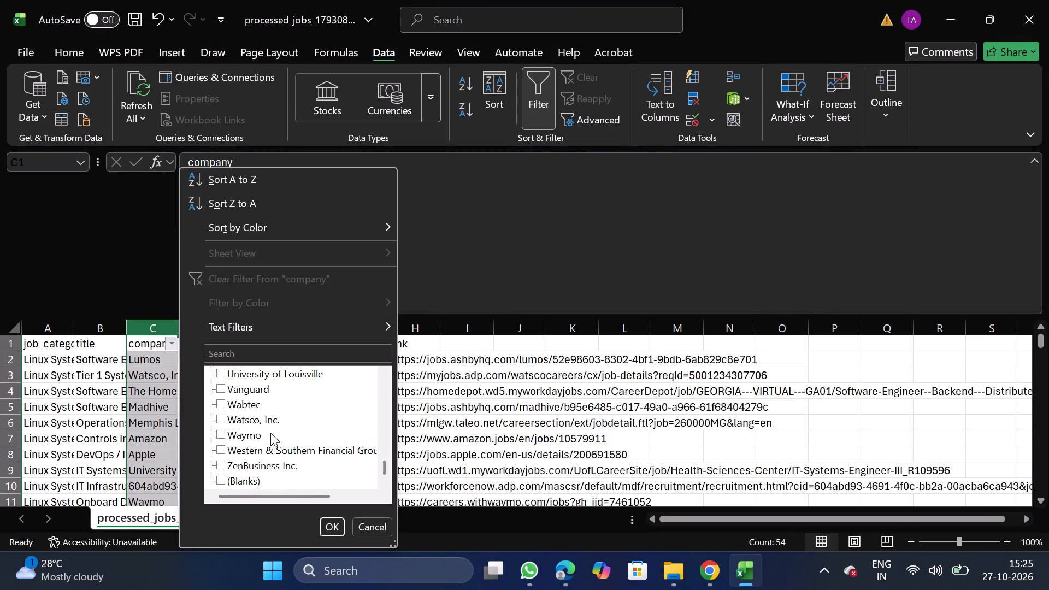
scroll(270, 433, down, 1)
click(340, 529)
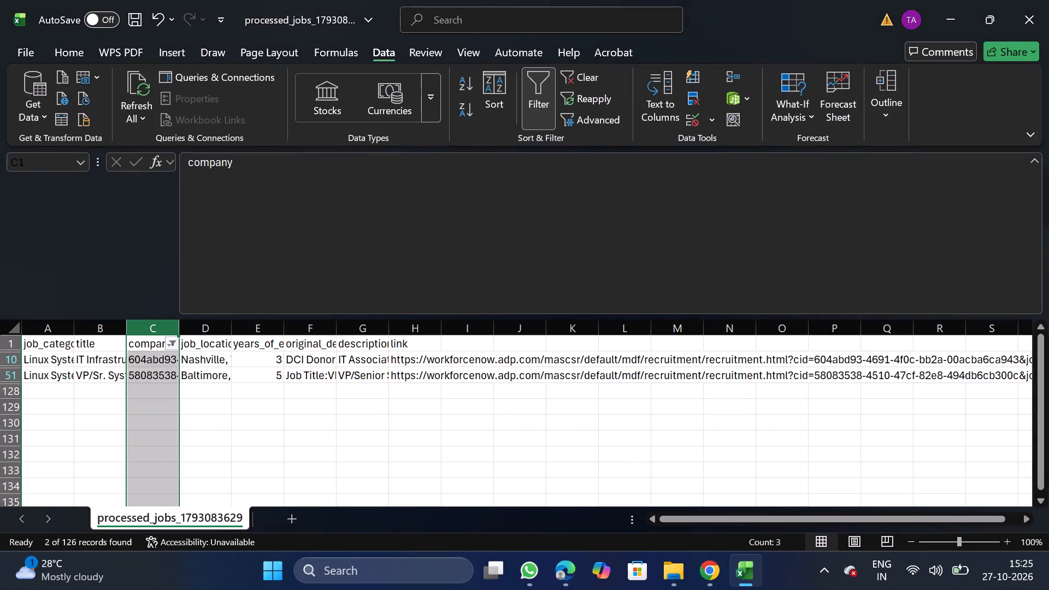
click(2, 363)
key(ctrl+shift+Down)
right_click(53, 377)
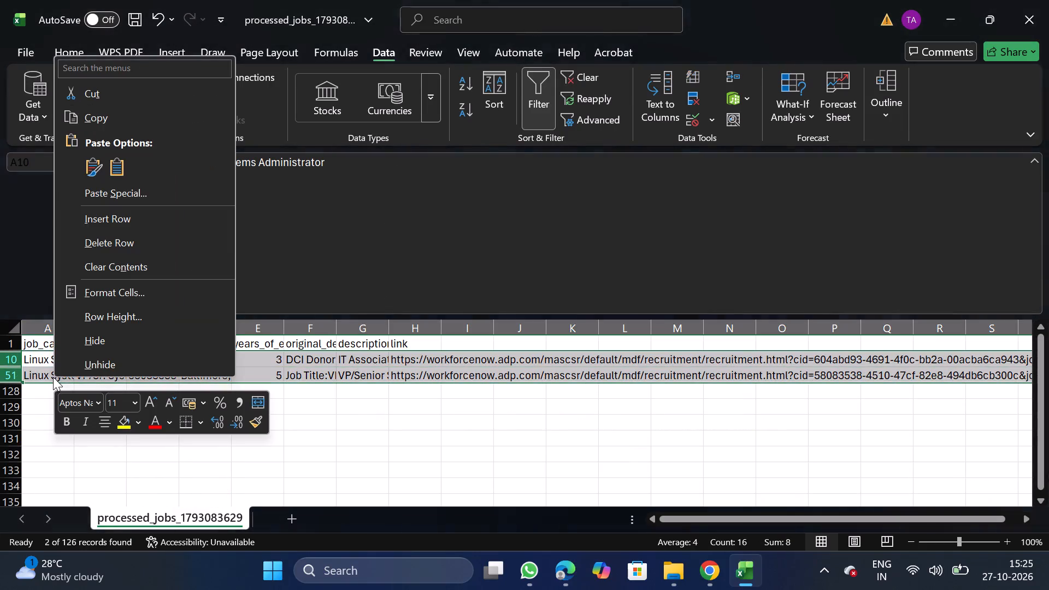
click(151, 245)
click(539, 104)
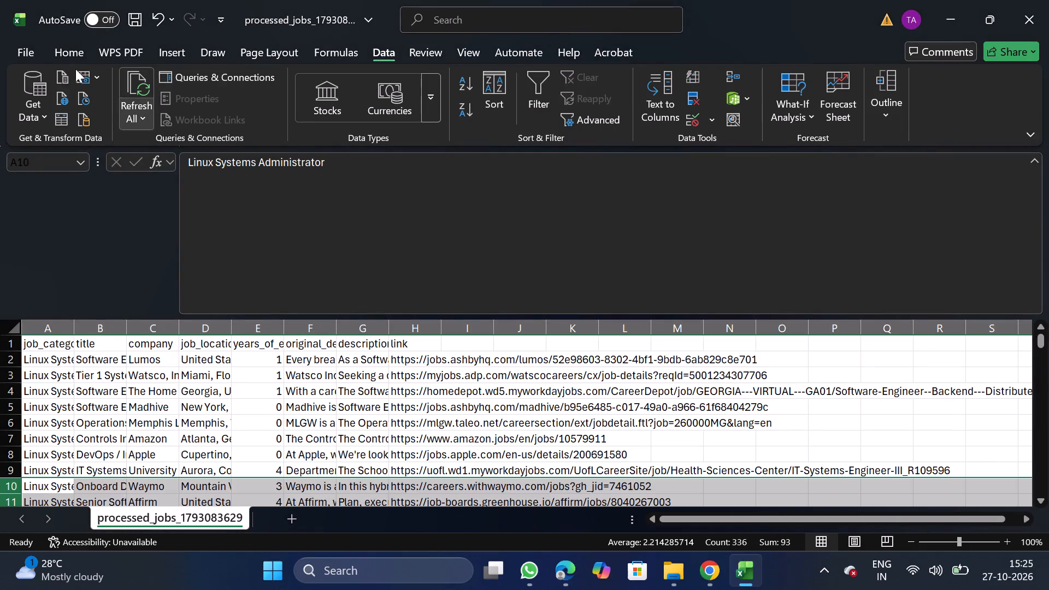
Save the cleaned sheet as the comma-delimited CSV Linux_10_27 in the Daily Scraping jobs folder under Documents.
click(40, 61)
triple_click(82, 274)
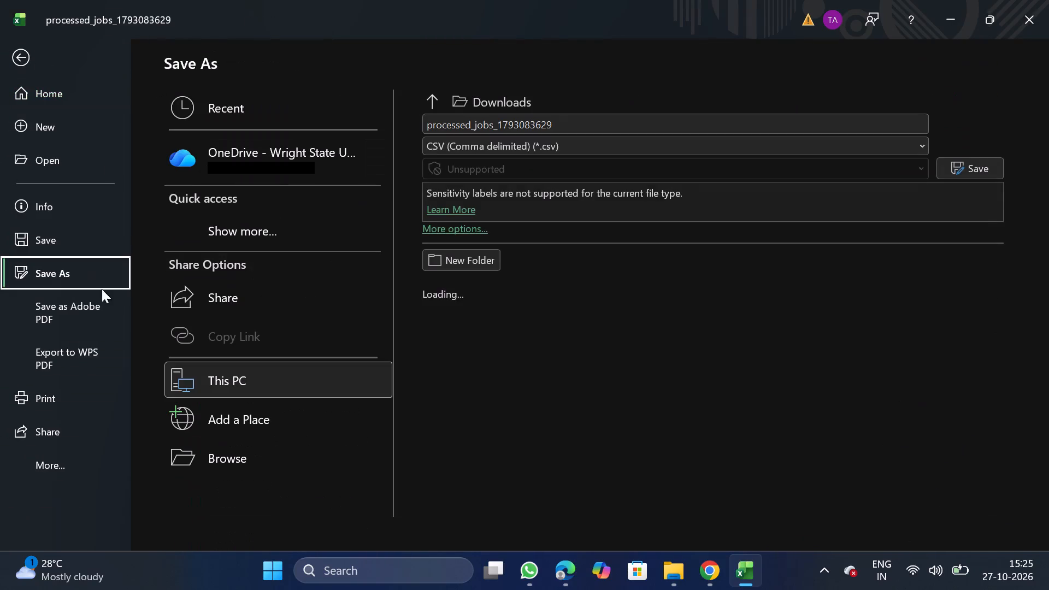
triple_click(238, 469)
double_click(238, 469)
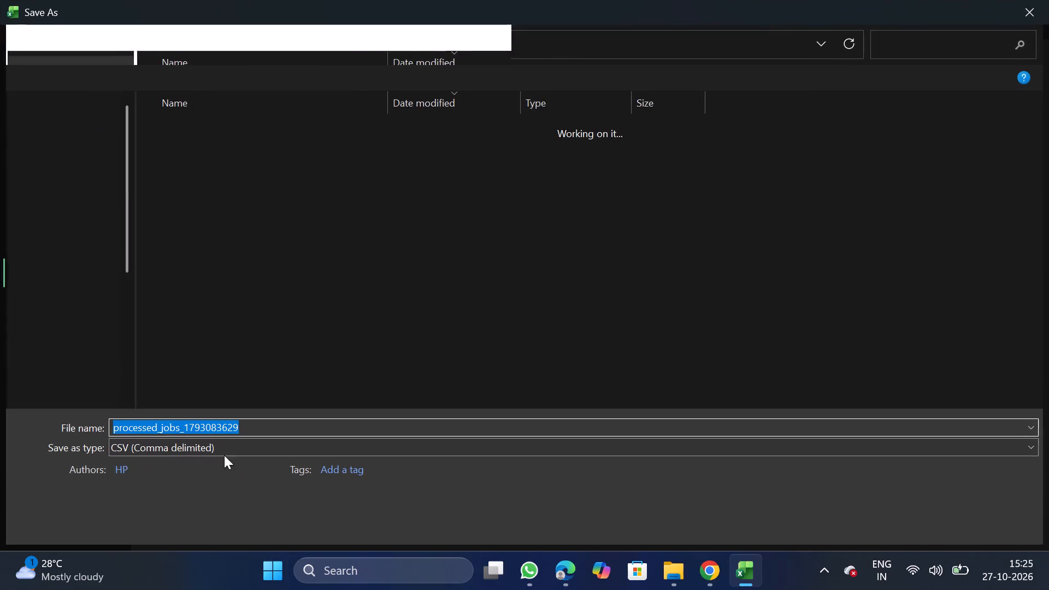
click(93, 140)
double_click(95, 156)
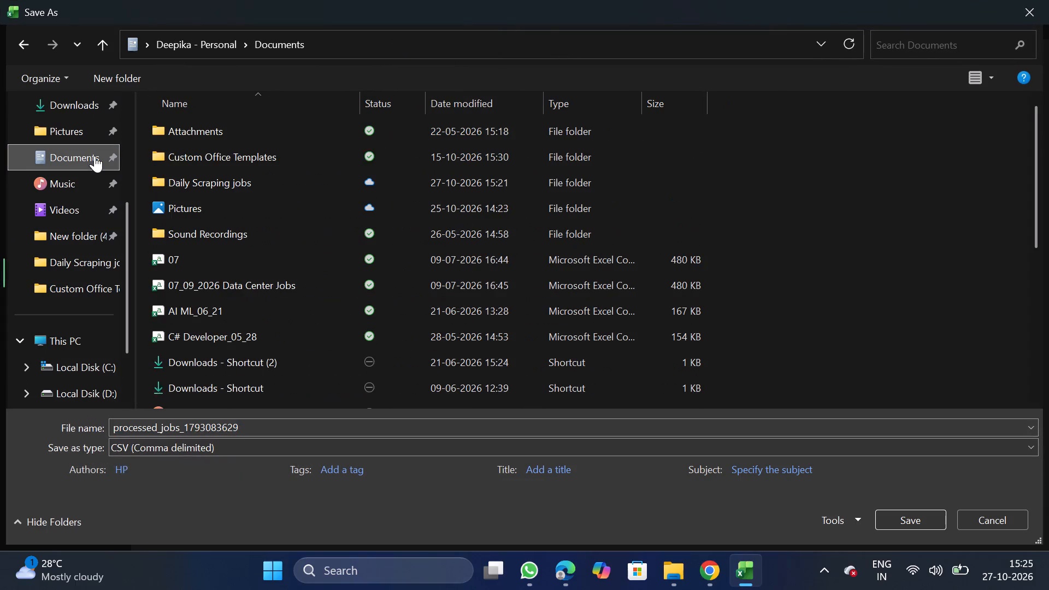
double_click(240, 180)
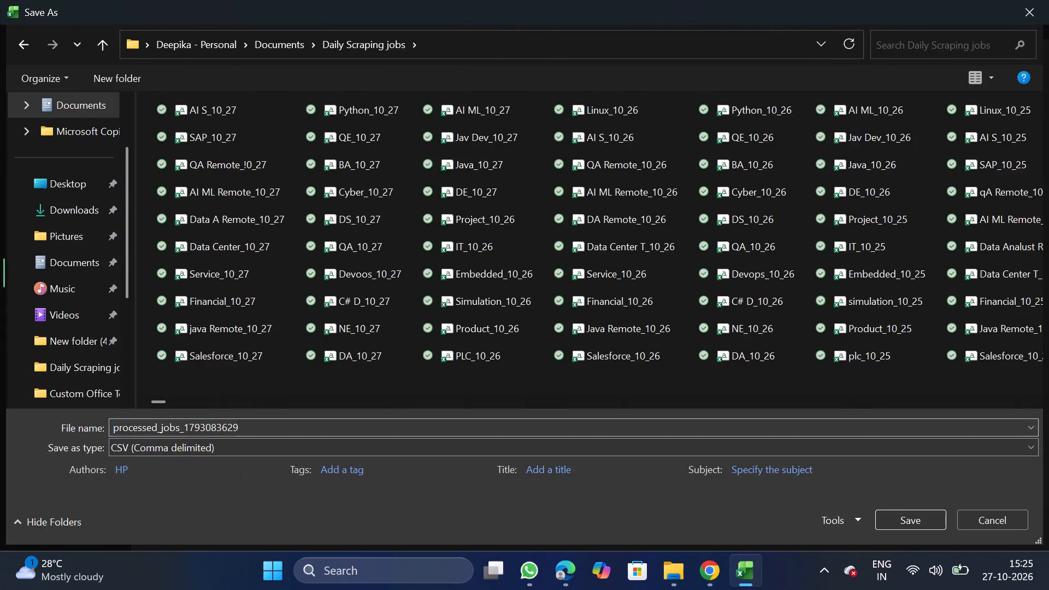
click(280, 427)
key(BackSpace)
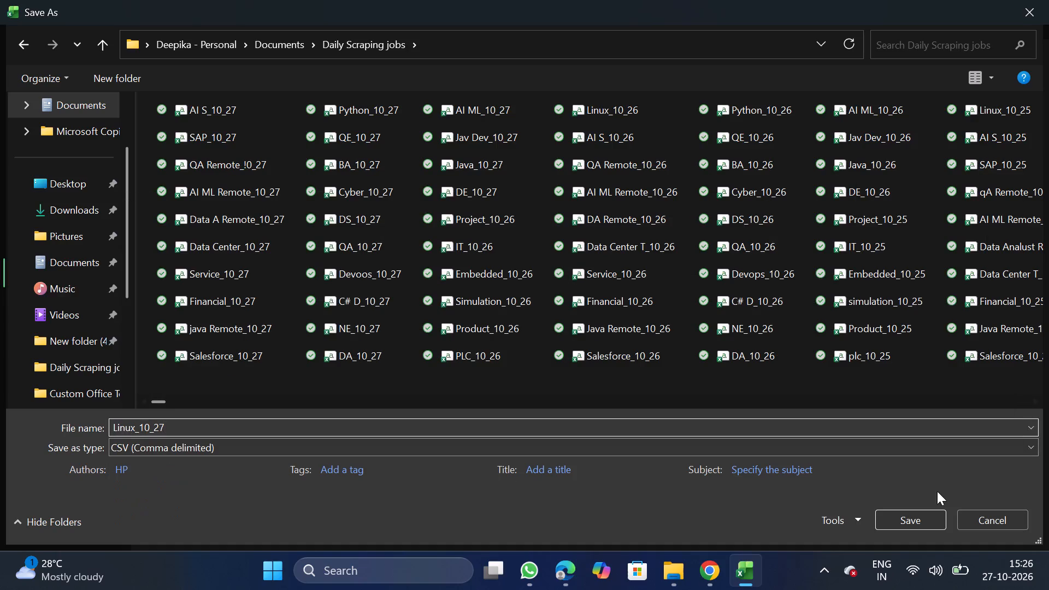
click(915, 520)
Switch to NextGenApply in Chrome and start choosing a CSV file for the bulk job upload.
click(705, 568)
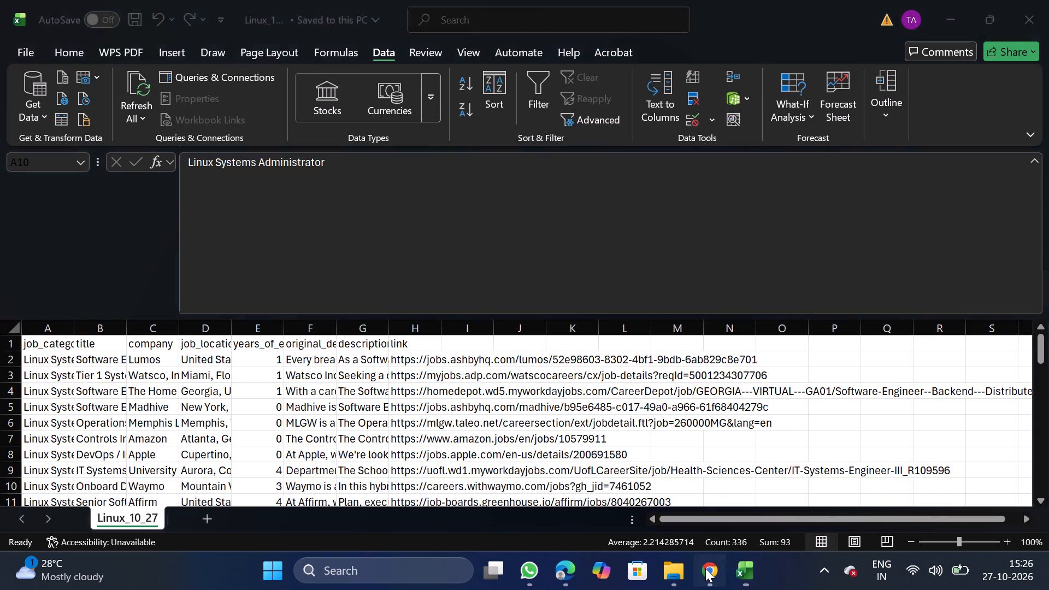
scroll(545, 467, down, 2)
click(432, 445)
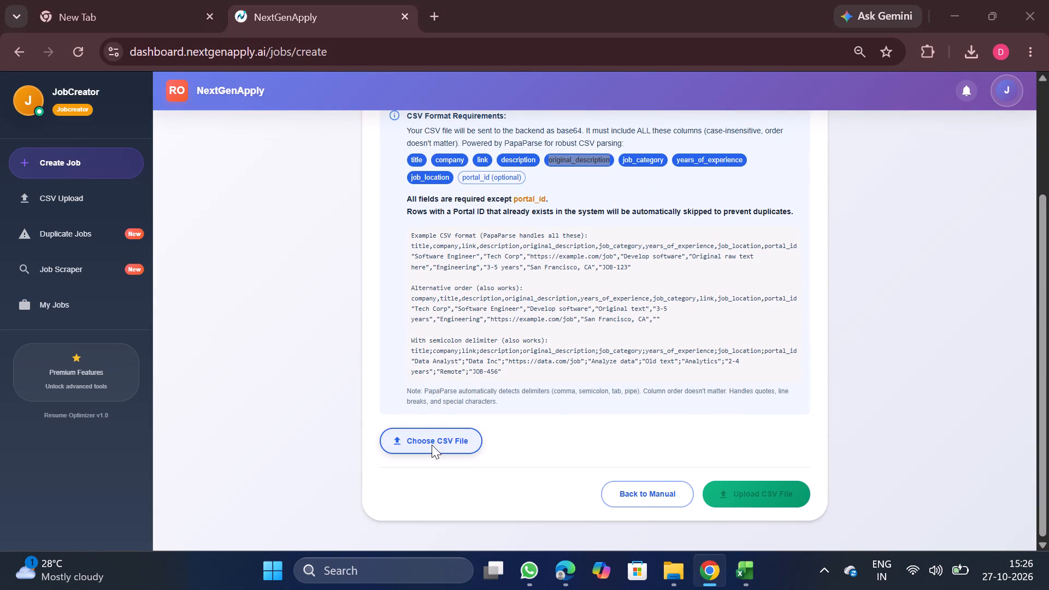
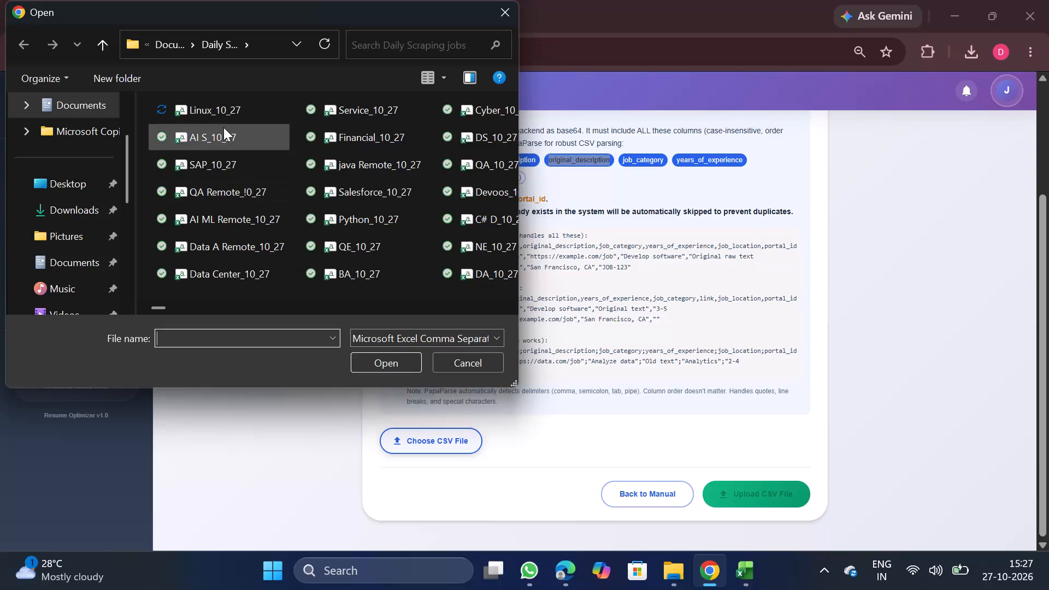
Upload the Linux_10_27 file as the bulk job CSV, and close its Excel workbook.
double_click(220, 114)
scroll(487, 342, down, 1)
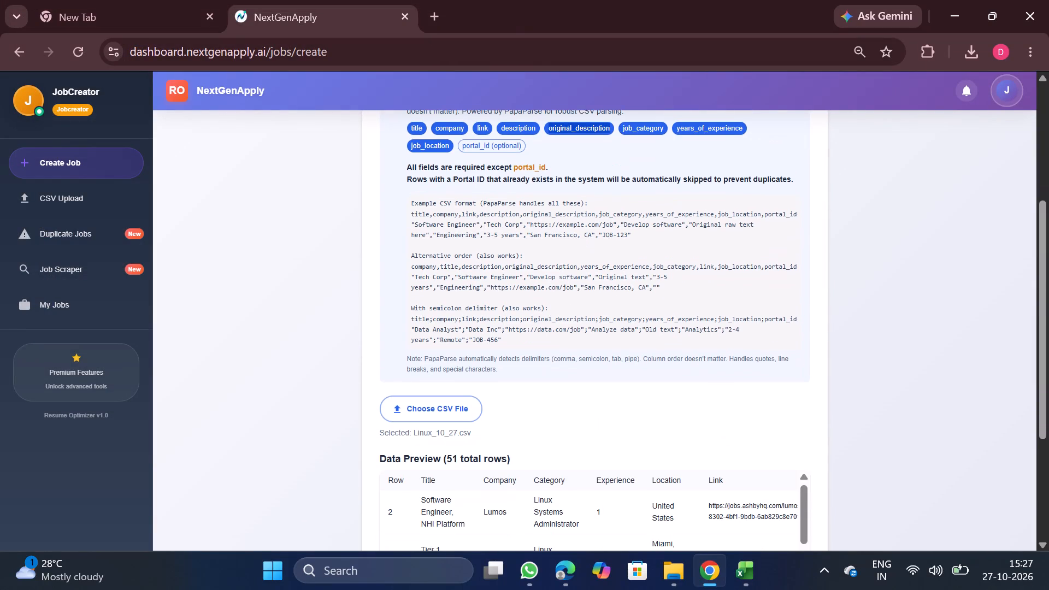
scroll(574, 343, down, 6)
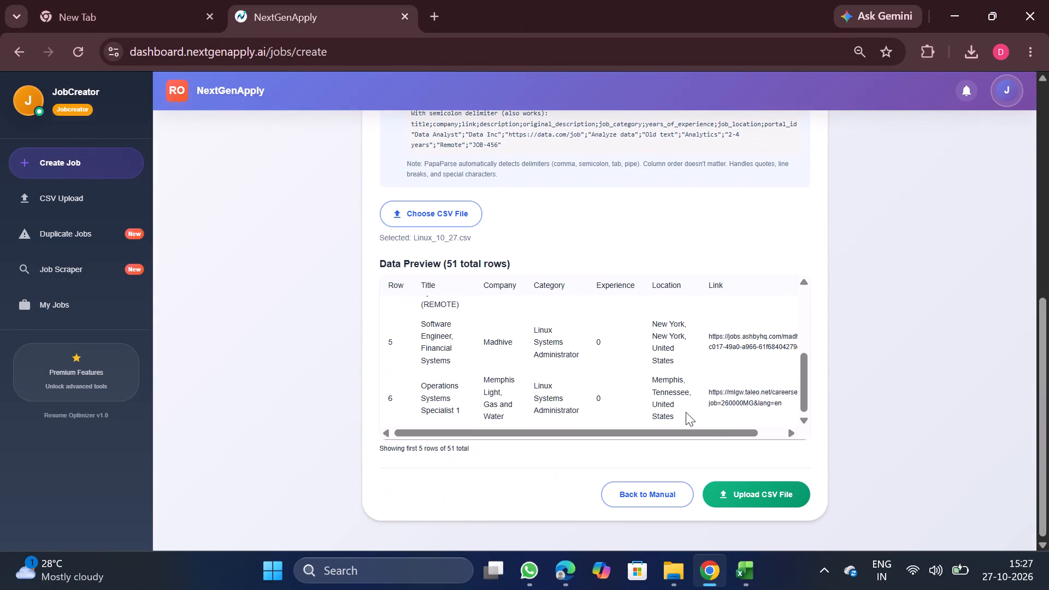
click(728, 483)
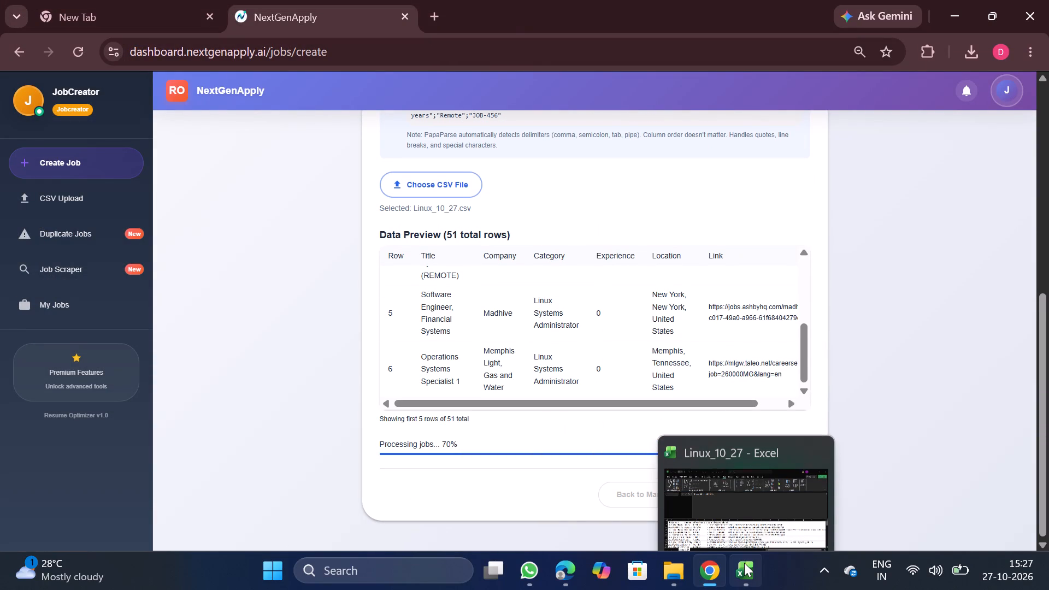
click(805, 430)
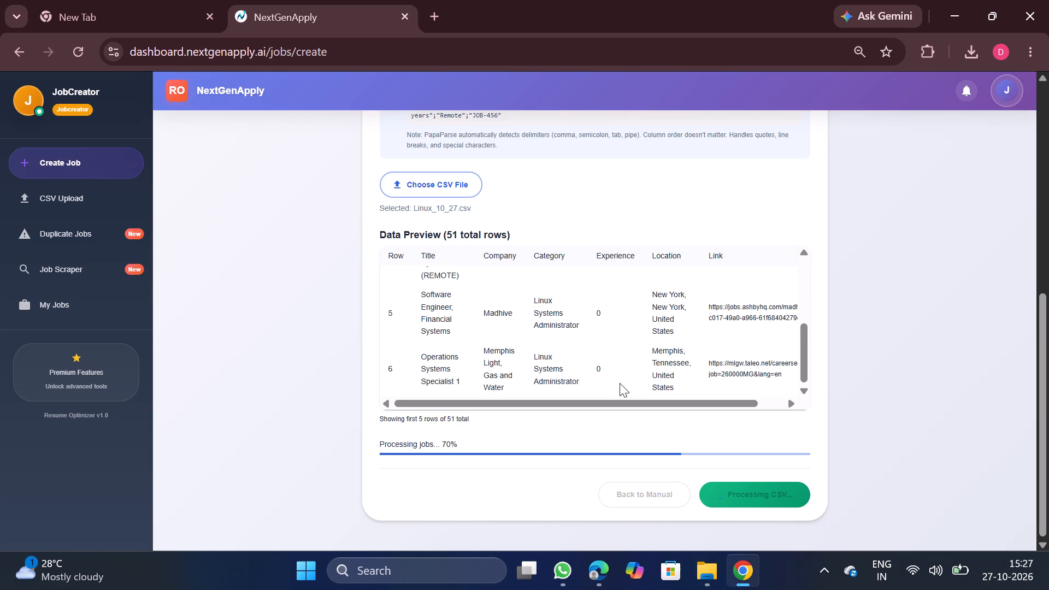
Download the processed CSV for PLC Control Engineer (#4580) from the CSV upload history and open it in Excel.
scroll(620, 383, up, 4)
click(115, 207)
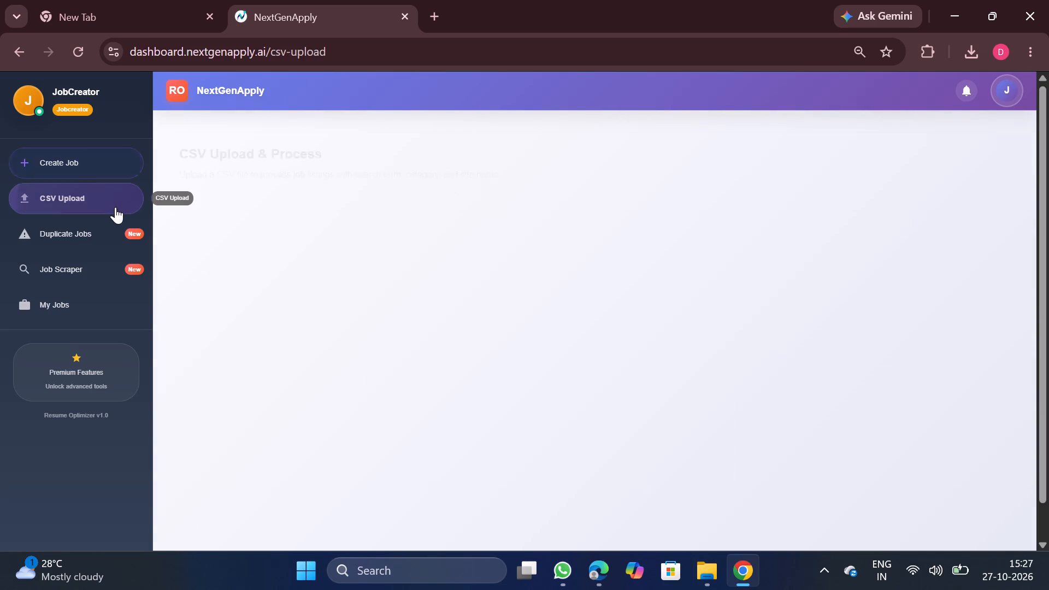
scroll(473, 296, up, 3)
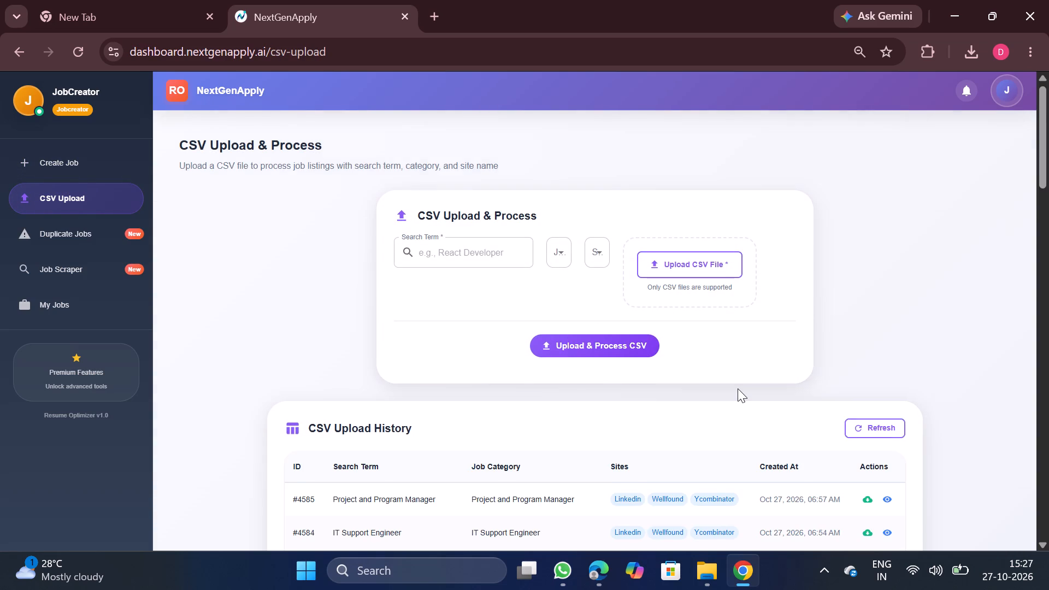
scroll(738, 388, down, 2)
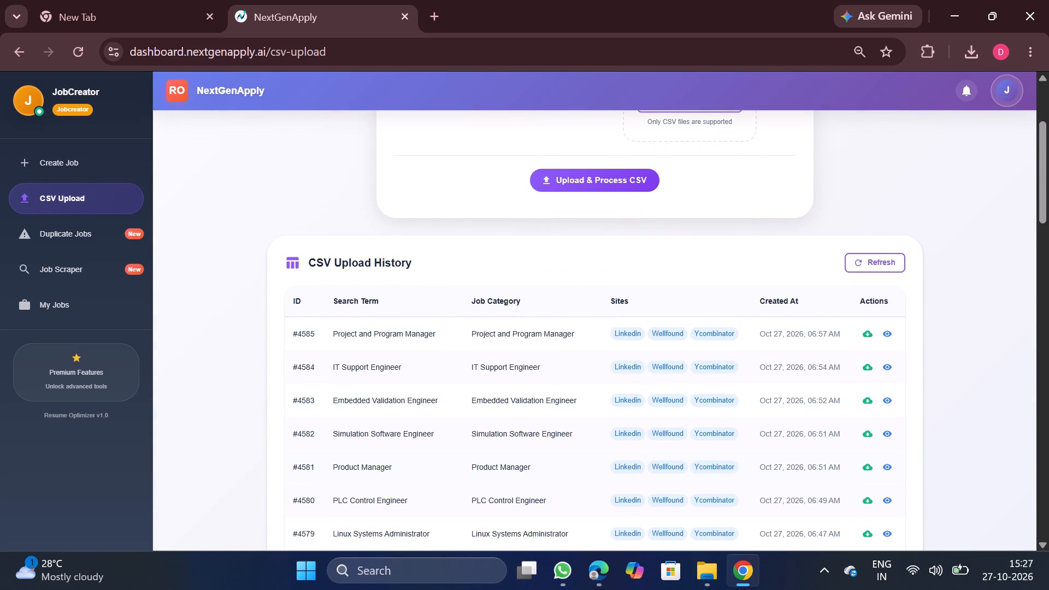
click(864, 498)
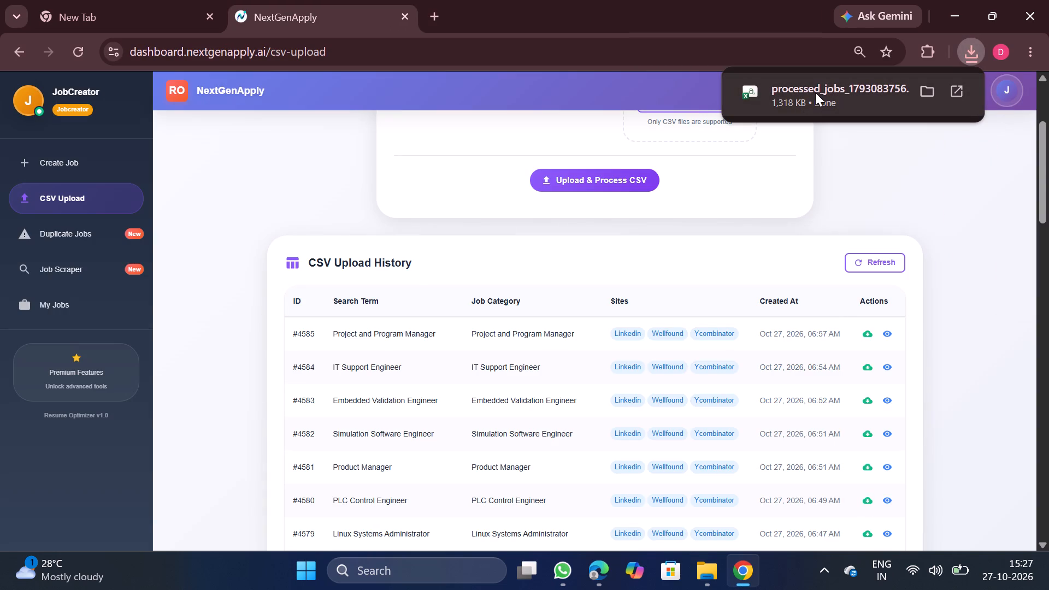
click(815, 92)
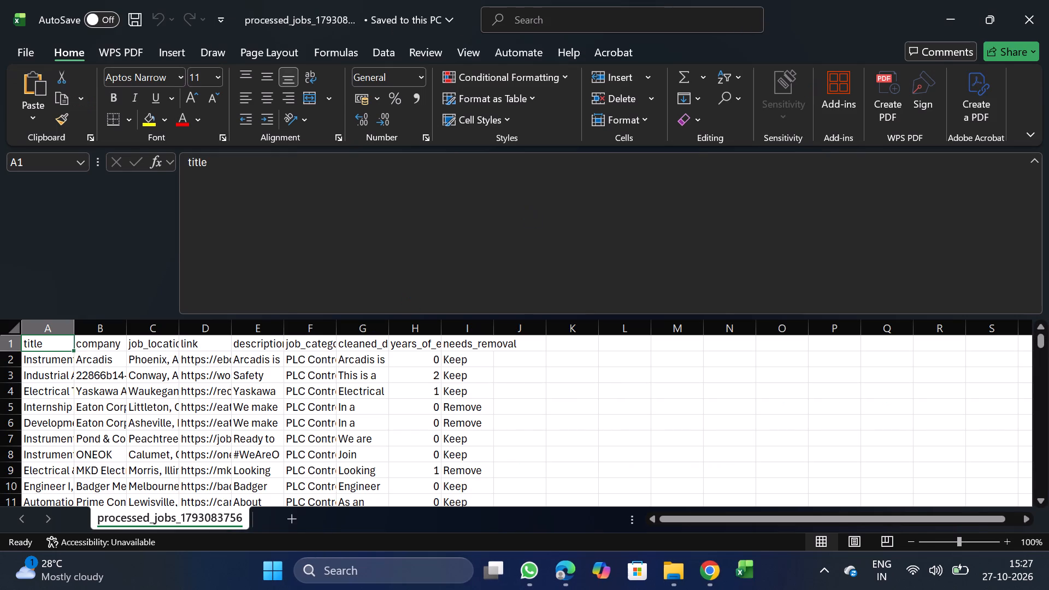
Remove duplicate rows from the whole job table based on the company column only.
click(252, 419)
key(ctrl+a)
click(388, 50)
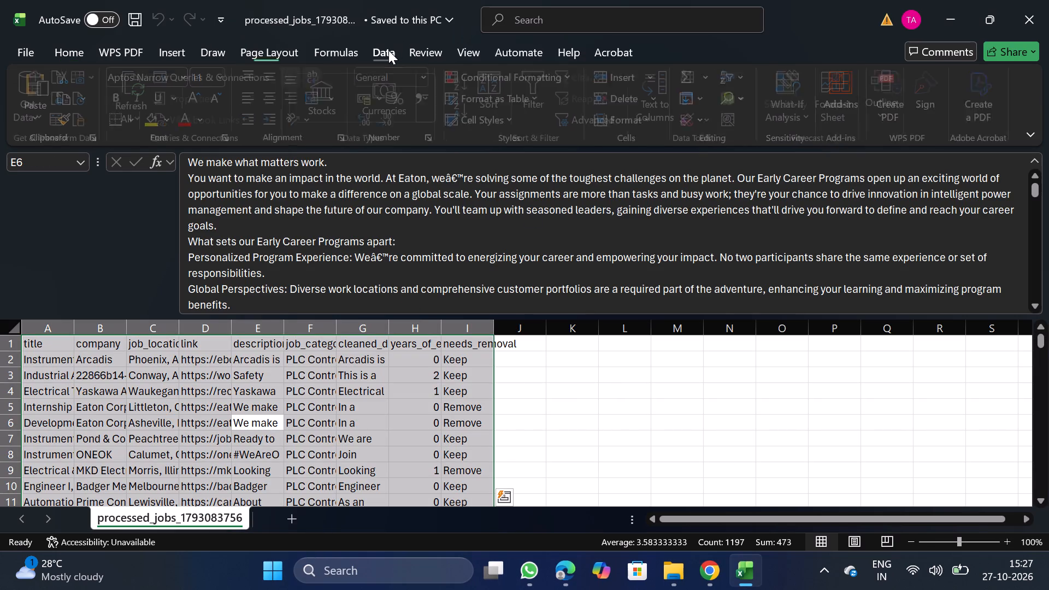
click(696, 99)
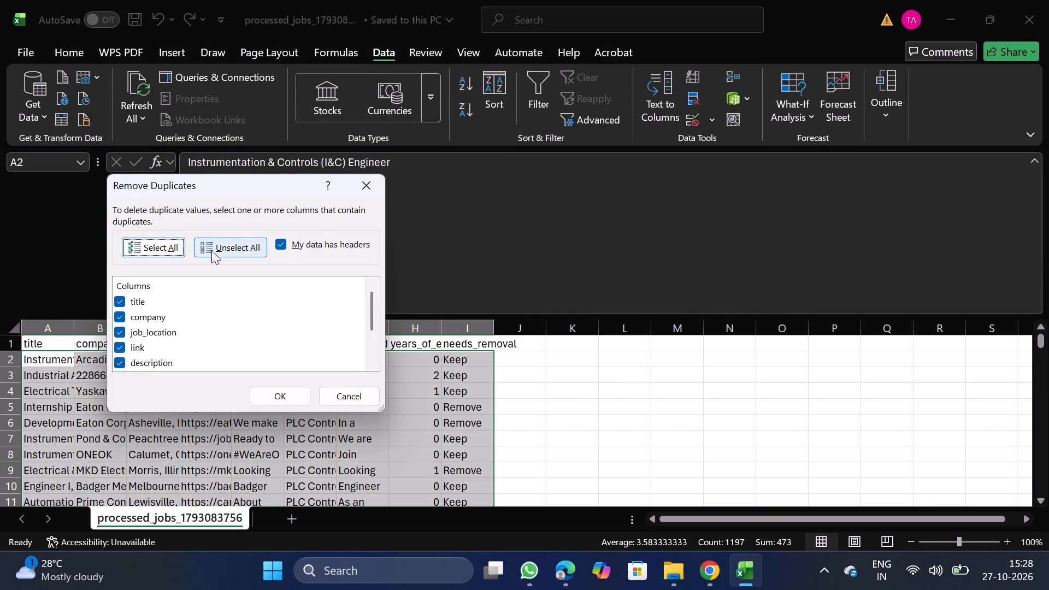
click(211, 250)
click(122, 317)
click(280, 399)
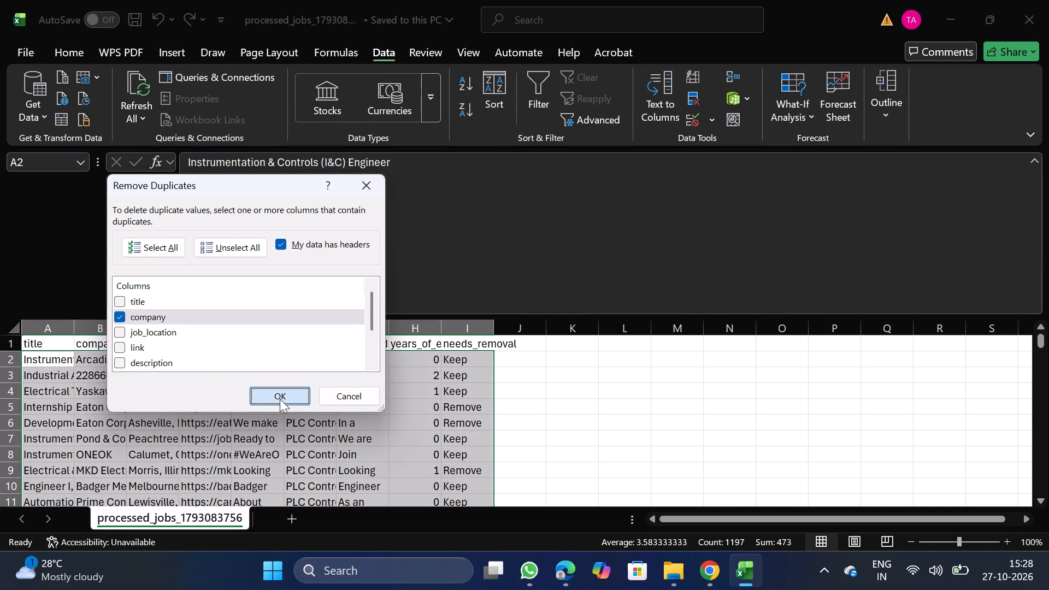
click(624, 318)
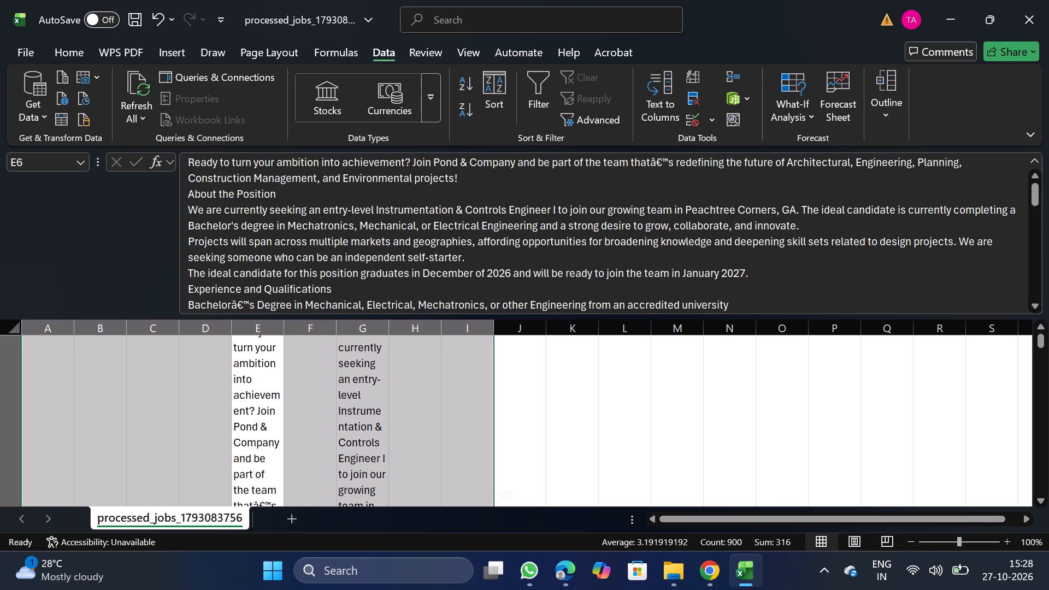
Turn on the header filters and run Remove Duplicates again on the company column only.
click(539, 92)
drag(1040, 347, 1028, 268)
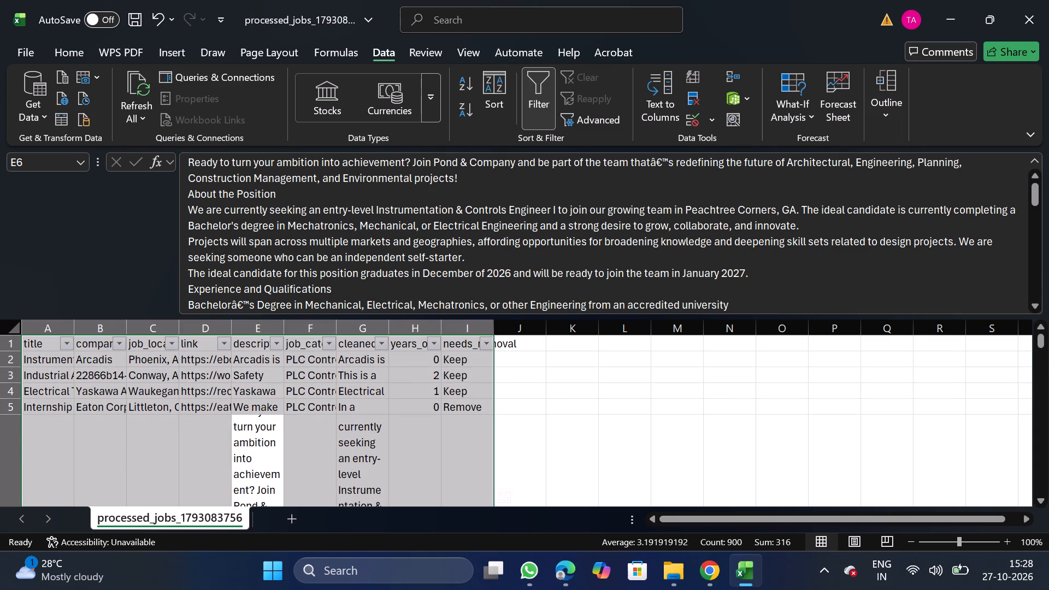
click(697, 93)
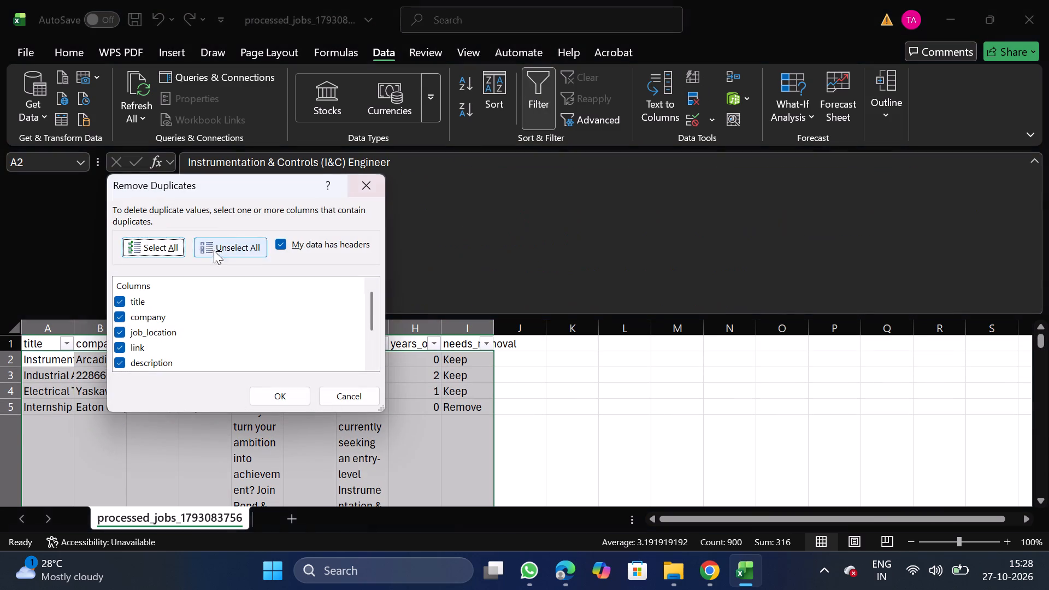
click(213, 251)
click(124, 317)
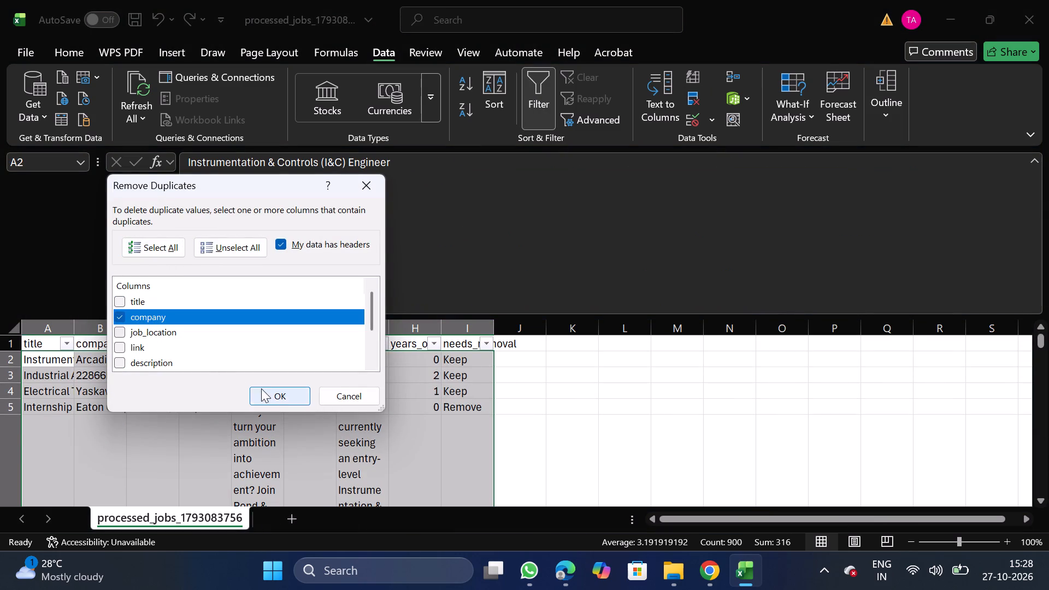
click(275, 391)
click(654, 323)
click(626, 327)
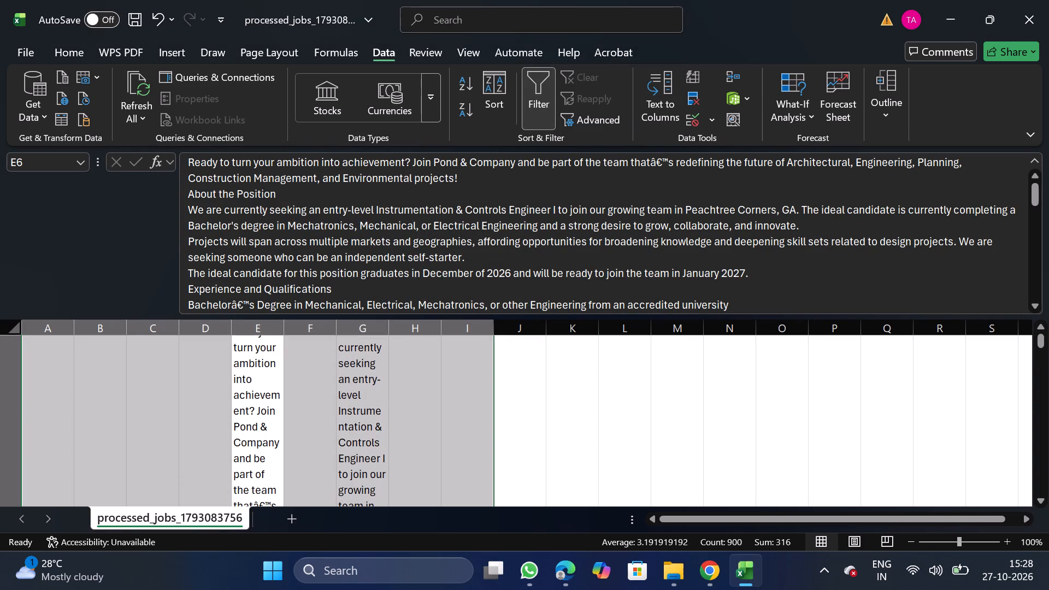
Filter needs_removal to Remove and blanks, delete those rows, and remove the filter.
drag(1041, 340, 1036, 278)
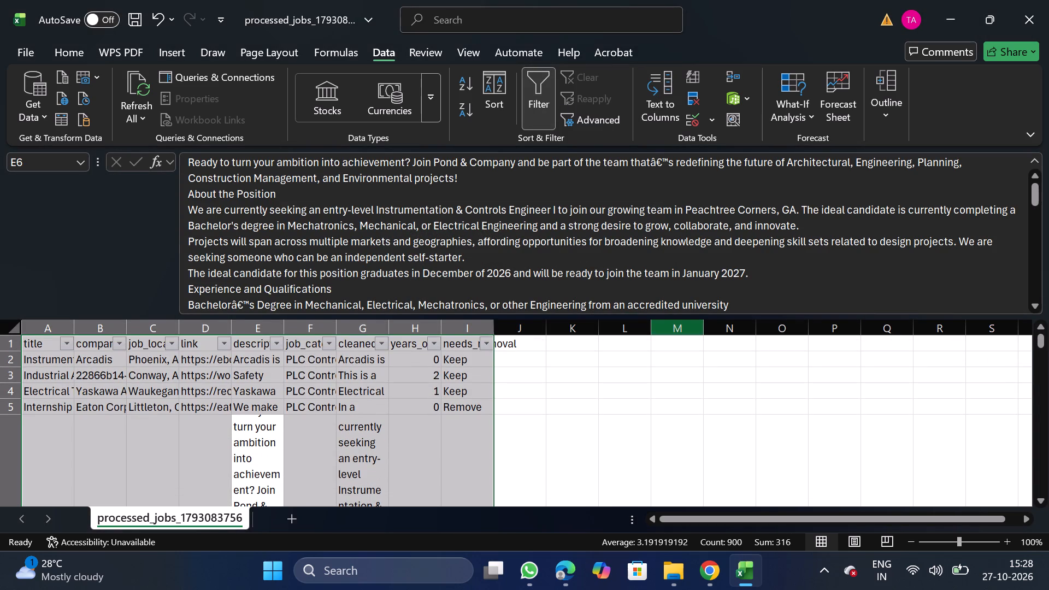
click(492, 348)
double_click(223, 400)
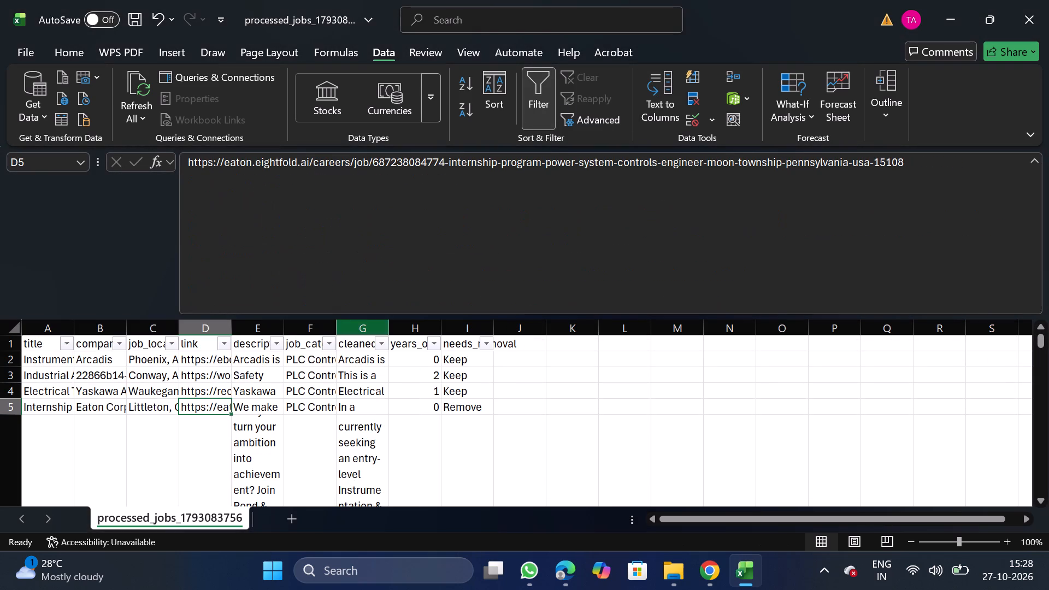
click(485, 341)
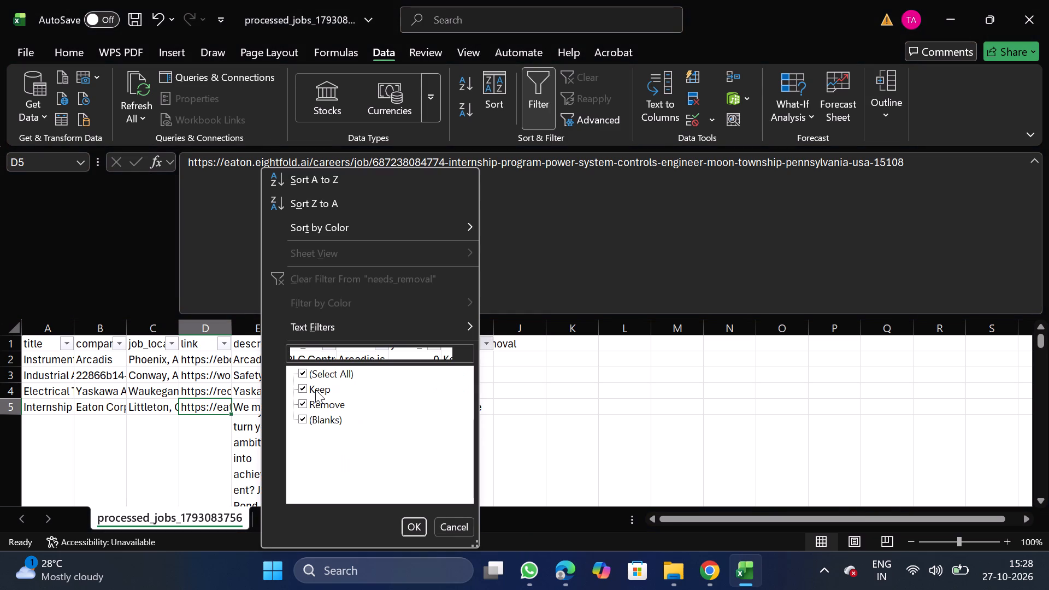
click(312, 386)
click(411, 524)
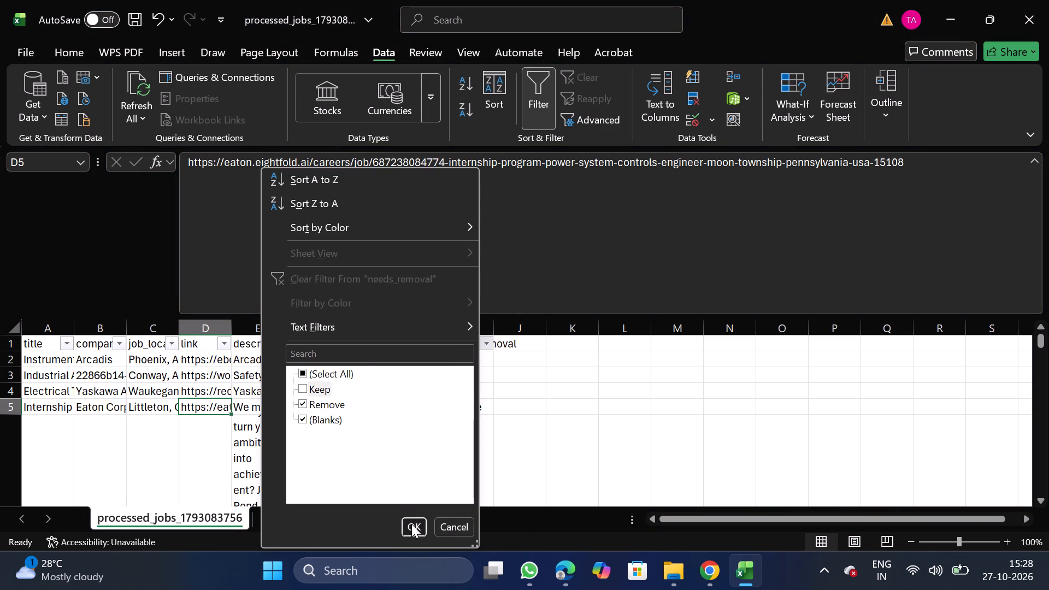
click(7, 360)
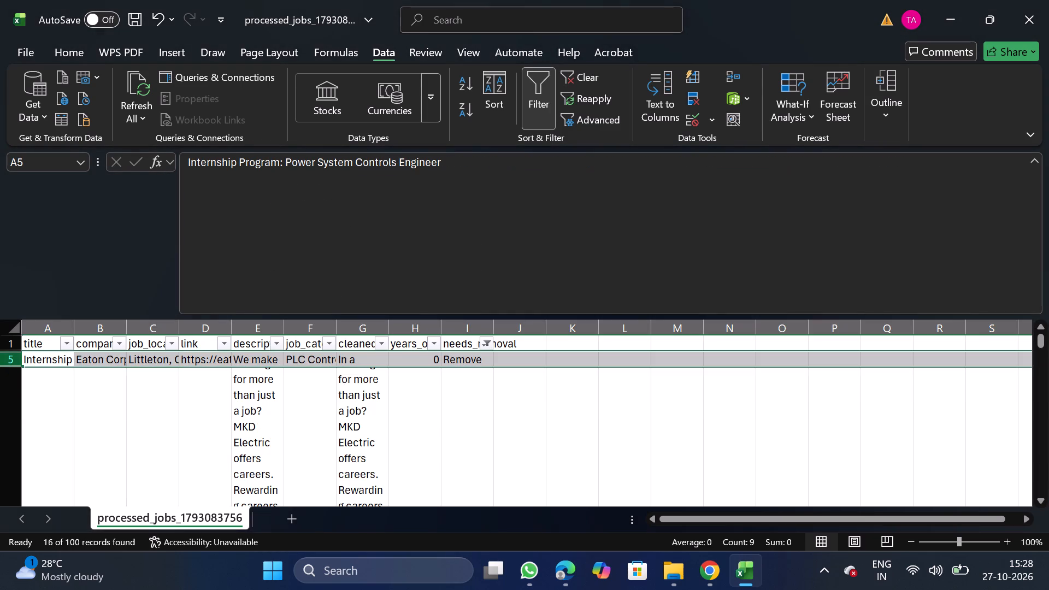
key(ctrl+shift+Down)
right_click(91, 406)
click(189, 274)
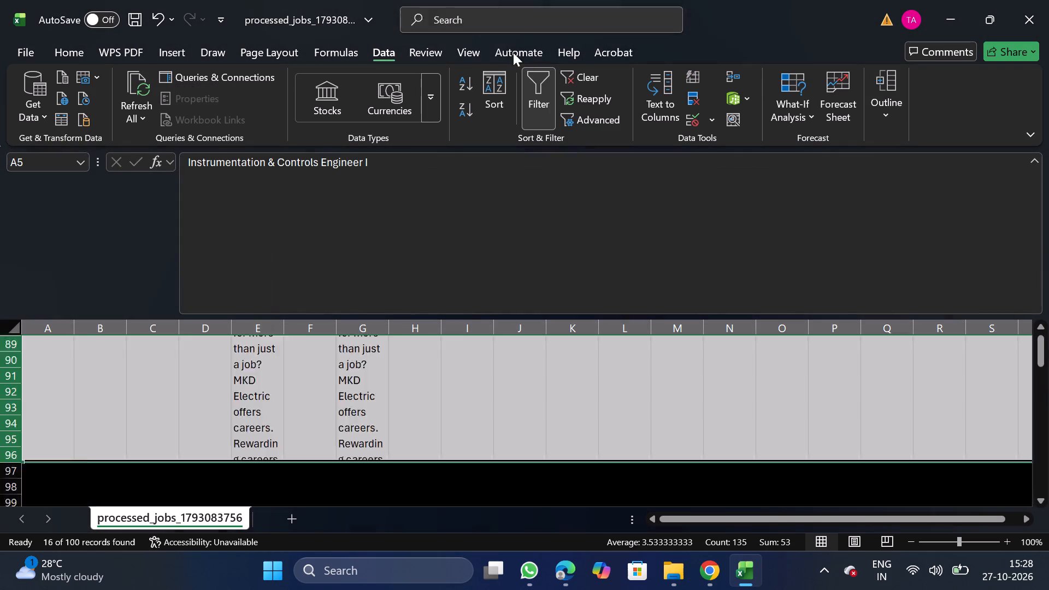
click(523, 104)
Filter years_of_experience to 8, 9, 10, 12, 15 and blanks, delete those rows, and remove the filter.
drag(419, 328, 540, 88)
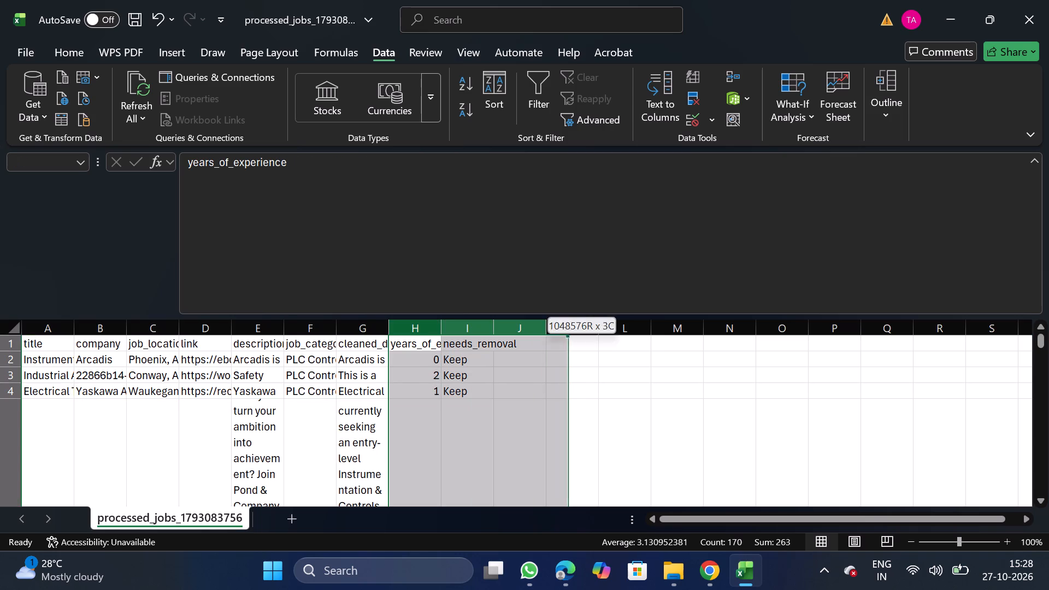
drag(540, 88, 538, 102)
click(538, 102)
click(434, 350)
click(276, 380)
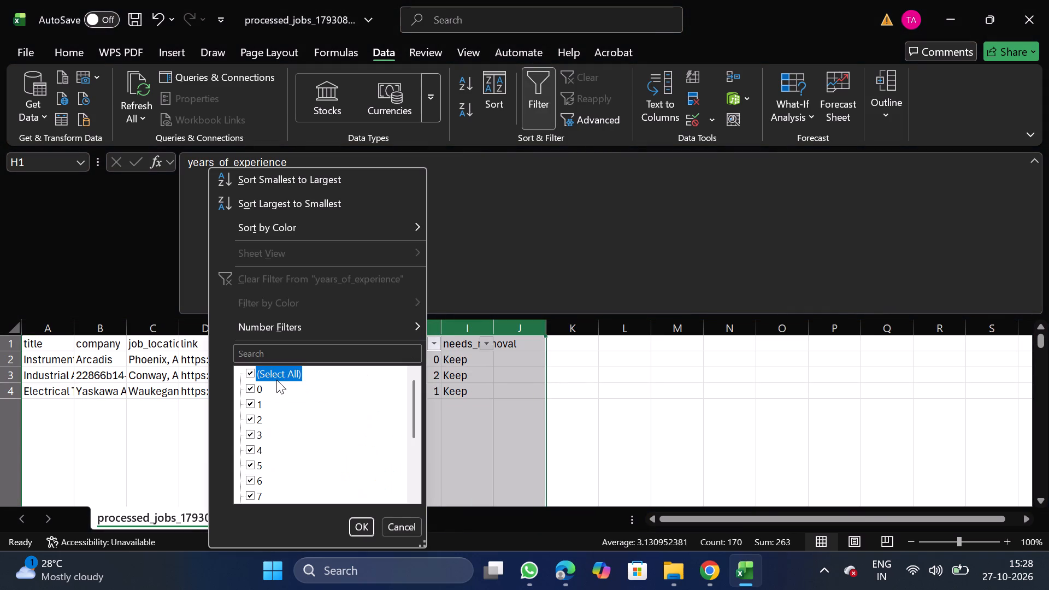
scroll(264, 468, down, 1)
click(256, 426)
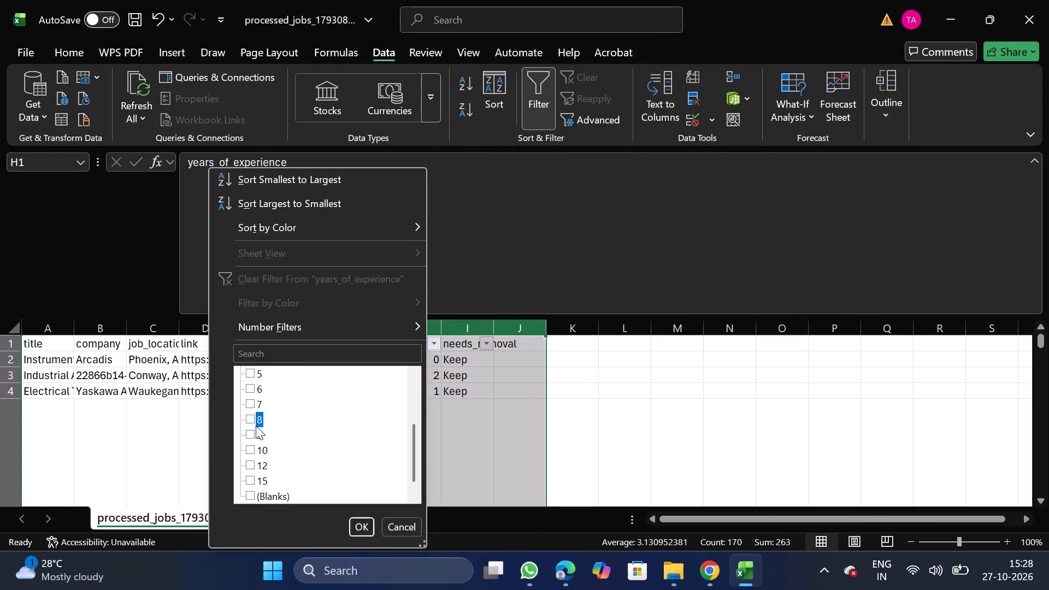
click(255, 434)
click(255, 452)
click(255, 470)
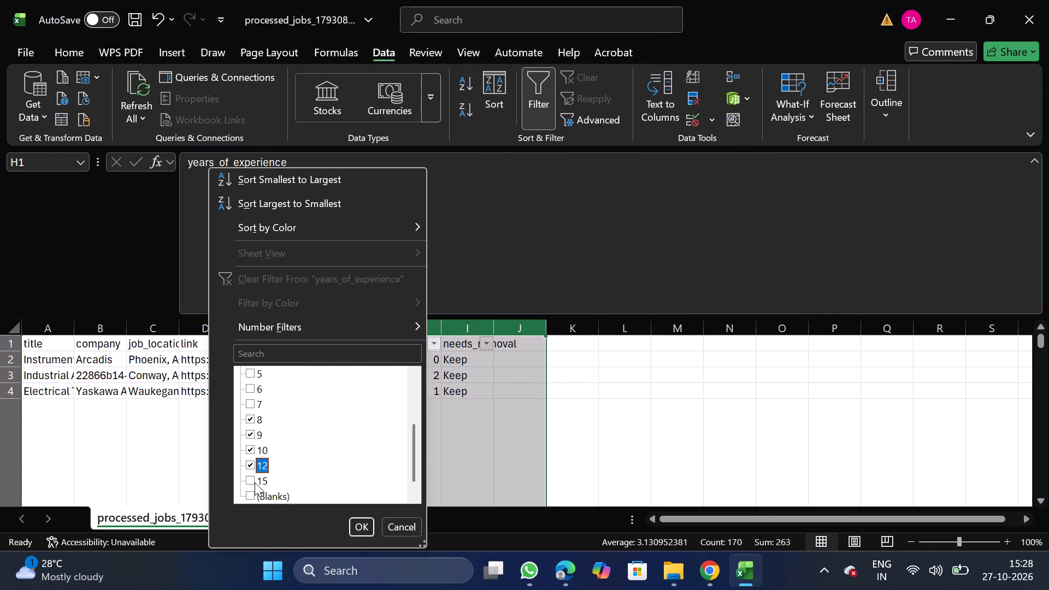
click(255, 482)
click(255, 495)
click(370, 528)
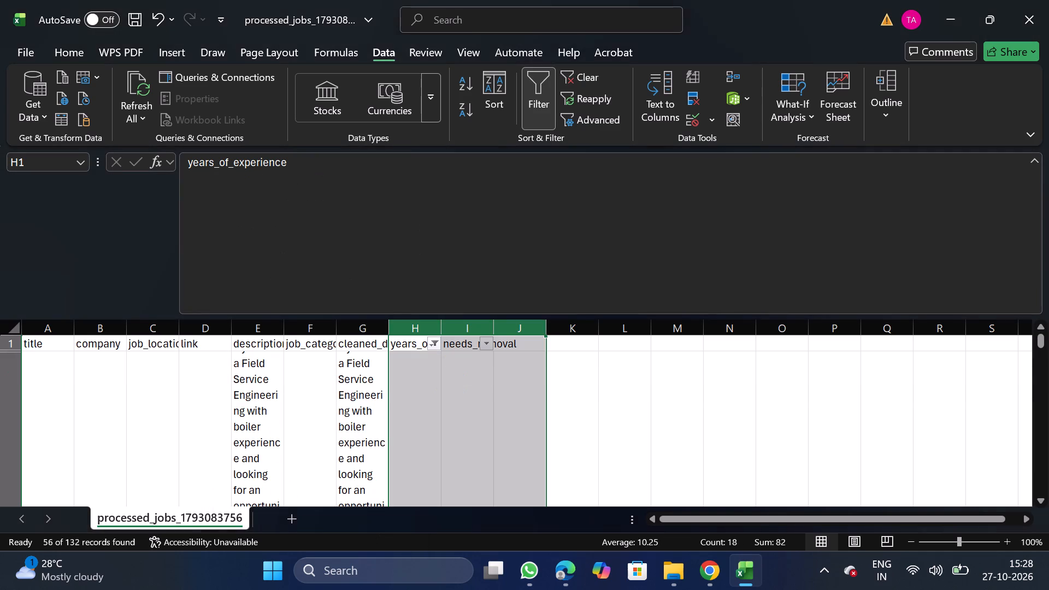
click(0, 376)
key(ctrl+shift+Down)
right_click(121, 411)
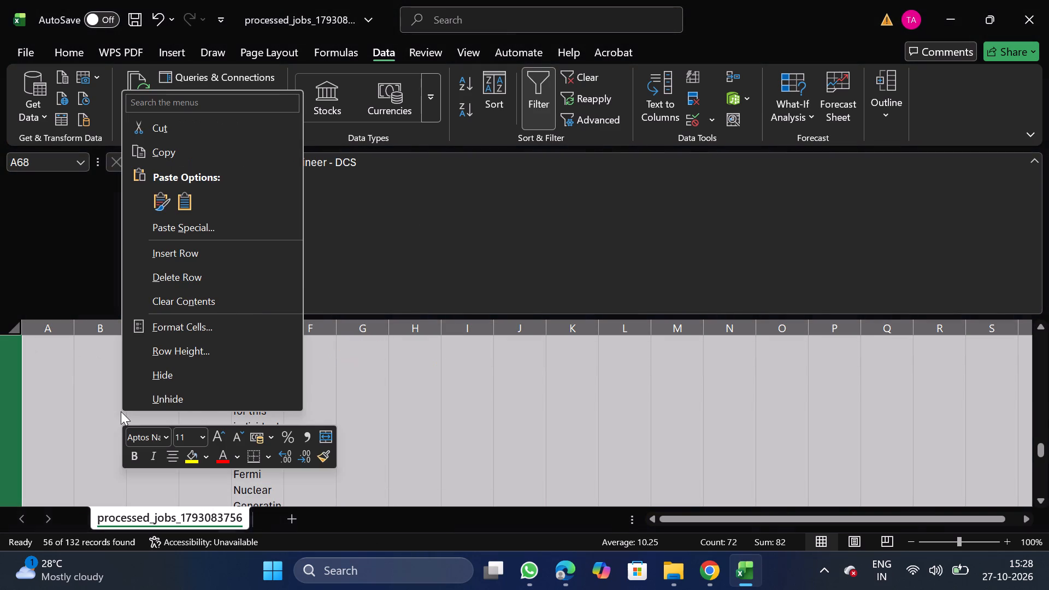
click(182, 278)
click(545, 102)
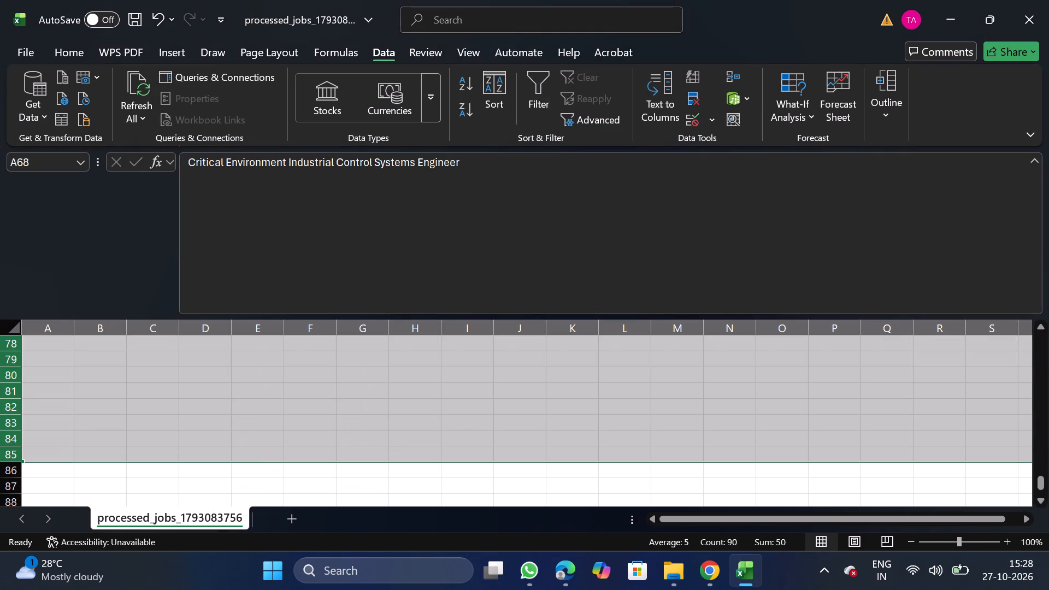
Delete the needs_removal column.
drag(1040, 482, 1032, 304)
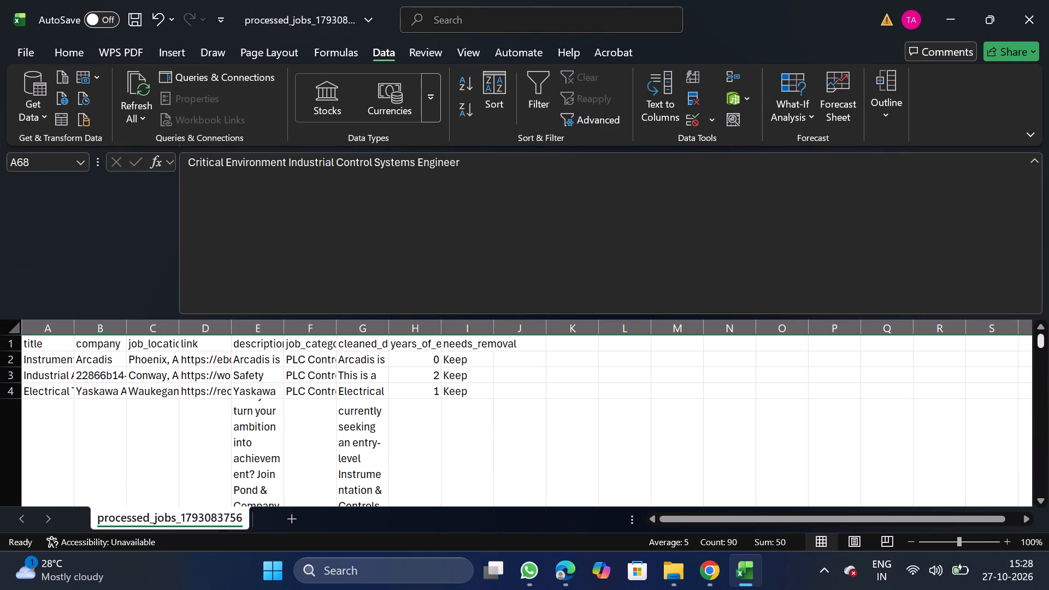
click(469, 335)
right_click(467, 371)
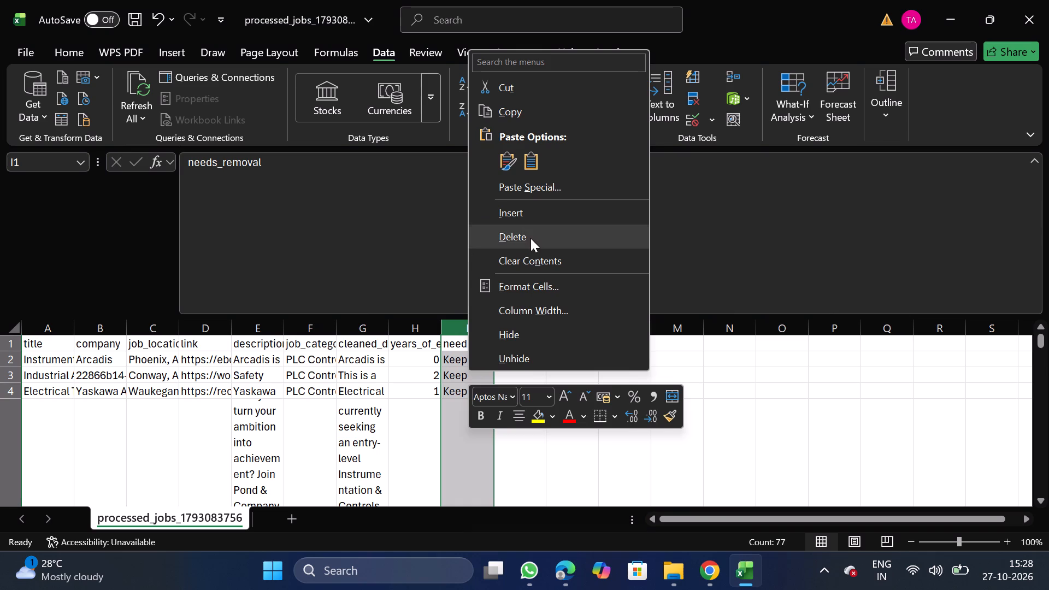
click(531, 238)
Move the job_category column to the front of the sheet, before the title column.
click(303, 327)
key(ctrl+c)
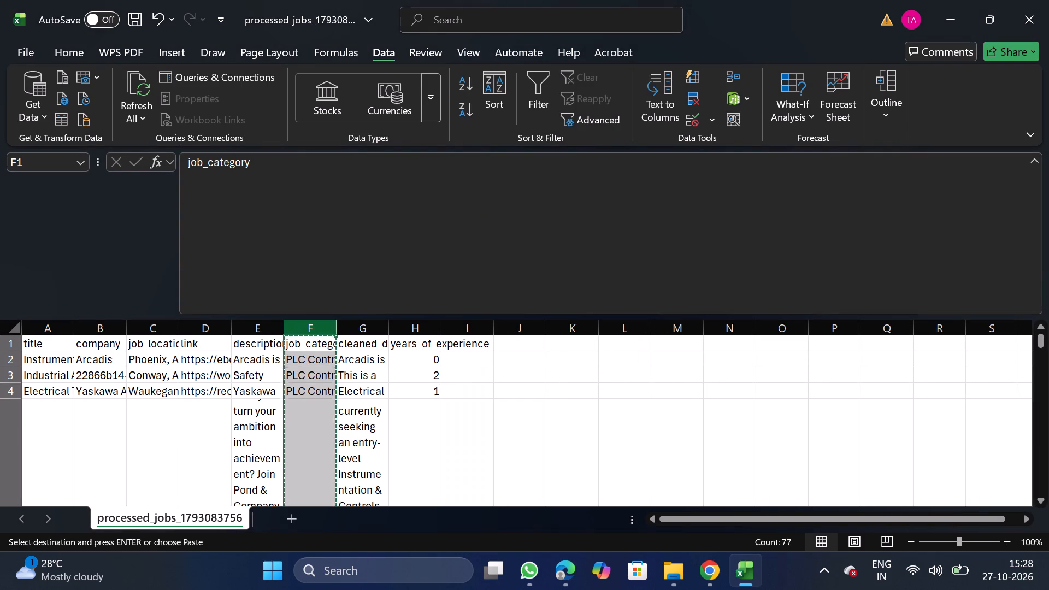
key(ctrl+x)
click(32, 324)
right_click(33, 374)
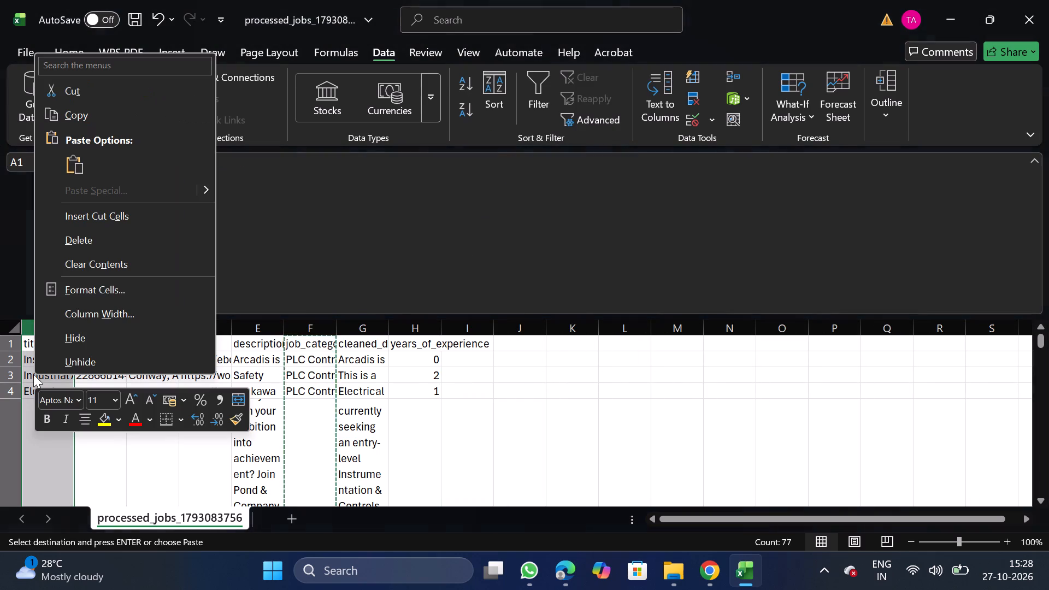
click(152, 221)
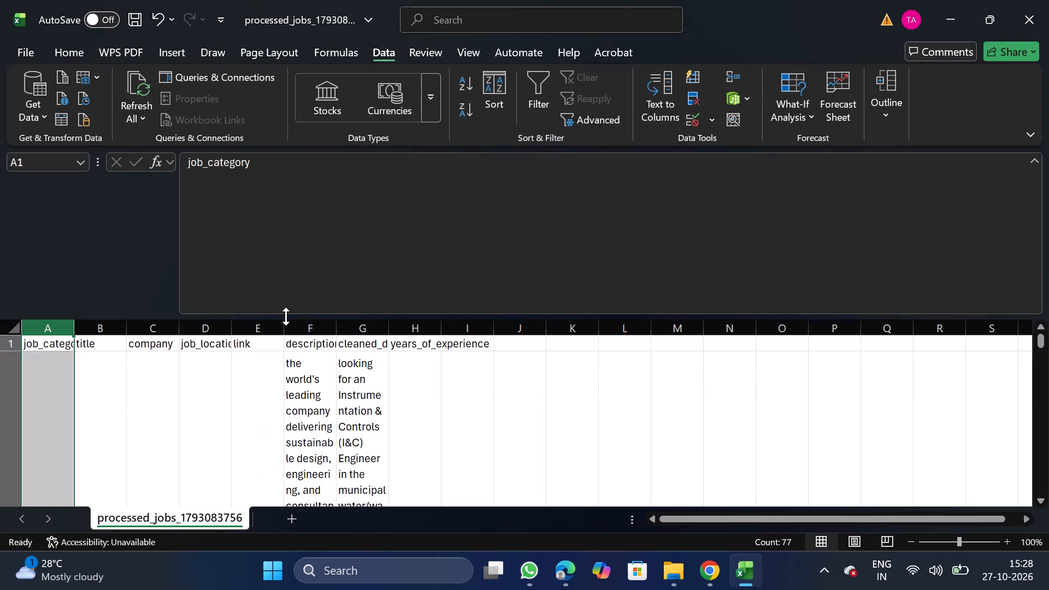
Turn off text wrapping for the description column and the cleaned description column beside it.
click(305, 328)
key(shift+Right)
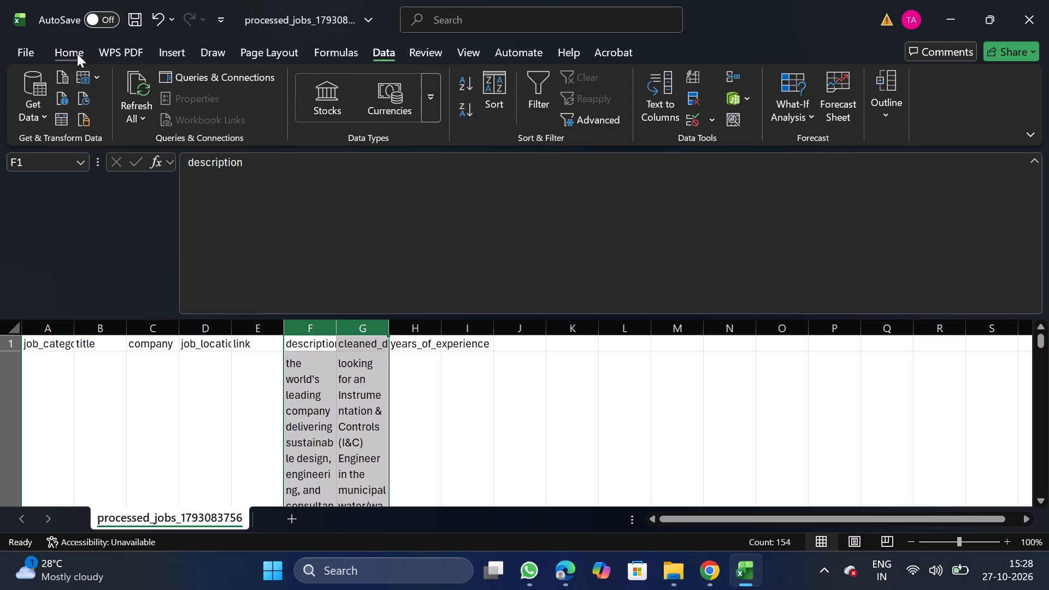
click(77, 54)
click(339, 140)
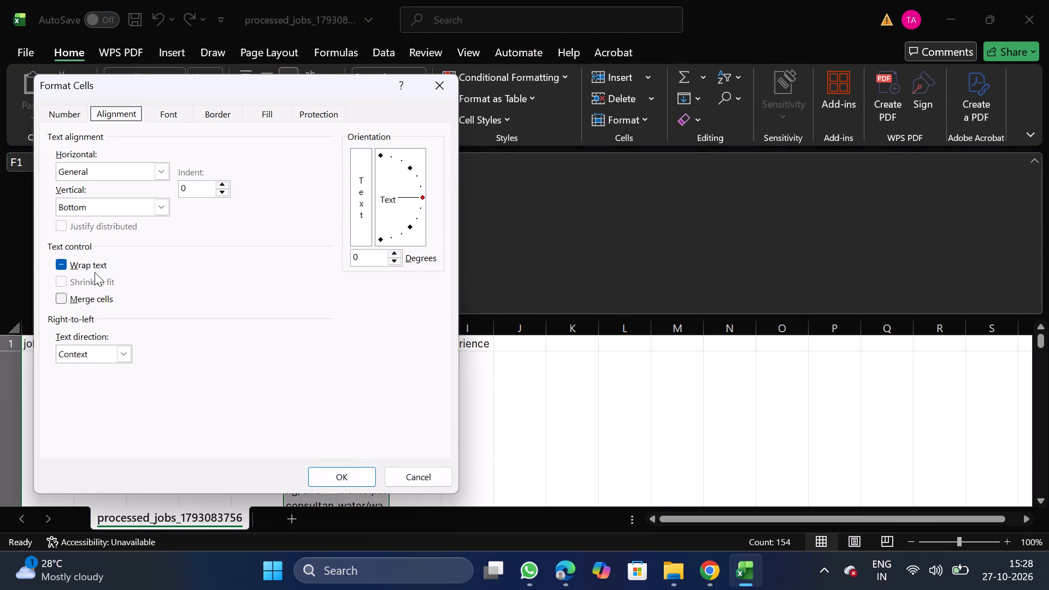
double_click(95, 272)
double_click(88, 262)
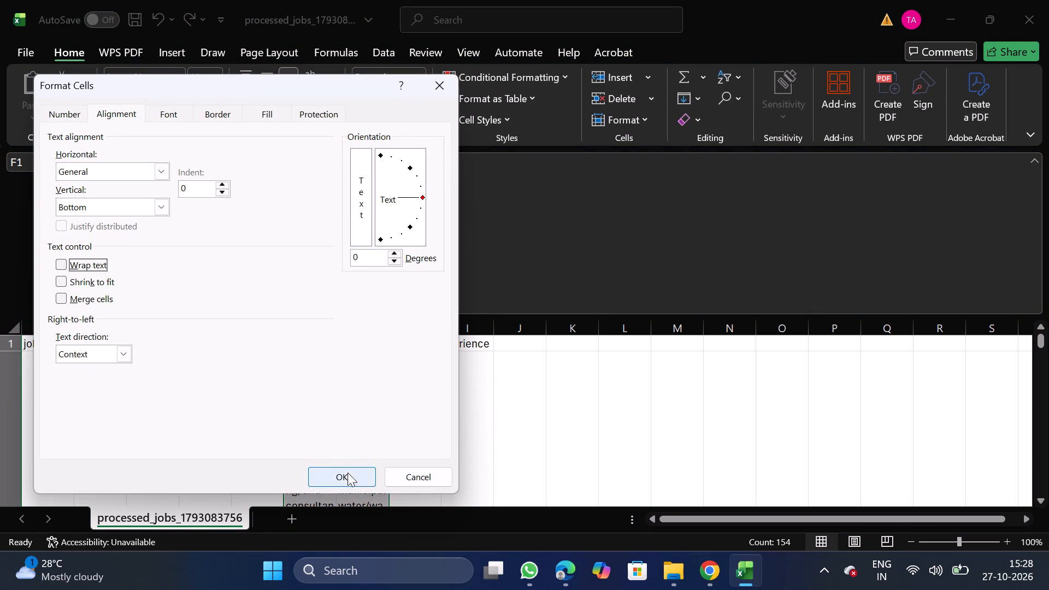
click(347, 480)
Move the link column to the end of the data, after years_of_experience.
click(254, 329)
key(ctrl+x)
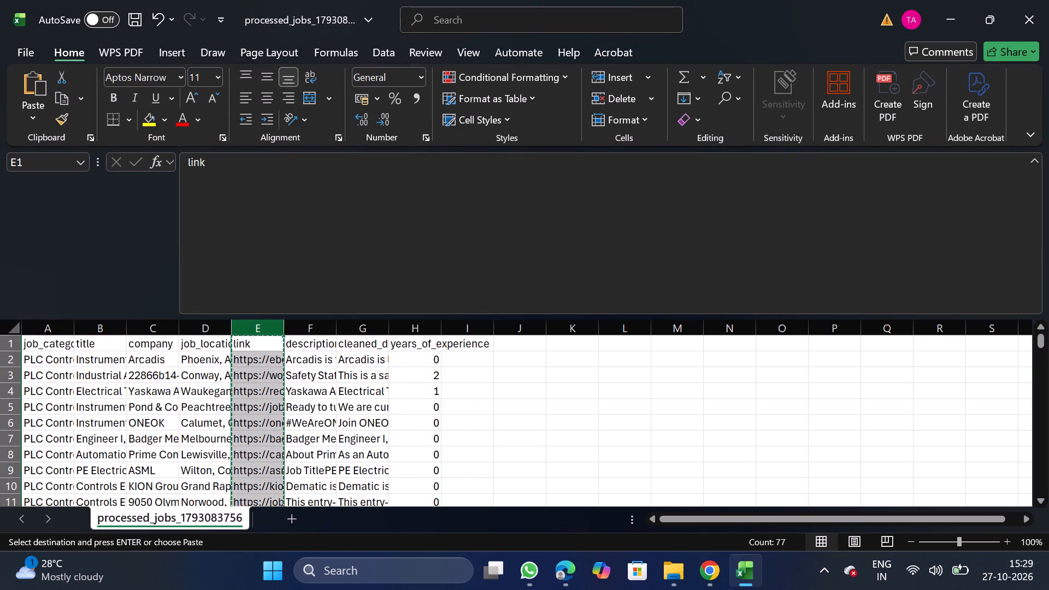
drag(469, 333, 457, 406)
right_click(457, 406)
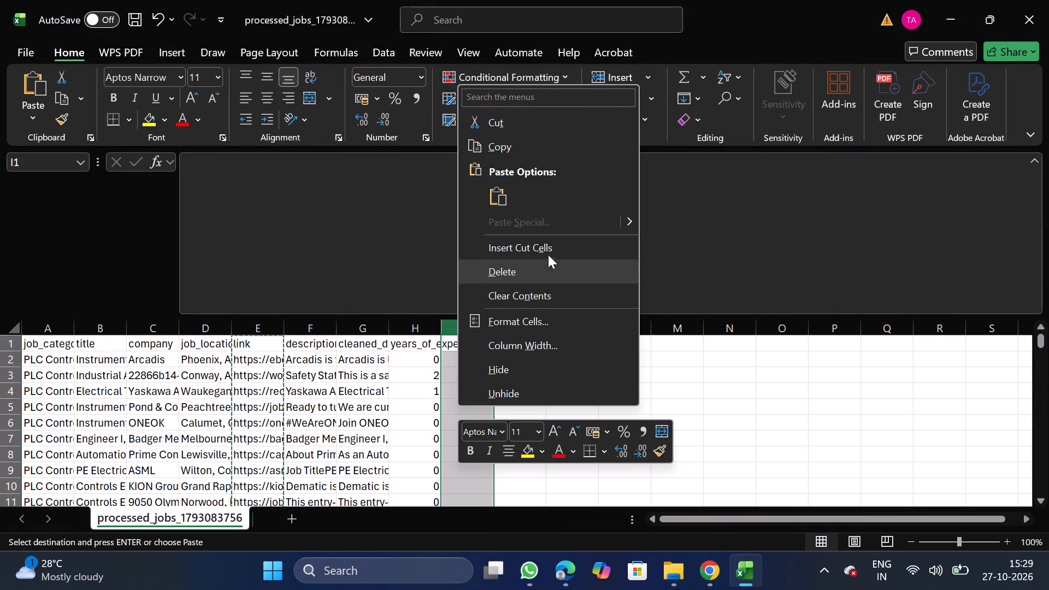
click(555, 247)
Move the years_of_experience column to directly before the description column.
click(351, 332)
key(ctrl+x)
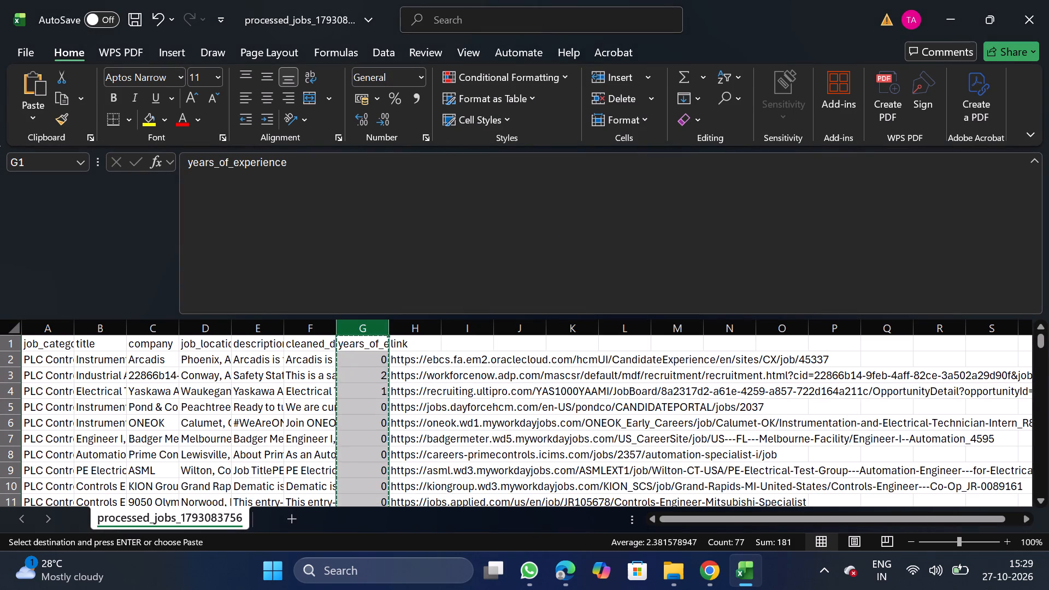
drag(246, 335, 264, 326)
drag(264, 326, 255, 391)
right_click(255, 391)
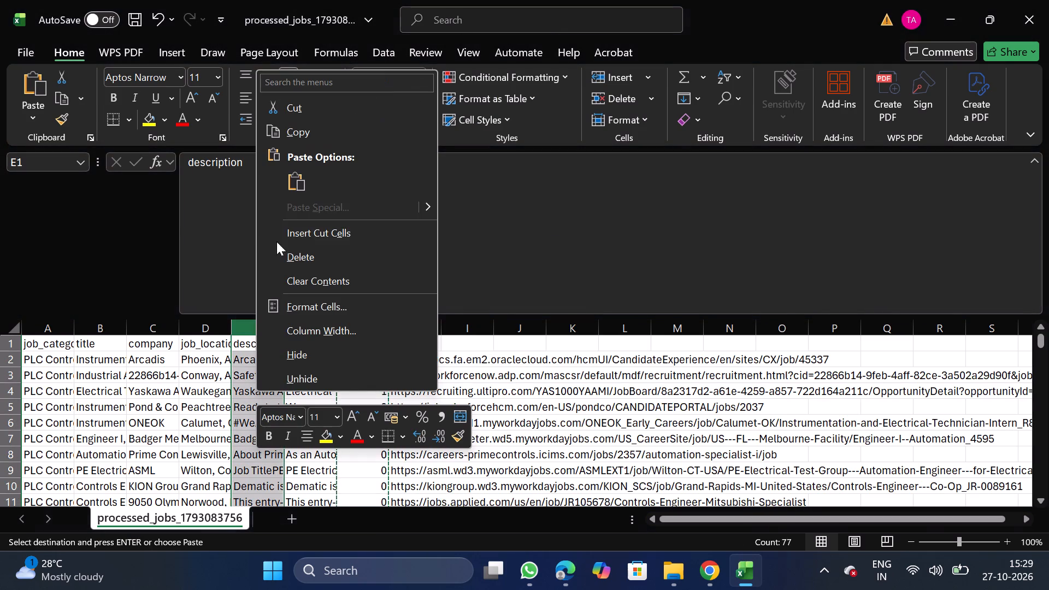
click(337, 239)
Rename the cleaned description column's header in G1 to description, copying the text from the F1 header.
click(322, 345)
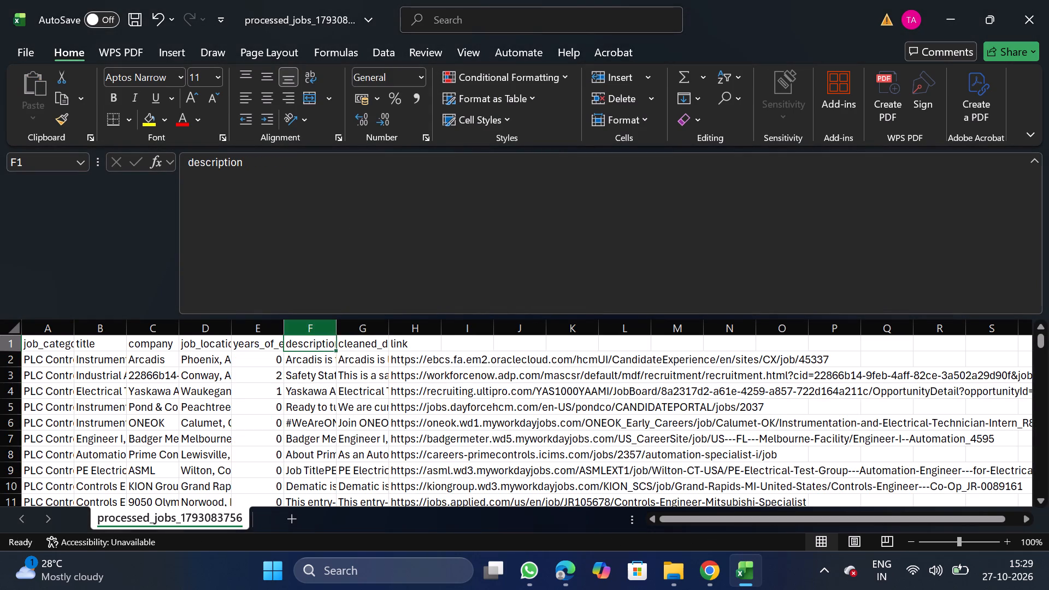
drag(186, 166, 271, 166)
key(ctrl+c)
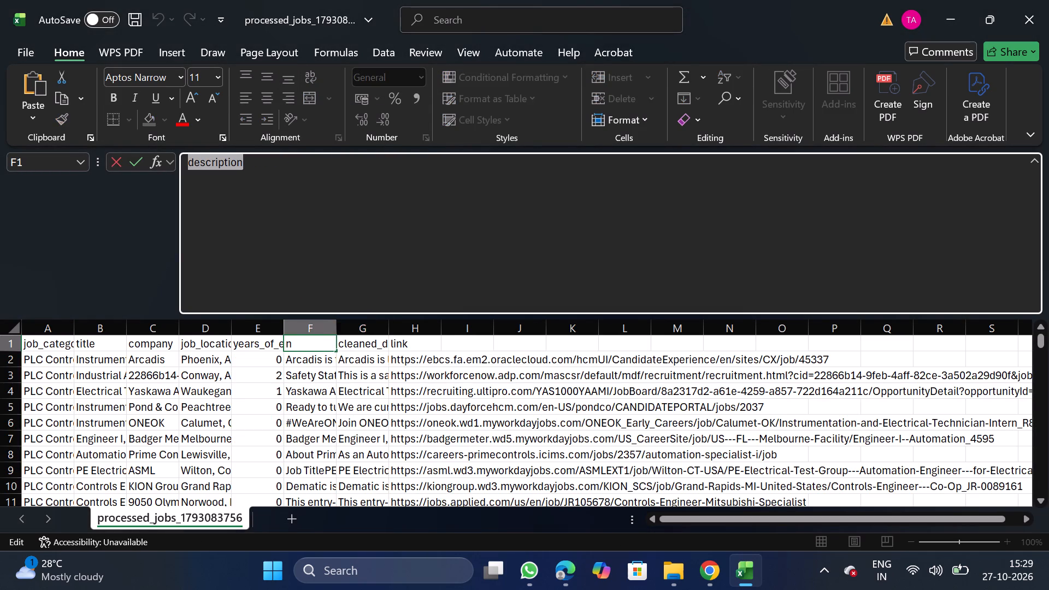
click(374, 346)
click(518, 257)
key(BackSpace)
key(BackSpace)
key(BackSpace)
key(BackSpace)
key(BackSpace)
key(BackSpace)
key(BackSpace)
key(BackSpace)
key(BackSpace)
key(BackSpace)
key(BackSpace)
key(BackSpace)
key(BackSpace)
key(BackSpace)
key(BackSpace)
key(BackSpace)
key(BackSpace)
key(BackSpace)
key(BackSpace)
key(BackSpace)
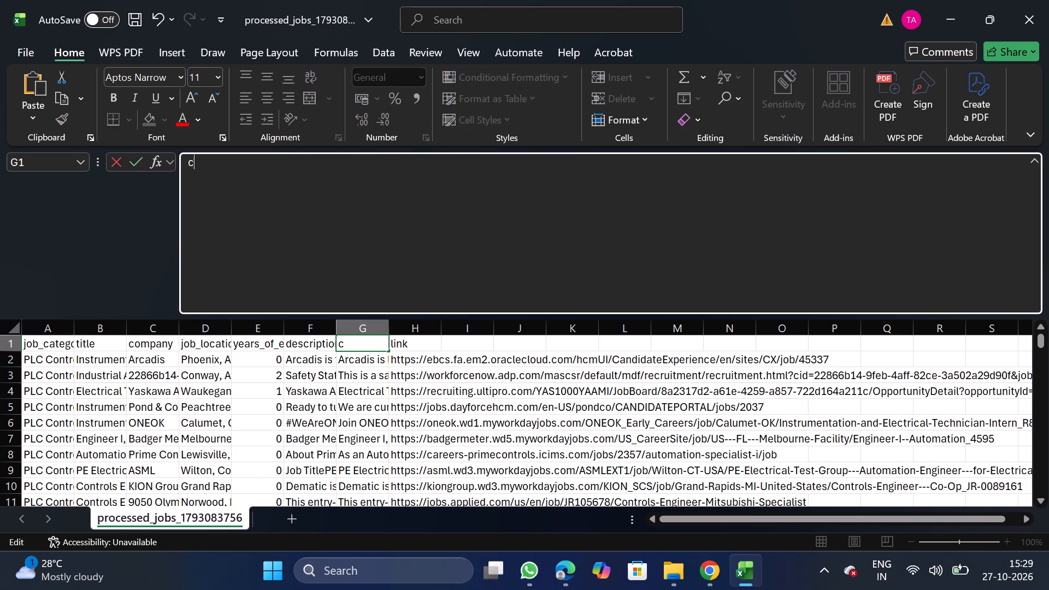
key(ctrl+v)
Rename the F1 header to original_description, copying the name from the CSV format requirements on NextGenApply's Create Job bulk upload page.
click(306, 339)
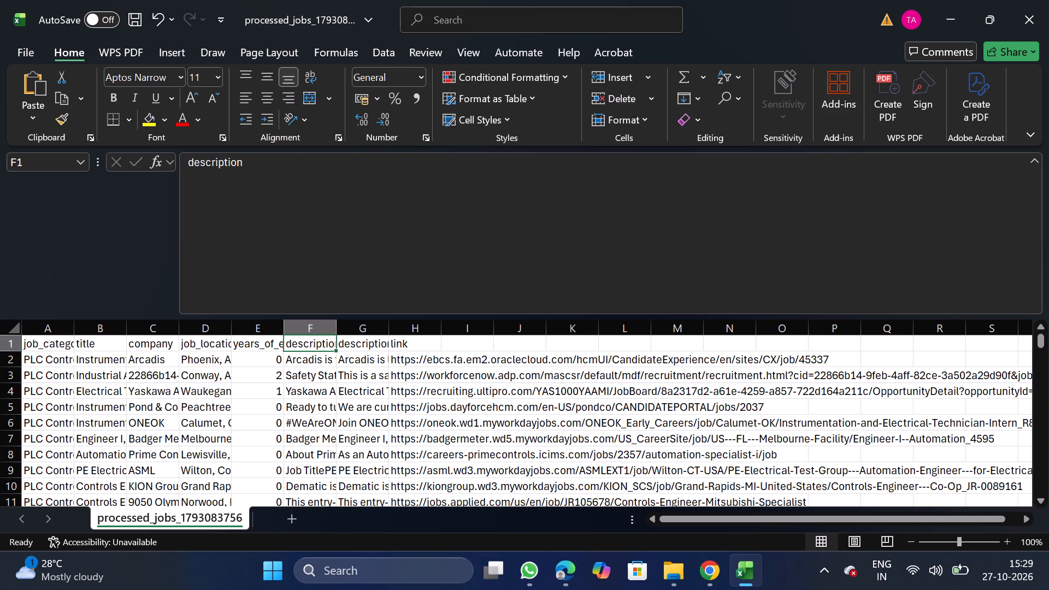
click(422, 258)
key(BackSpace)
key(BackSpace)
key(BackSpace)
key(BackSpace)
key(BackSpace)
key(BackSpace)
key(BackSpace)
key(BackSpace)
key(BackSpace)
key(BackSpace)
key(BackSpace)
key(BackSpace)
key(BackSpace)
key(BackSpace)
key(BackSpace)
key(BackSpace)
key(BackSpace)
key(BackSpace)
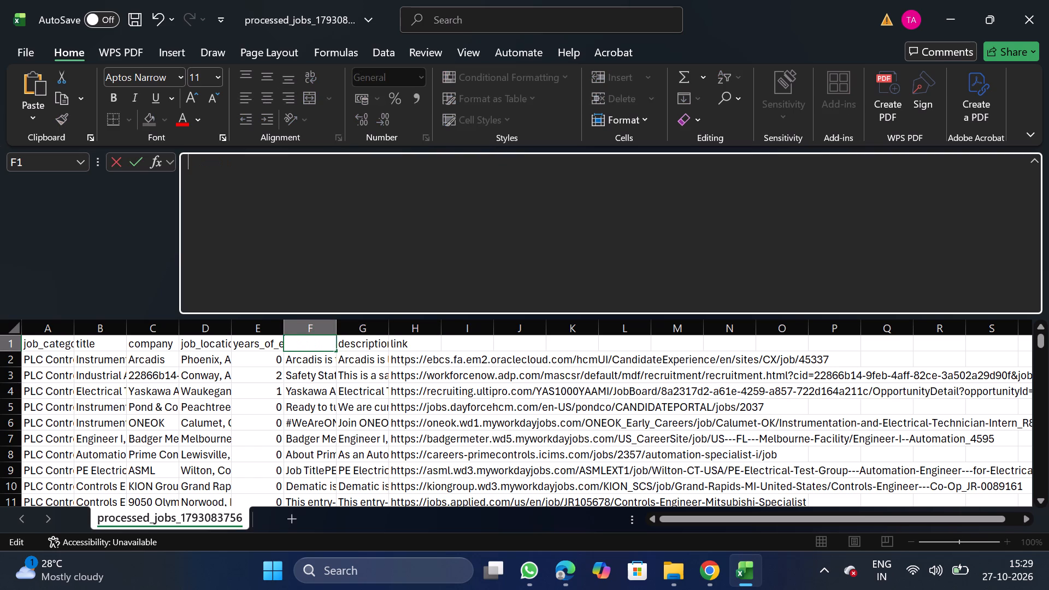
click(716, 587)
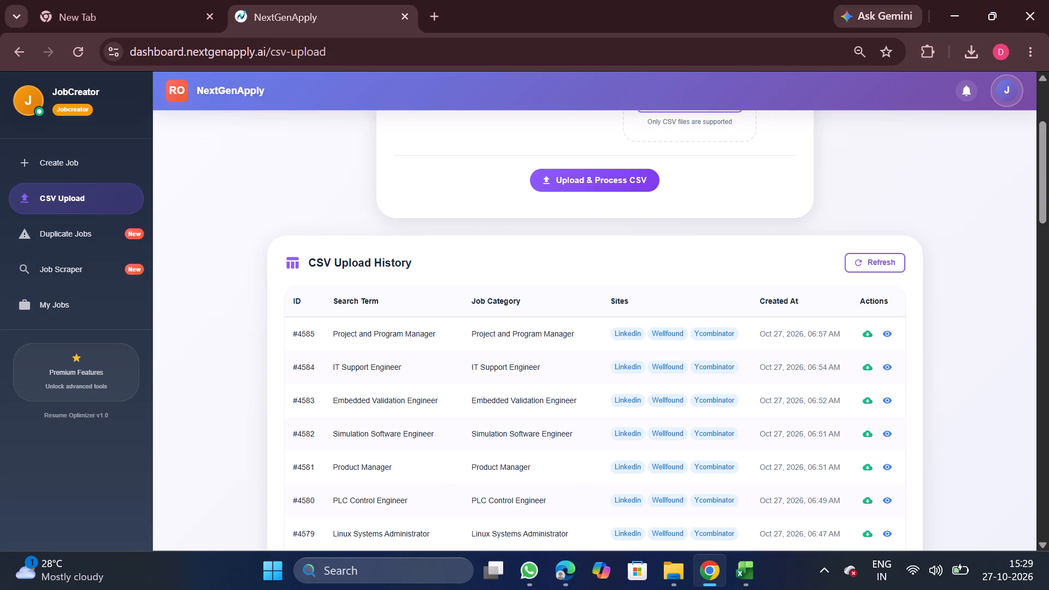
scroll(431, 580, up, 2)
scroll(405, 420, up, 1)
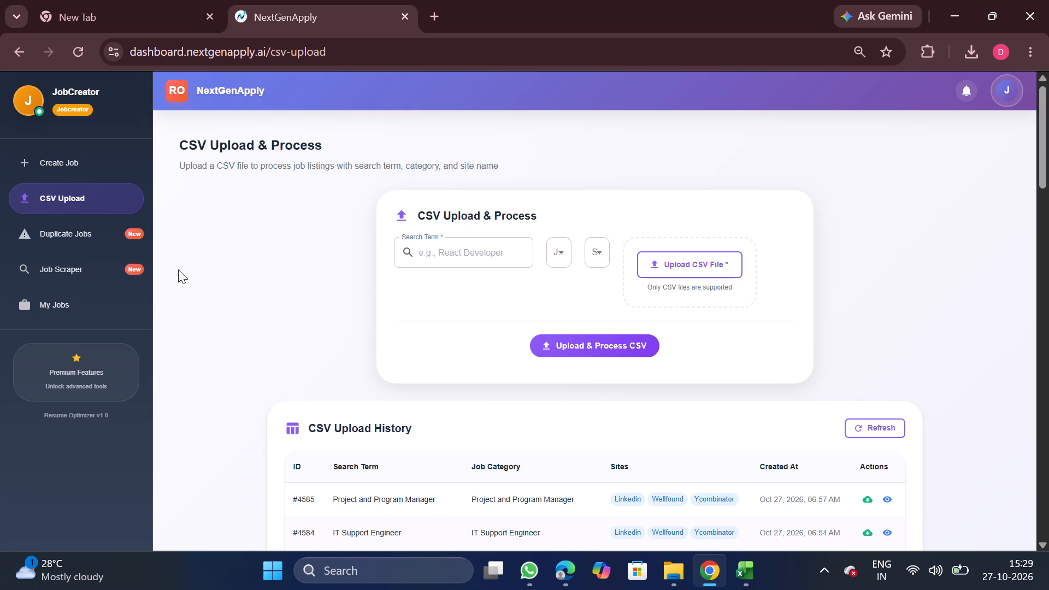
click(89, 157)
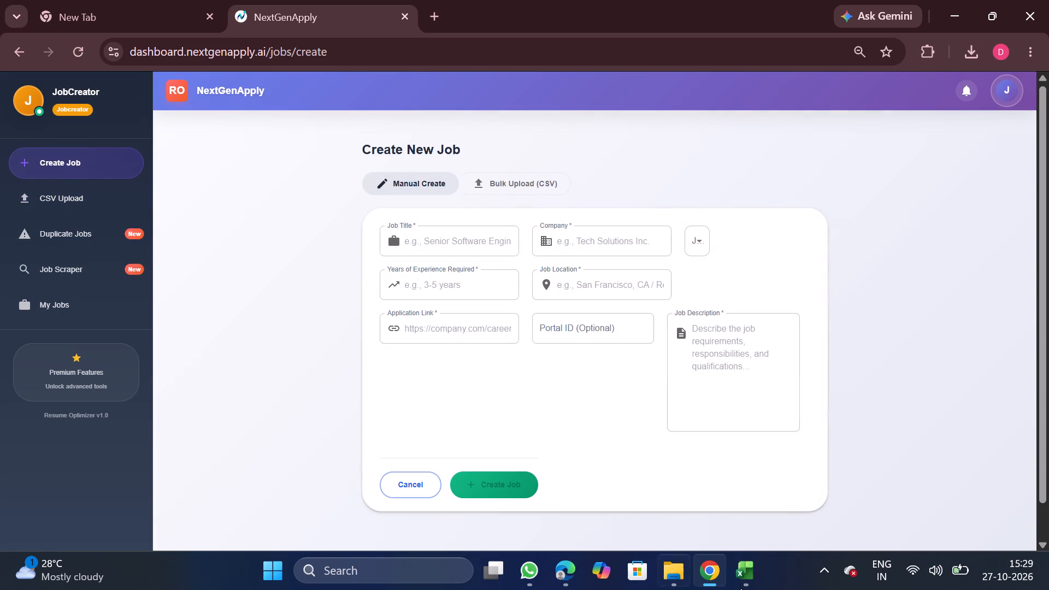
click(745, 582)
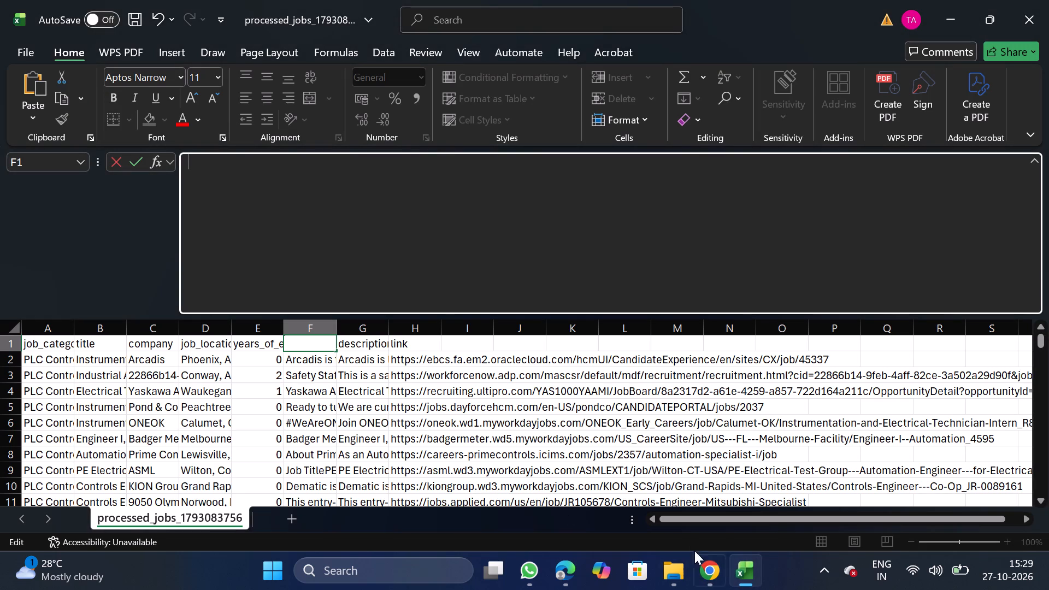
click(703, 566)
click(522, 178)
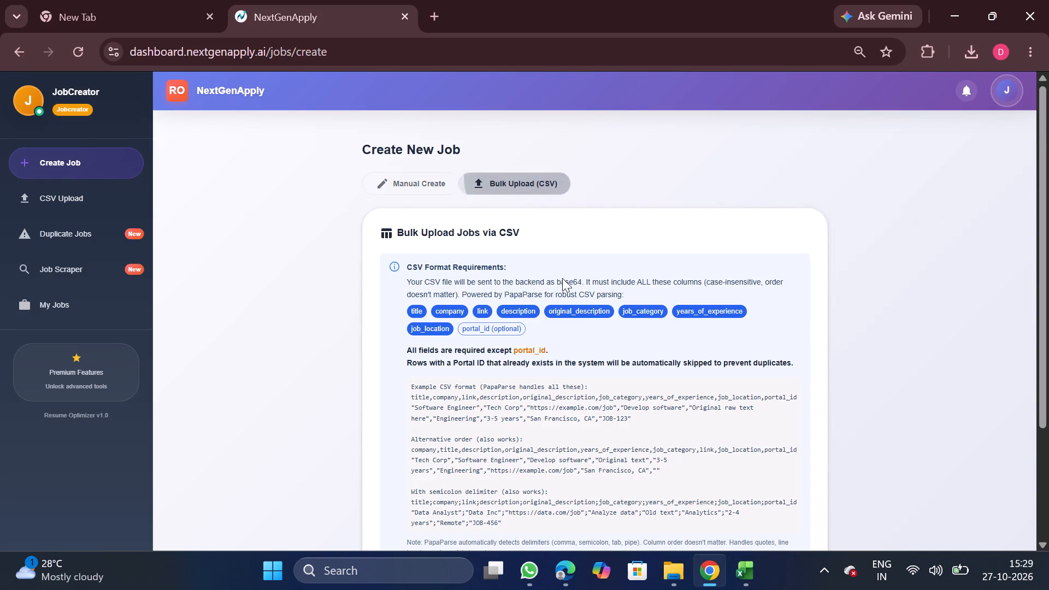
double_click(588, 309)
key(ctrl+c)
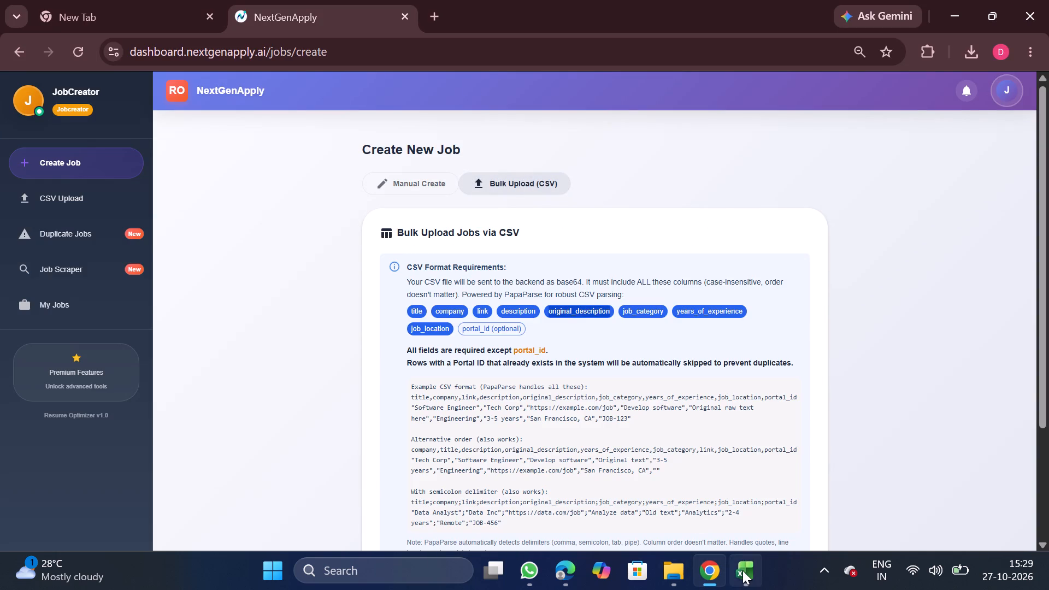
click(742, 570)
key(ctrl+v)
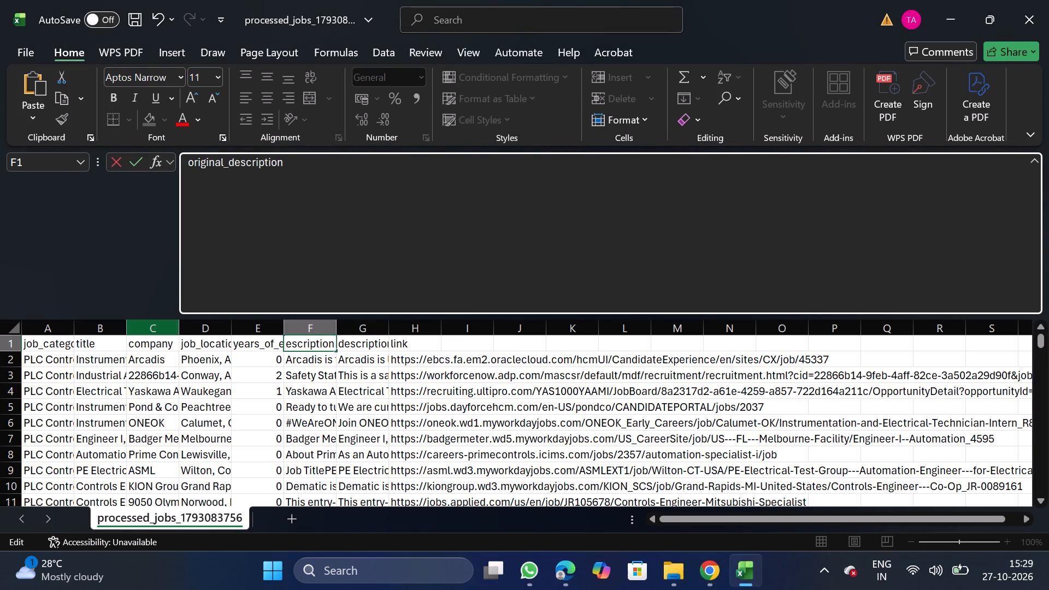
Turn on a filter for the title column, clear all titles, and select Controls Engineer, Vehicle Controls.
click(108, 328)
click(384, 58)
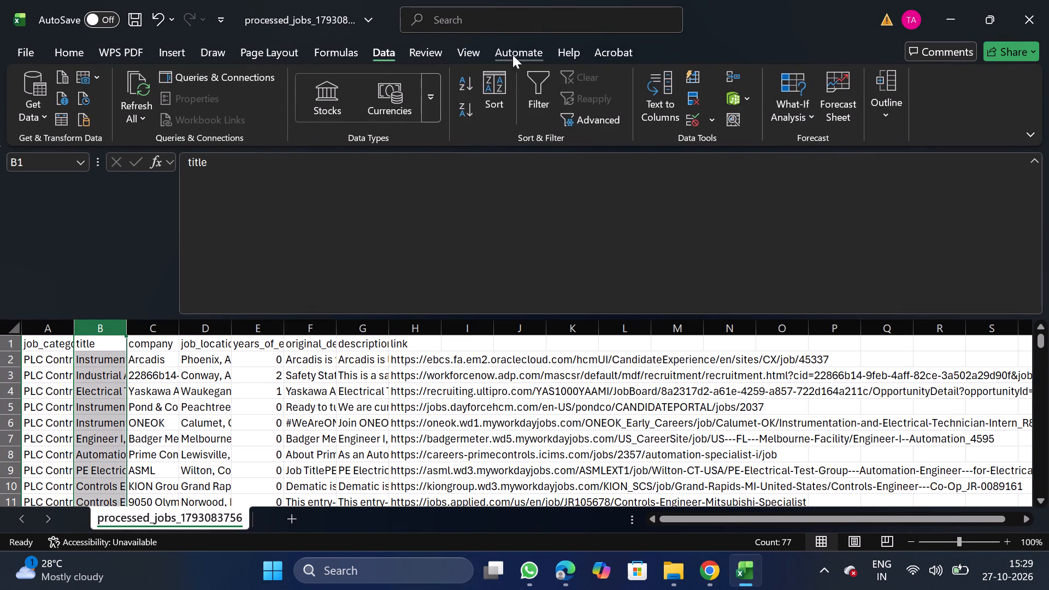
click(538, 115)
click(120, 339)
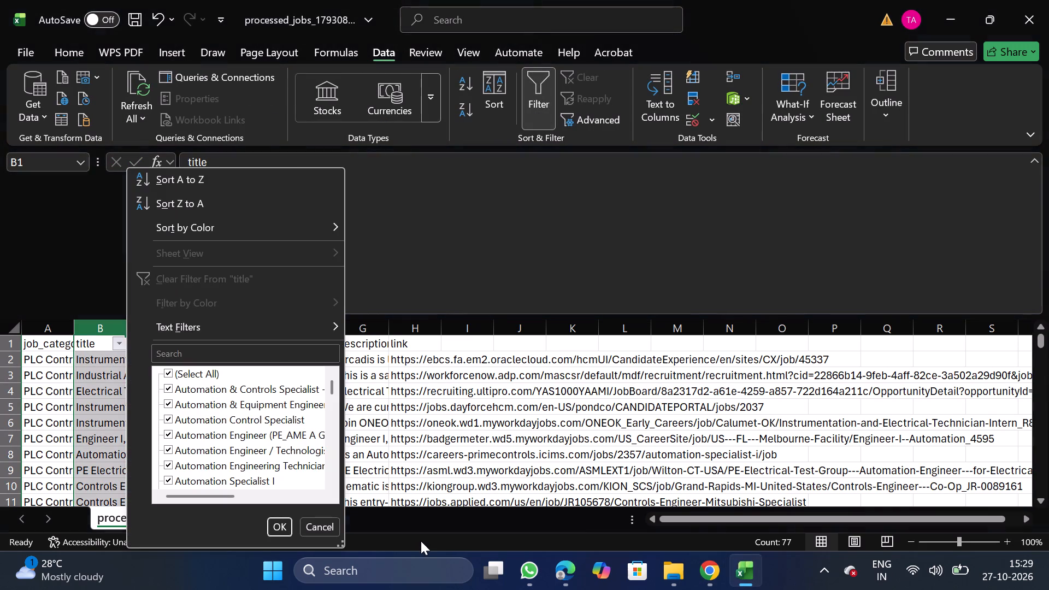
double_click(341, 546)
drag(341, 546, 756, 589)
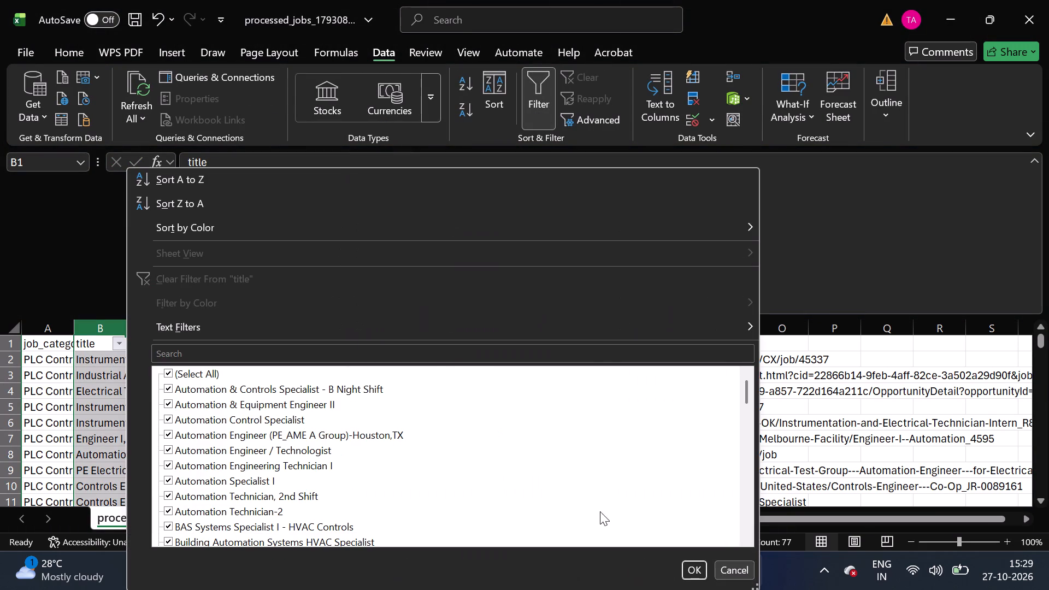
click(195, 368)
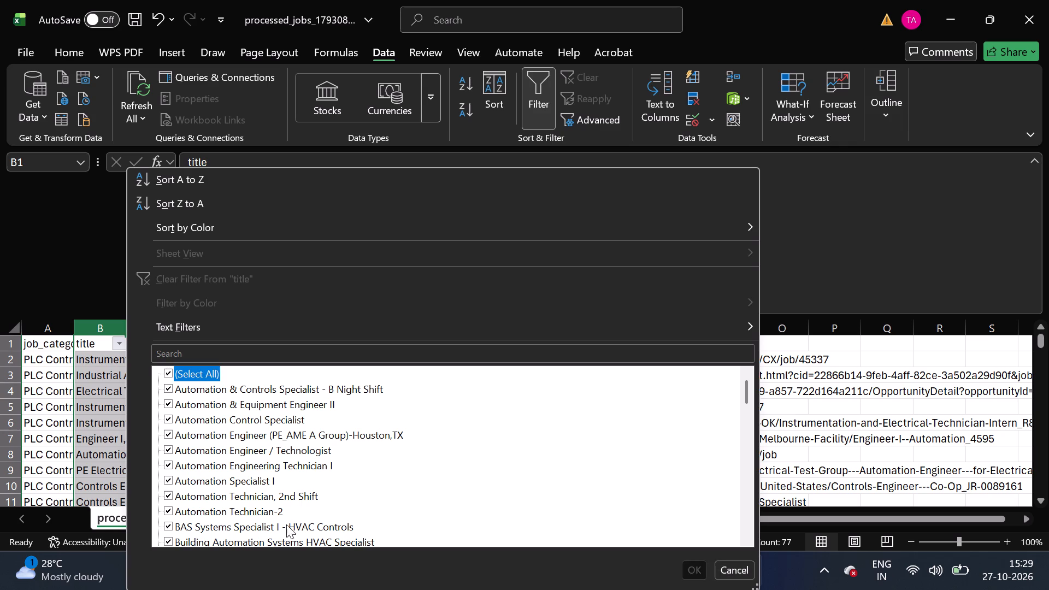
scroll(285, 529, down, 1)
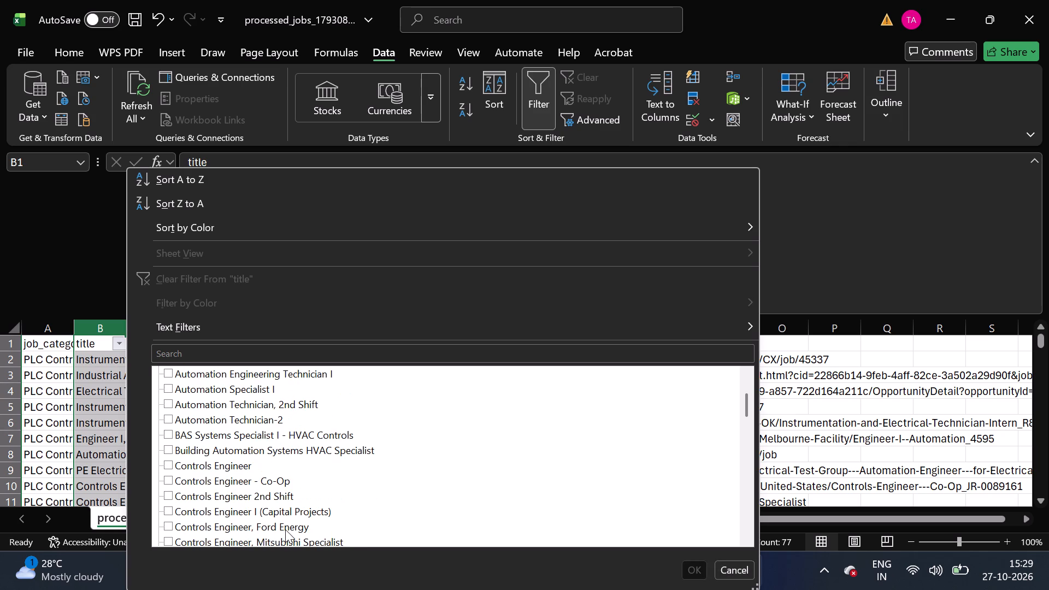
scroll(285, 529, down, 1)
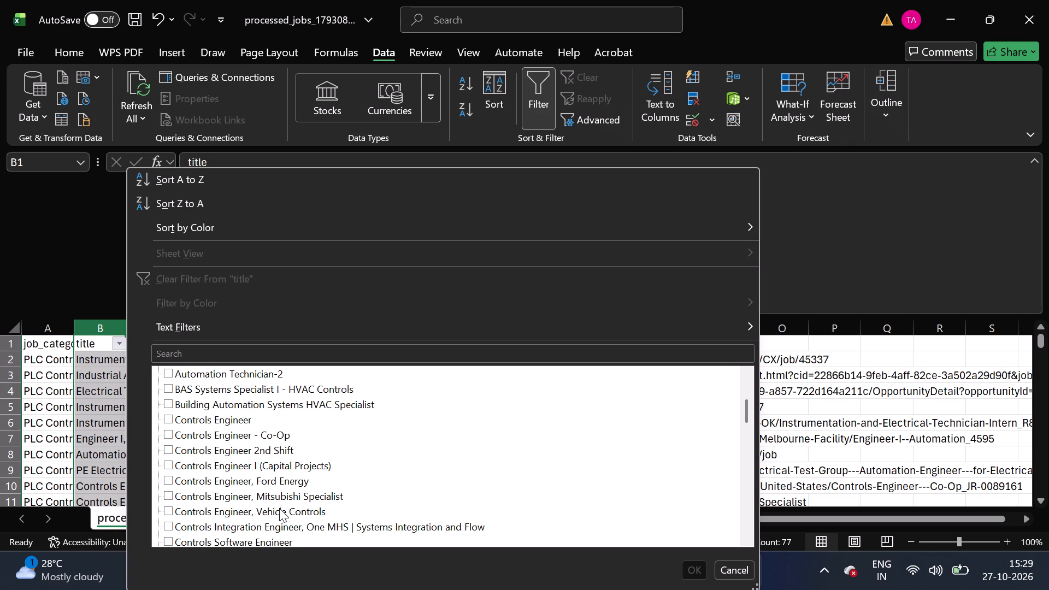
click(279, 509)
Add both Electrical and Instrumentation Technician titles, Electrical and Instrumentation Engineer, and Electrical Technical Support Engineer - Drives & Motion Control to the title filter selection.
scroll(294, 486, down, 1)
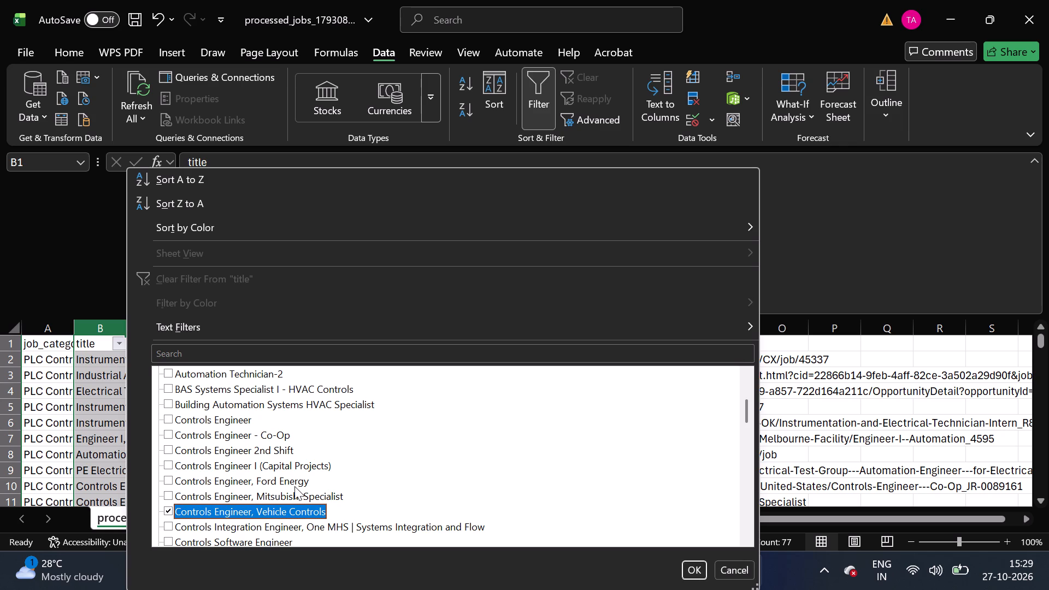
scroll(294, 486, down, 2)
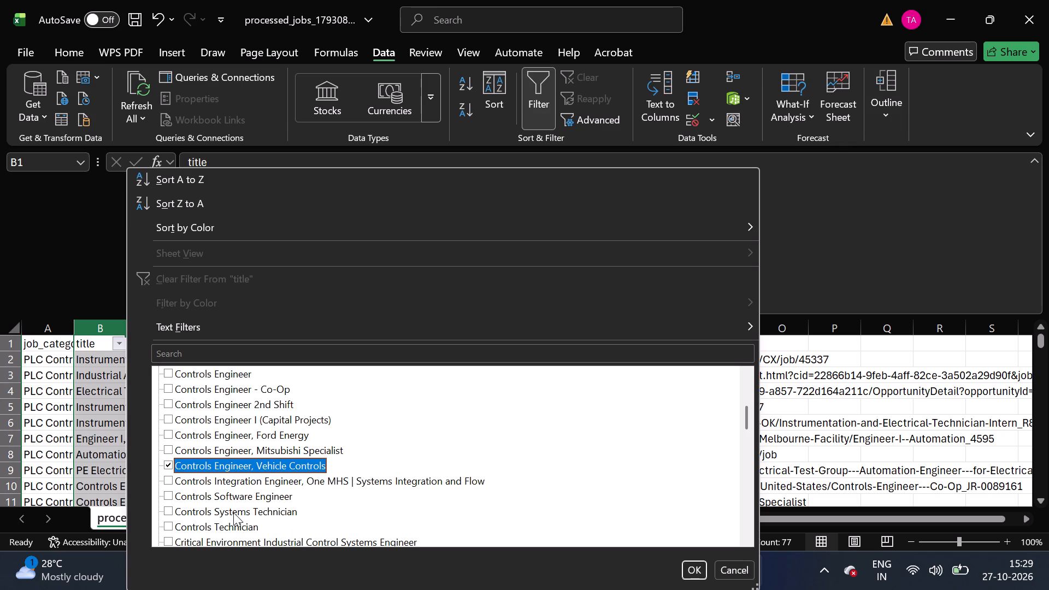
click(235, 527)
click(234, 539)
scroll(234, 539, down, 1)
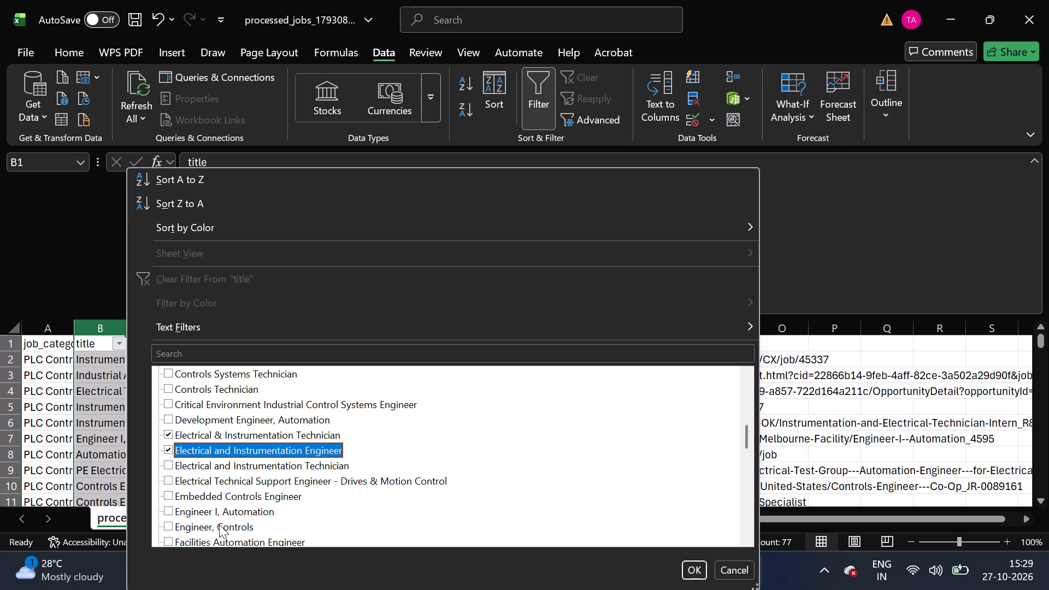
click(257, 470)
click(255, 485)
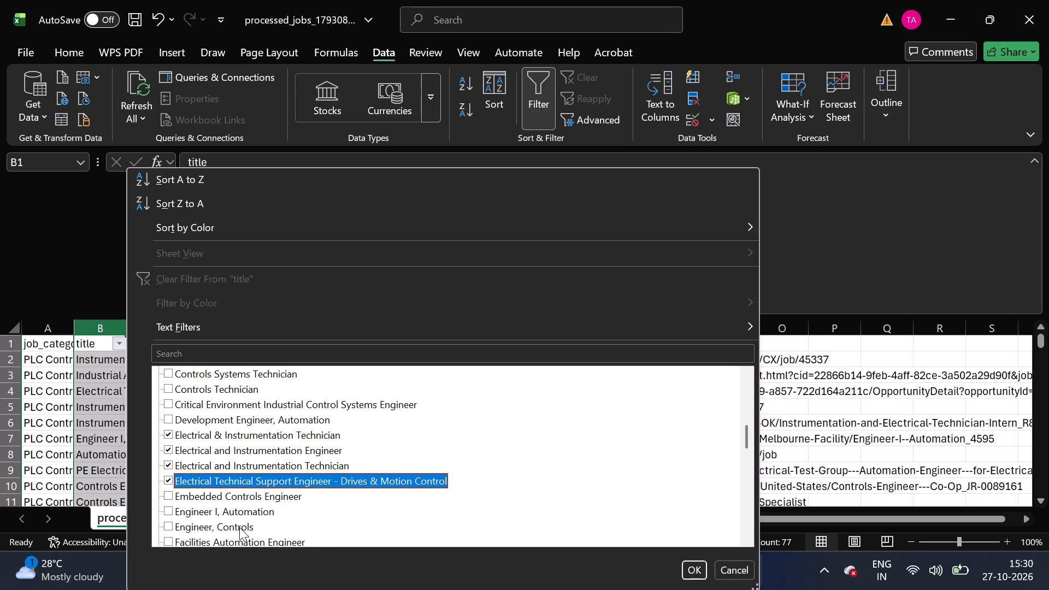
Add Instrumentation and Electrical Technician Intern, Lead Controls Software Engineer, the three electrical maintenance technician titles, Mechatronics Engineer and PE Electrical Test Group to the selection.
scroll(239, 527, down, 2)
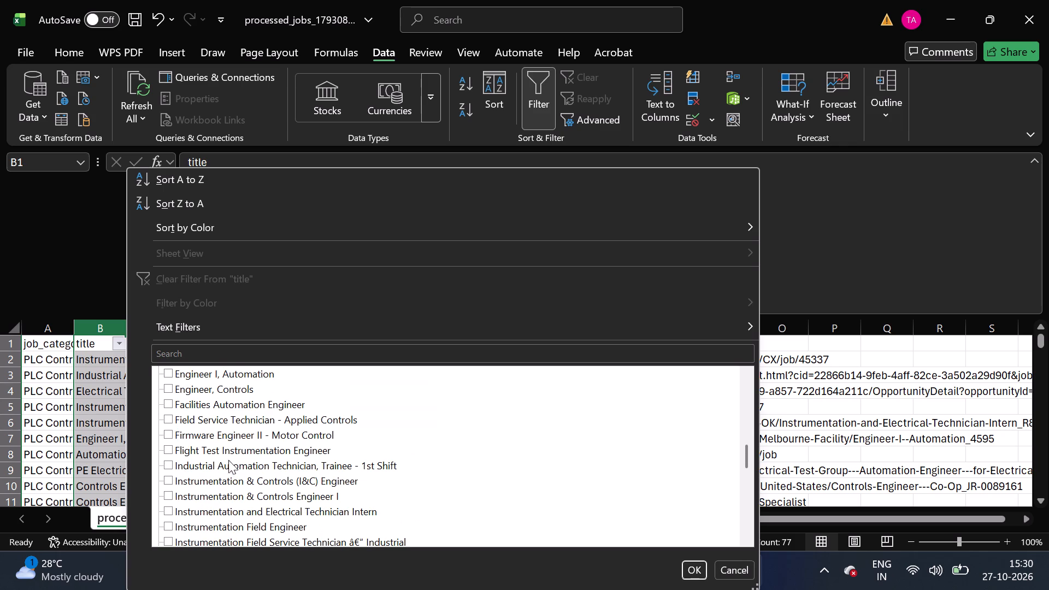
click(301, 508)
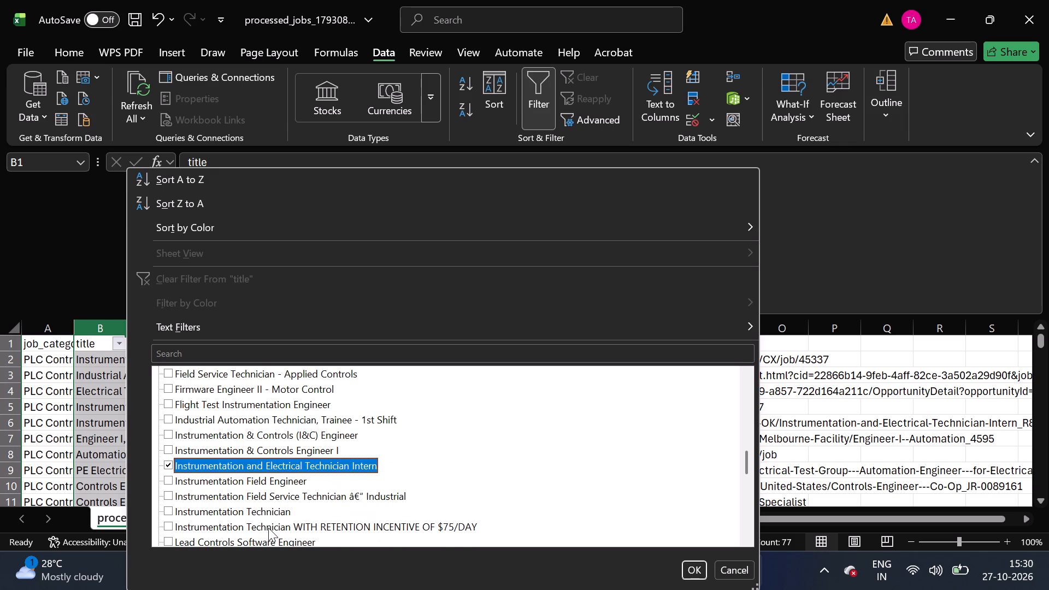
scroll(268, 528, down, 1)
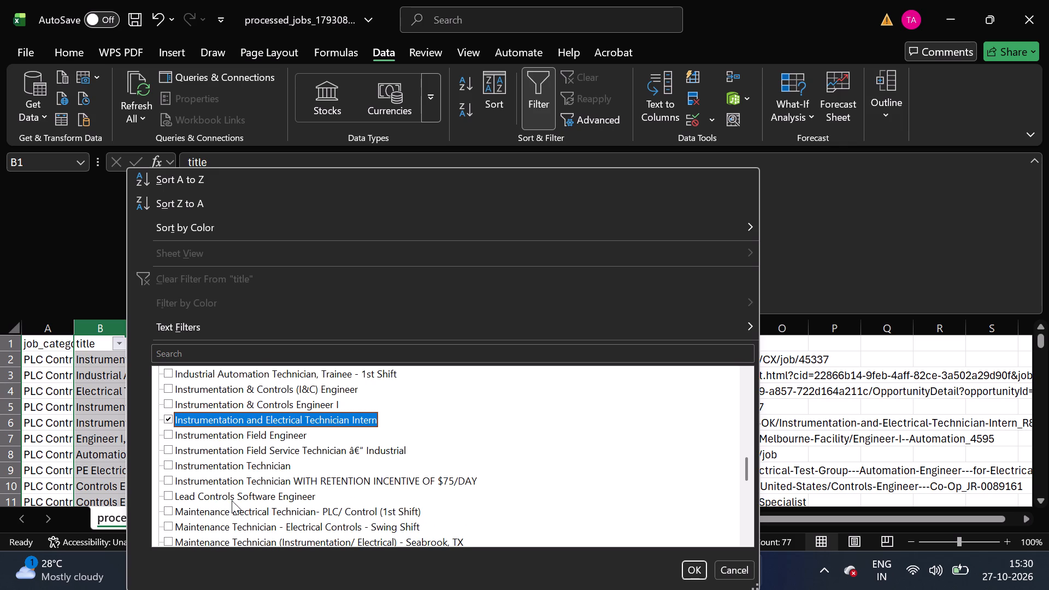
click(232, 500)
click(258, 511)
click(269, 531)
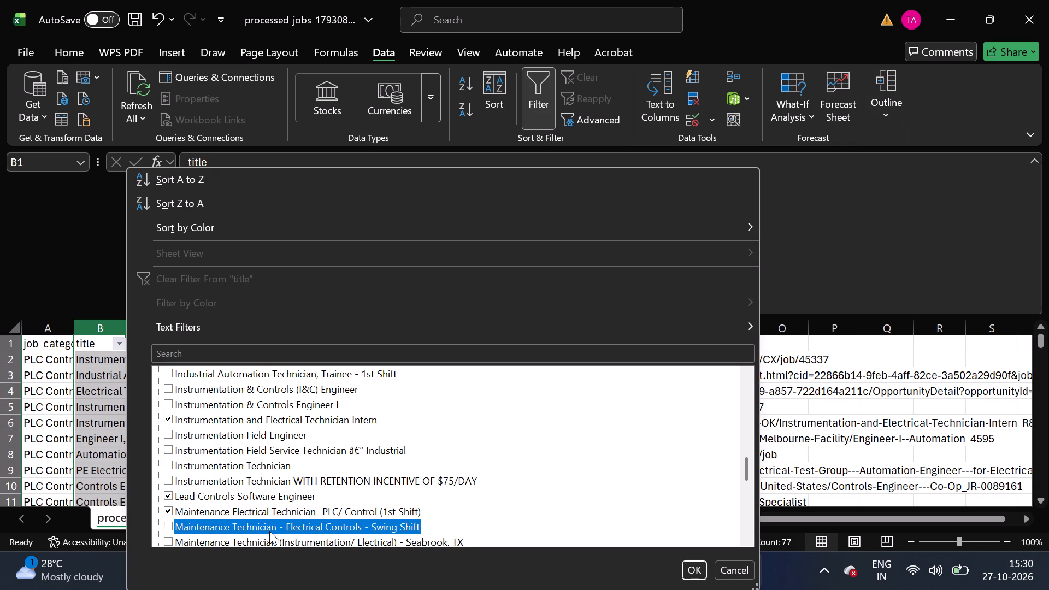
scroll(269, 531, down, 1)
click(314, 498)
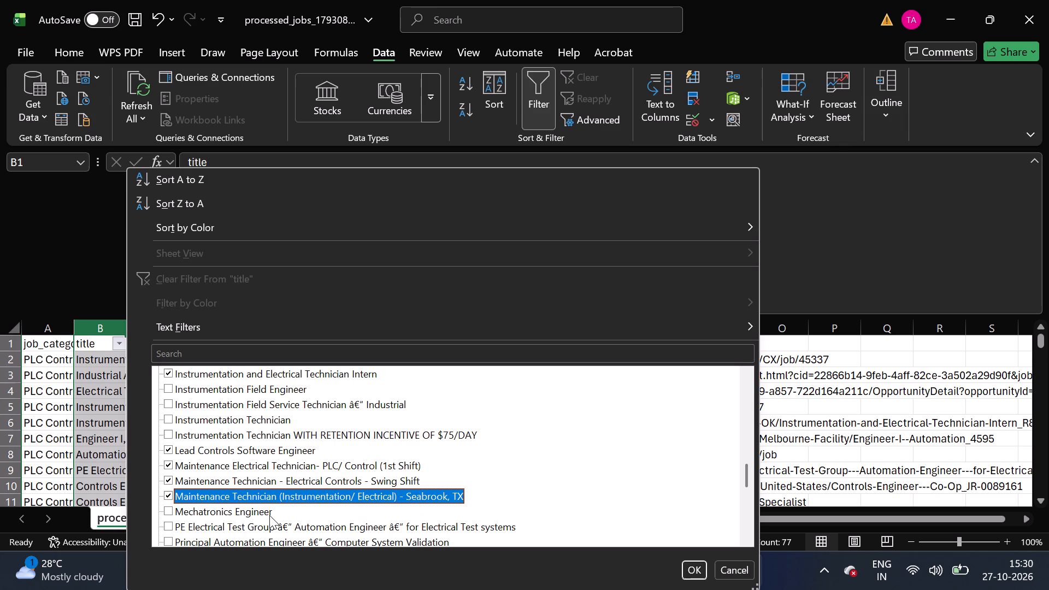
click(247, 516)
click(263, 527)
Add Senior Control Hardware Designer, SFFT - Senior Electrical Controls Technician, Wastewater Instrumentation Technician and (Blanks) to the selection, and apply the title filter.
scroll(263, 527, down, 1)
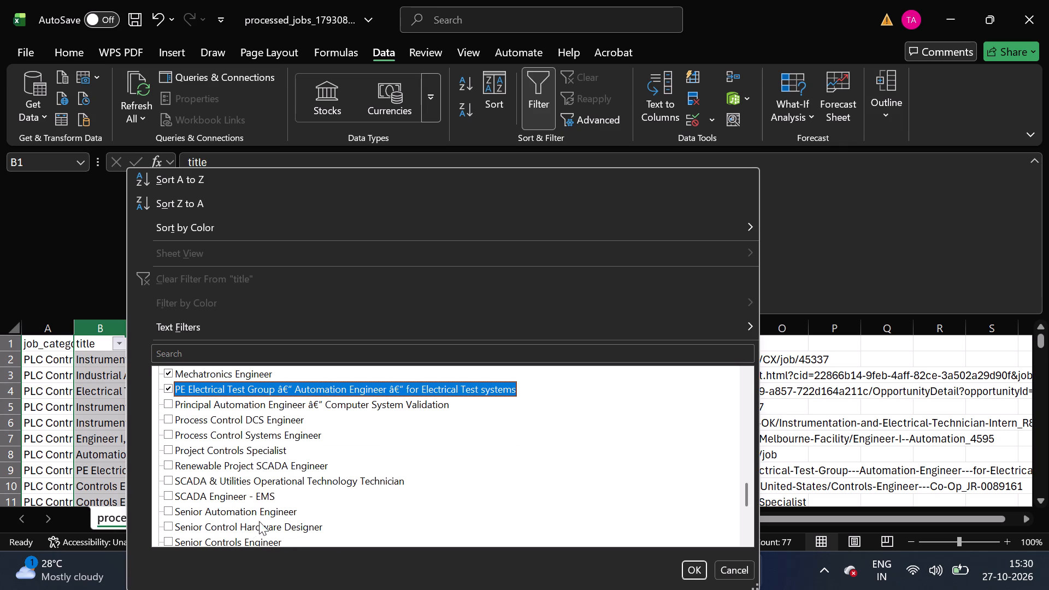
click(260, 528)
scroll(260, 528, down, 1)
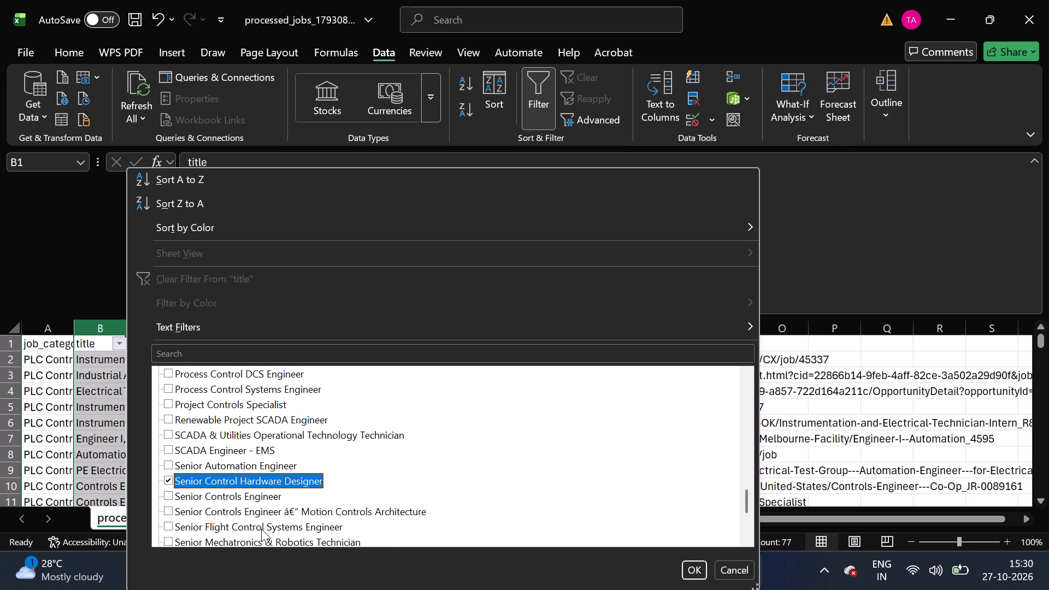
scroll(305, 524, down, 1)
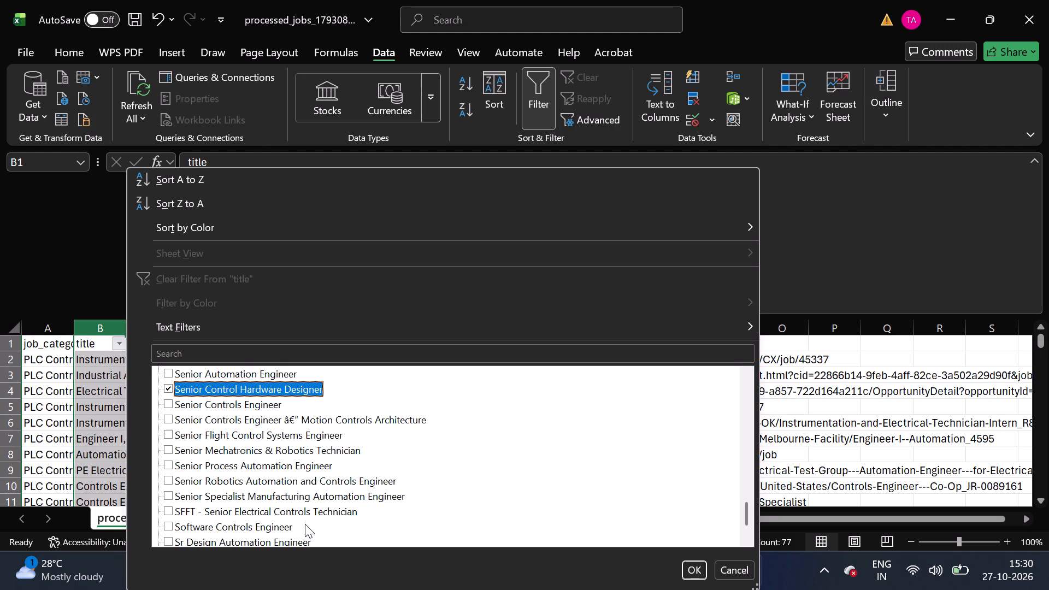
scroll(305, 524, down, 1)
click(269, 518)
scroll(269, 518, down, 1)
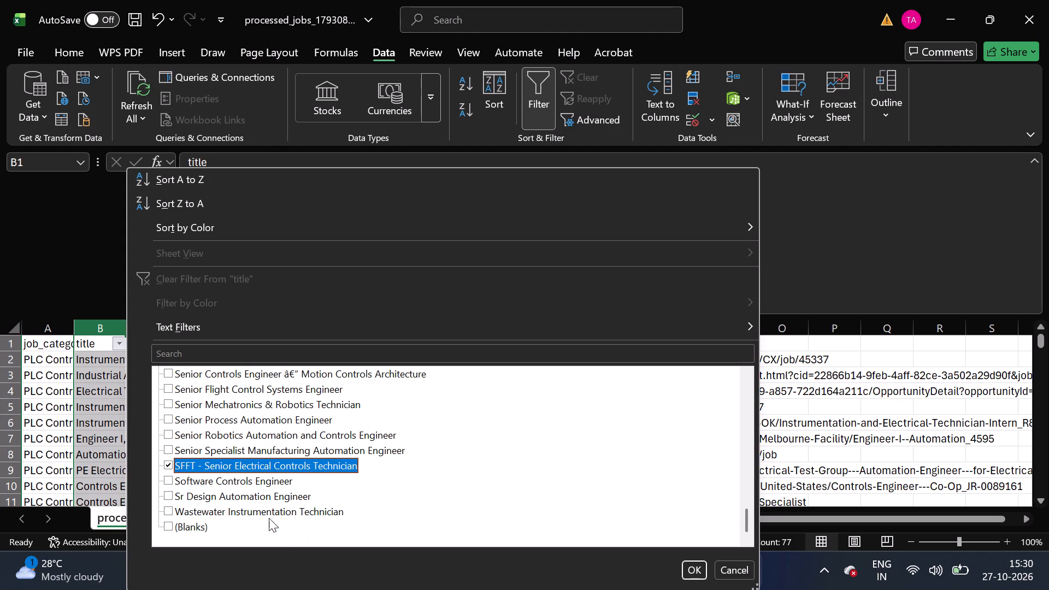
click(201, 522)
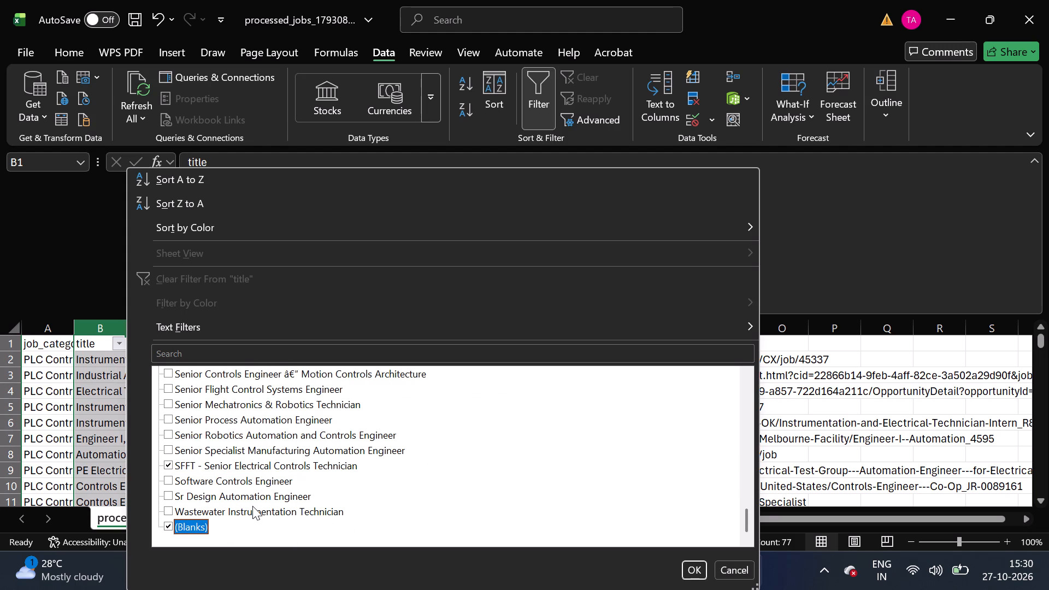
click(298, 509)
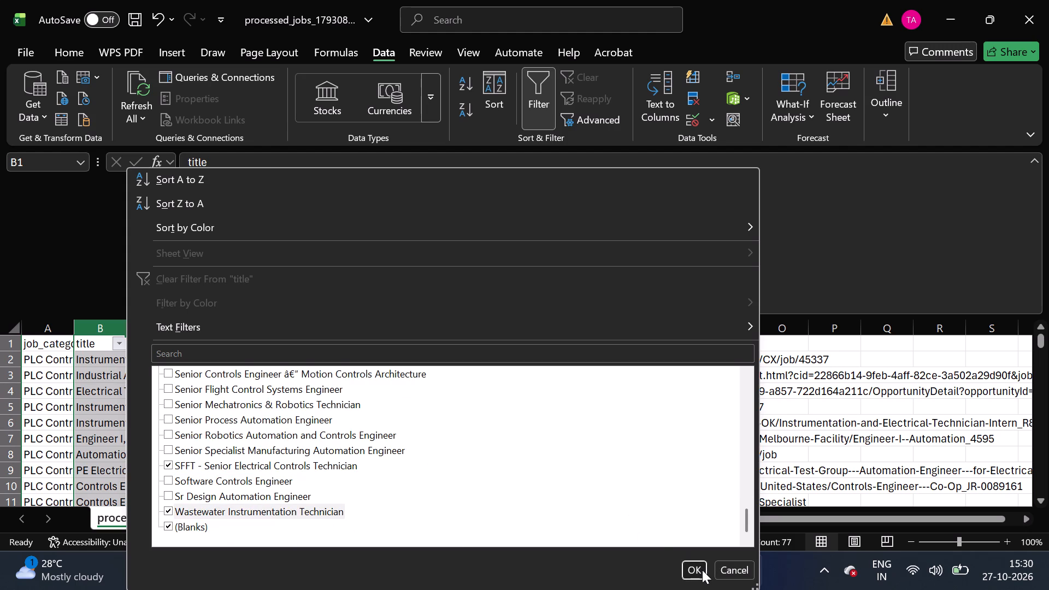
click(702, 570)
Delete all the filtered rows below the header and turn off the filter.
click(4, 357)
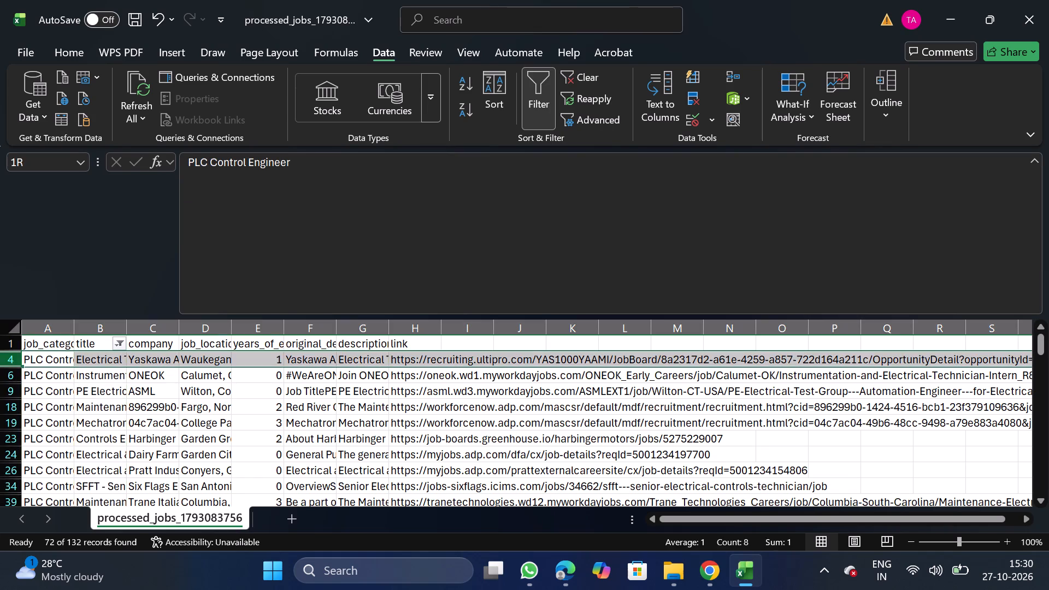
key(ctrl+shift+Down)
right_click(84, 396)
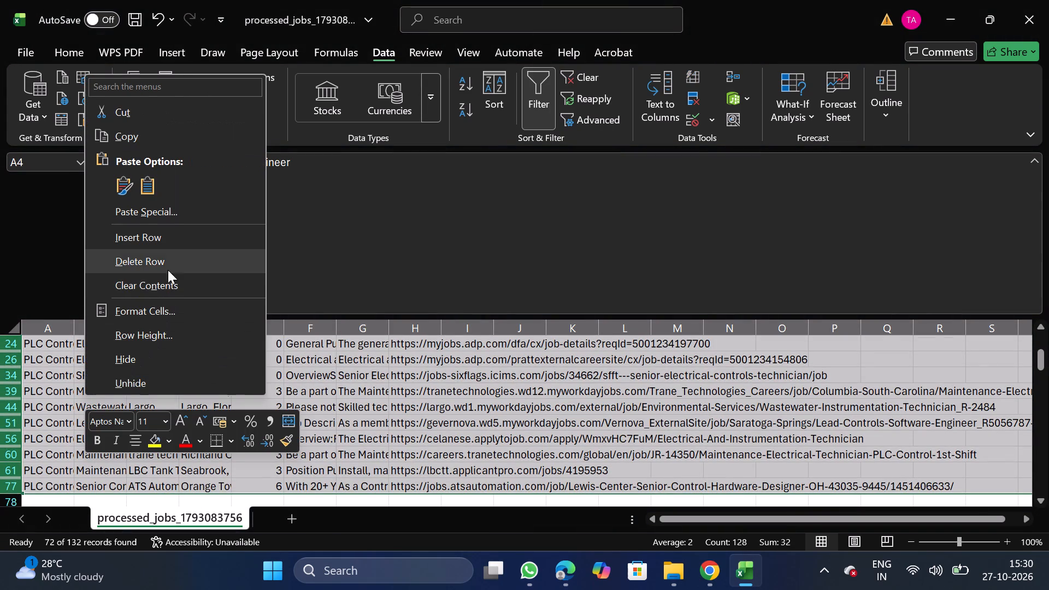
click(170, 267)
click(532, 103)
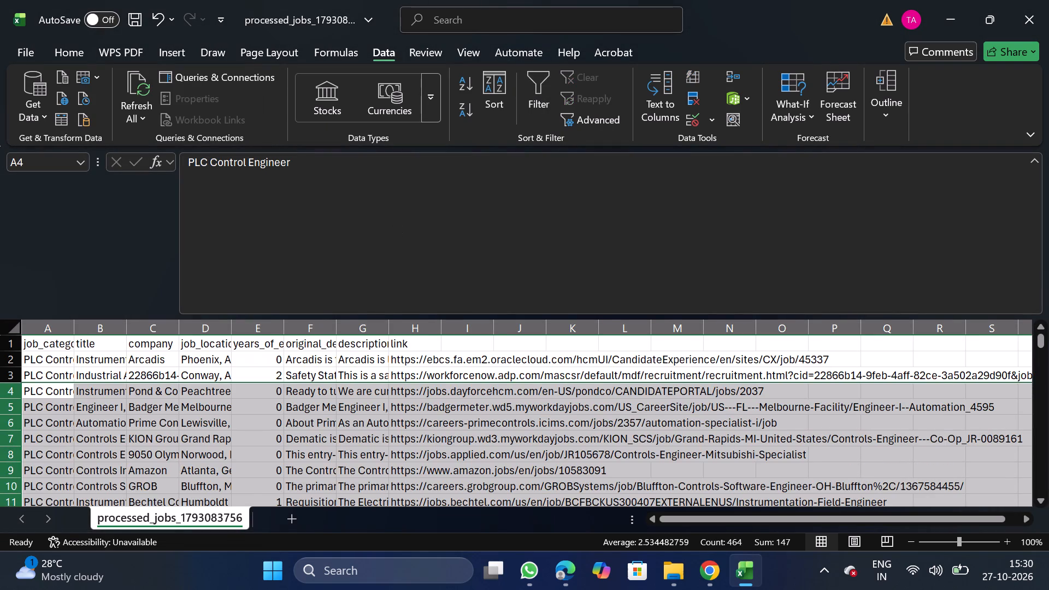
Turn on the header filters and search the title values for lead and staff.
click(92, 340)
click(528, 99)
click(121, 345)
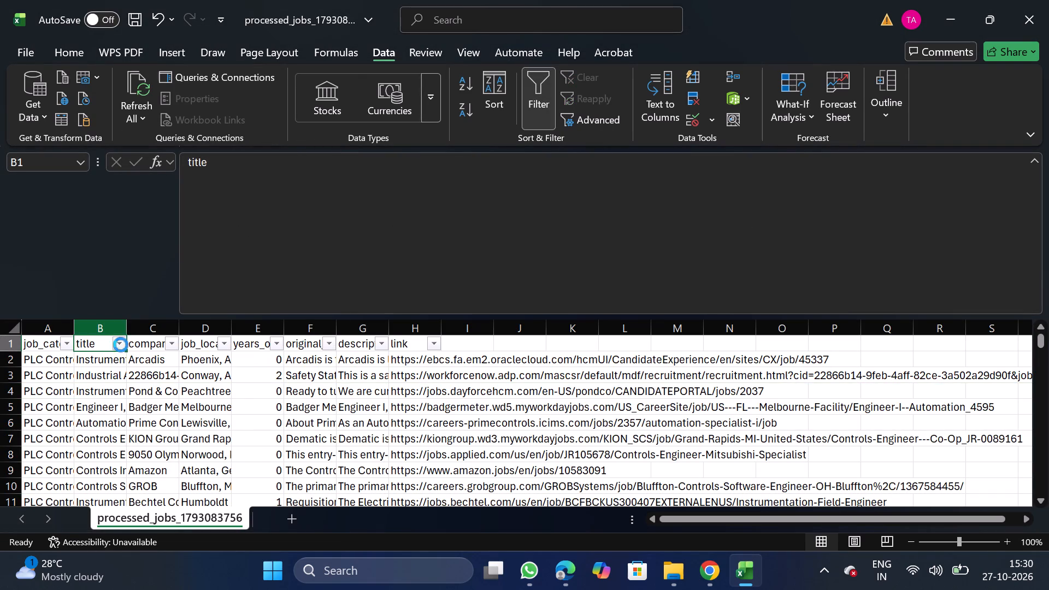
click(191, 353)
text(lead)
key(BackSpace)
key(BackSpace)
key(BackSpace)
key(BackSpace)
key(BackSpace)
key(BackSpace)
key(BackSpace)
key(BackSpace)
key(BackSpace)
key(BackSpace)
key(BackSpace)
key(BackSpace)
key(BackSpace)
text(staff)
key(BackSpace)
key(BackSpace)
key(BackSpace)
key(BackSpace)
key(BackSpace)
key(BackSpace)
key(BackSpace)
key(BackSpace)
key(BackSpace)
key(BackSpace)
key(BackSpace)
key(BackSpace)
key(BackSpace)
key(BackSpace)
key(BackSpace)
key(BackSpace)
key(BackSpace)
key(BackSpace)
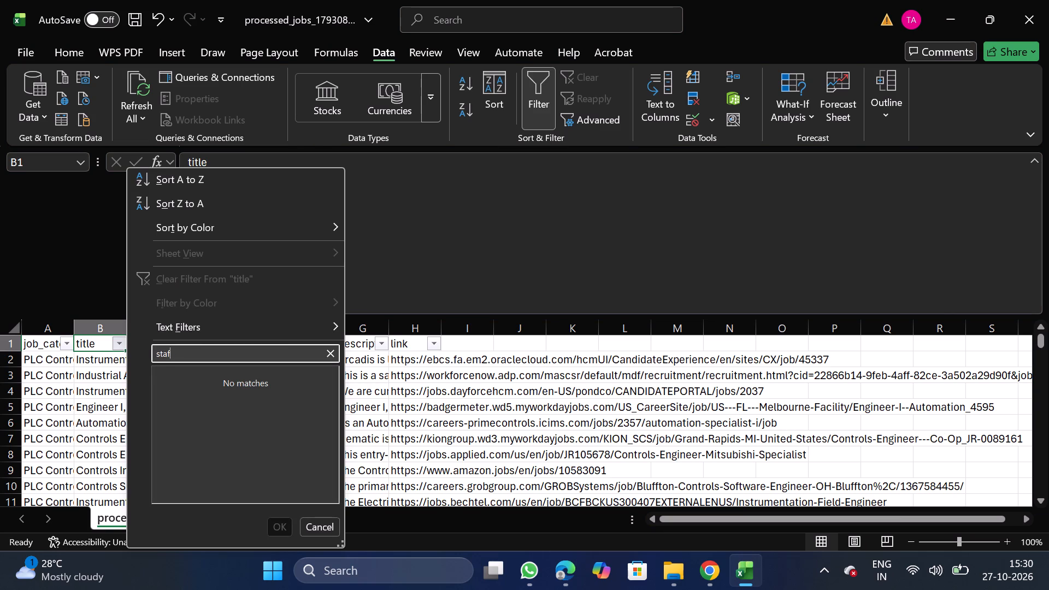
Filter the titles by embedded, delete the Embedded Controls Engineer row, and turn off the filter.
text(embedded)
click(276, 521)
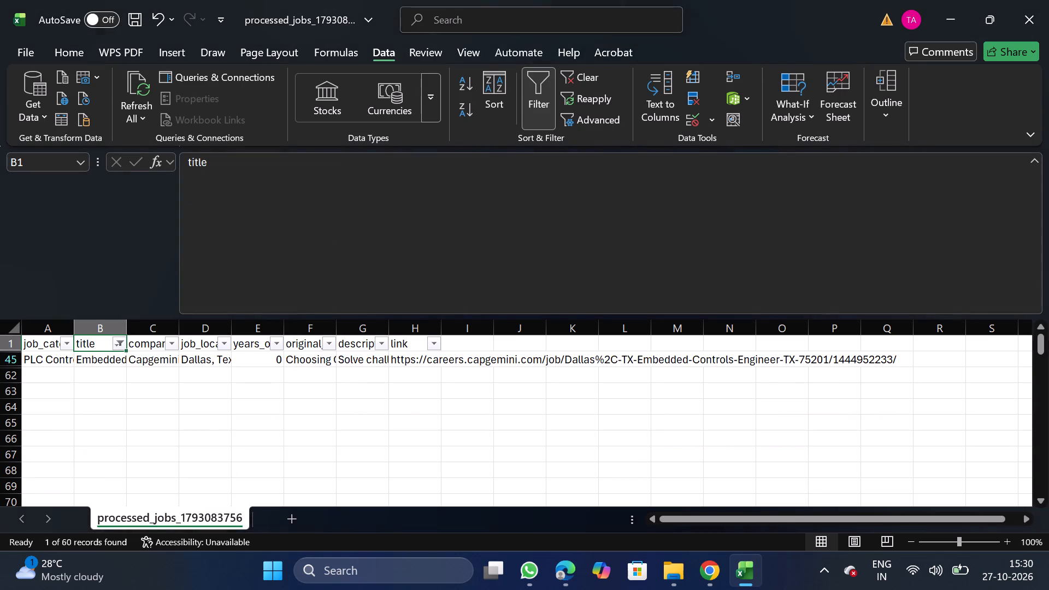
drag(10, 361, 26, 361)
right_click(26, 361)
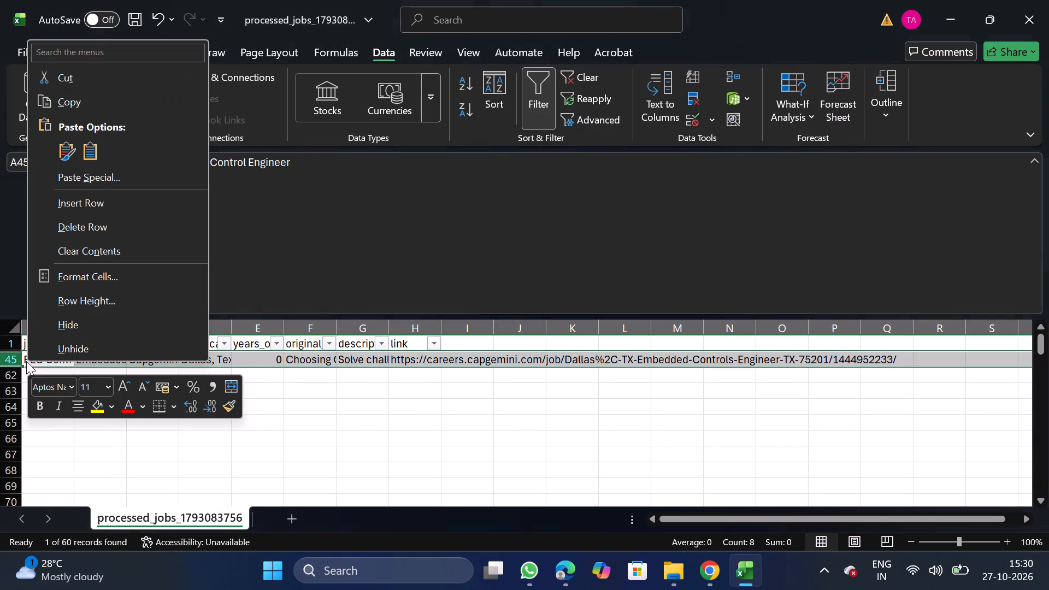
click(91, 231)
click(532, 88)
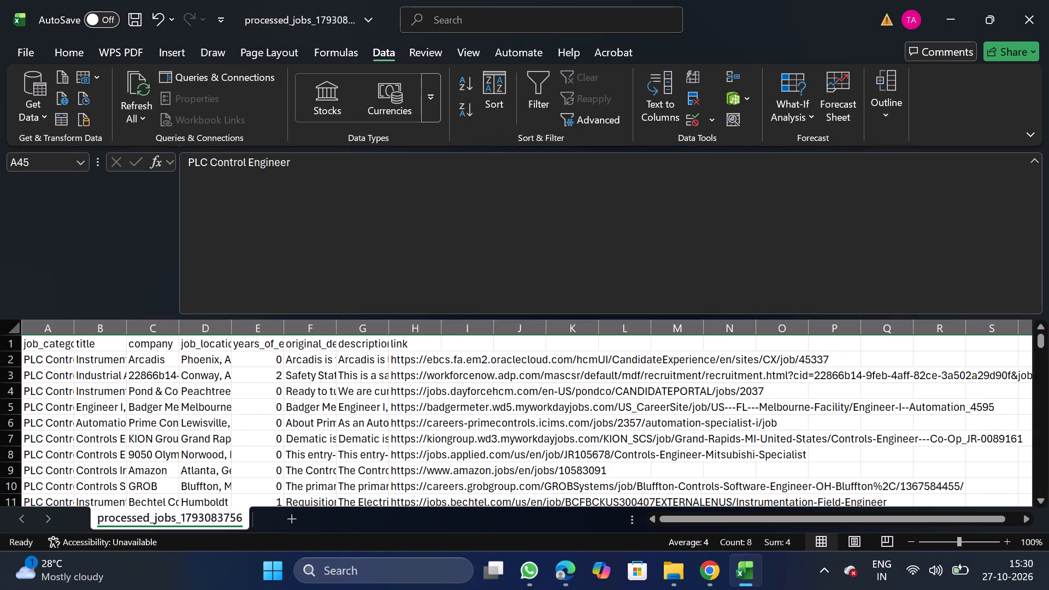
Filter the title column by architect to check for matching jobs, and remove the filter.
click(97, 329)
click(532, 90)
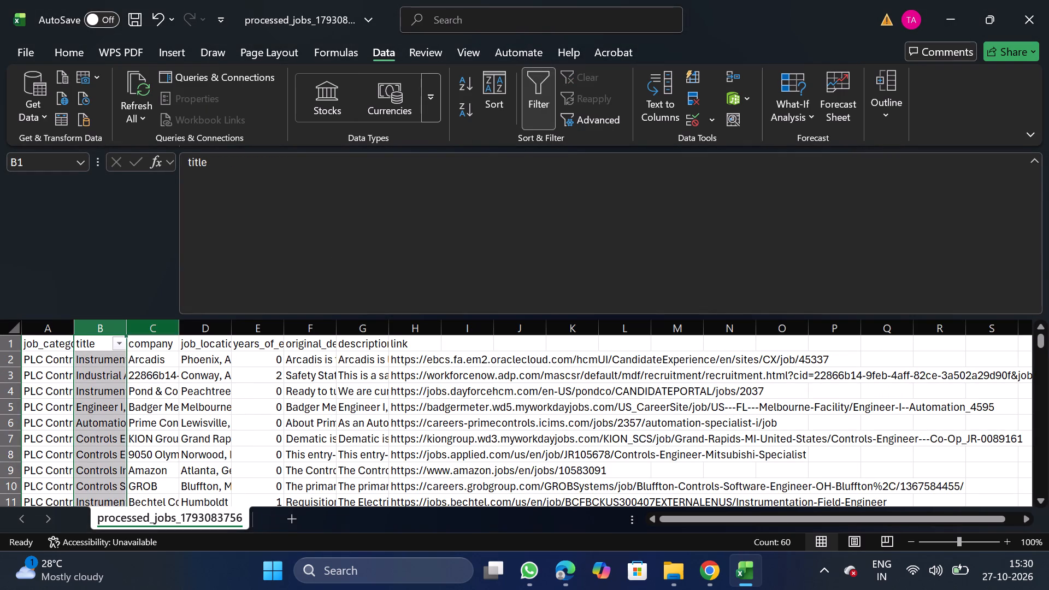
click(122, 345)
click(186, 350)
text(arci)
key(BackSpace)
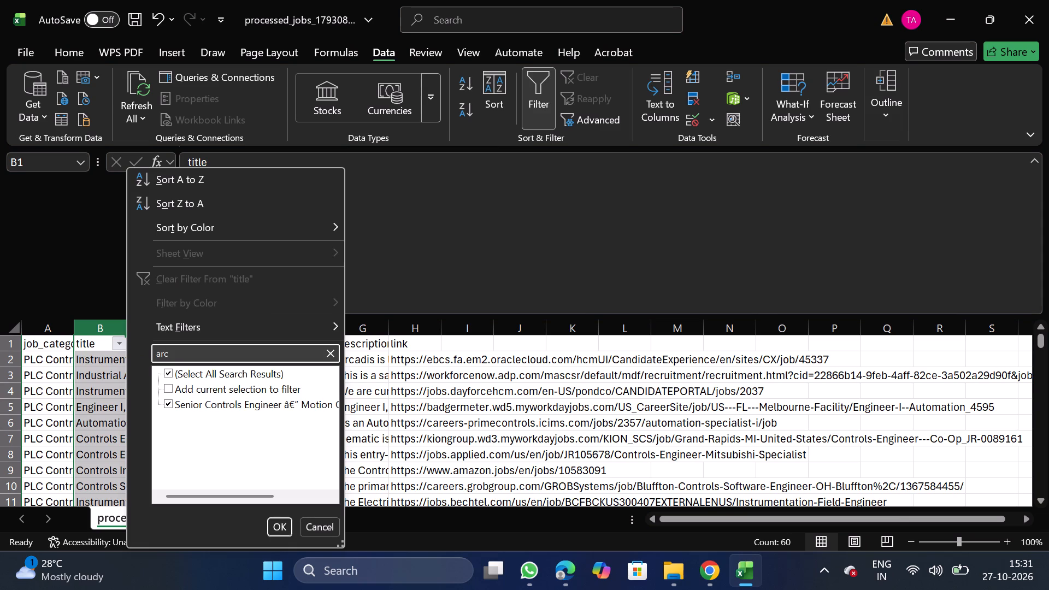
text(hitect)
click(285, 528)
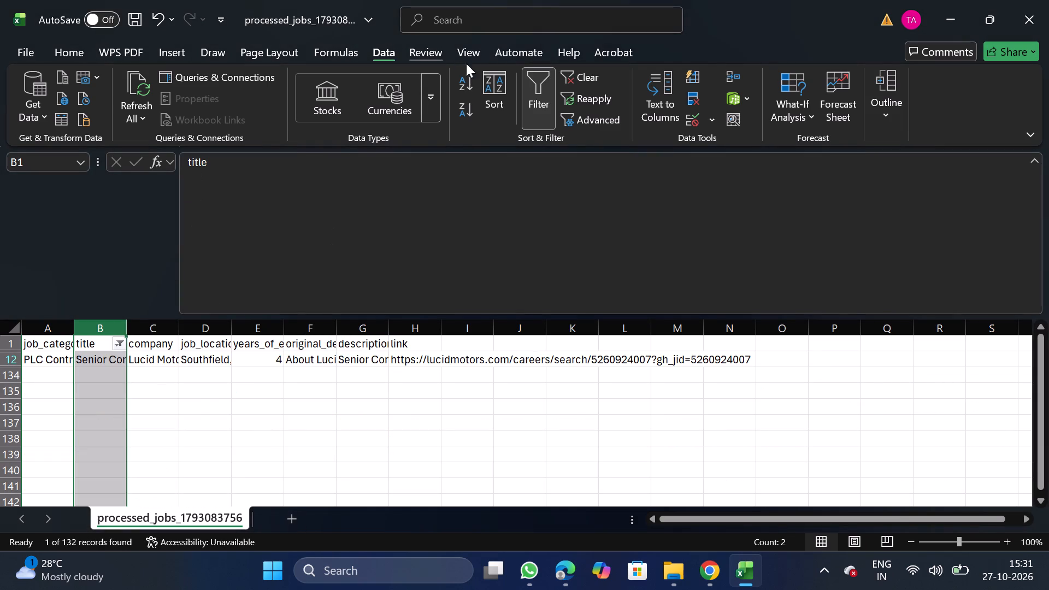
drag(534, 109, 544, 87)
Filter the title column by princip to check for principal-level jobs, and remove the filter.
click(544, 87)
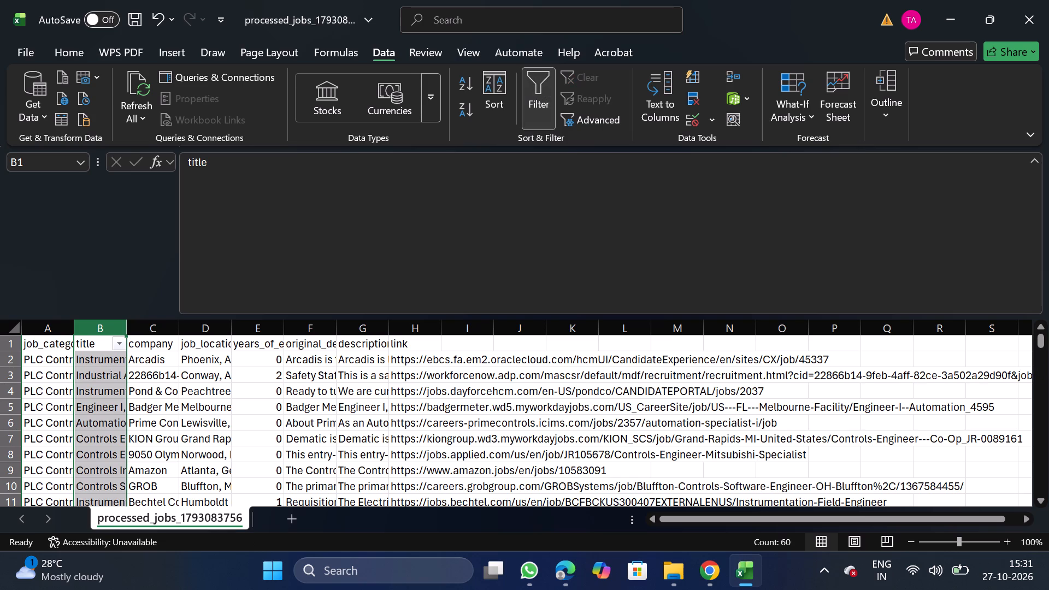
click(115, 340)
click(196, 351)
text(princip)
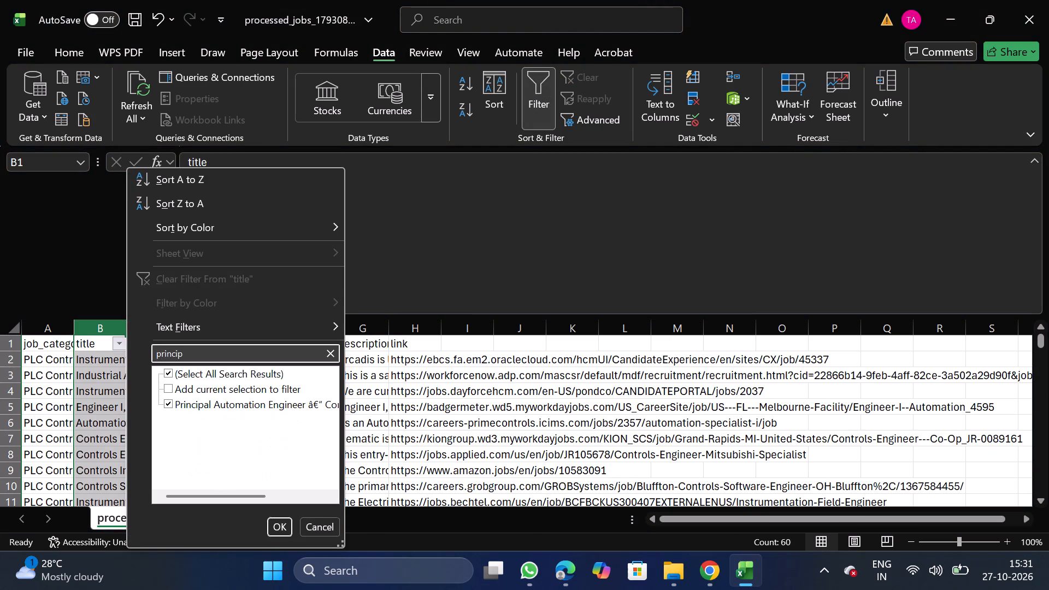
key(l)
key(BackSpace)
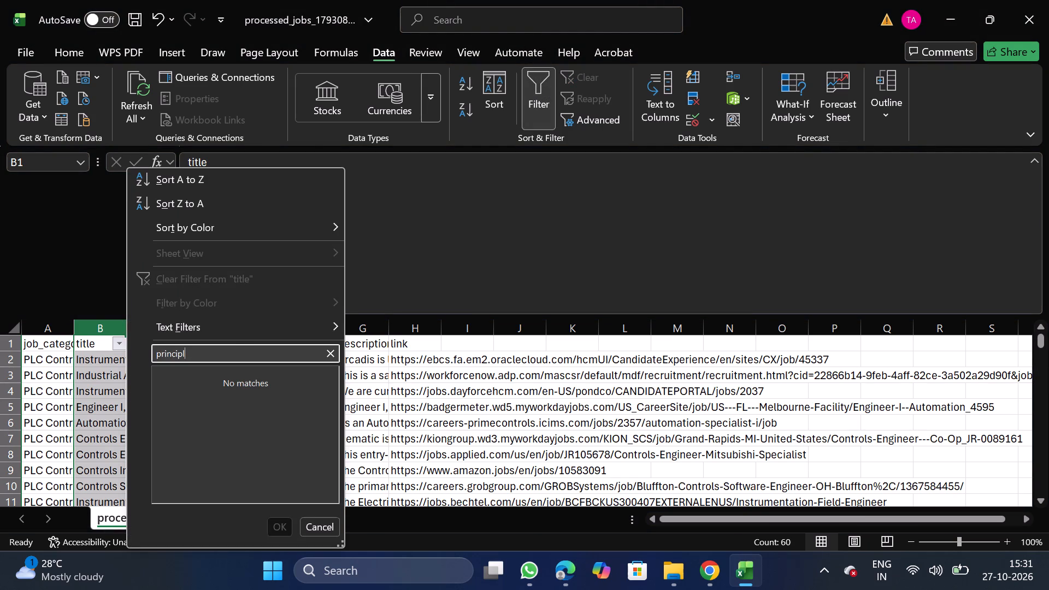
click(282, 528)
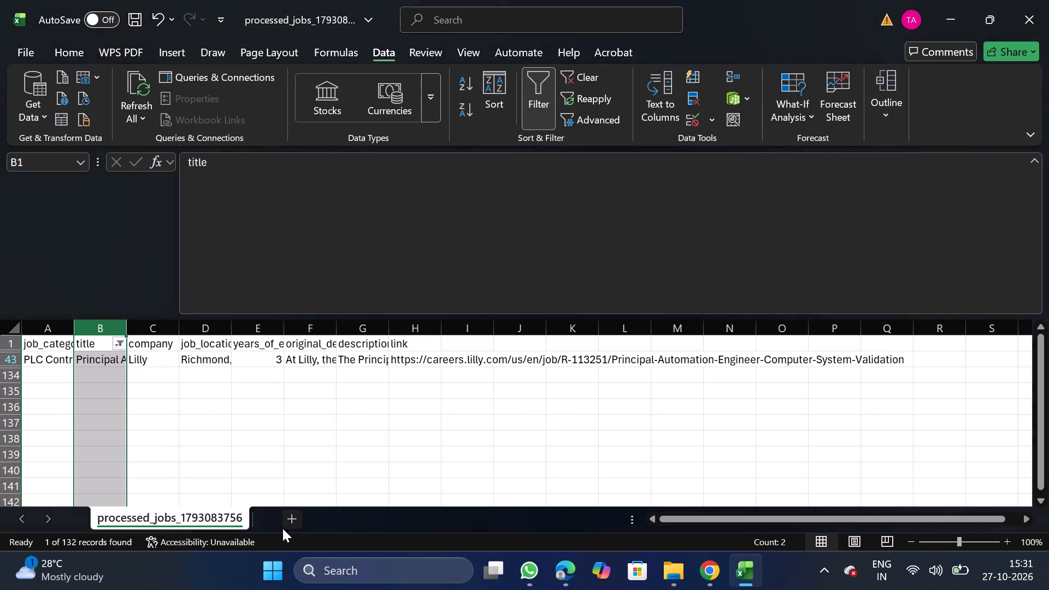
click(527, 97)
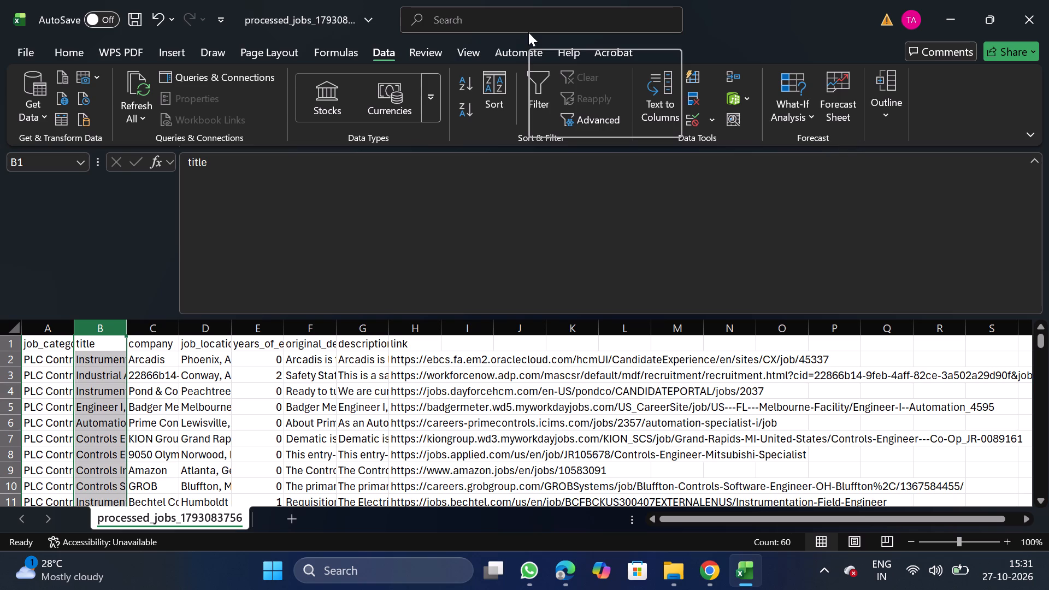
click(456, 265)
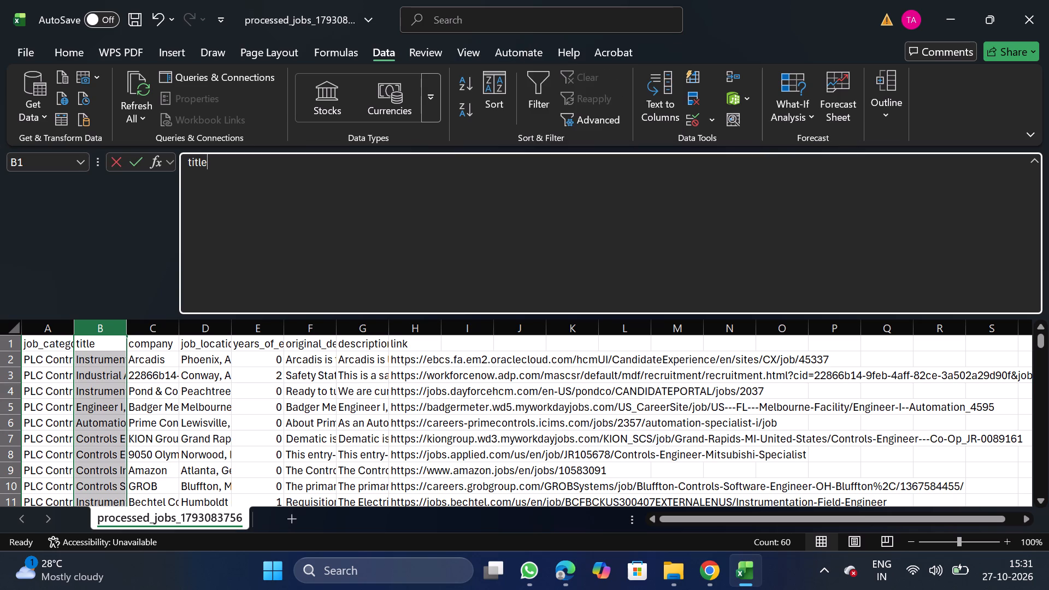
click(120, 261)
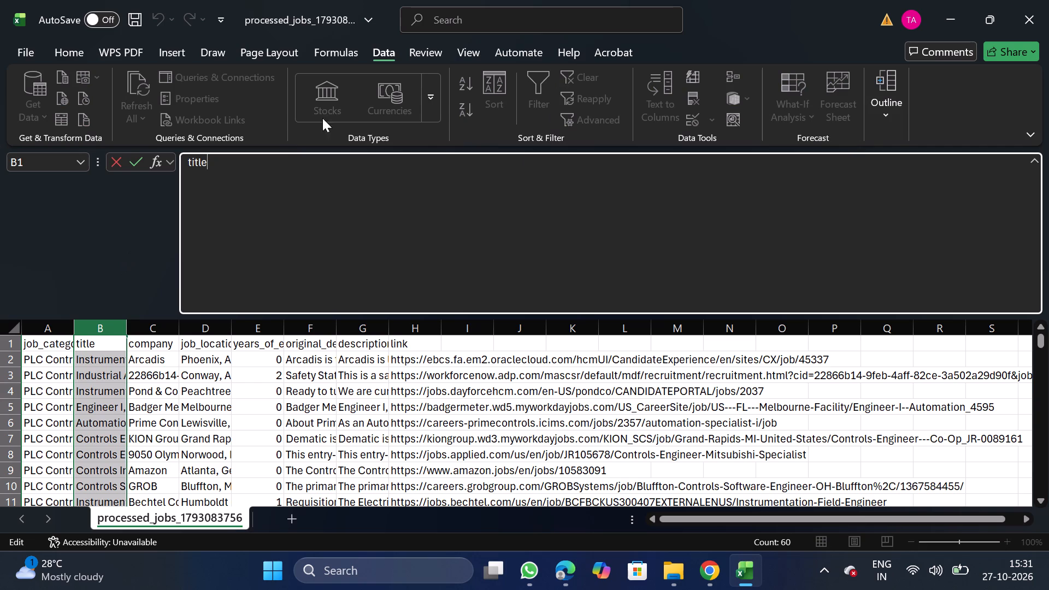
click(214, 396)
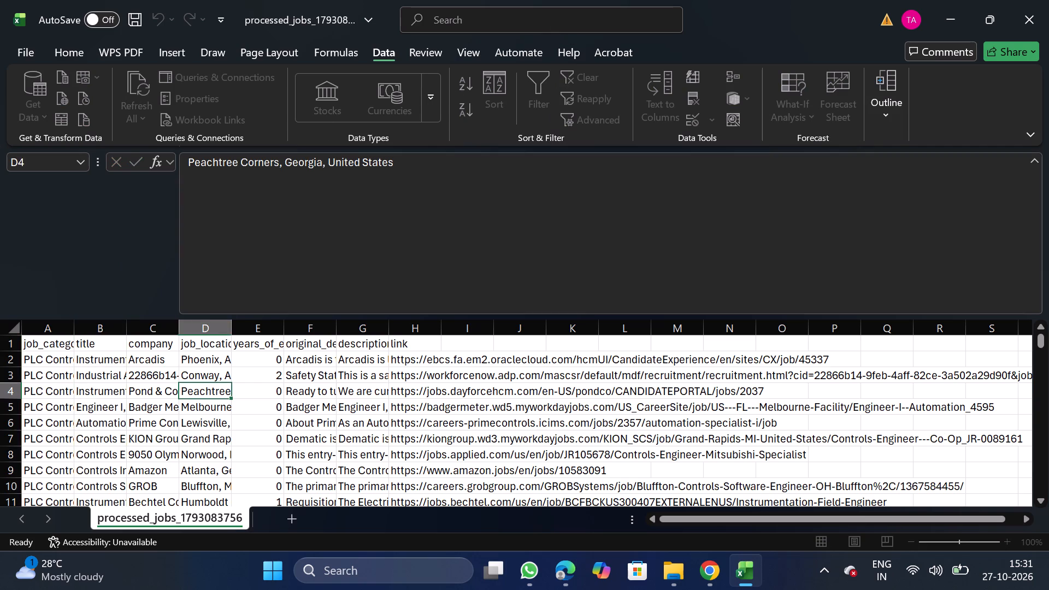
Turn on the header filters and search the company values for walmart, dried and capital.
click(541, 84)
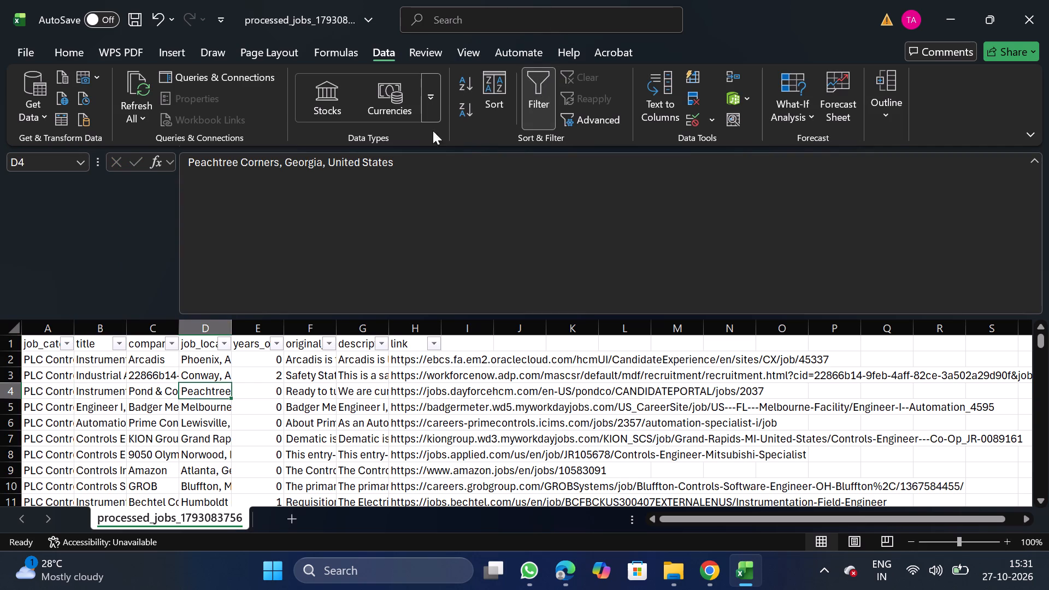
click(532, 86)
click(154, 335)
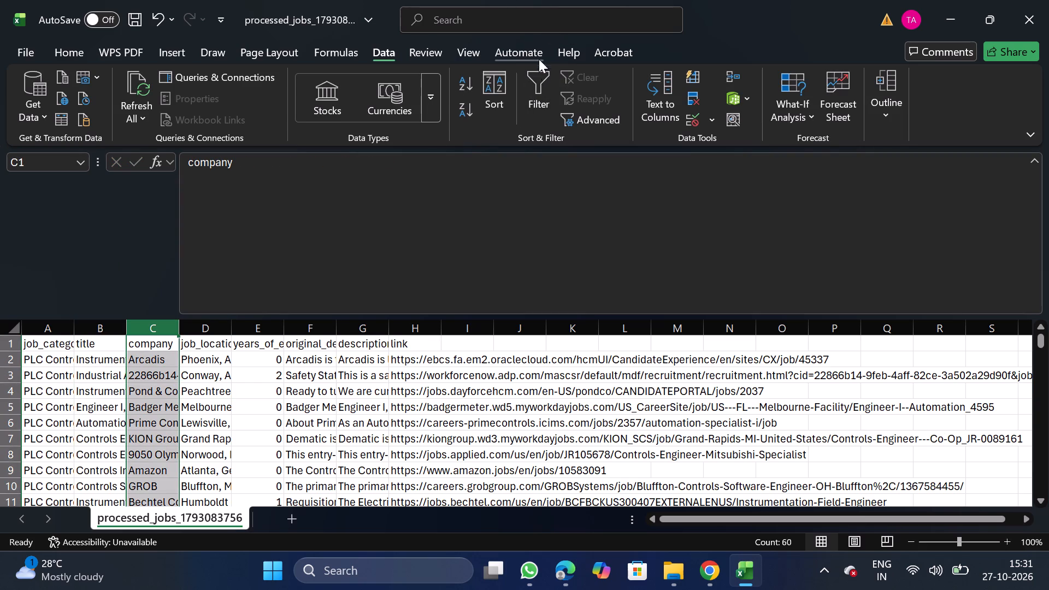
click(539, 95)
click(167, 349)
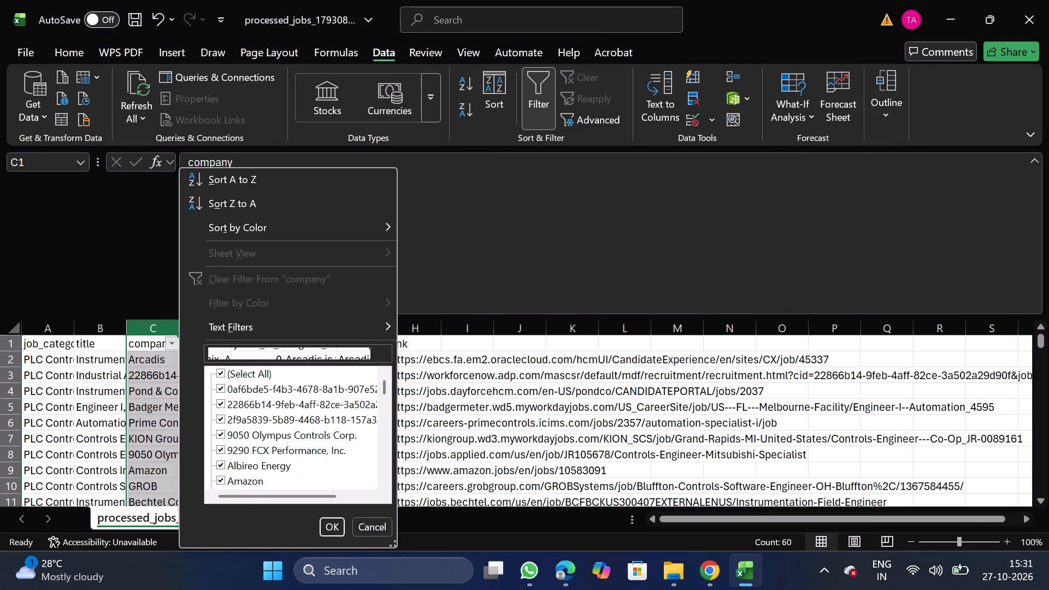
click(235, 351)
key(e)
key(BackSpace)
key(BackSpace)
text(walmart)
key(BackSpace)
key(BackSpace)
key(BackSpace)
key(BackSpace)
key(BackSpace)
key(BackSpace)
key(BackSpace)
key(BackSpace)
key(BackSpace)
key(BackSpace)
key(BackSpace)
key(BackSpace)
key(BackSpace)
key(BackSpace)
key(BackSpace)
key(BackSpace)
key(BackSpace)
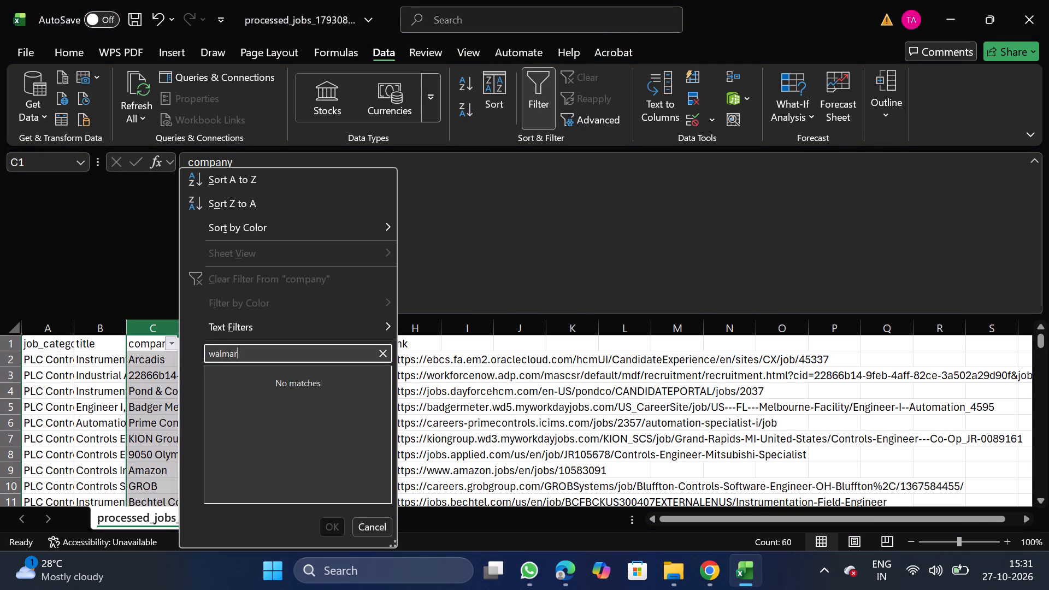
text(dried)
key(BackSpace)
key(BackSpace)
key(BackSpace)
key(BackSpace)
key(BackSpace)
key(BackSpace)
key(BackSpace)
key(BackSpace)
key(BackSpace)
key(BackSpace)
key(BackSpace)
key(BackSpace)
text(capital)
key(BackSpace)
key(BackSpace)
key(BackSpace)
key(BackSpace)
key(BackSpace)
key(BackSpace)
key(BackSpace)
key(BackSpace)
key(BackSpace)
key(BackSpace)
key(BackSpace)
key(BackSpace)
key(BackSpace)
key(BackSpace)
key(BackSpace)
key(BackSpace)
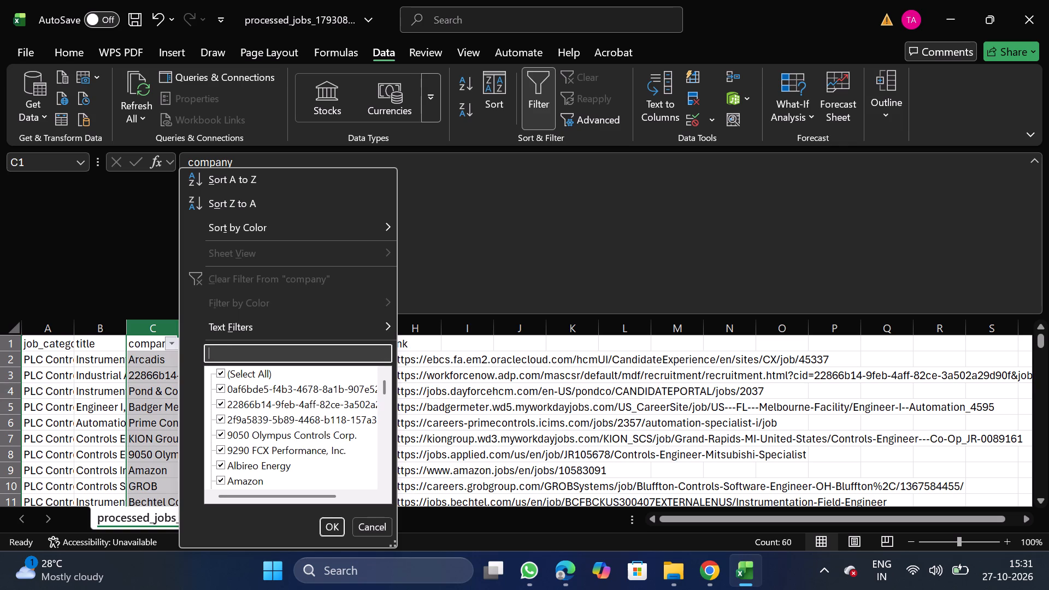
Search the company filter values for under, hunt, skims and apex, clearing each search.
text(under)
key(BackSpace)
key(BackSpace)
key(BackSpace)
key(BackSpace)
key(BackSpace)
key(BackSpace)
key(BackSpace)
key(BackSpace)
key(BackSpace)
key(BackSpace)
key(BackSpace)
key(BackSpace)
key(BackSpace)
key(BackSpace)
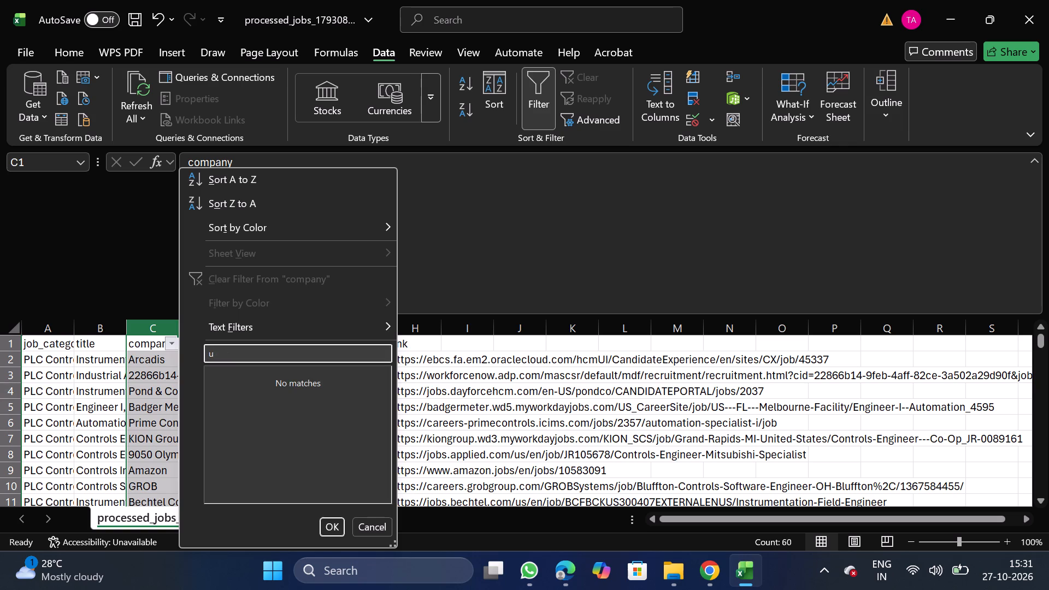
text(hunt)
key(BackSpace)
key(BackSpace)
key(BackSpace)
key(BackSpace)
key(BackSpace)
key(BackSpace)
key(BackSpace)
key(BackSpace)
key(BackSpace)
key(BackSpace)
key(BackSpace)
key(BackSpace)
key(BackSpace)
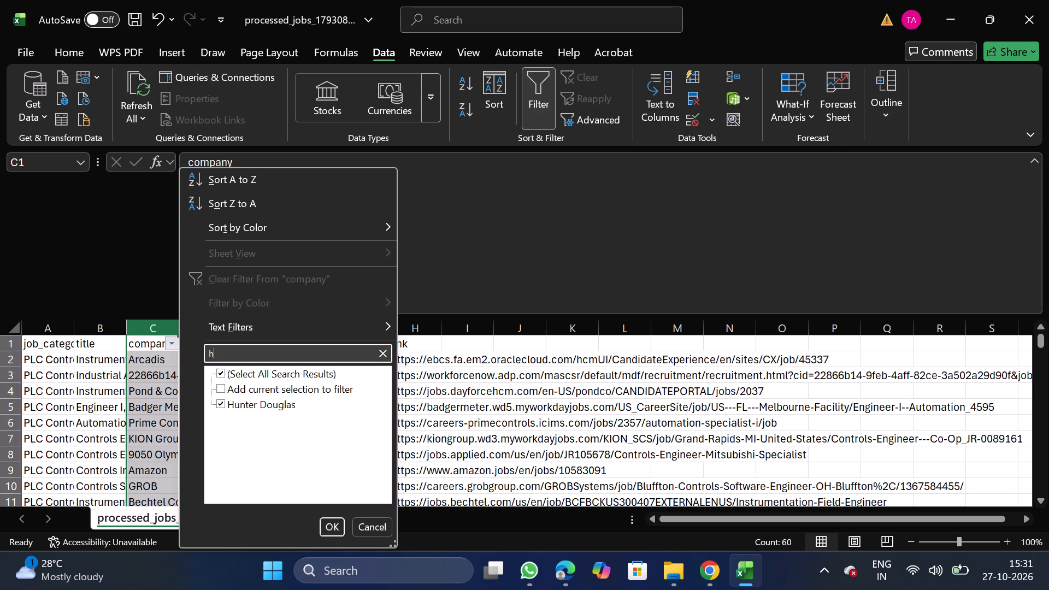
text(skims)
key(BackSpace)
key(BackSpace)
key(BackSpace)
key(BackSpace)
key(BackSpace)
key(BackSpace)
key(BackSpace)
key(BackSpace)
key(BackSpace)
key(BackSpace)
key(BackSpace)
key(BackSpace)
key(BackSpace)
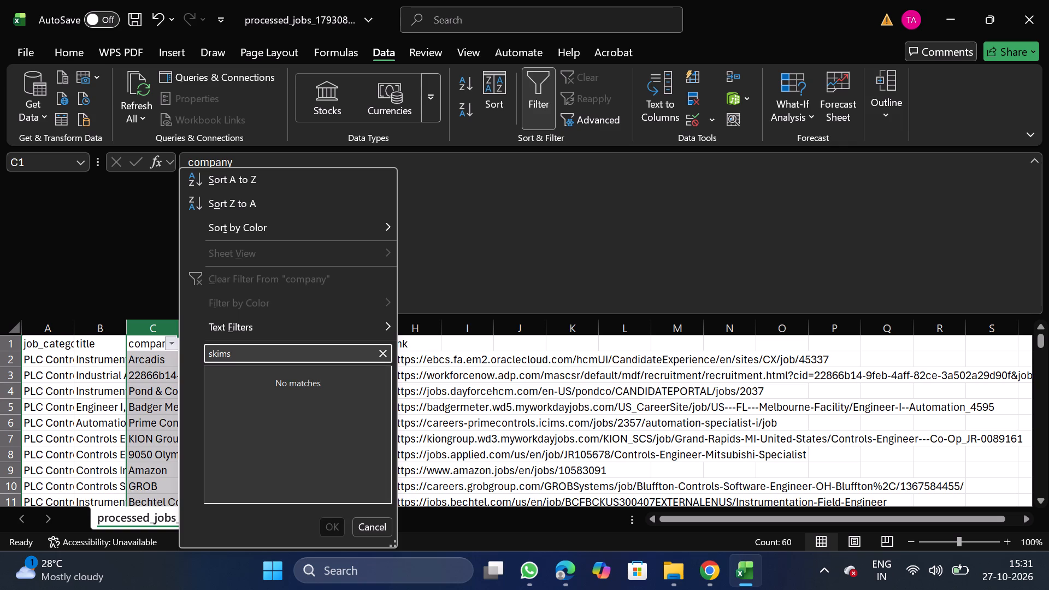
text(apex)
key(BackSpace)
key(BackSpace)
key(BackSpace)
key(BackSpace)
key(BackSpace)
key(BackSpace)
key(BackSpace)
key(BackSpace)
Filter the company column to only the four entries that are long ID codes instead of company names.
click(246, 373)
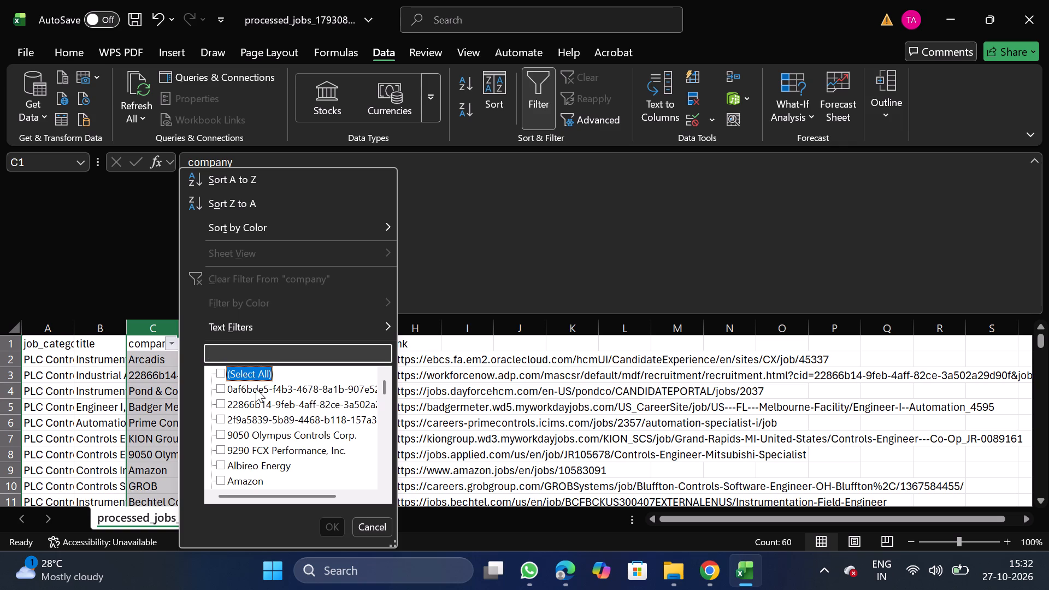
click(256, 388)
click(256, 404)
click(256, 416)
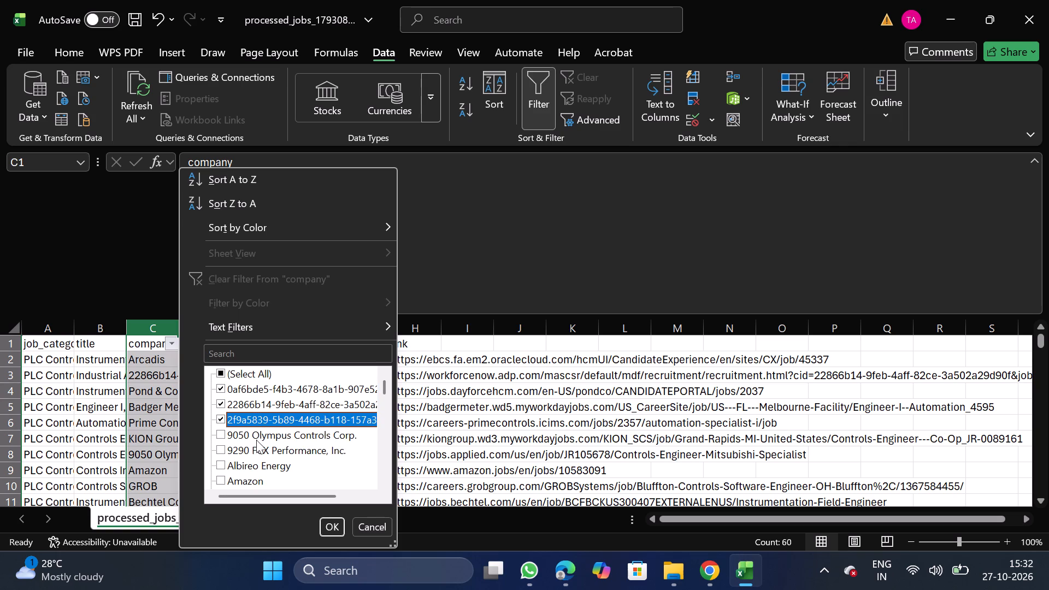
scroll(255, 456, down, 1)
right_click(255, 456)
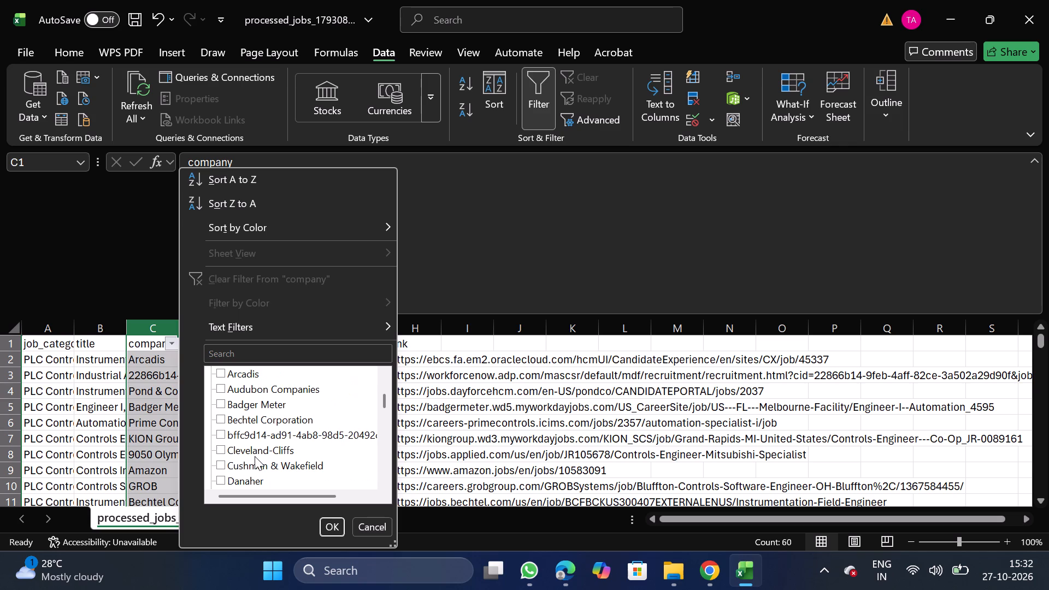
click(274, 442)
scroll(274, 442, down, 2)
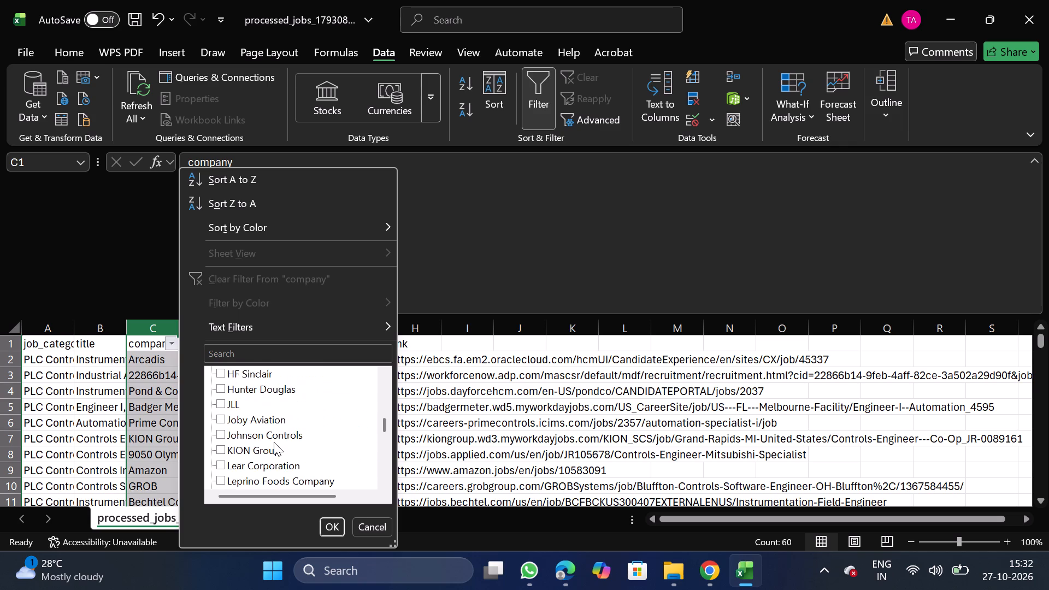
scroll(274, 442, down, 2)
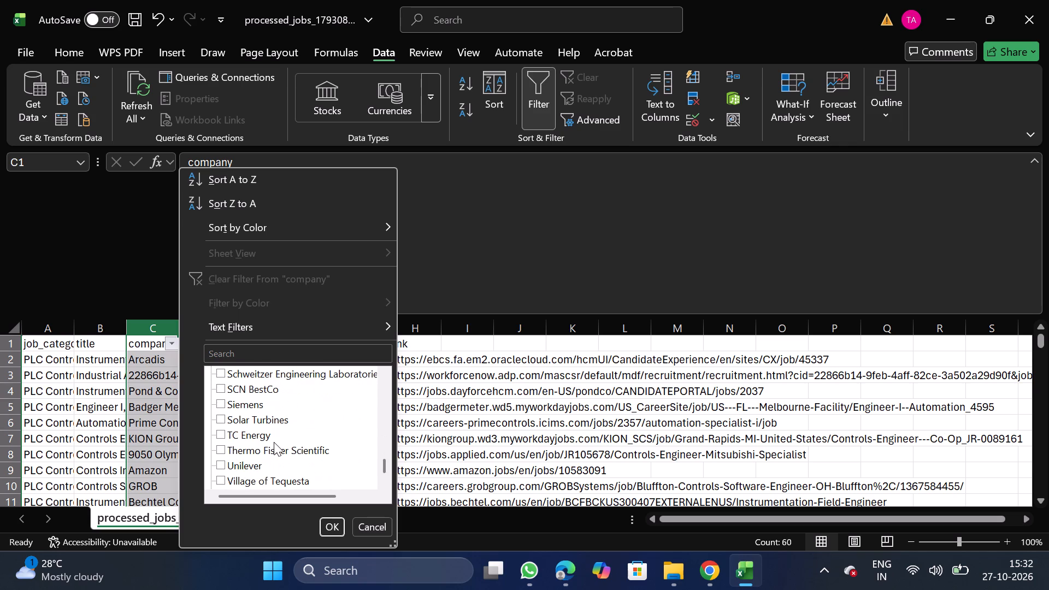
click(332, 523)
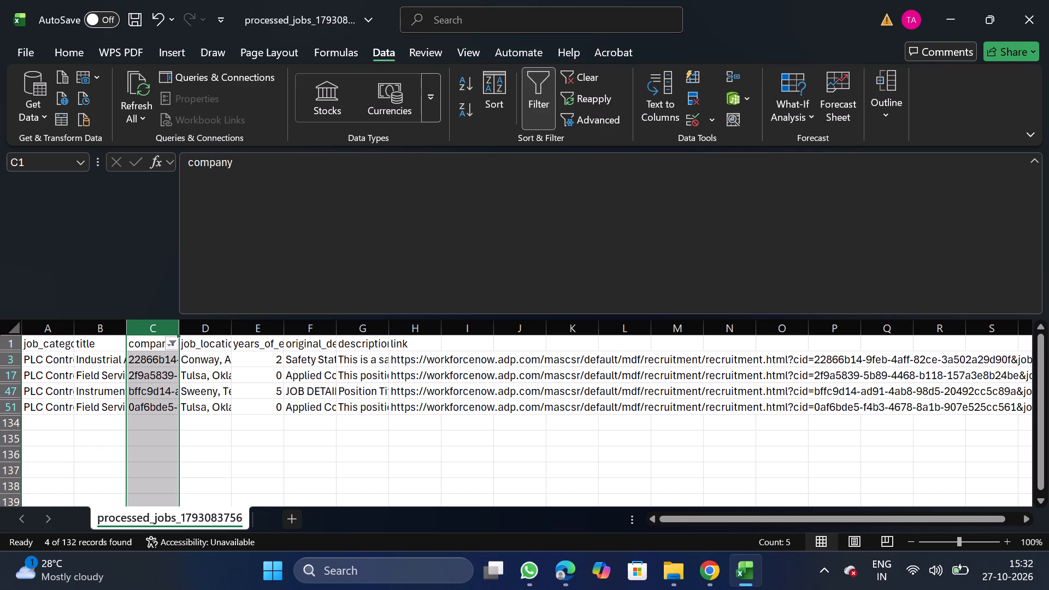
Delete all filtered rows with ID codes as company names, and turn off the filter.
click(1, 362)
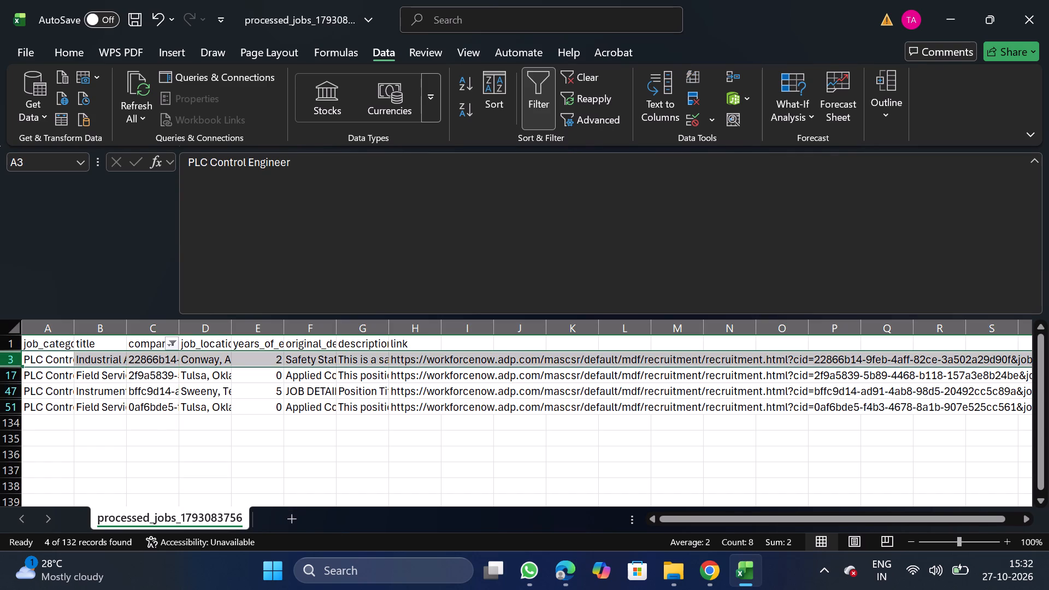
key(ctrl+shift+Down)
right_click(49, 376)
click(140, 237)
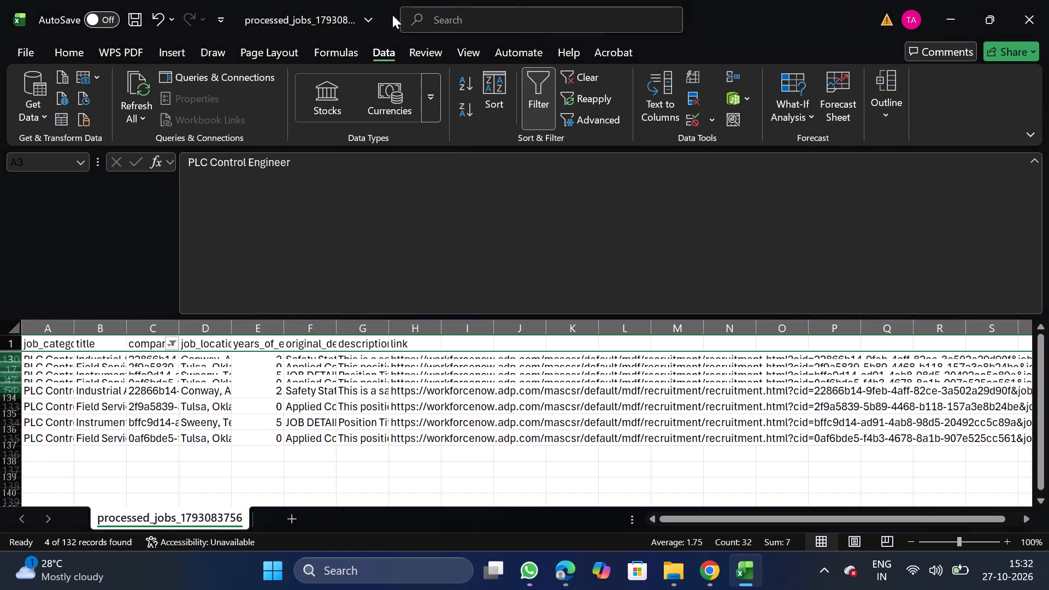
click(520, 97)
click(531, 100)
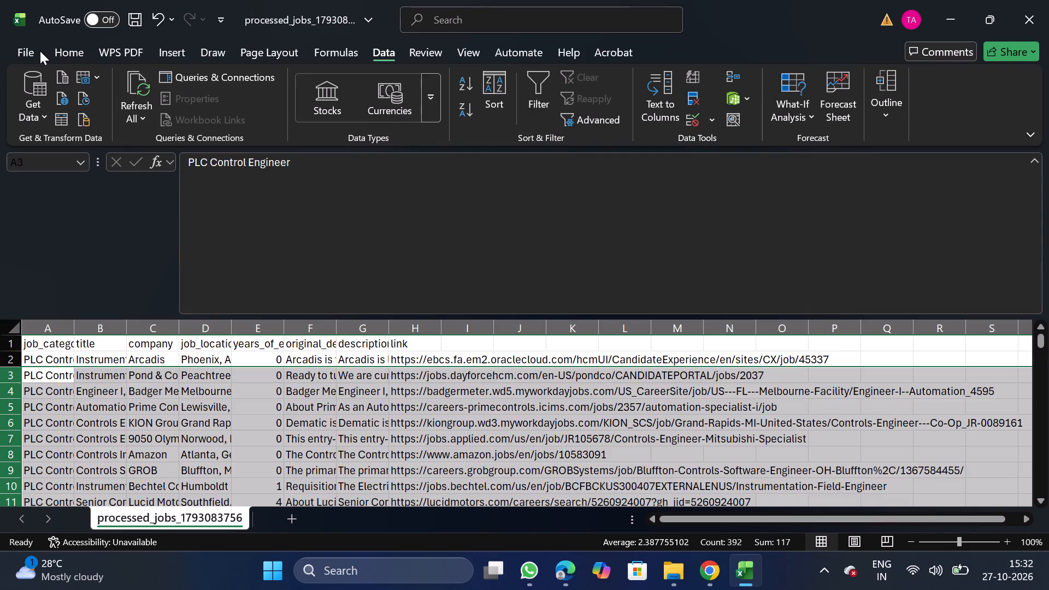
Save the cleaned file as Plc_10_27 in CSV format in the Documents folder Daily Scraping jobs.
click(26, 46)
double_click(80, 272)
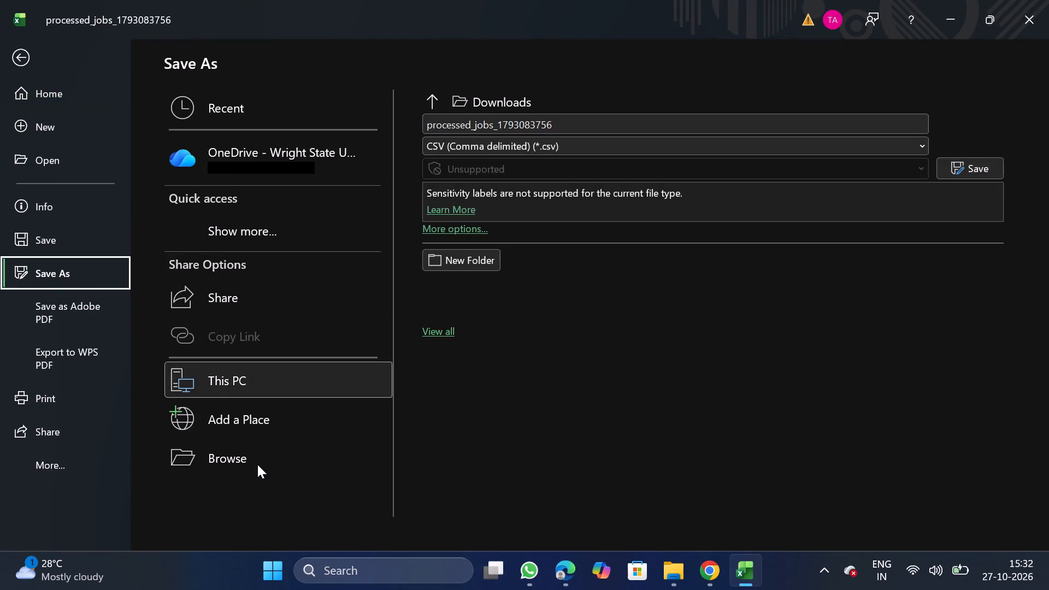
triple_click(257, 464)
triple_click(257, 464)
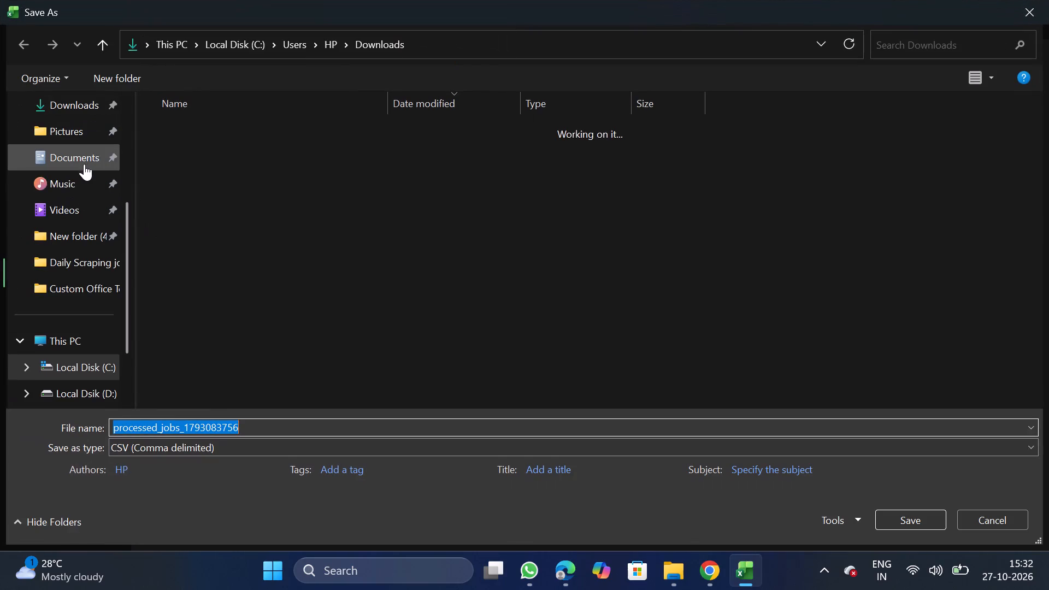
double_click(97, 156)
double_click(231, 186)
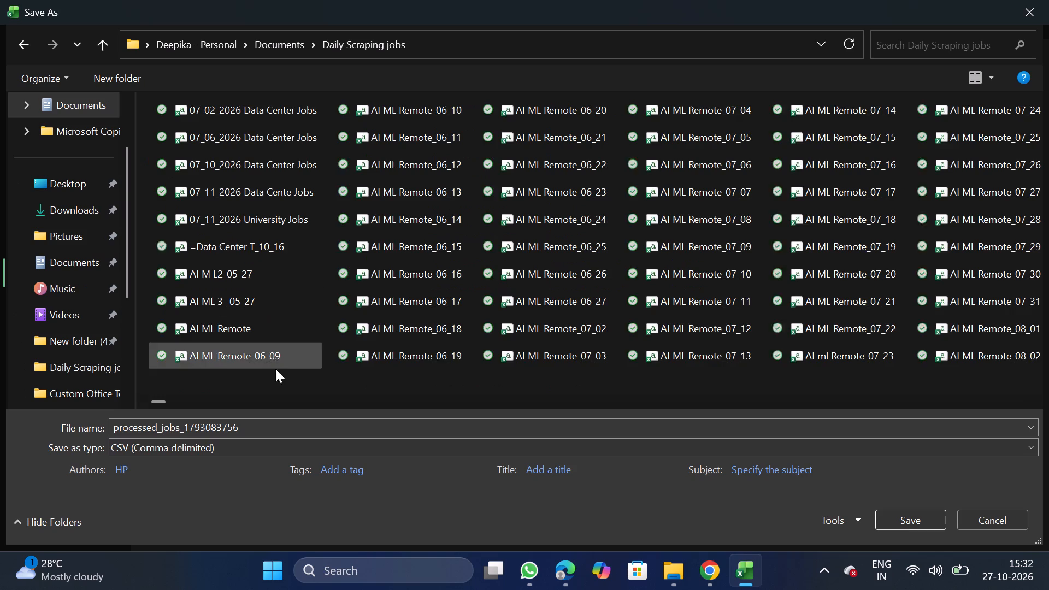
click(284, 427)
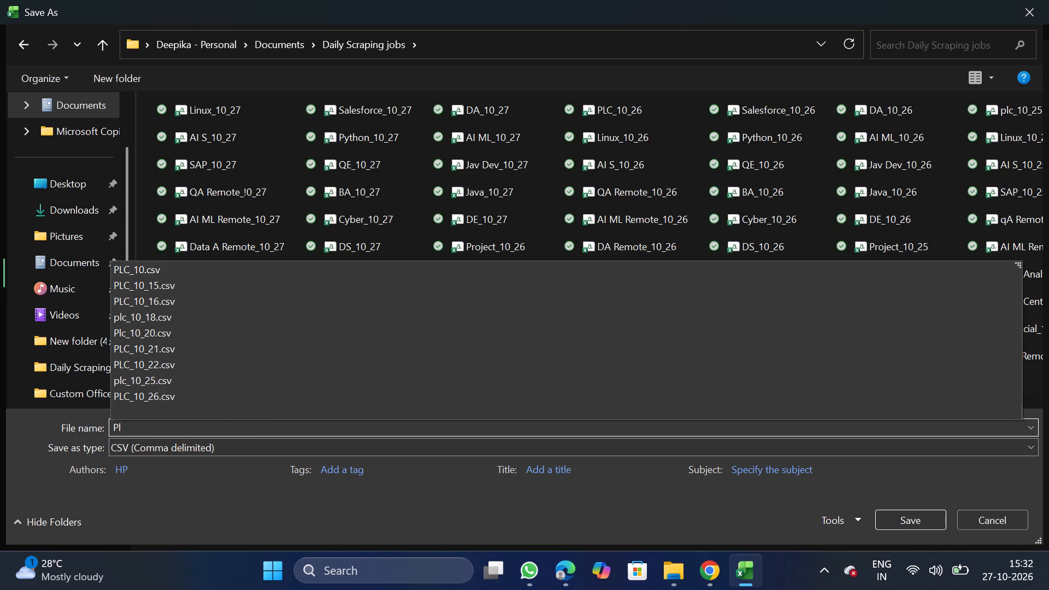
text(_10_27)
scroll(284, 427, right, 4)
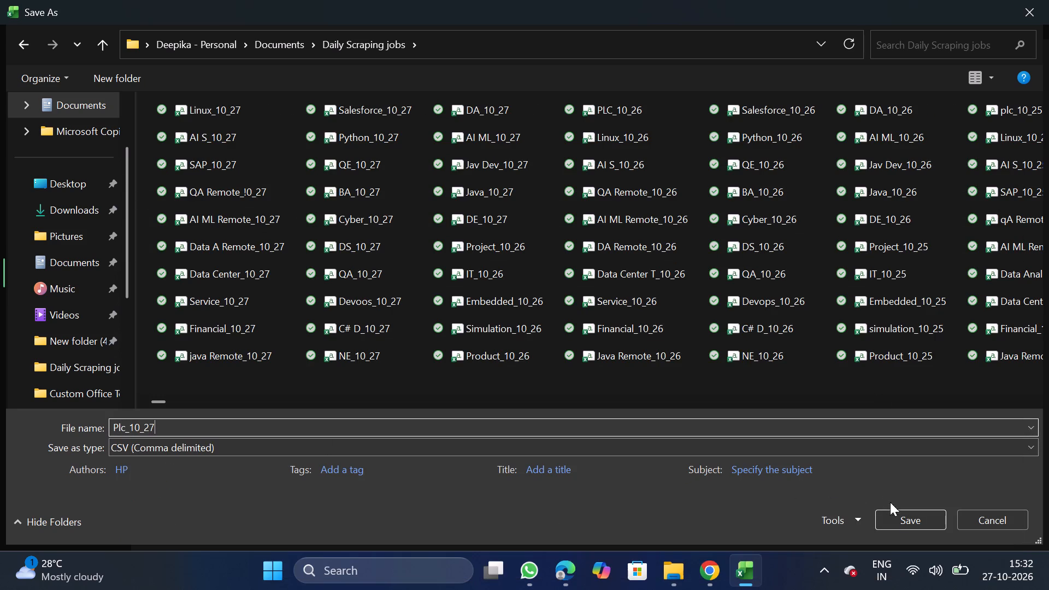
click(906, 518)
Switch to NextGenApply in Chrome, bulk upload Plc_10_27.csv, and close the Excel workbook.
click(721, 584)
scroll(510, 439, down, 1)
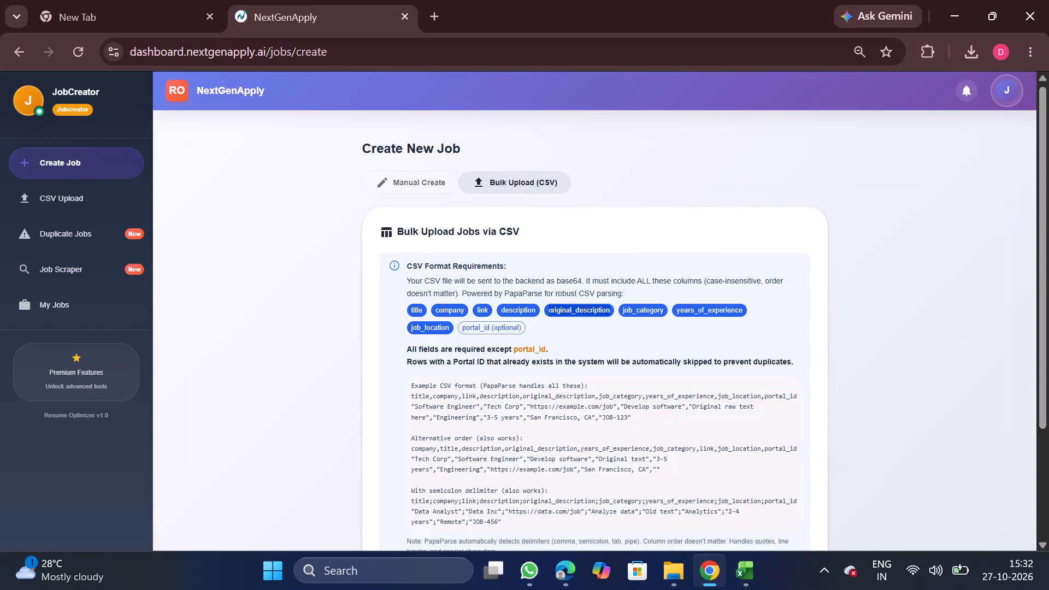
scroll(510, 439, down, 1)
click(410, 435)
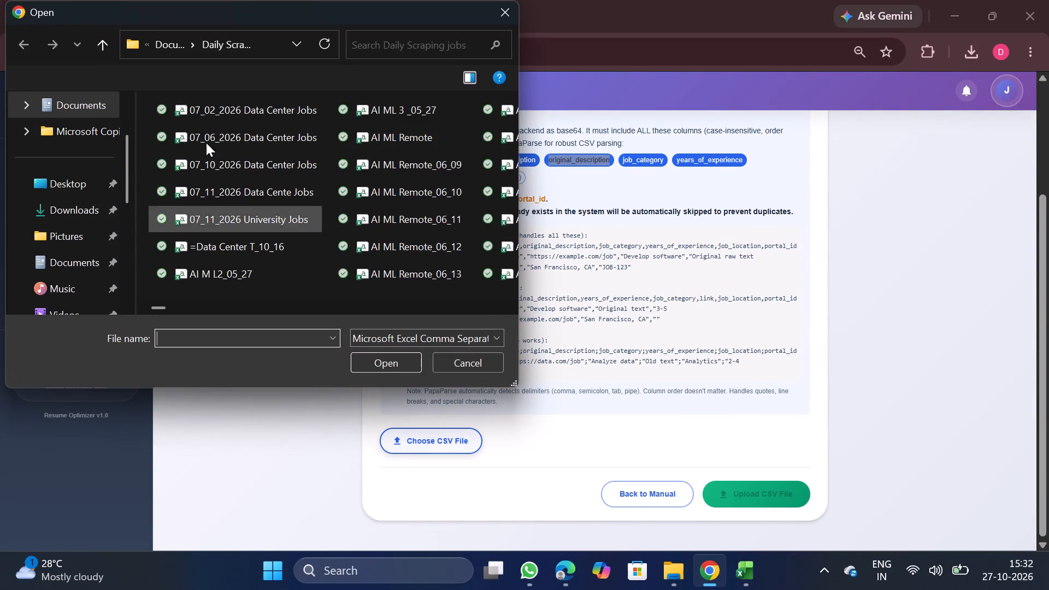
double_click(208, 111)
scroll(480, 348, down, 2)
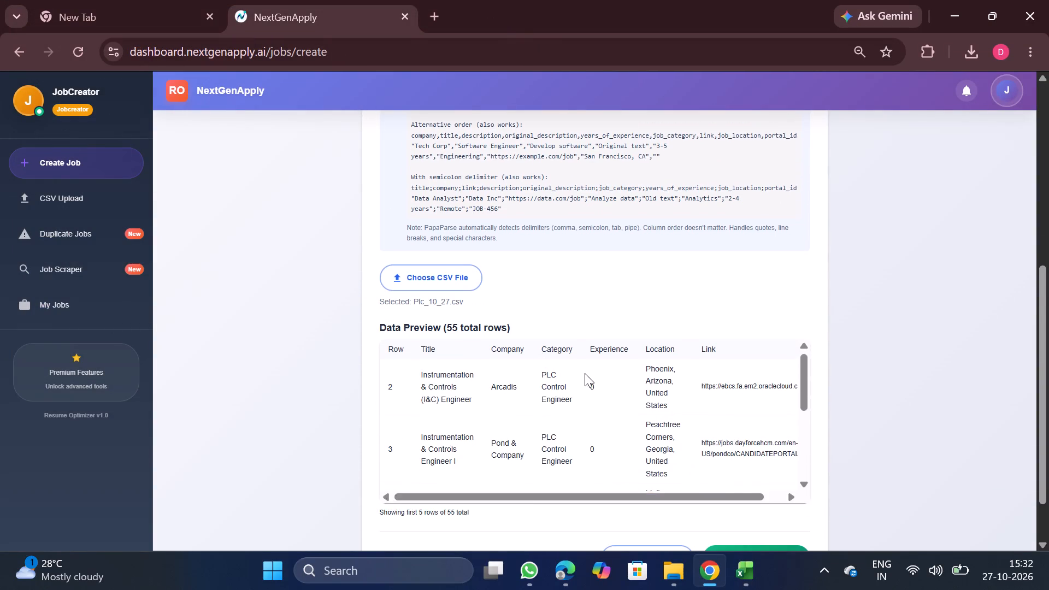
scroll(585, 373, down, 2)
click(753, 504)
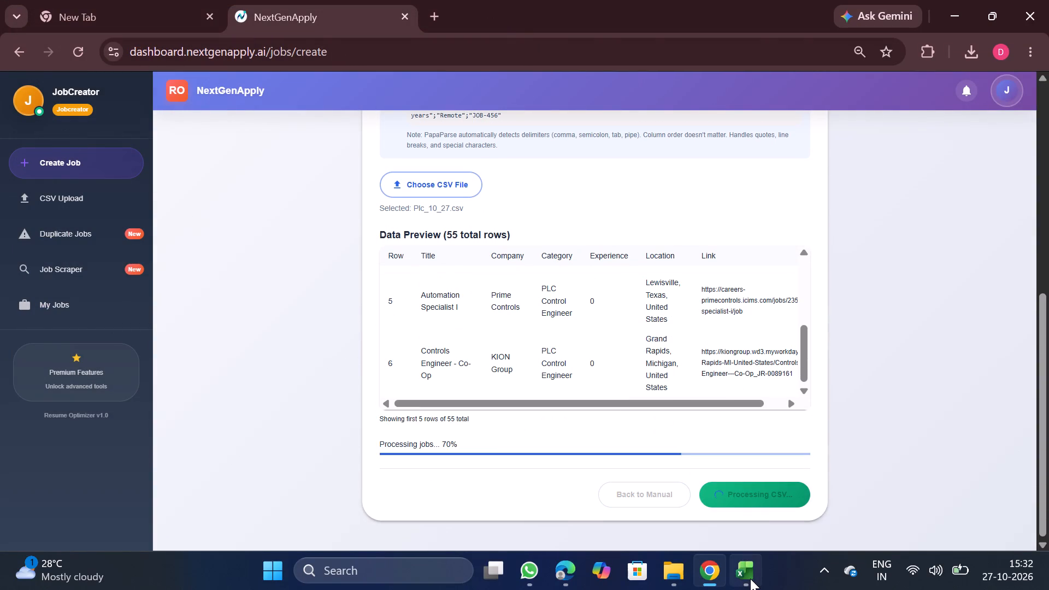
click(822, 429)
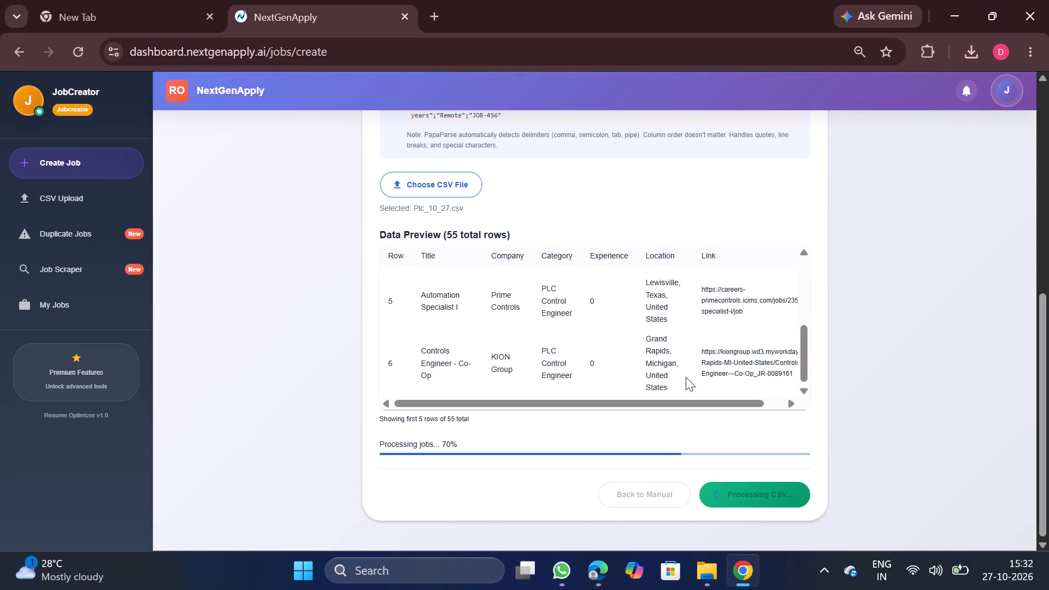
scroll(610, 335, up, 6)
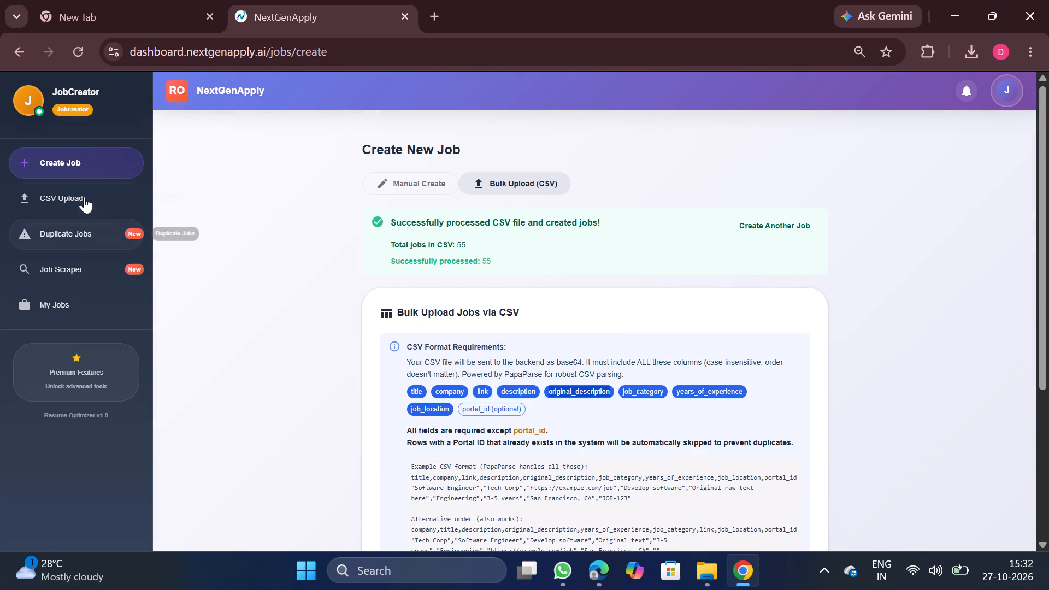
Download the processed Product Manager CSV (#4581) from the CSV upload history and open it in Excel.
click(84, 197)
scroll(433, 273, up, 3)
scroll(755, 398, down, 1)
scroll(753, 499, down, 1)
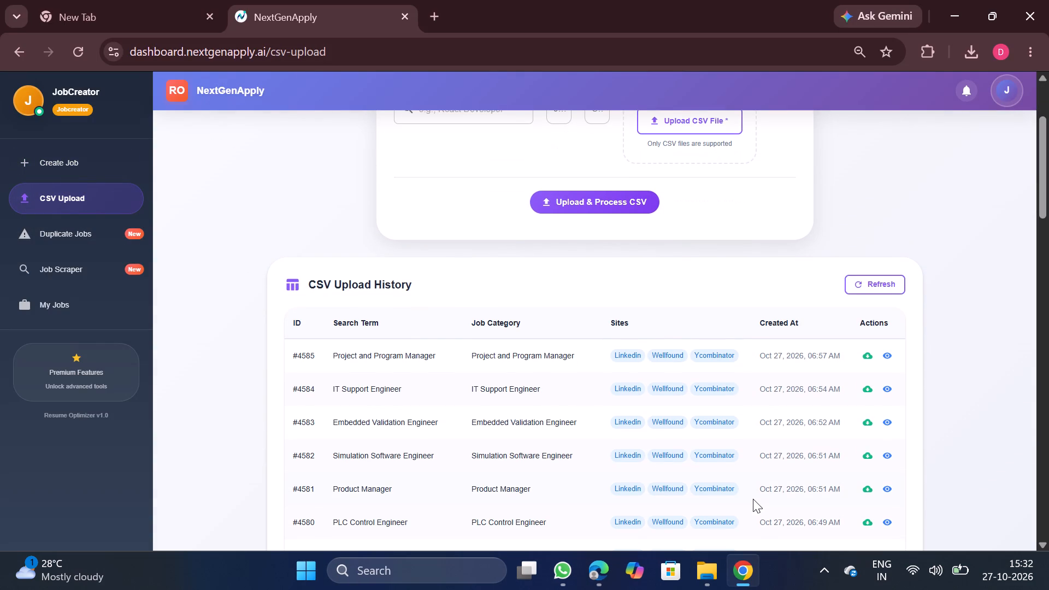
click(868, 481)
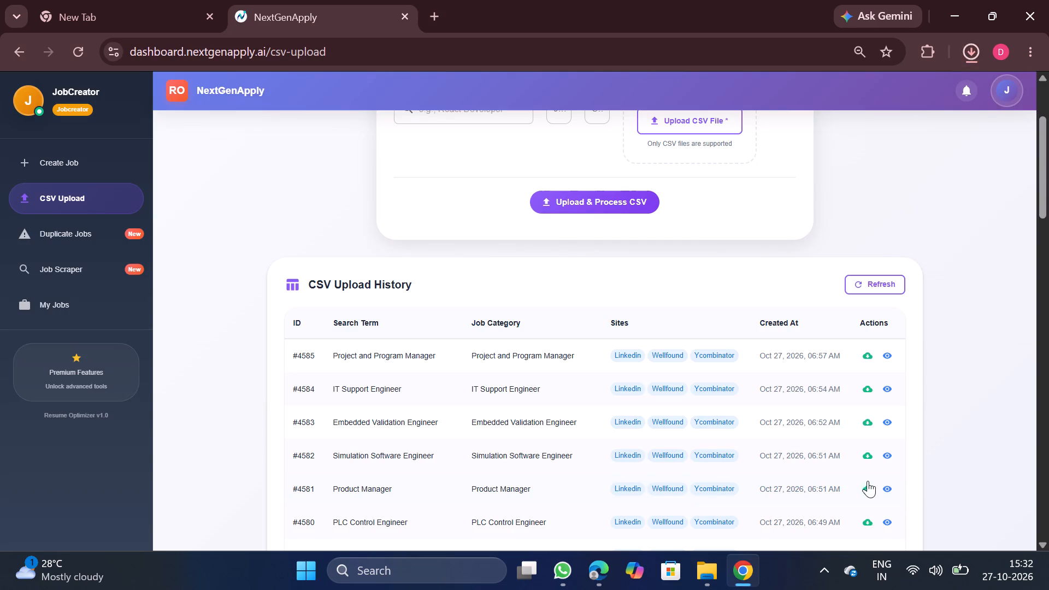
click(840, 114)
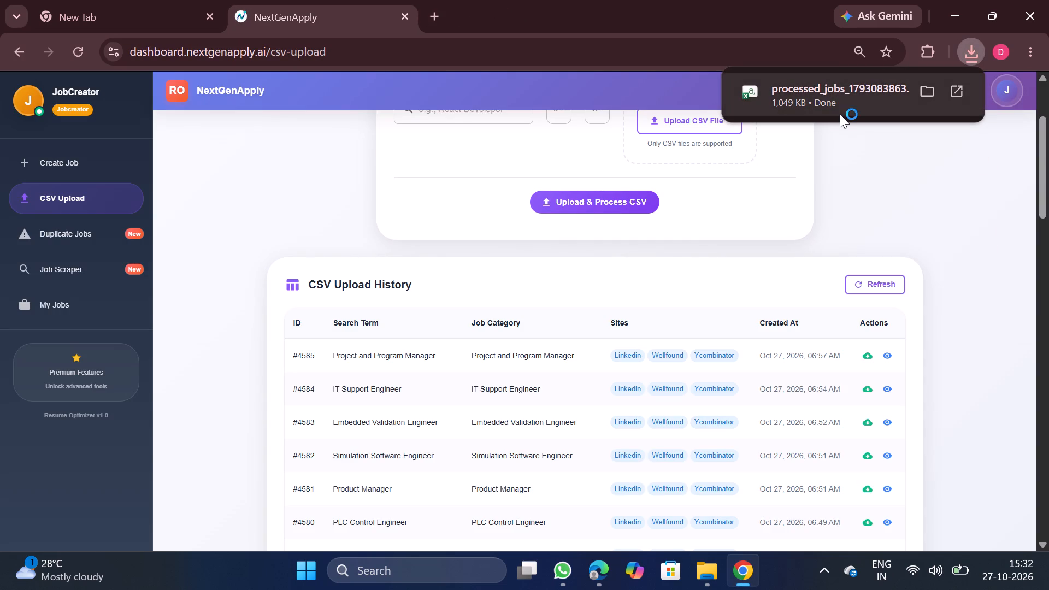
Remove duplicate rows from the whole data range, comparing only the company column.
click(299, 405)
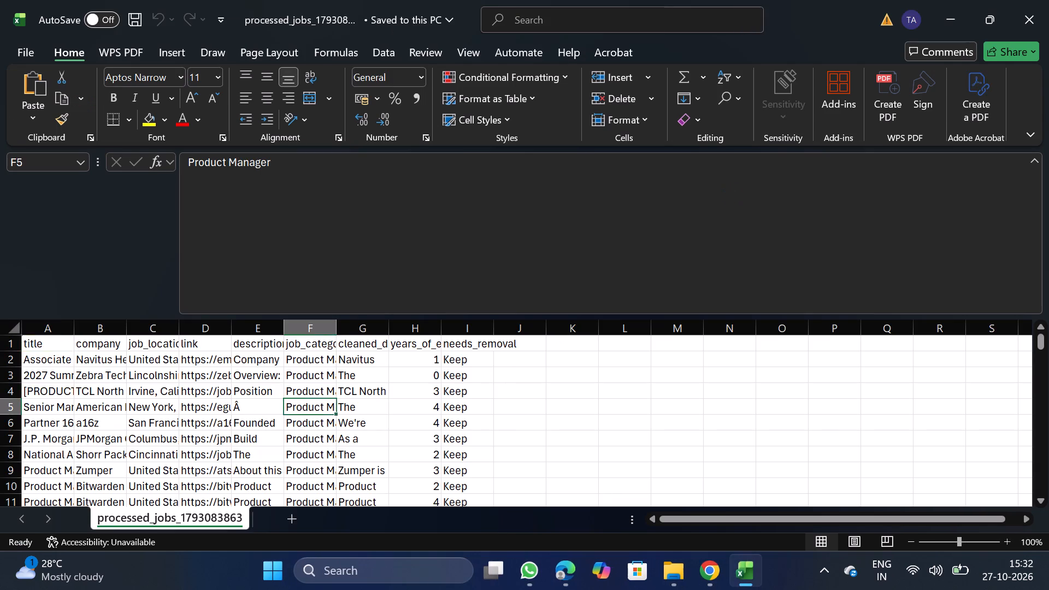
key(ctrl+a)
click(385, 60)
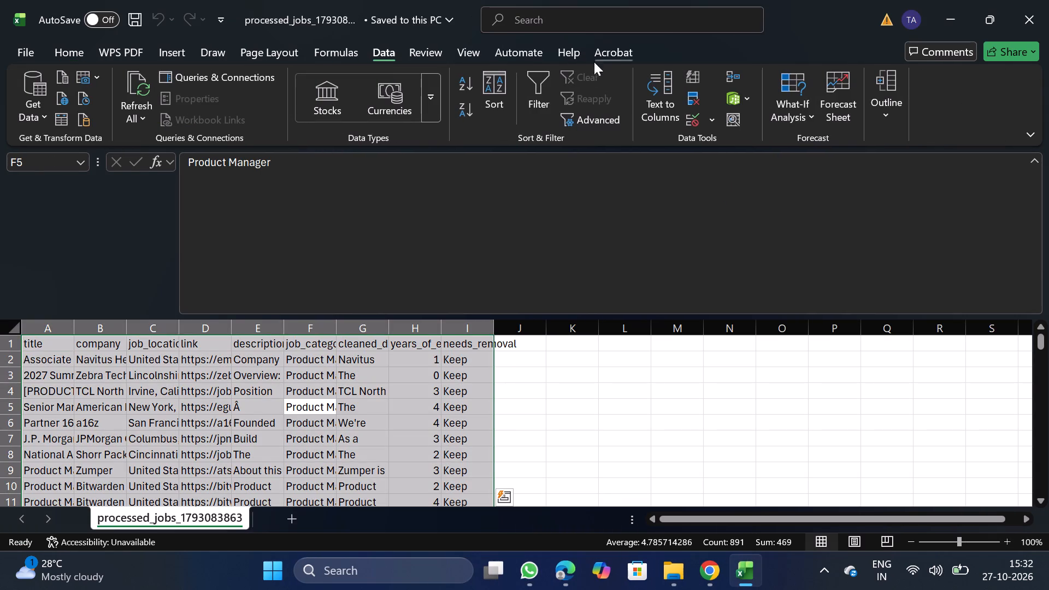
click(540, 101)
click(540, 101)
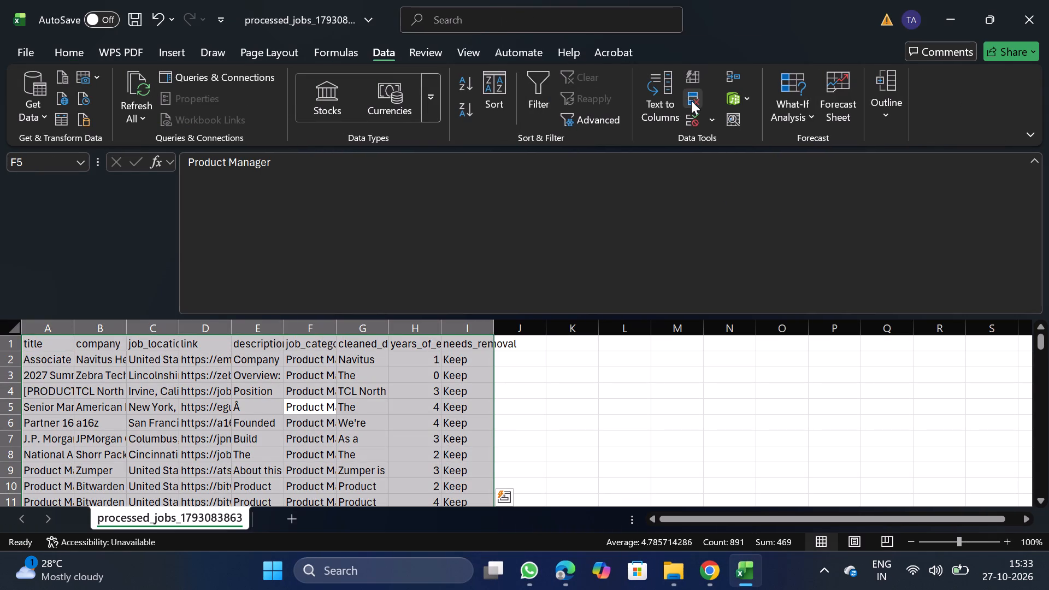
click(691, 101)
click(238, 240)
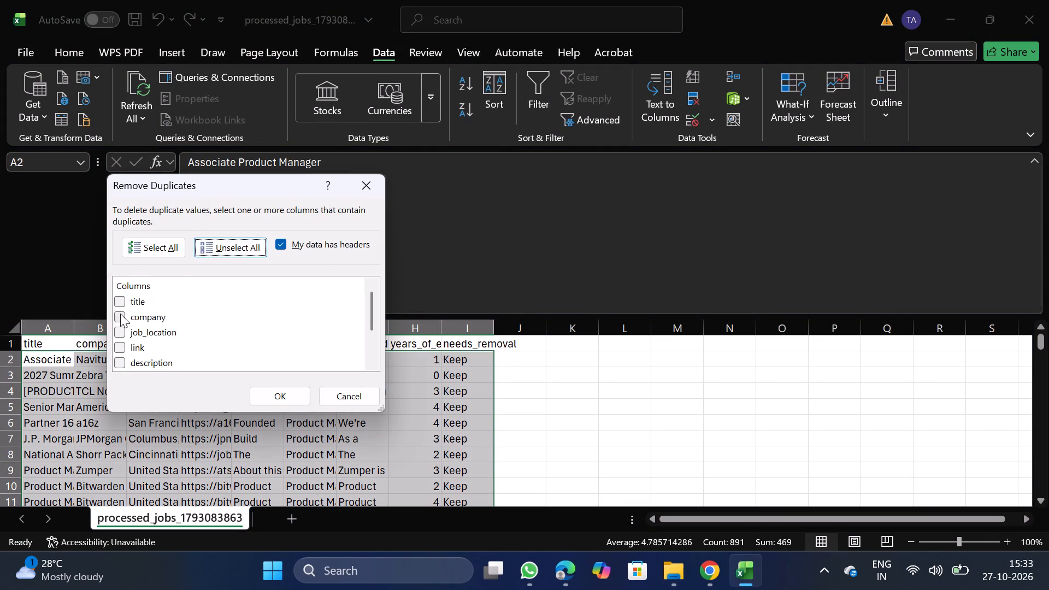
click(120, 314)
click(267, 402)
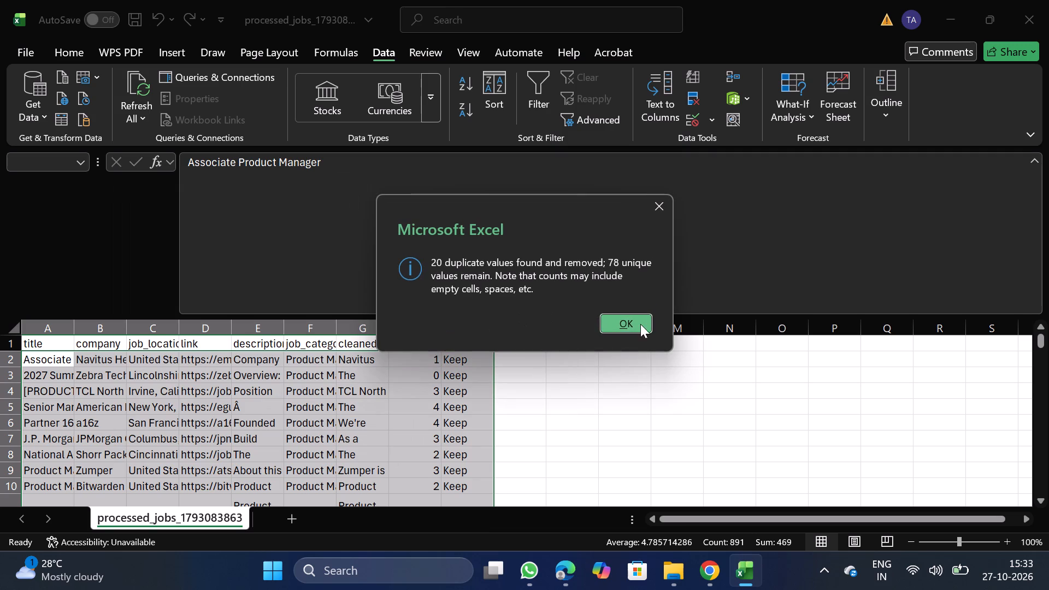
click(640, 324)
Filter needs_removal to show only Remove, delete all the filtered rows, and turn off the filter.
click(464, 340)
click(542, 97)
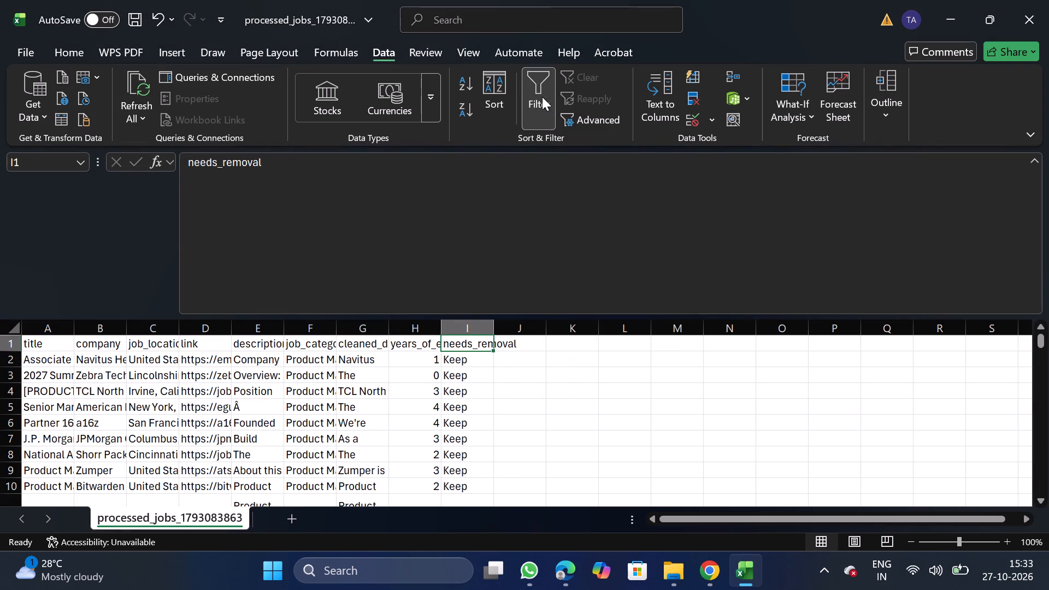
click(489, 346)
click(320, 392)
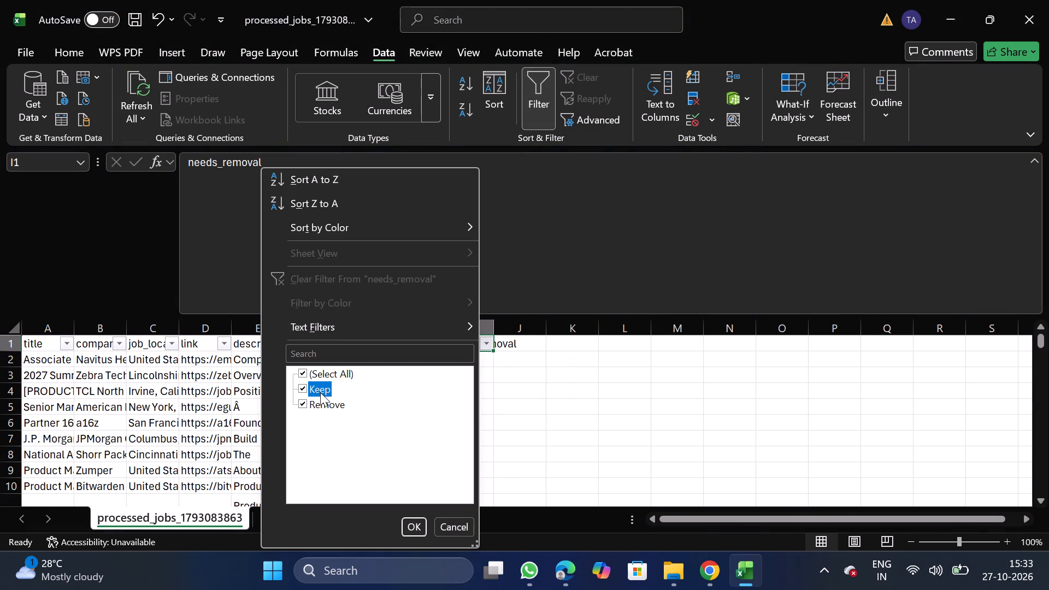
click(418, 528)
click(2, 381)
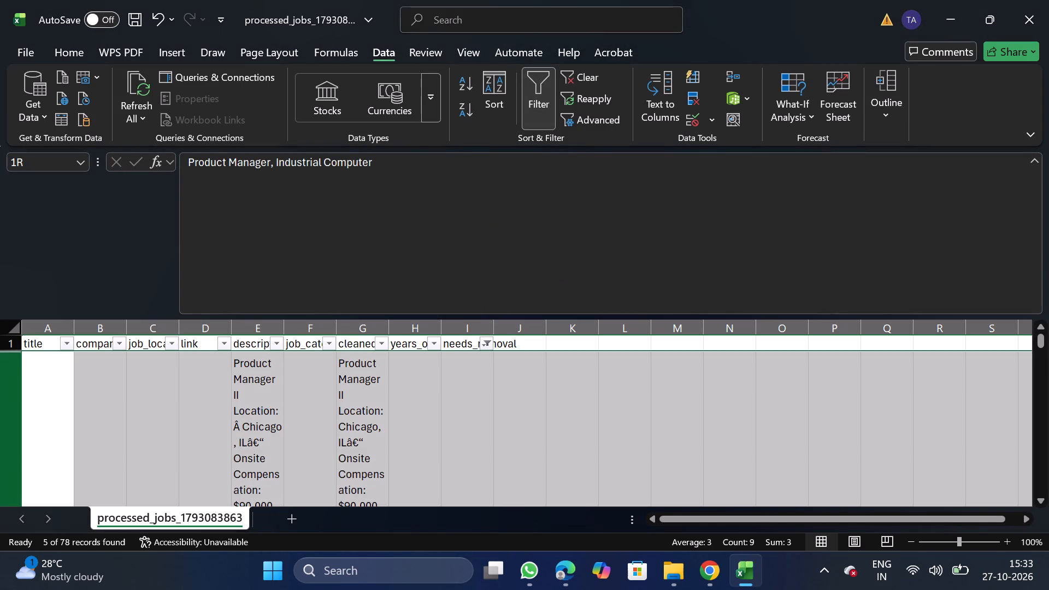
key(ctrl+shift+Down)
right_click(98, 433)
click(177, 296)
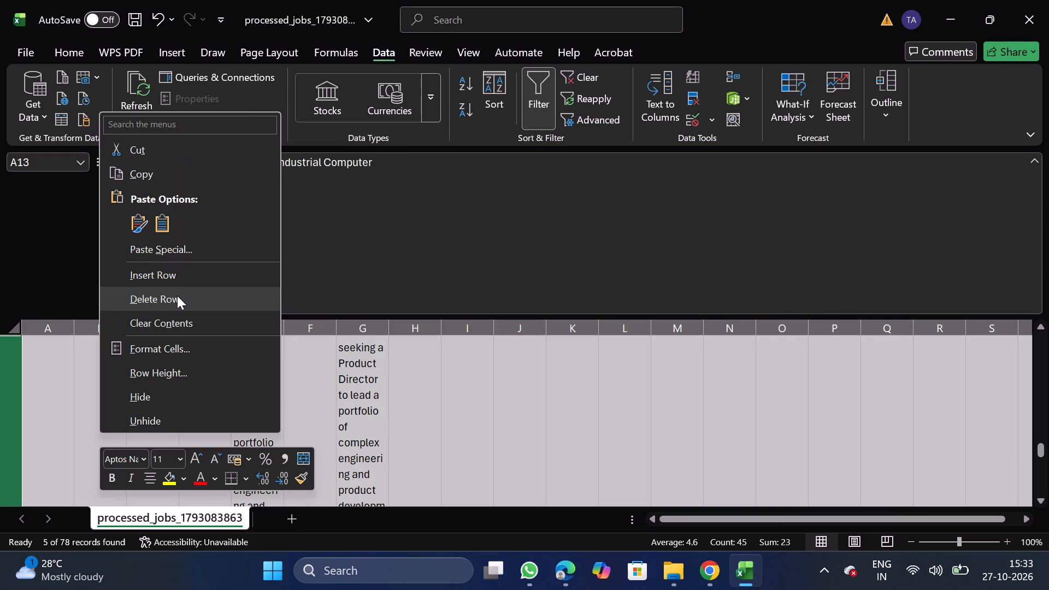
click(531, 104)
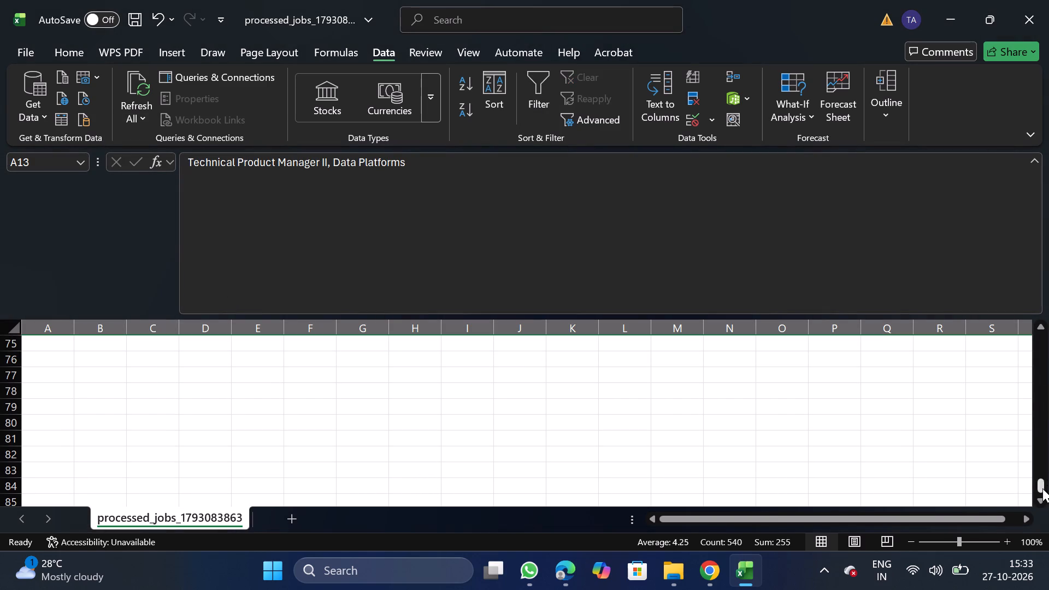
Filter years_of_experience to 8, 10, 15 and 18, delete all the filtered rows, and turn off the filter.
drag(1042, 488, 1032, 197)
click(420, 346)
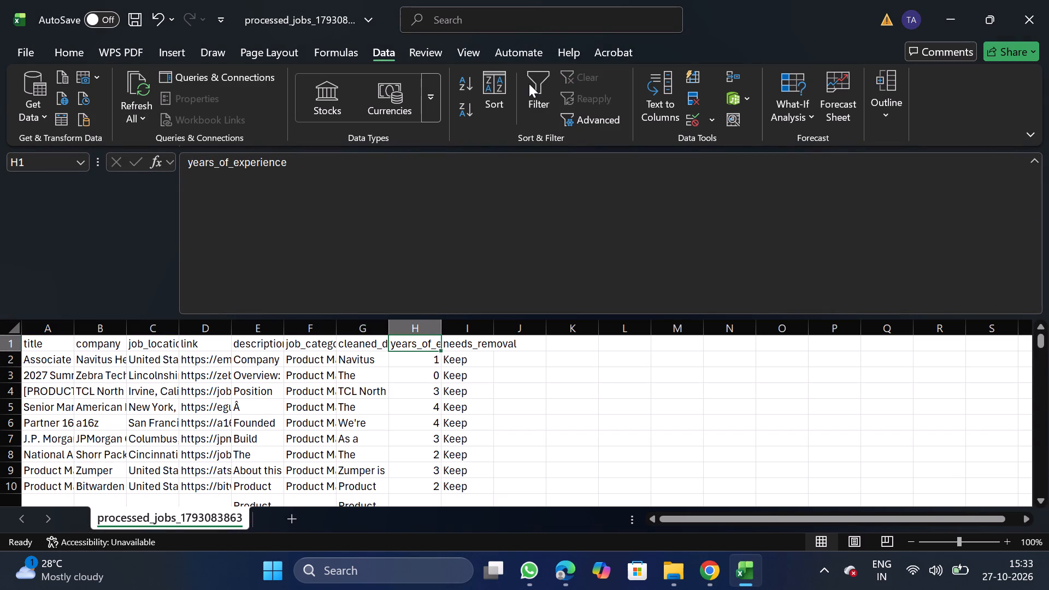
click(529, 84)
click(438, 344)
click(272, 377)
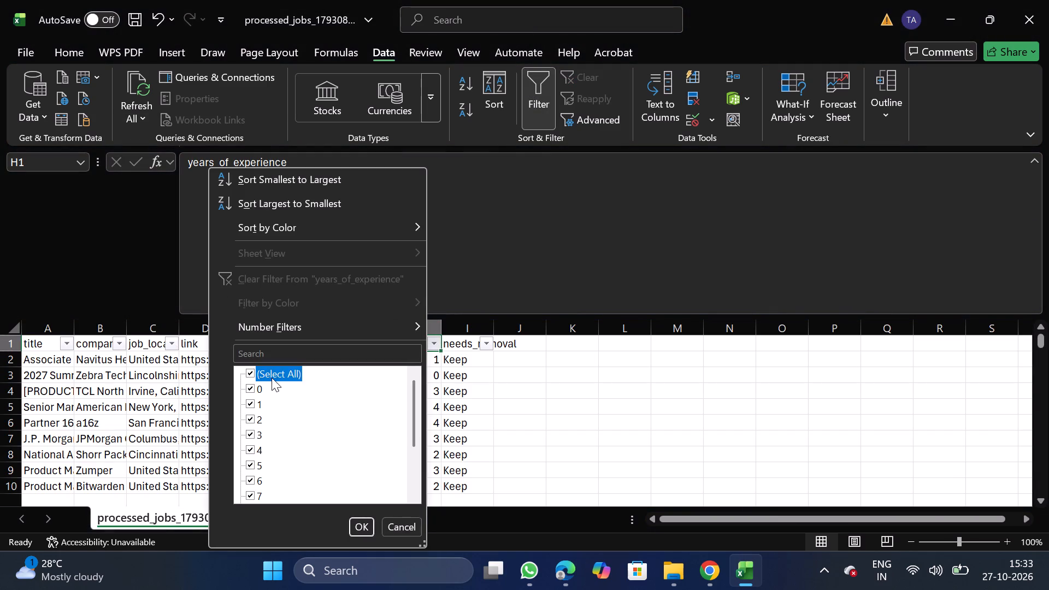
scroll(263, 473, down, 1)
click(245, 439)
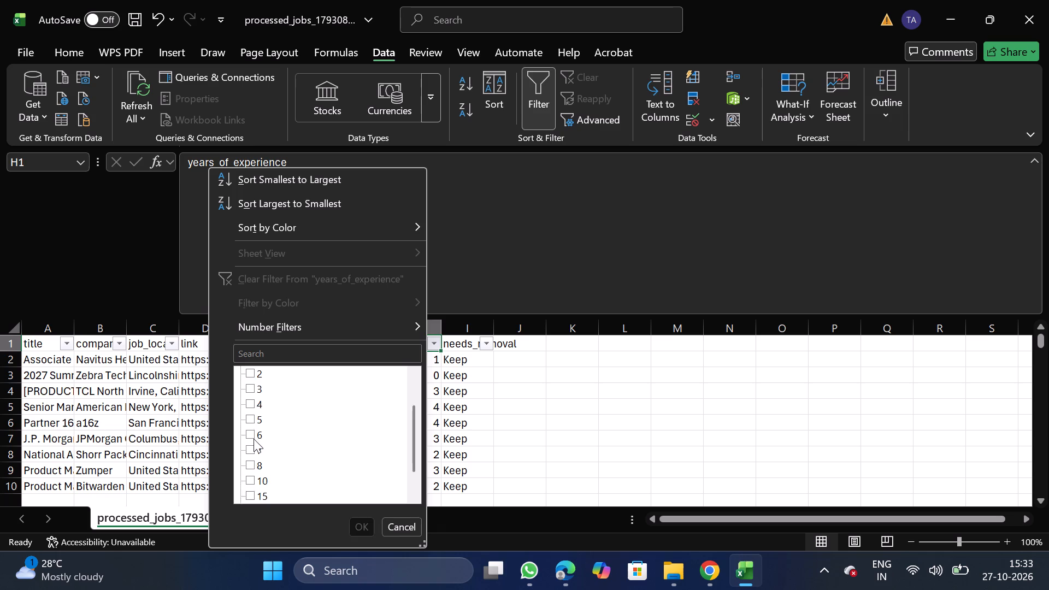
click(254, 439)
click(254, 447)
click(248, 470)
click(252, 486)
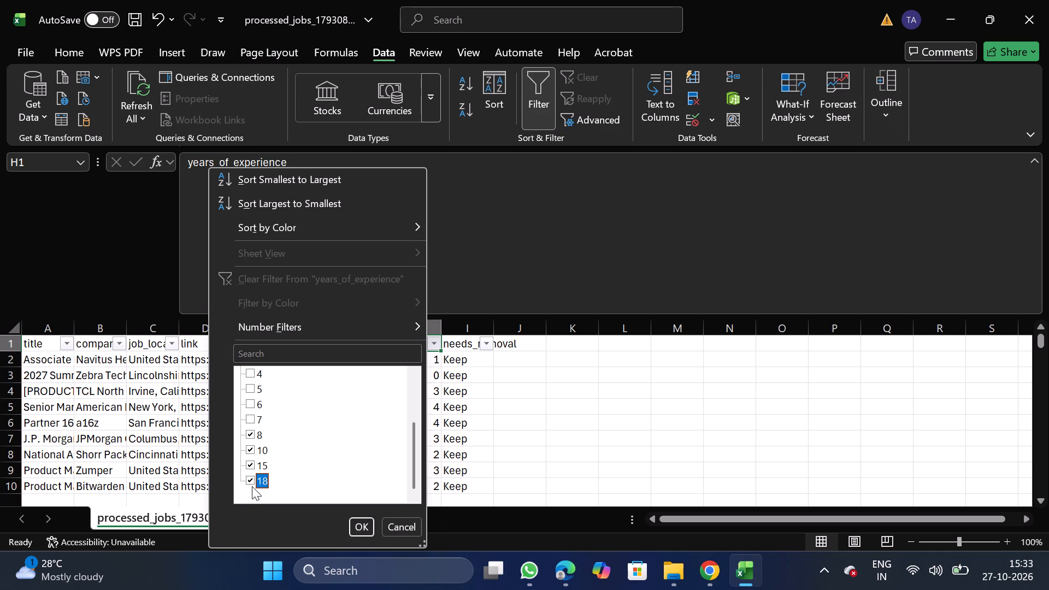
click(360, 527)
click(4, 376)
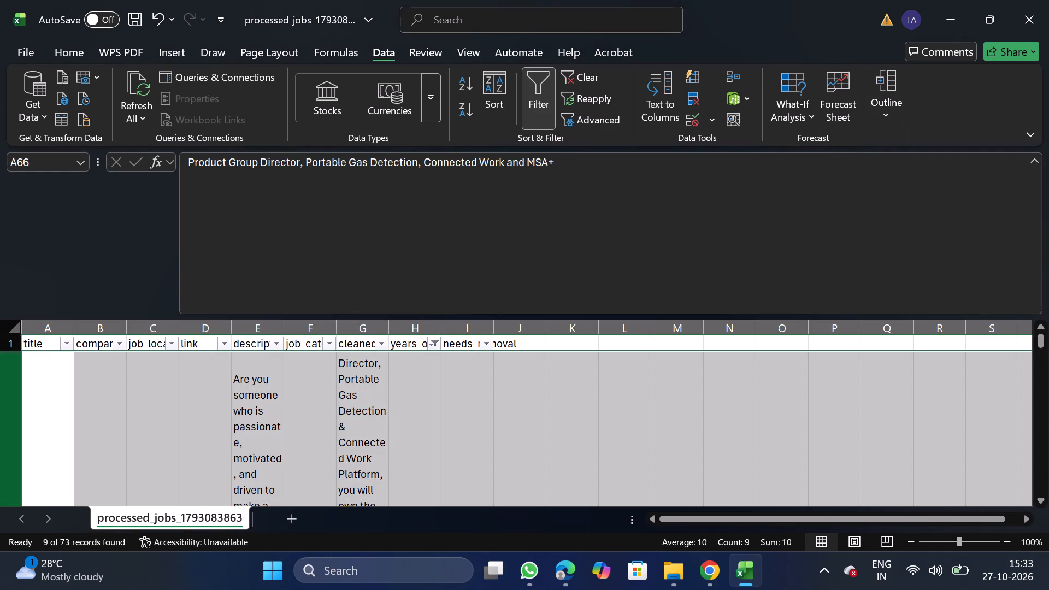
key(ctrl+shift+Down)
right_click(106, 425)
click(190, 287)
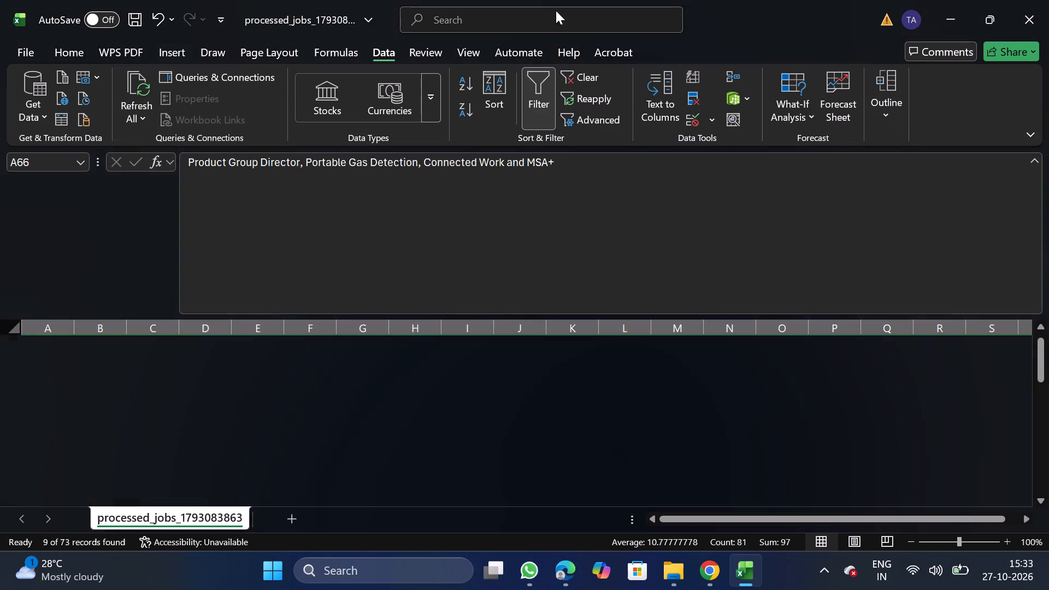
click(538, 85)
Delete the needs_removal column.
drag(1040, 492, 997, 174)
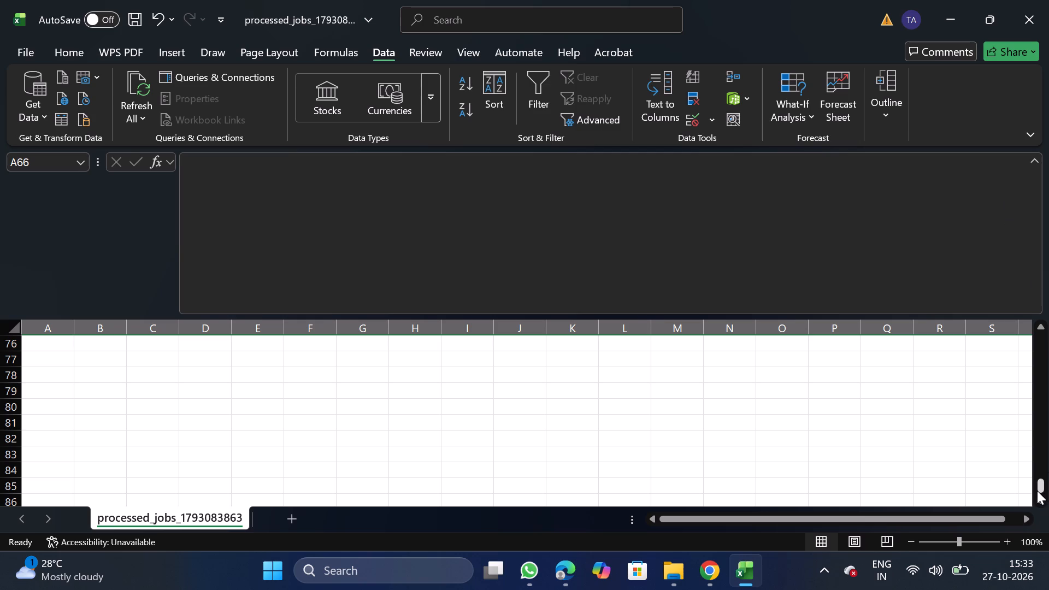
drag(1037, 491, 1018, 269)
click(472, 323)
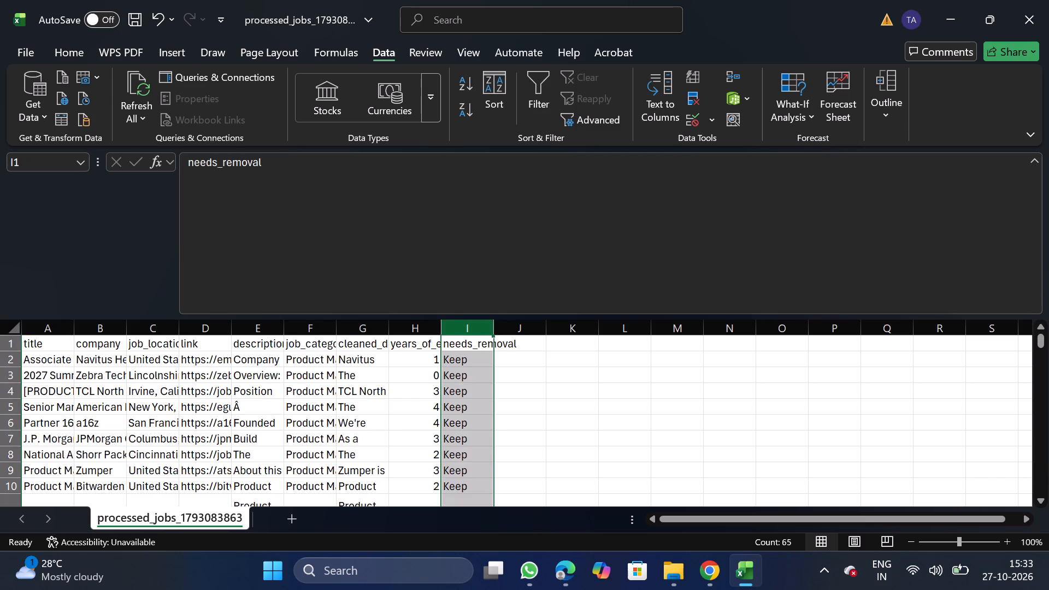
right_click(469, 369)
click(531, 238)
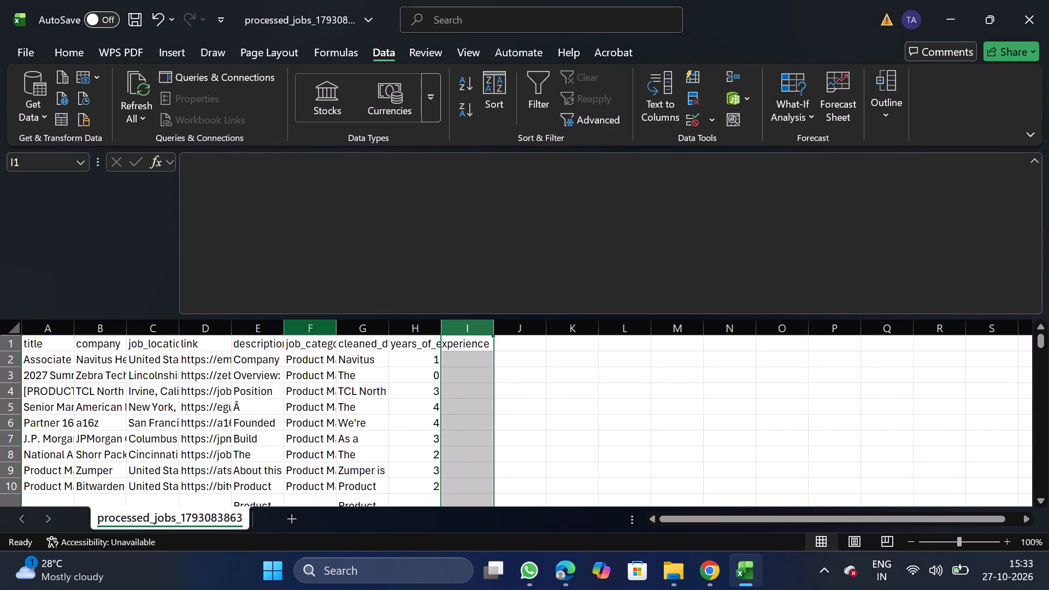
Move the job_category column to the front of the table, before title.
click(316, 331)
key(ctrl+x)
click(56, 330)
right_click(55, 396)
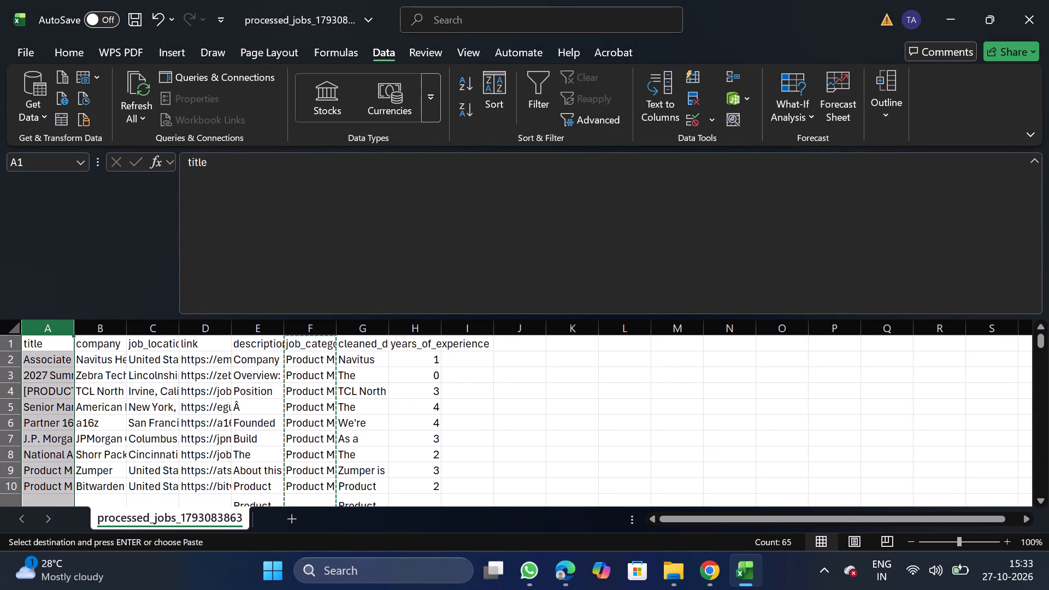
click(175, 237)
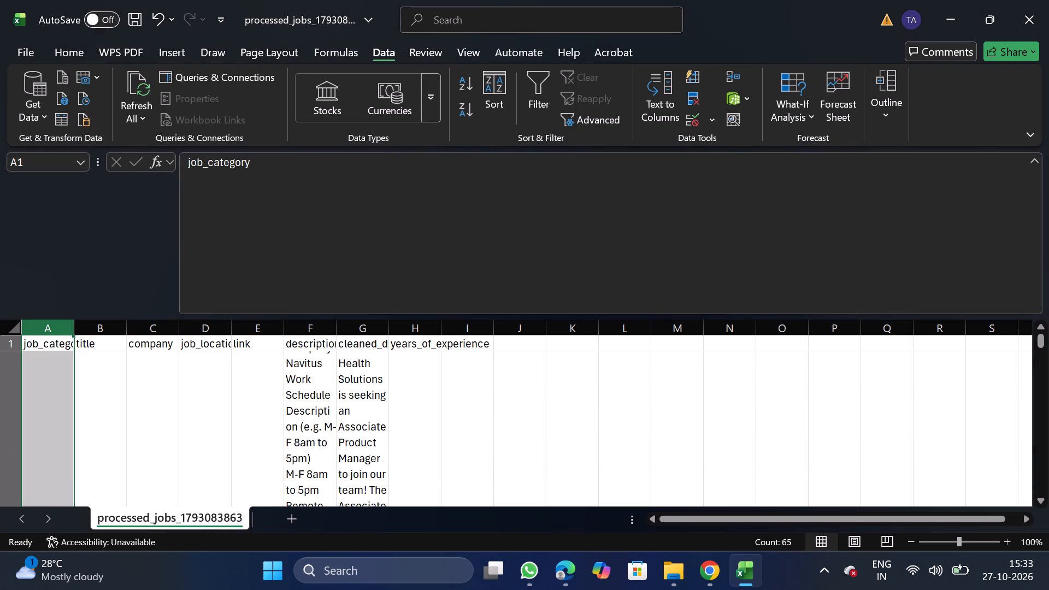
Turn off text wrapping for the description and cleaned_description columns.
click(312, 327)
key(shift+Right)
click(61, 52)
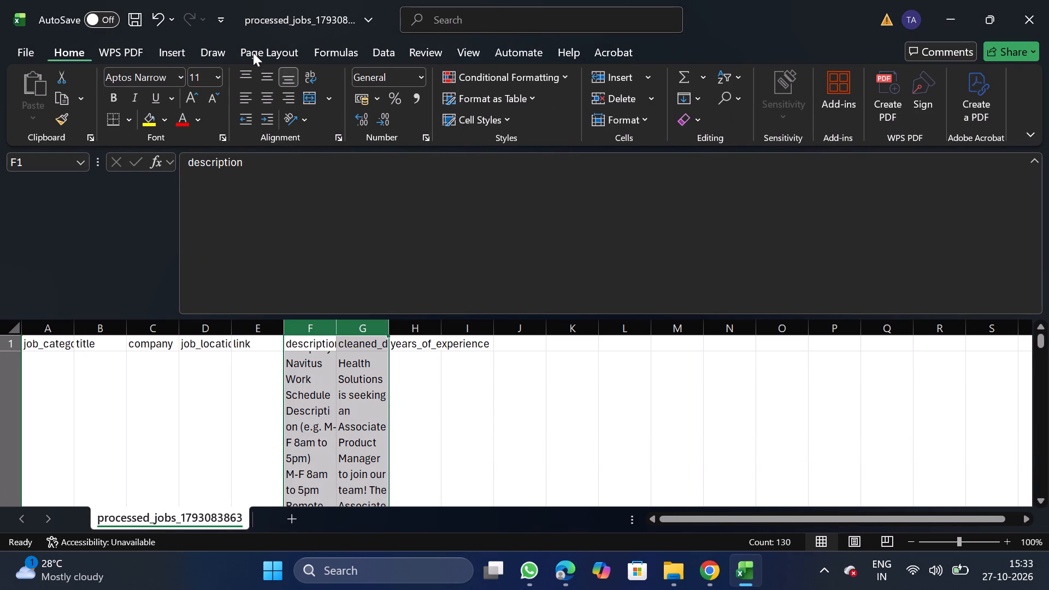
click(343, 136)
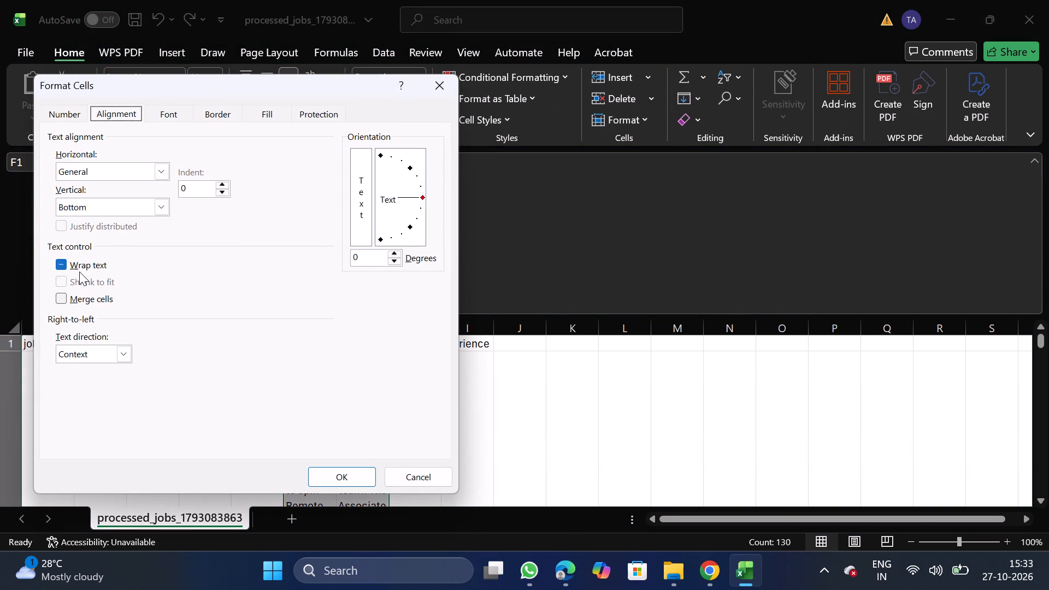
double_click(79, 272)
click(355, 480)
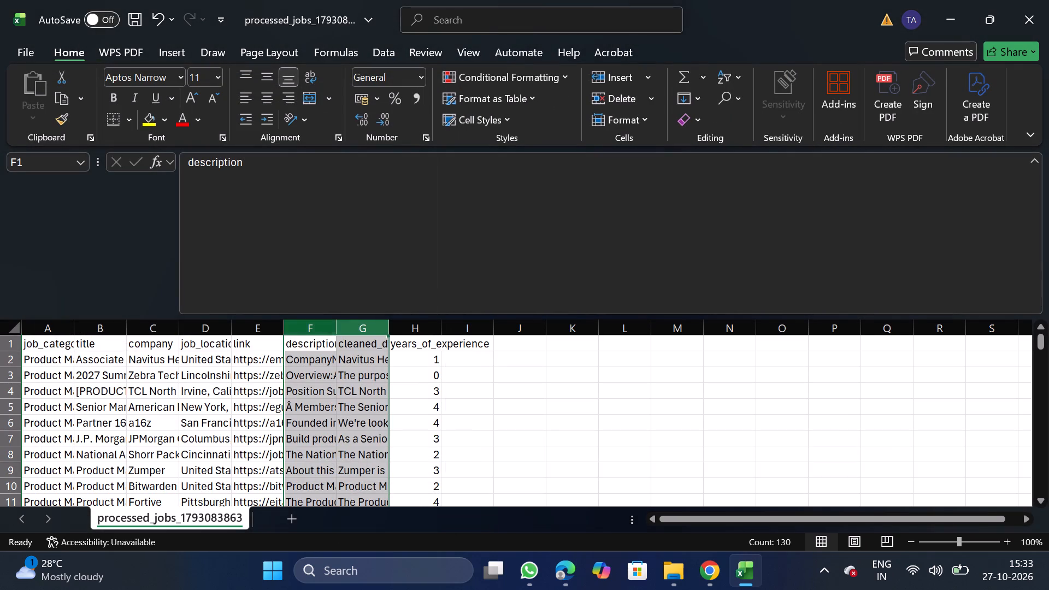
Move the link column to the end of the table, after years_of_experience.
click(260, 334)
key(ctrl+x)
drag(463, 331, 463, 373)
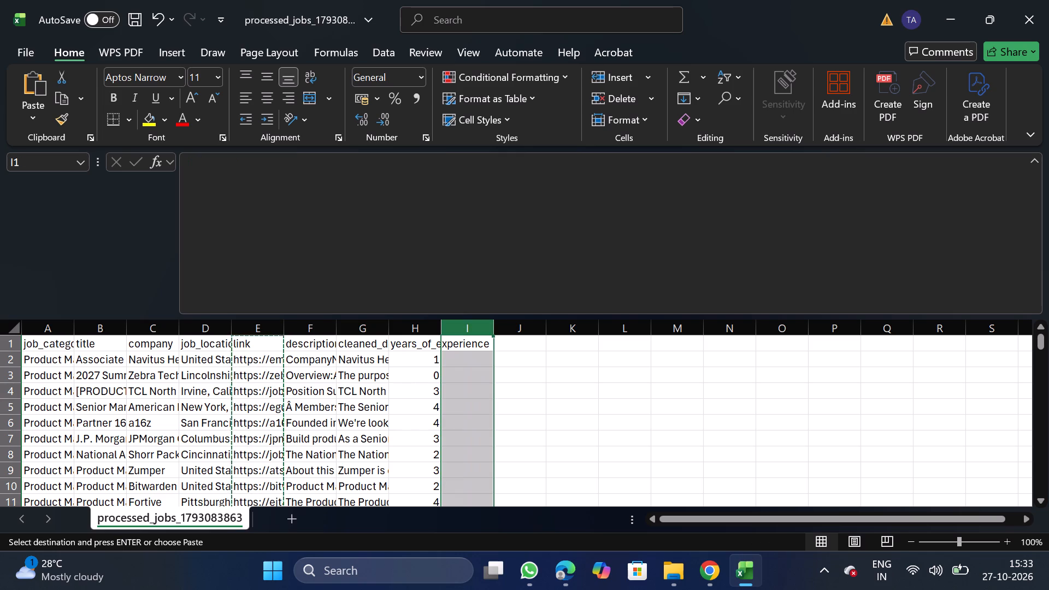
right_click(463, 373)
click(523, 228)
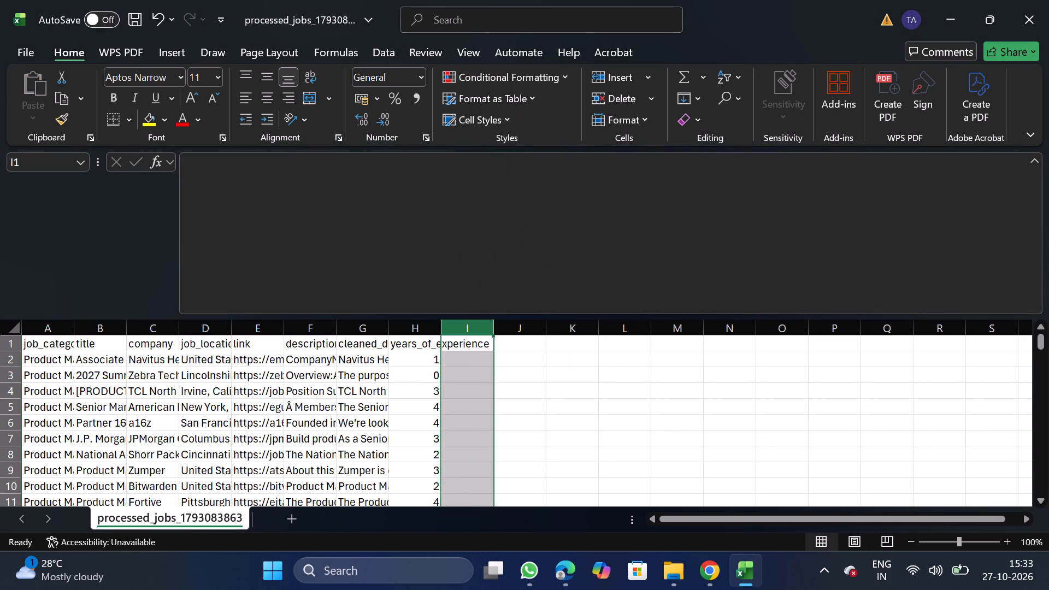
key(ctrl+z)
right_click(460, 395)
click(558, 225)
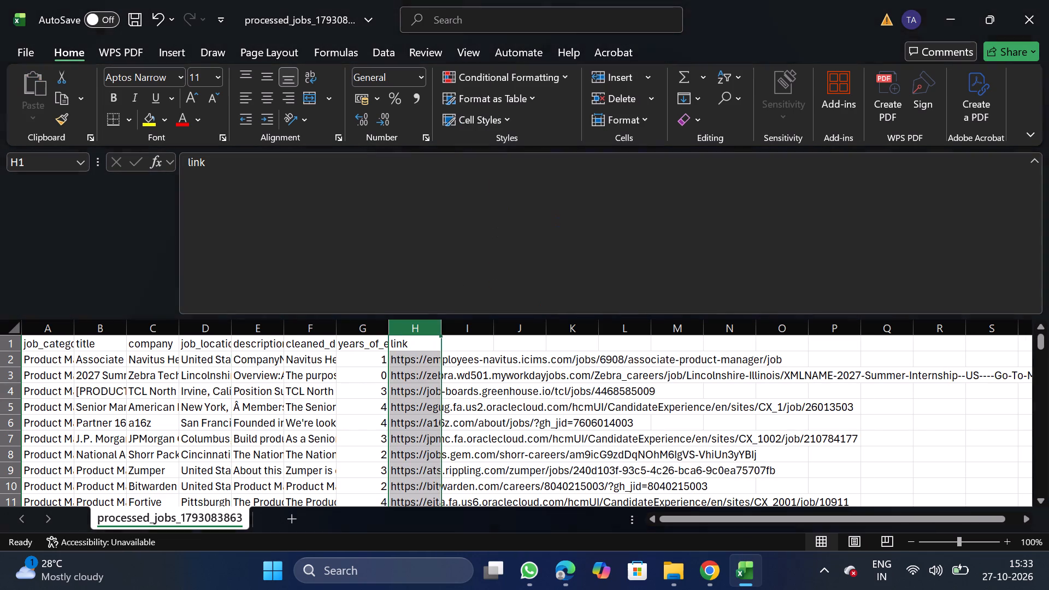
Move the years_of_experience column between job_location and description.
click(349, 332)
key(ctrl+x)
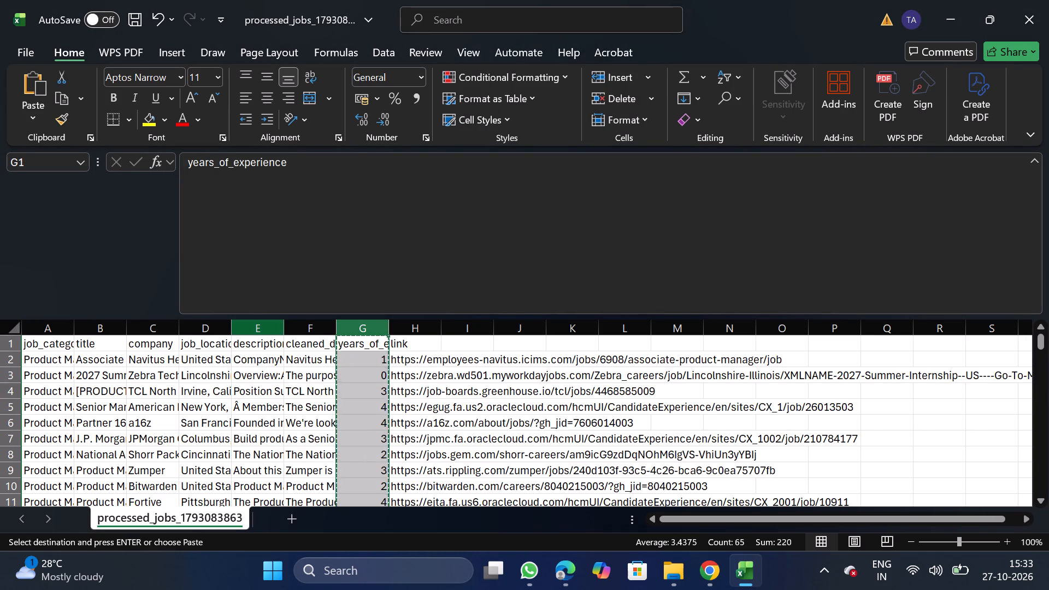
drag(246, 328, 249, 416)
right_click(249, 416)
click(332, 252)
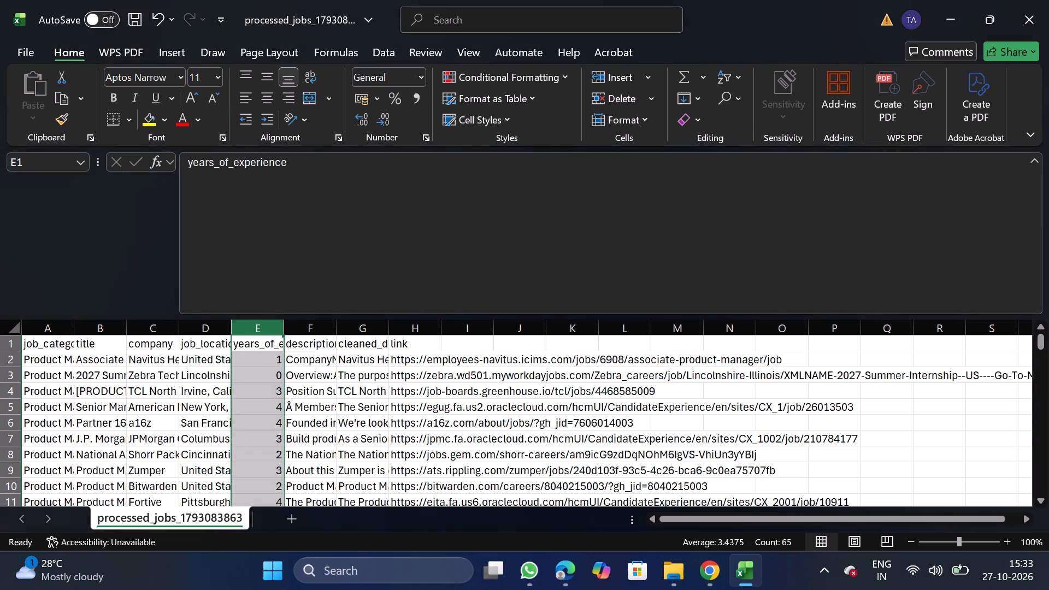
Rename the cleaned_description header in G1 as description, reusing the header text from F1.
click(309, 337)
drag(186, 160, 268, 164)
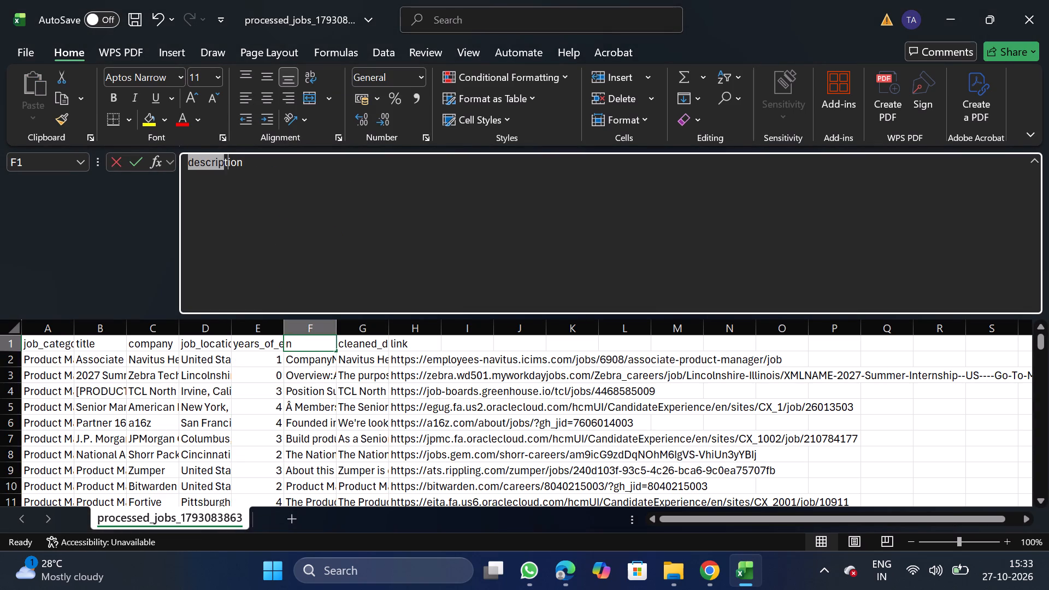
drag(268, 164, 270, 164)
key(ctrl+c)
click(374, 346)
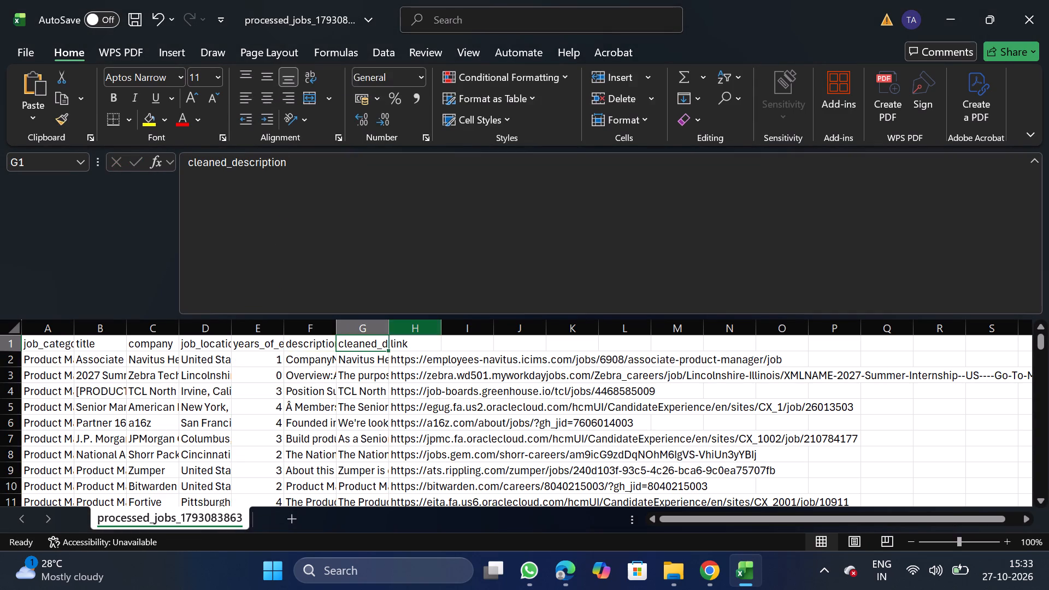
click(464, 254)
key(BackSpace)
key(BackSpace)
key(BackSpace)
key(BackSpace)
key(BackSpace)
key(BackSpace)
key(BackSpace)
key(BackSpace)
key(BackSpace)
key(BackSpace)
key(BackSpace)
key(BackSpace)
key(BackSpace)
key(BackSpace)
key(BackSpace)
key(BackSpace)
key(BackSpace)
key(BackSpace)
key(BackSpace)
key(BackSpace)
key(ctrl+v)
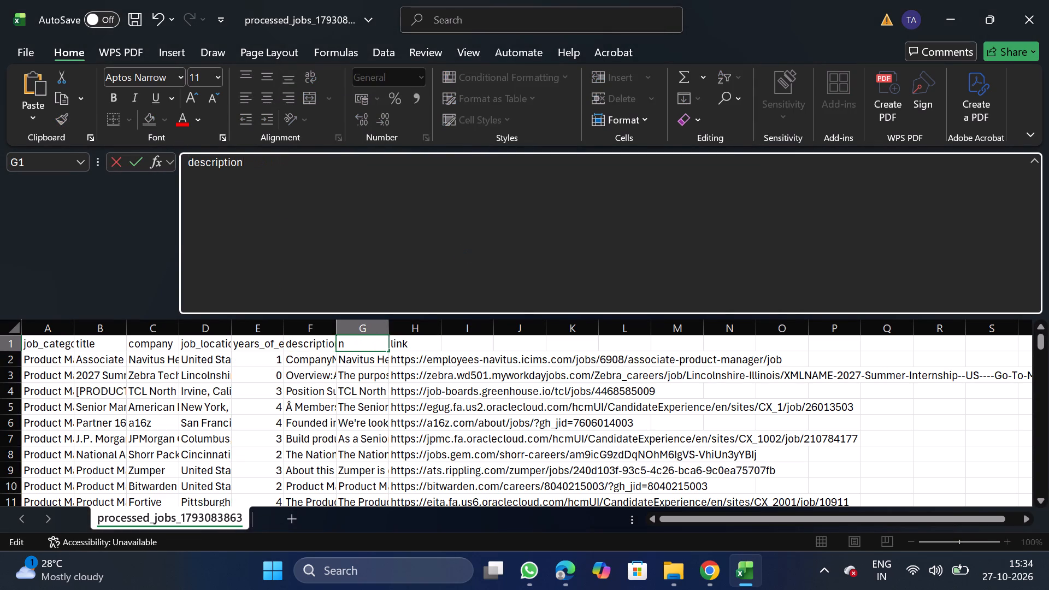
Clear the header text in F1, above the original description column.
click(308, 339)
click(393, 290)
key(BackSpace)
key(BackSpace)
key(BackSpace)
key(BackSpace)
key(BackSpace)
key(BackSpace)
key(BackSpace)
key(BackSpace)
key(BackSpace)
key(BackSpace)
key(BackSpace)
key(BackSpace)
key(BackSpace)
key(BackSpace)
key(BackSpace)
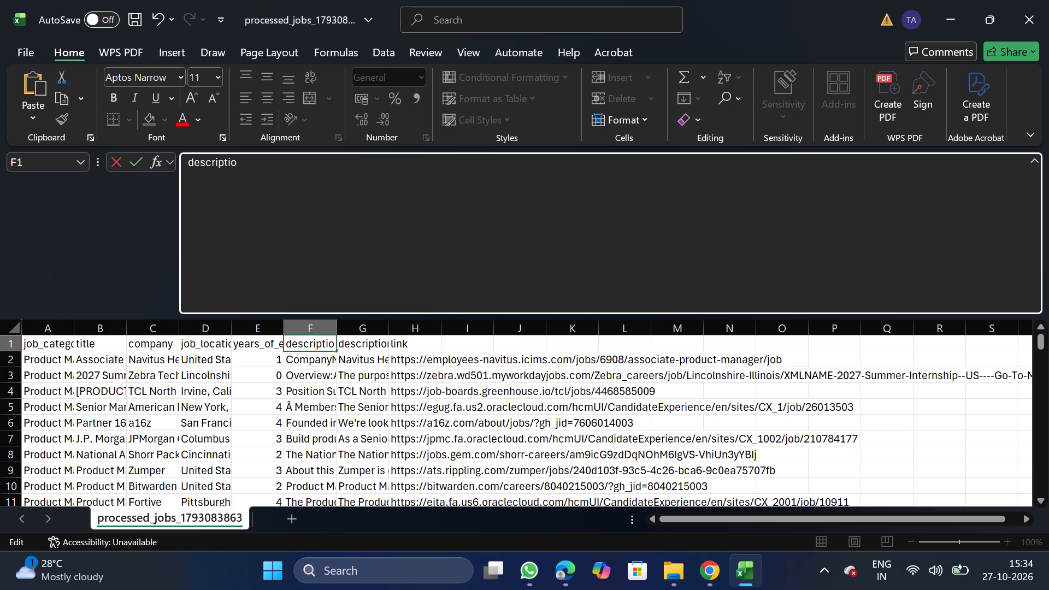
Rename the F1 header as original_description, copying the name from NextGenApply's bulk upload CSV format requirements.
click(709, 578)
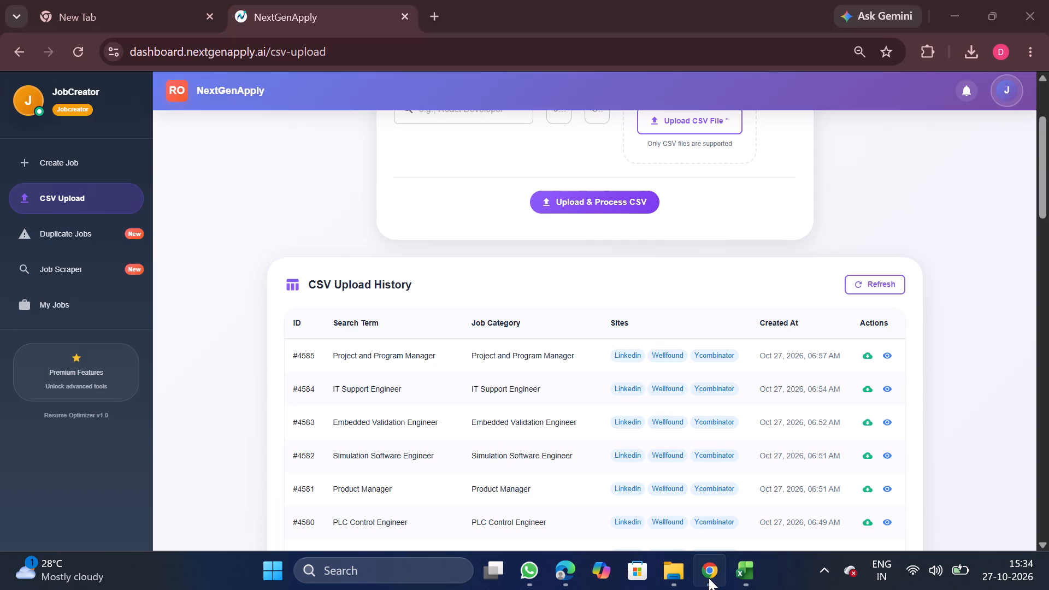
click(86, 170)
click(534, 146)
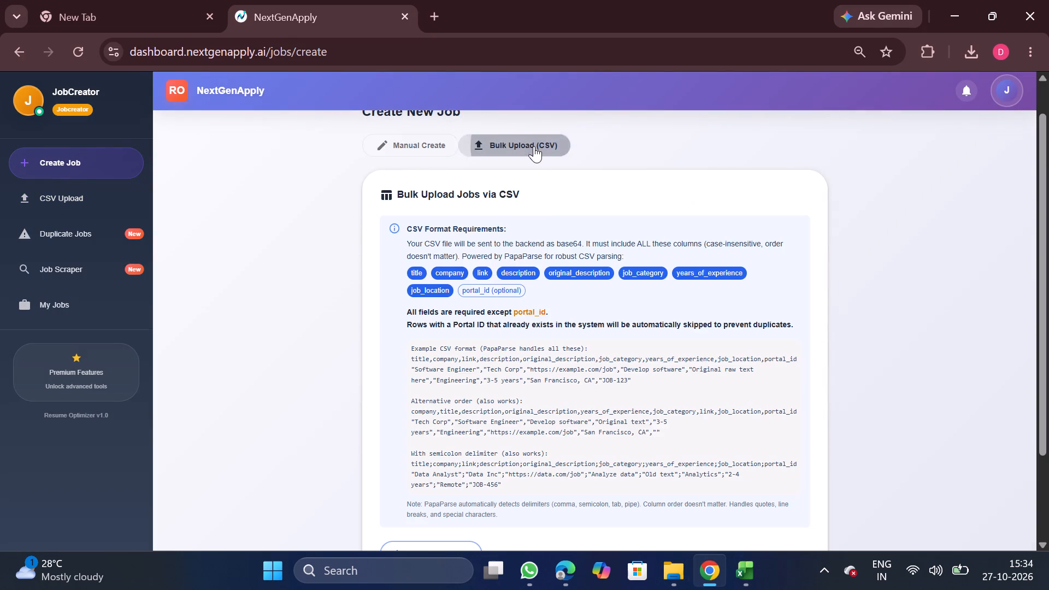
double_click(587, 269)
key(ctrl+c)
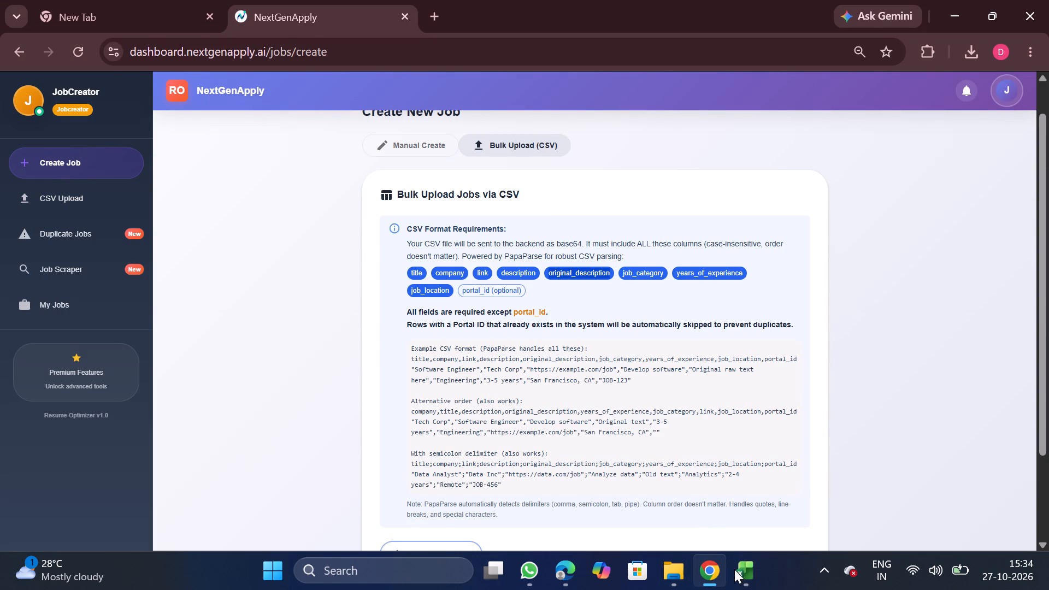
click(740, 574)
key(ctrl+v)
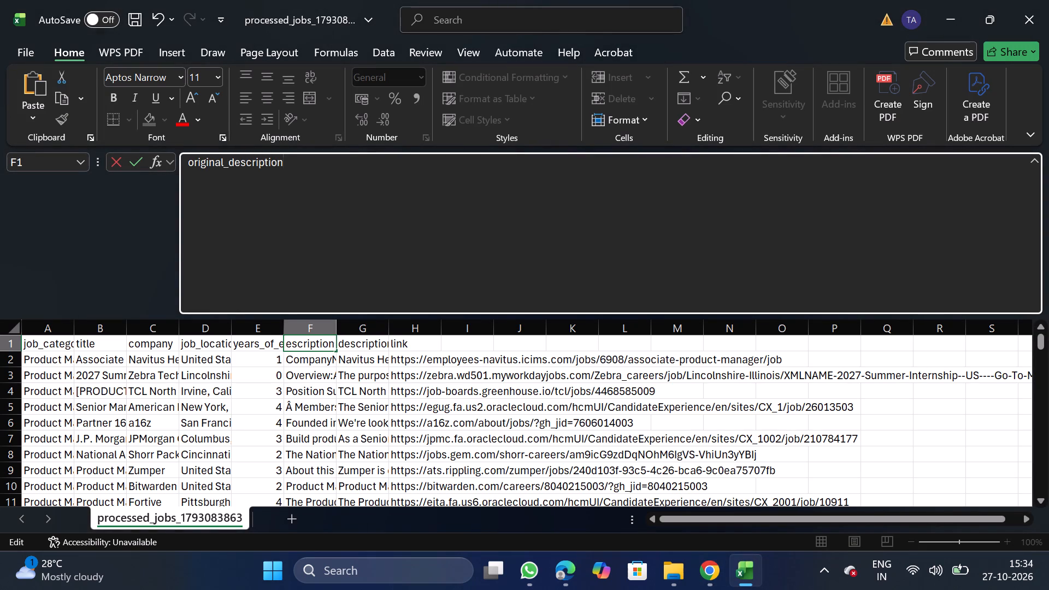
Add a filter to the title column, enlarge its value list and deselect all titles.
click(90, 331)
click(404, 52)
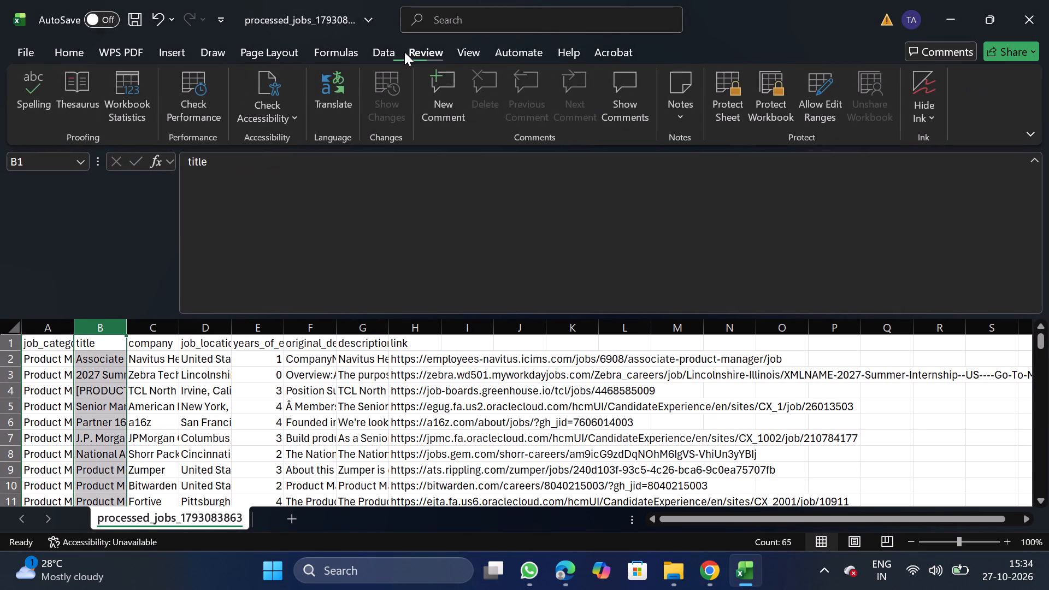
click(387, 45)
click(539, 102)
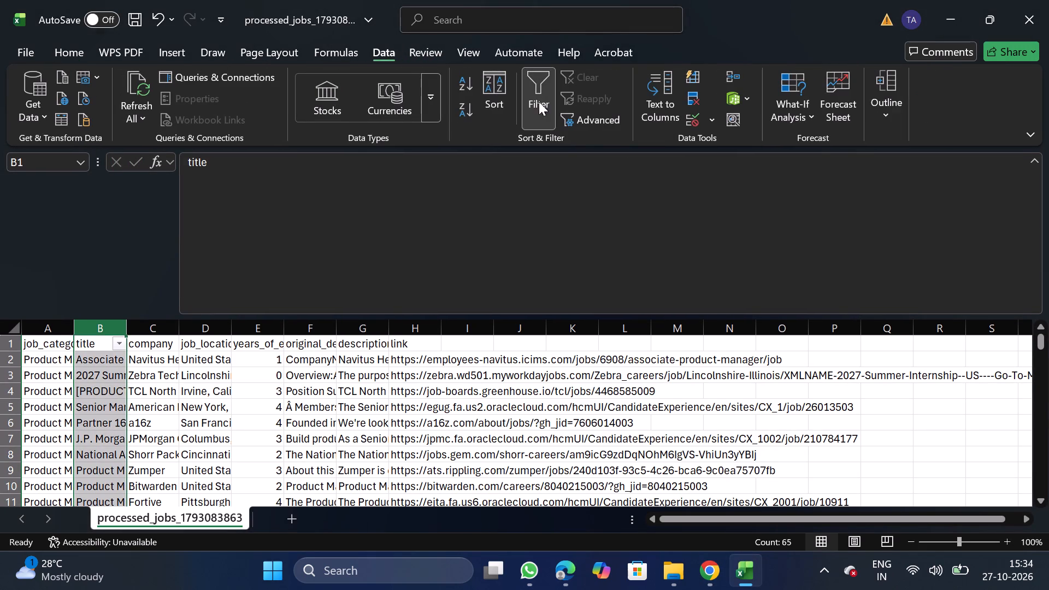
click(119, 344)
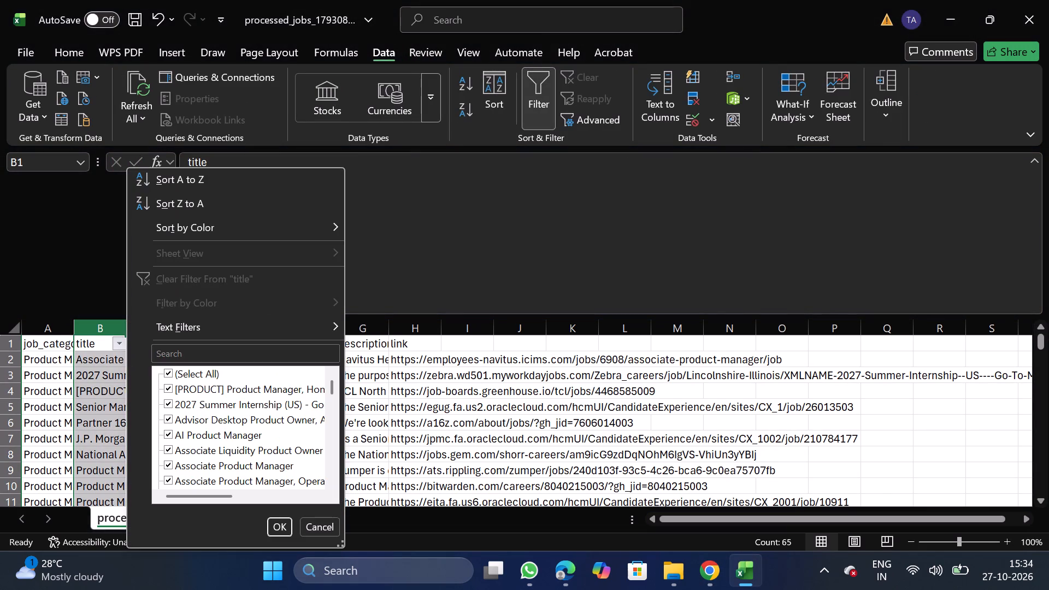
click(345, 546)
drag(345, 546, 864, 589)
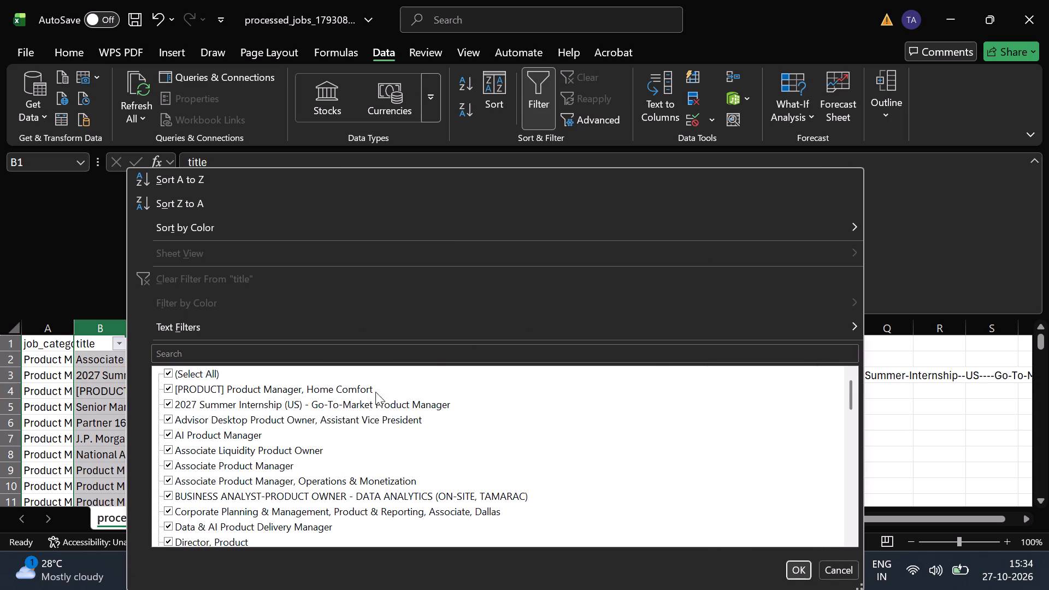
click(210, 365)
click(203, 373)
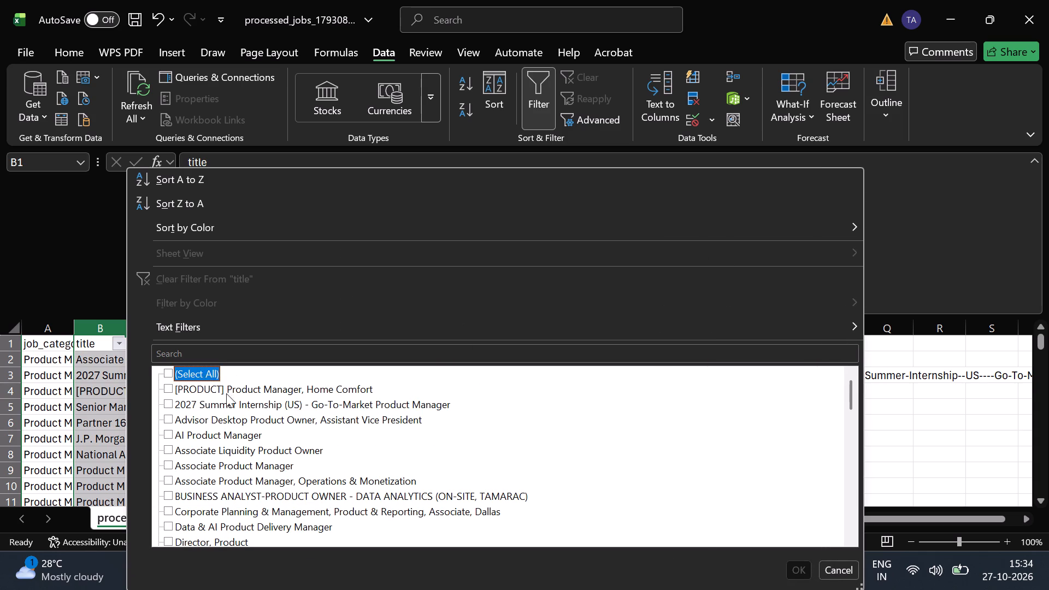
Include the 2027 Summer Internship, Advisor Desktop Product Owner, Data & AI Product Delivery Manager and Director, Product titles in the filter.
click(251, 408)
click(314, 421)
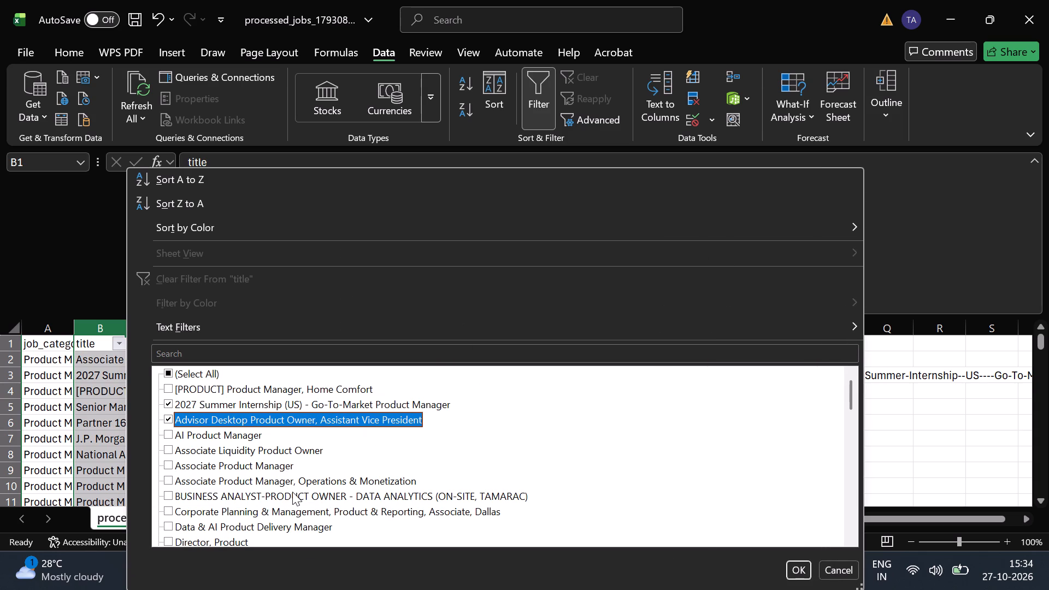
click(288, 522)
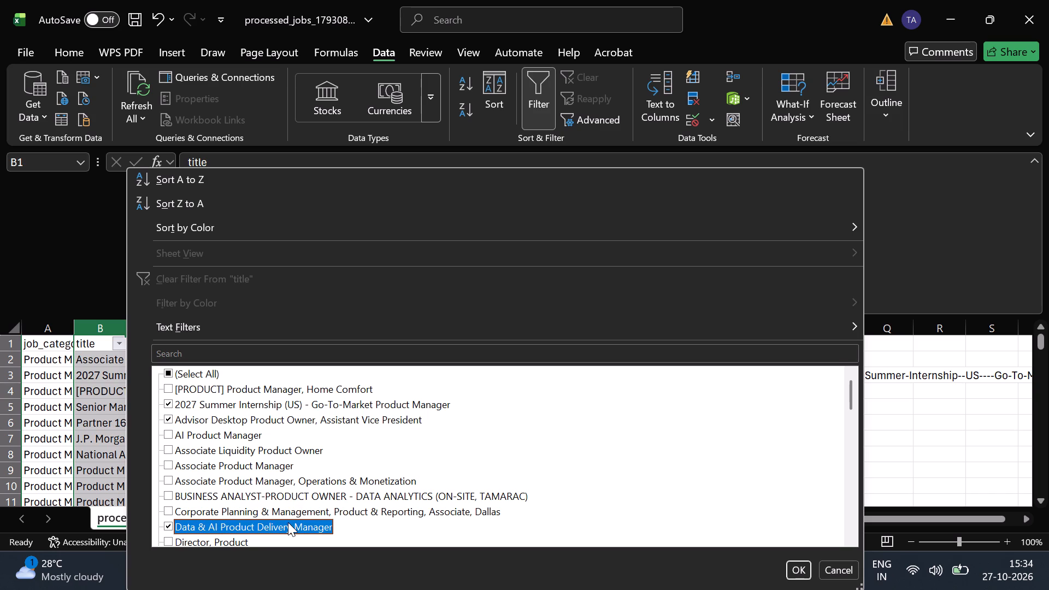
scroll(288, 522, down, 1)
click(229, 542)
scroll(229, 542, down, 1)
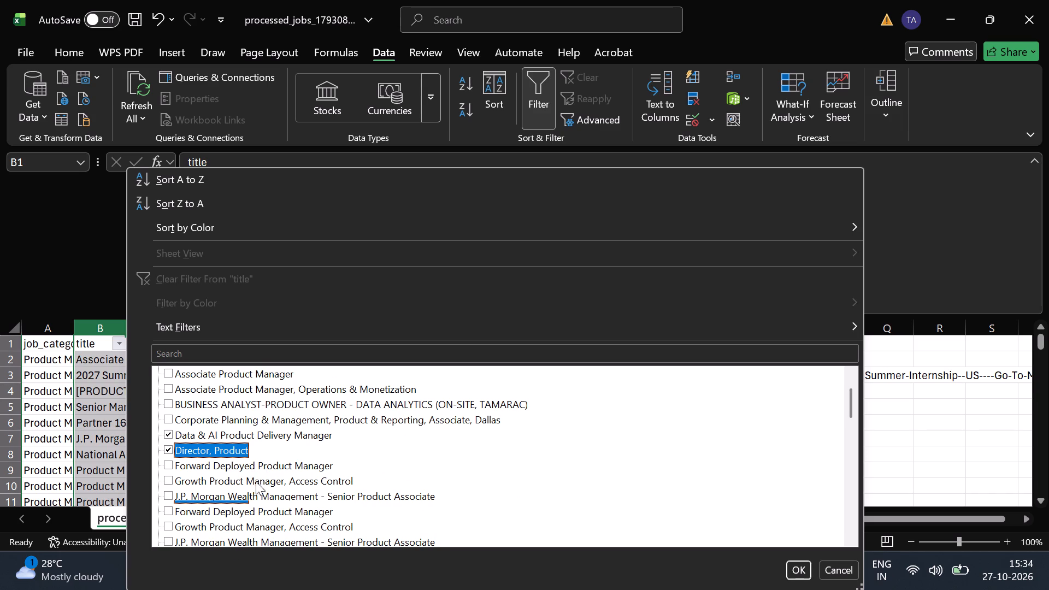
click(246, 526)
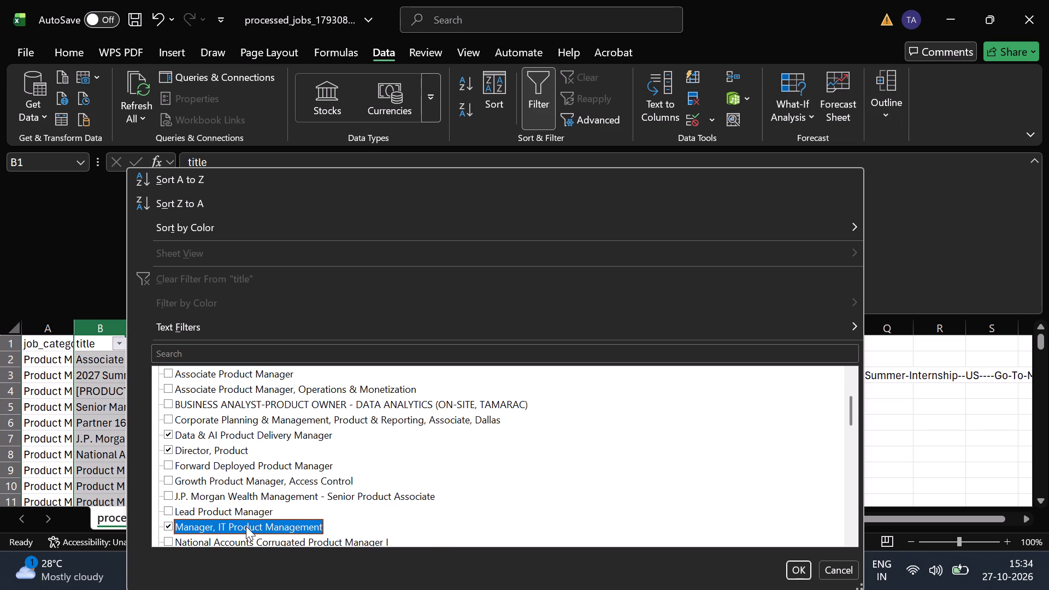
click(246, 526)
Add Product Training Manager, Essential Dentistry and the blank entries to the title filter selection, and apply it.
scroll(246, 526, down, 1)
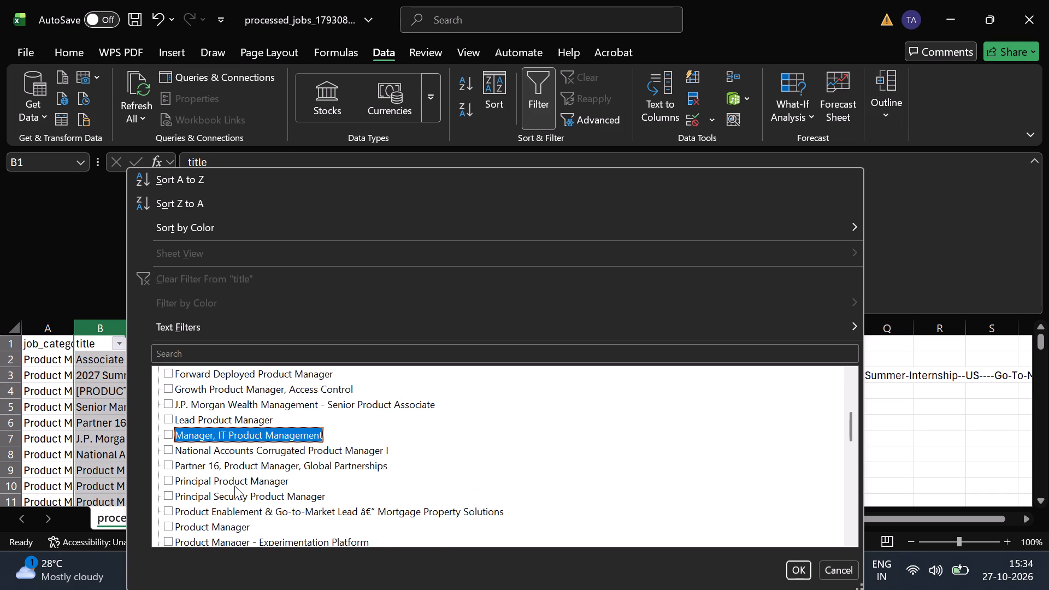
click(235, 486)
click(235, 486)
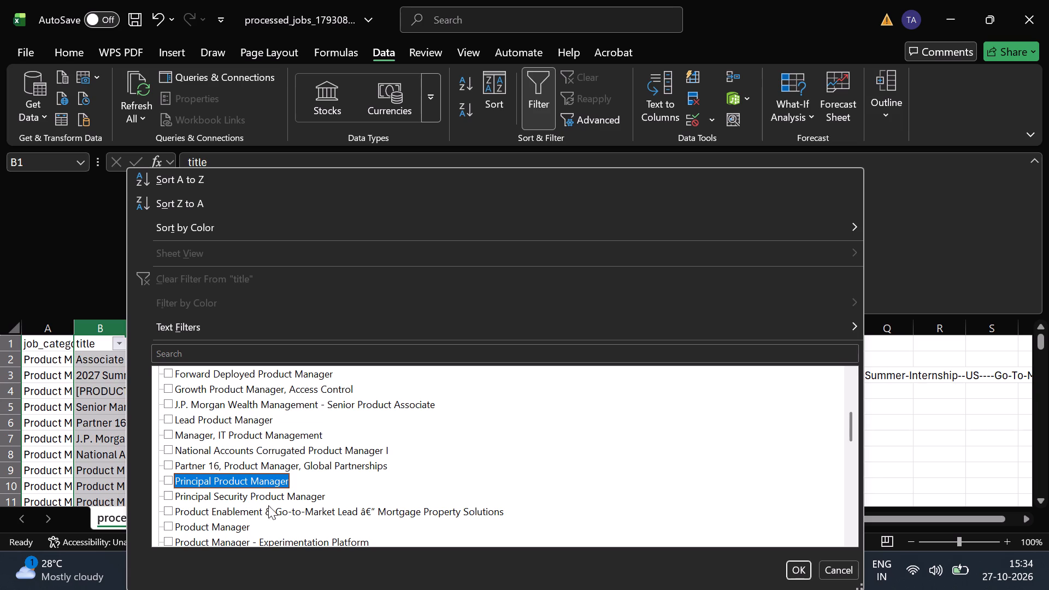
scroll(293, 519, down, 1)
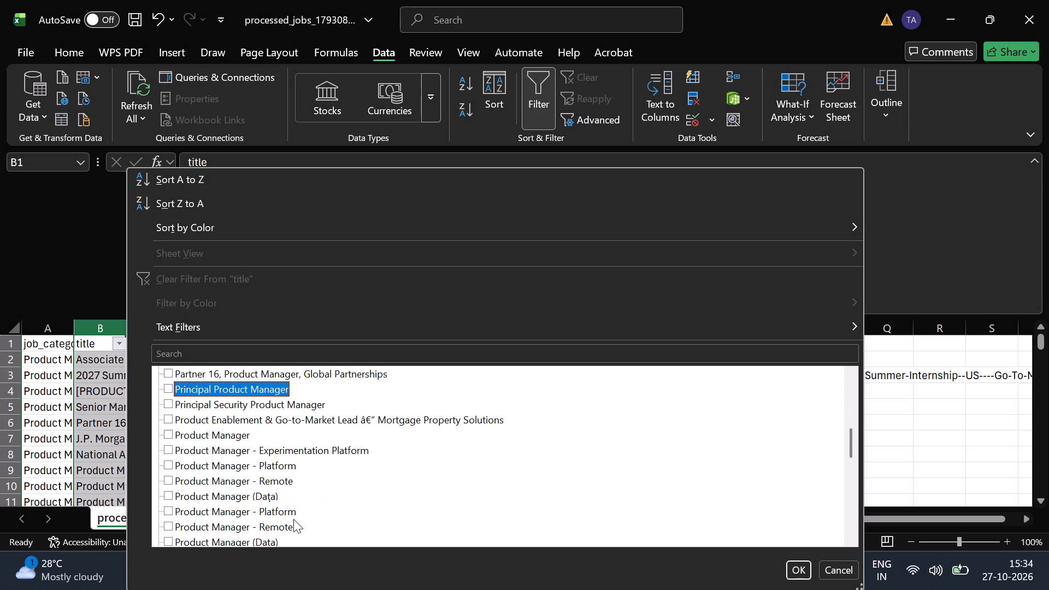
scroll(293, 519, down, 1)
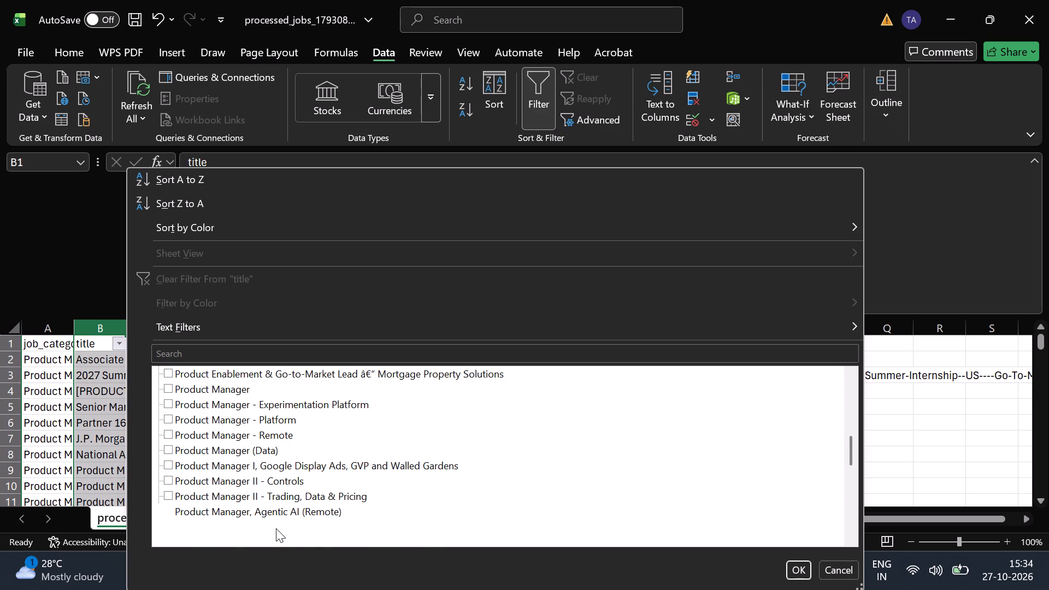
scroll(276, 528, down, 1)
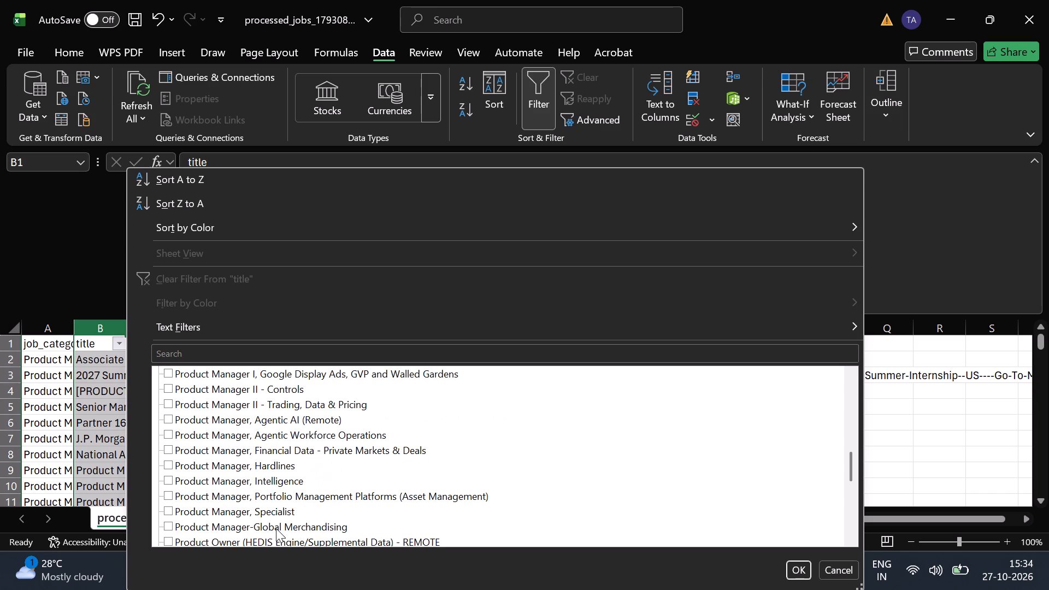
scroll(276, 528, down, 1)
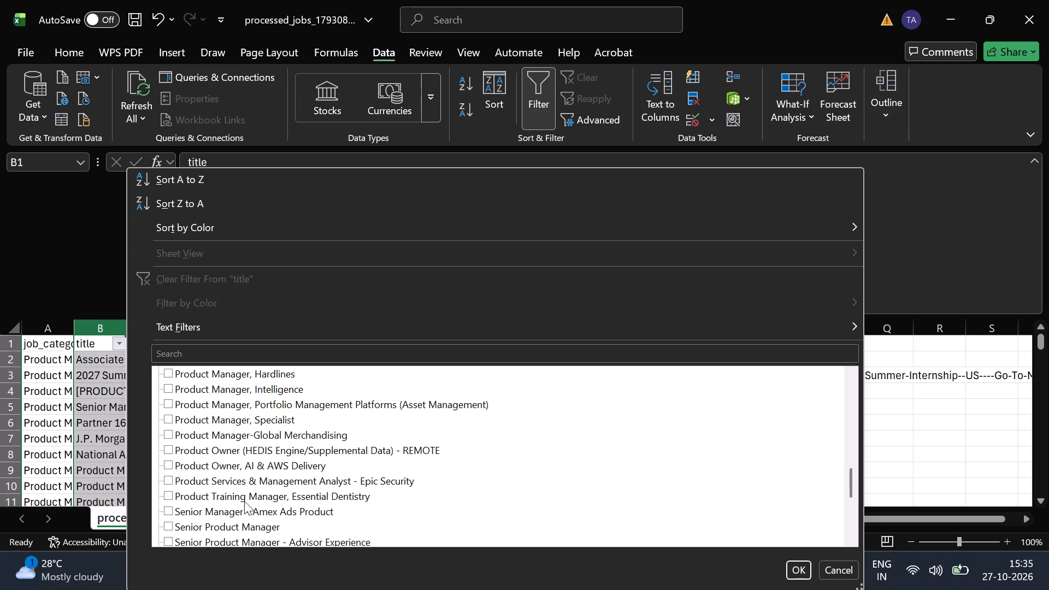
click(273, 500)
scroll(249, 540, down, 1)
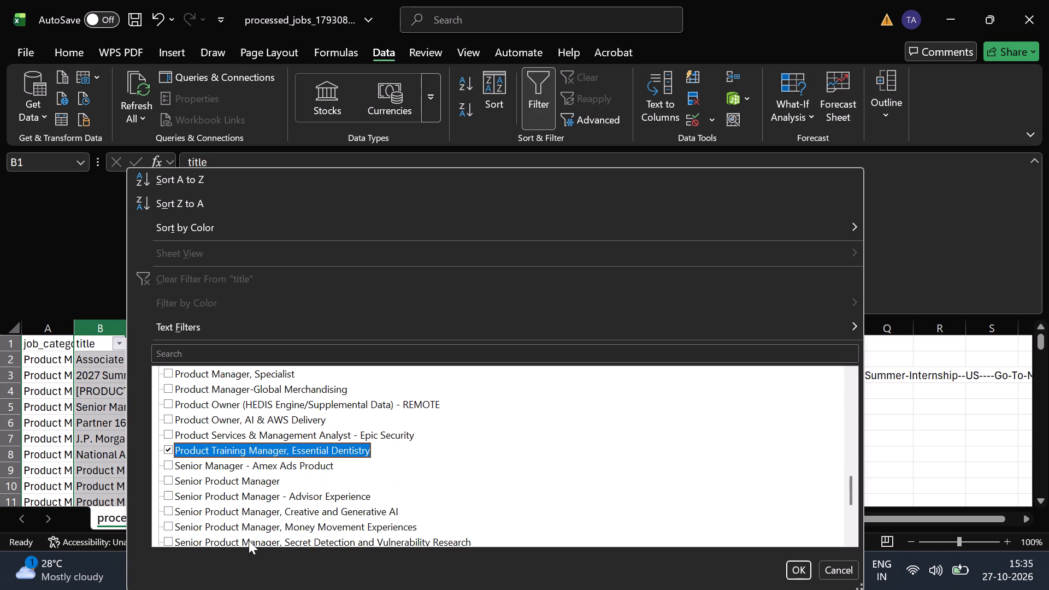
scroll(249, 540, down, 2)
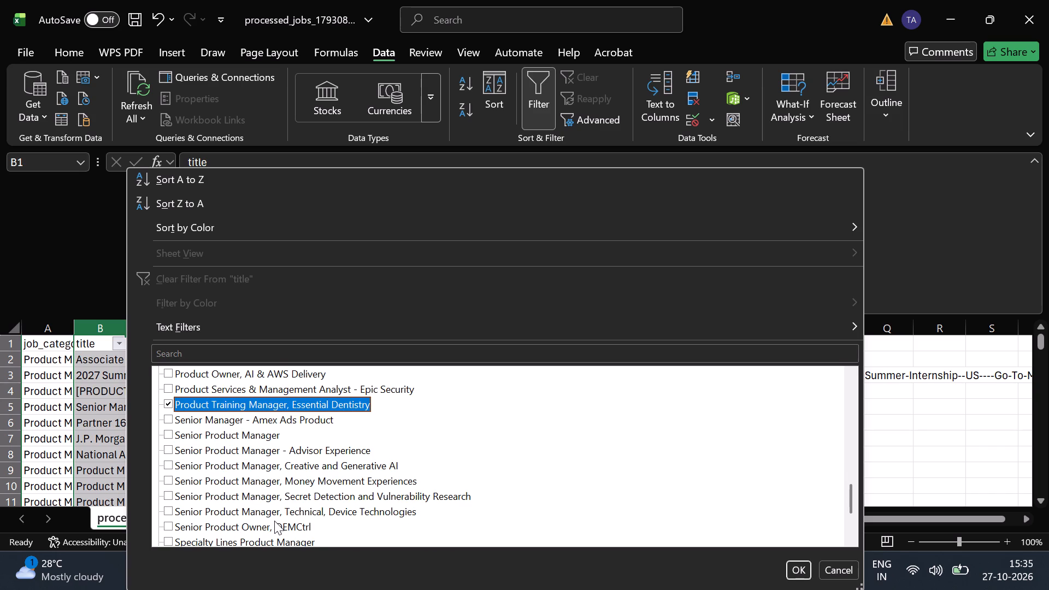
scroll(274, 521, down, 1)
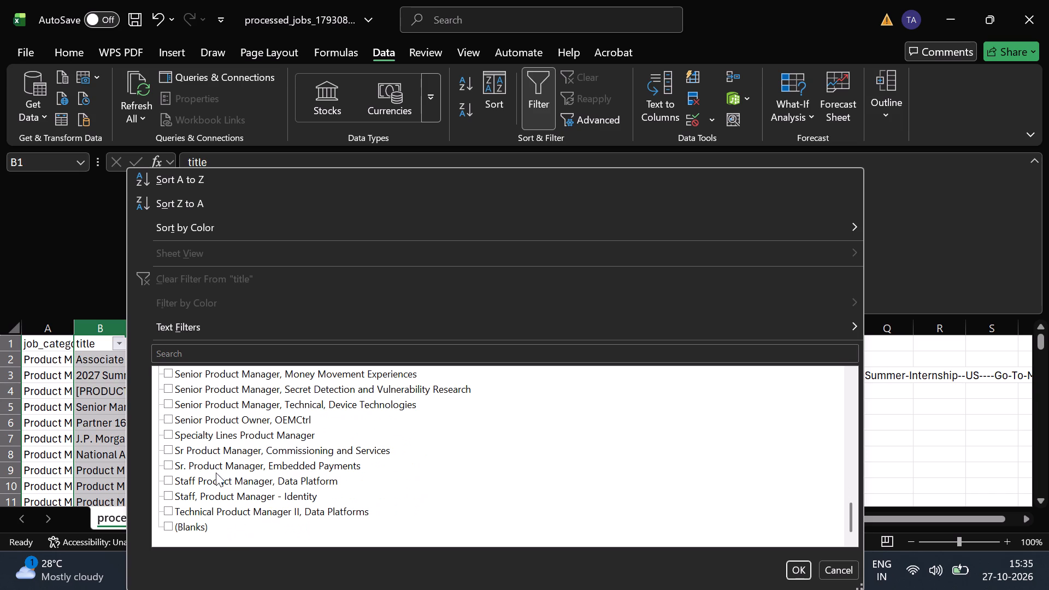
click(190, 527)
click(793, 562)
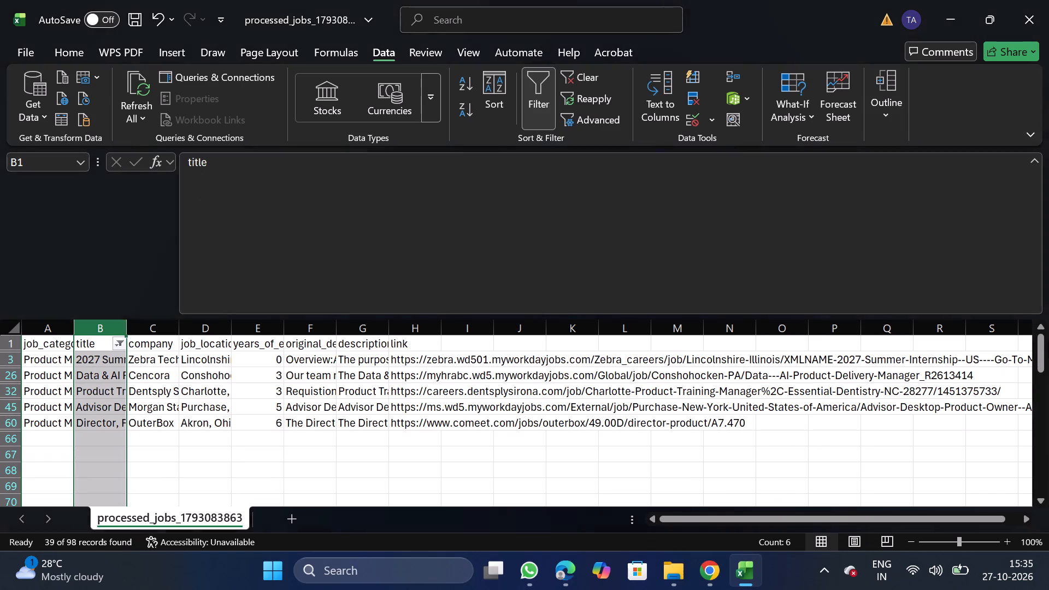
Delete all the filtered job rows below the header and remove the filter from the sheet.
click(8, 356)
key(ctrl+shift+Down)
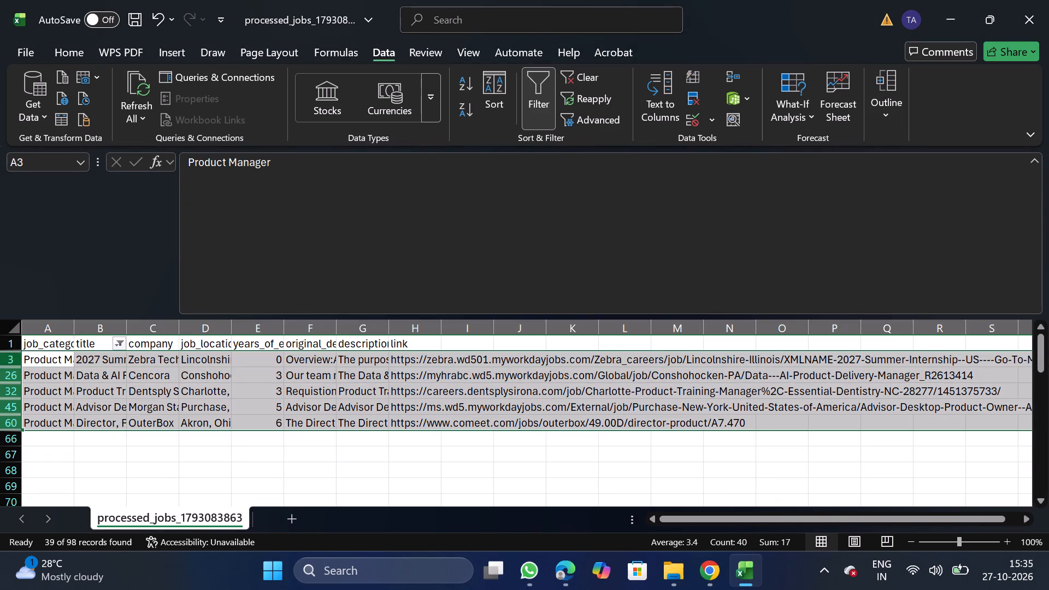
right_click(76, 377)
click(166, 250)
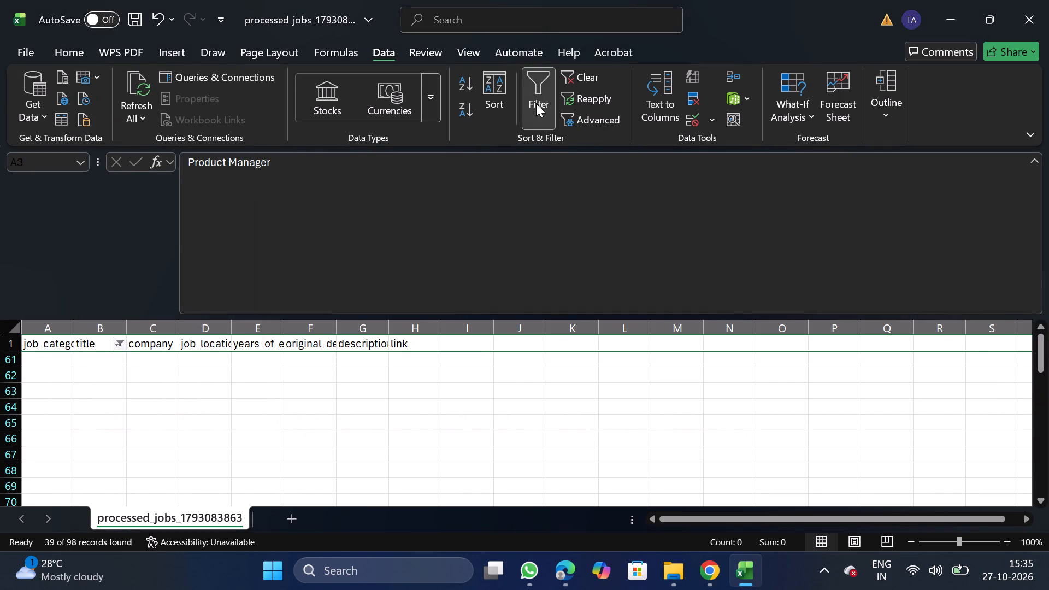
click(536, 103)
Filter columns B to J by titles containing staff to review those rows, and remove the filter.
drag(114, 332, 542, 90)
click(542, 90)
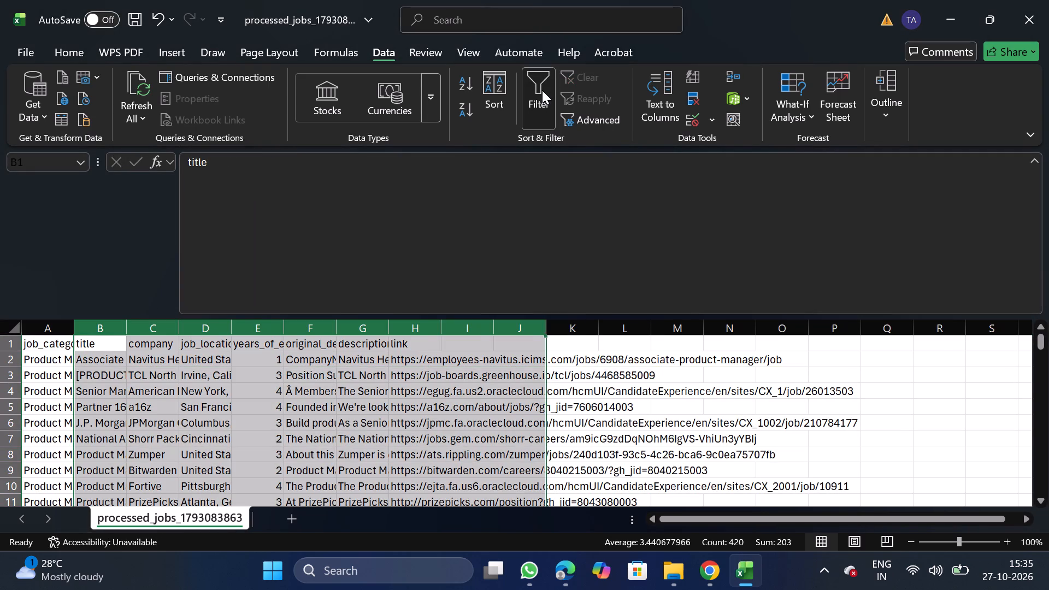
click(122, 344)
click(202, 348)
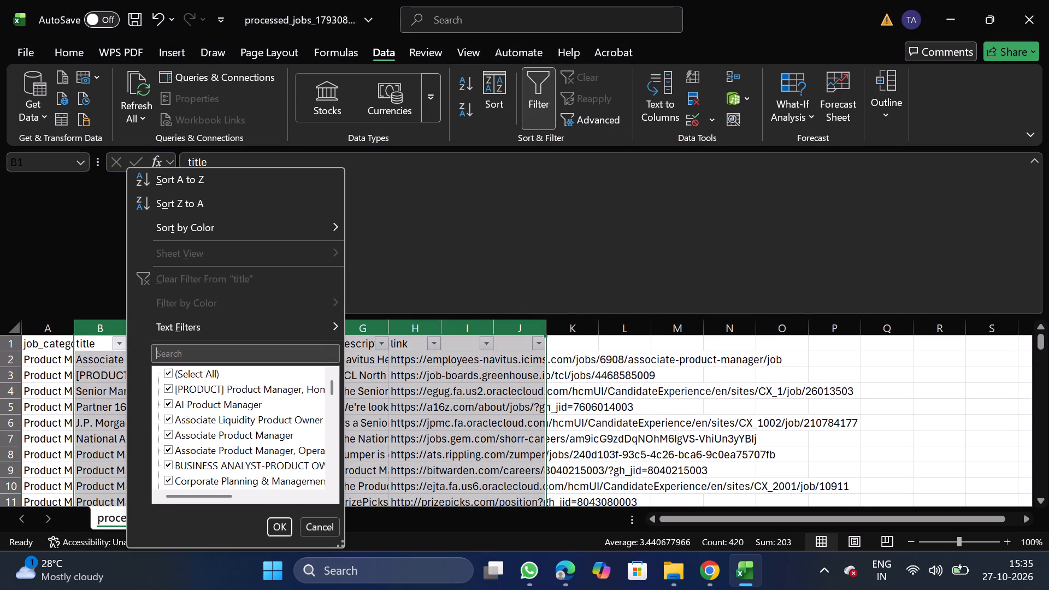
text(stff)
key(BackSpace)
key(BackSpace)
key(BackSpace)
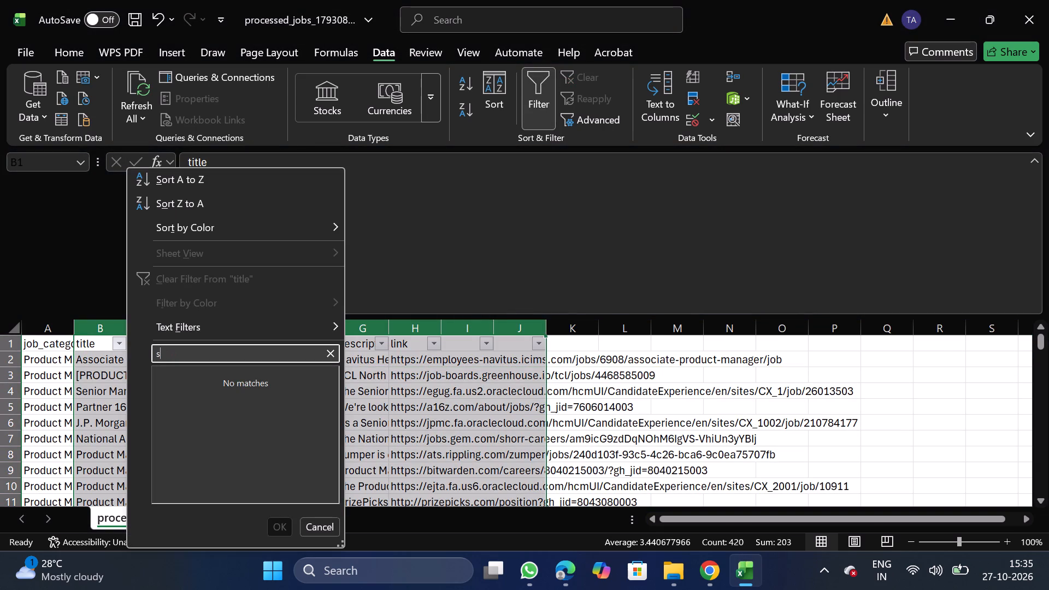
key(a)
key(BackSpace)
text(taff)
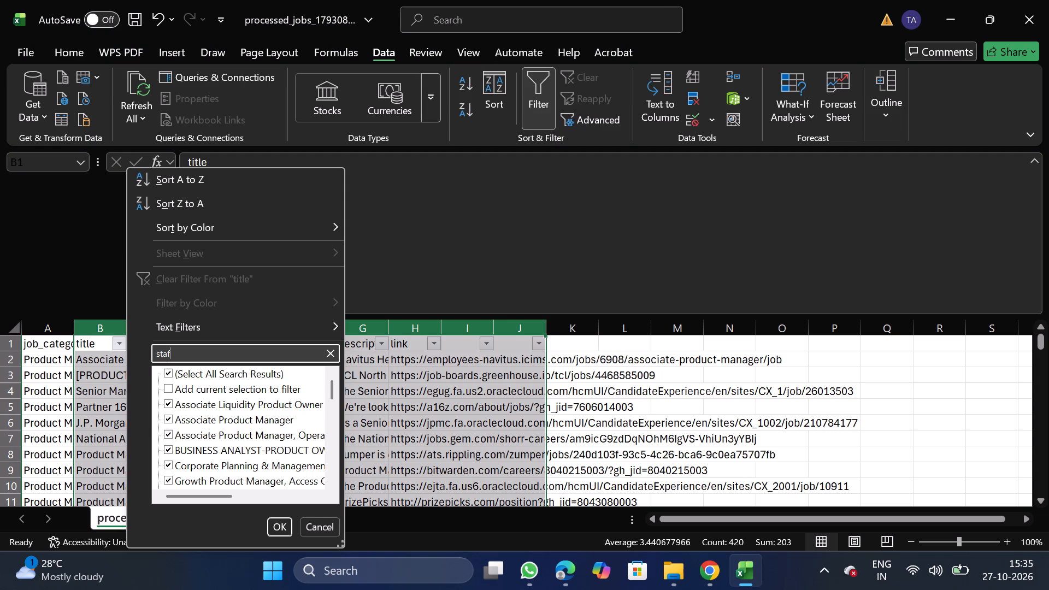
click(275, 526)
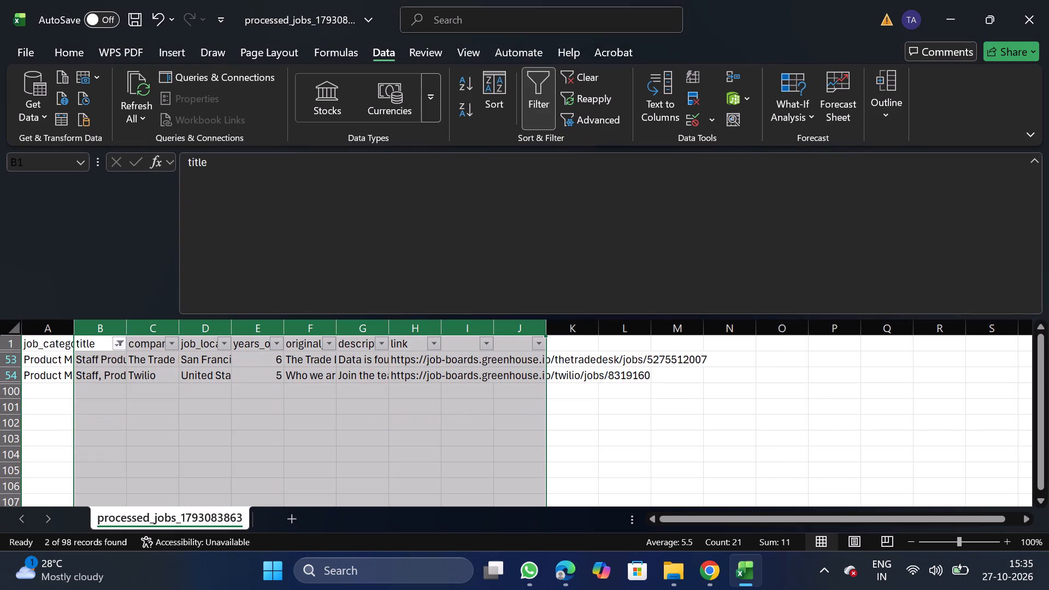
click(524, 110)
Filter the title column to job titles containing product.
click(101, 341)
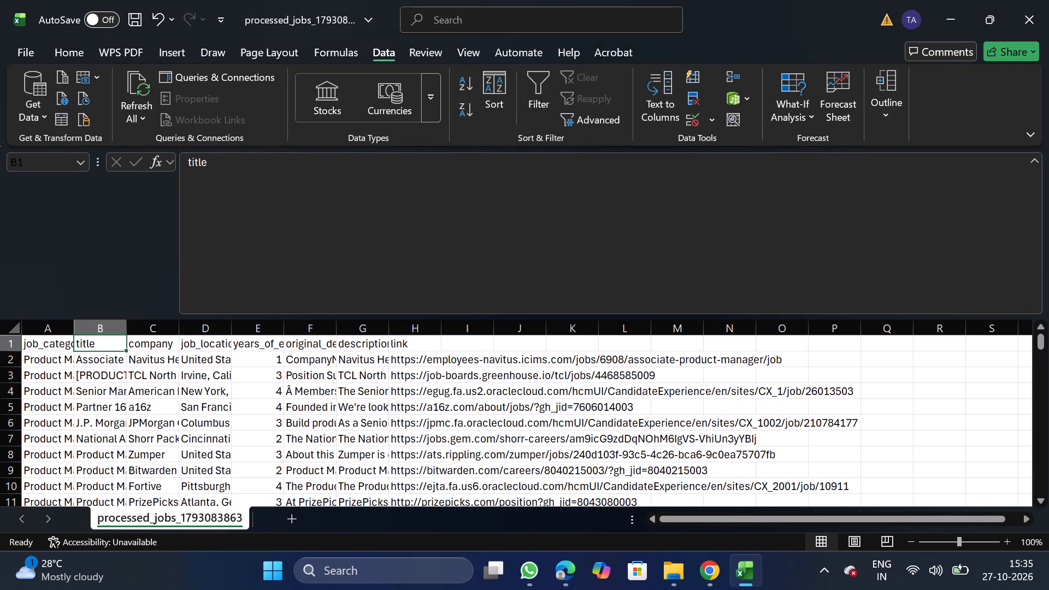
click(518, 74)
click(534, 92)
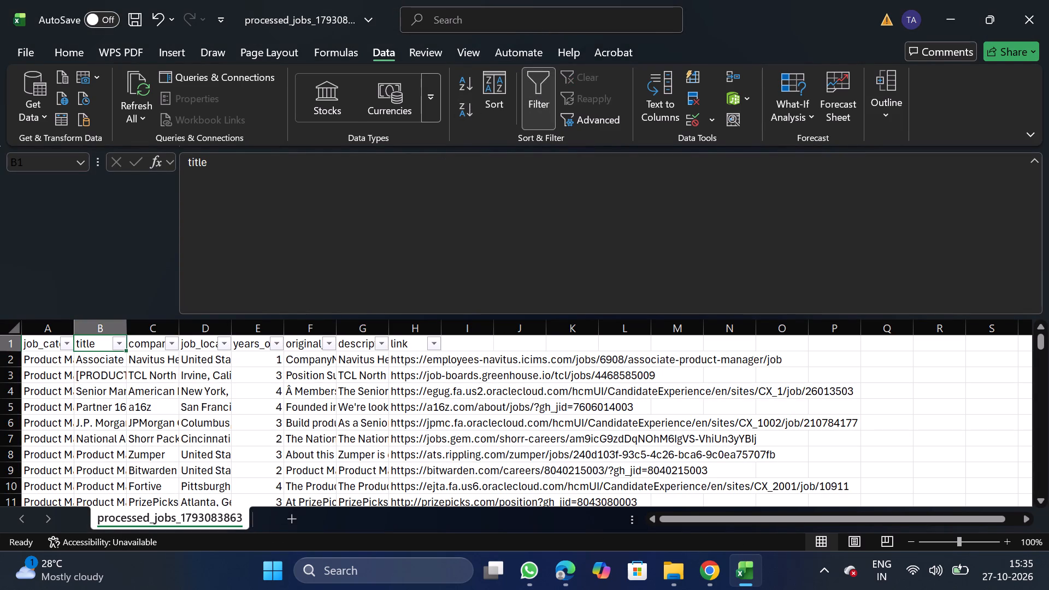
click(118, 346)
click(202, 355)
text(product)
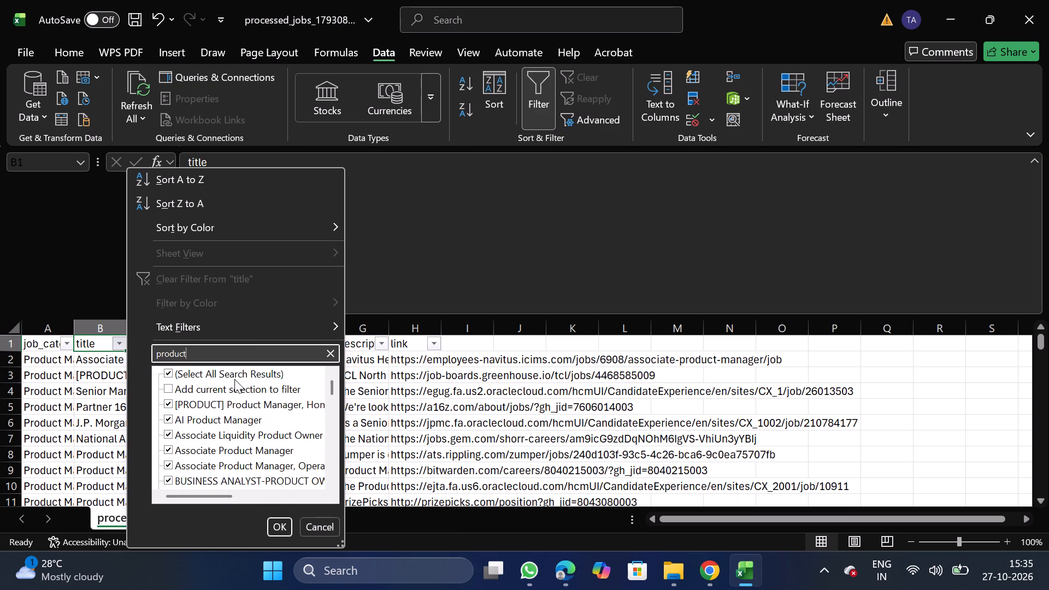
click(283, 523)
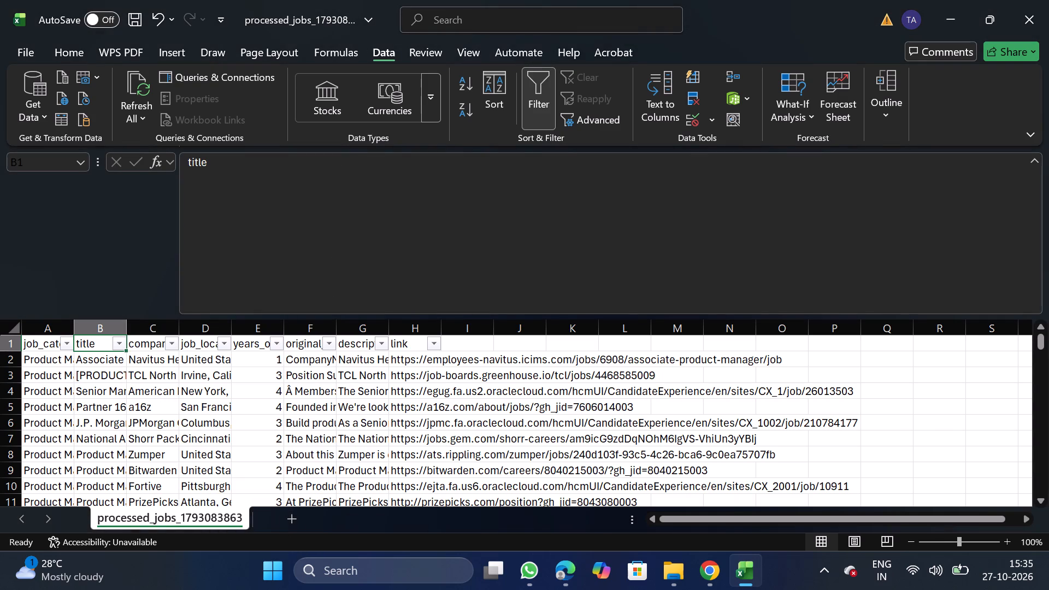
Apply the product title filter again, look through the listed job rows, and remove the filter.
click(113, 346)
click(192, 352)
text(produc)
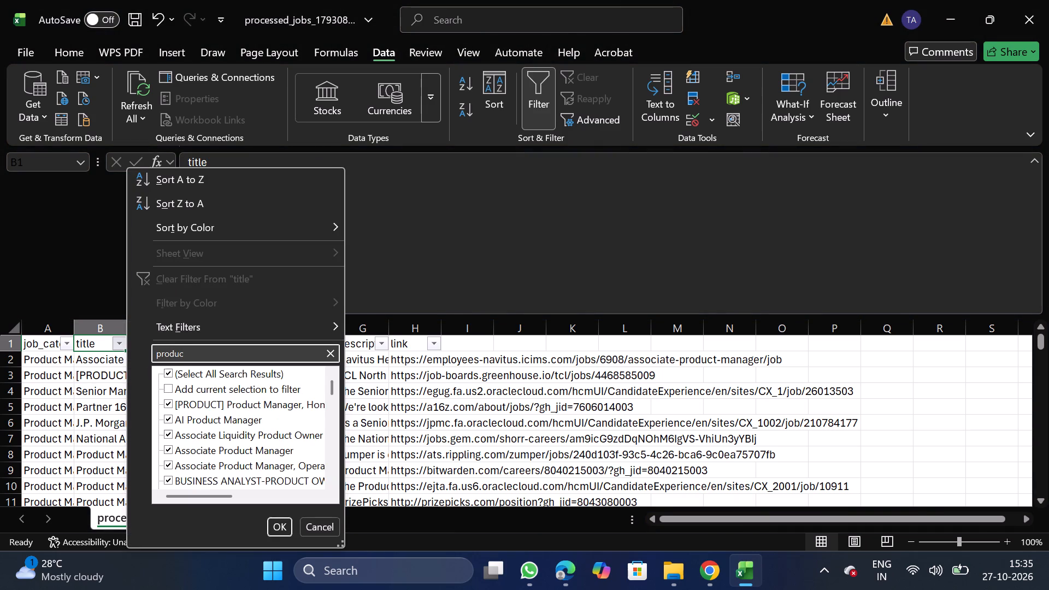
key(t)
click(283, 530)
scroll(280, 384, down, 1)
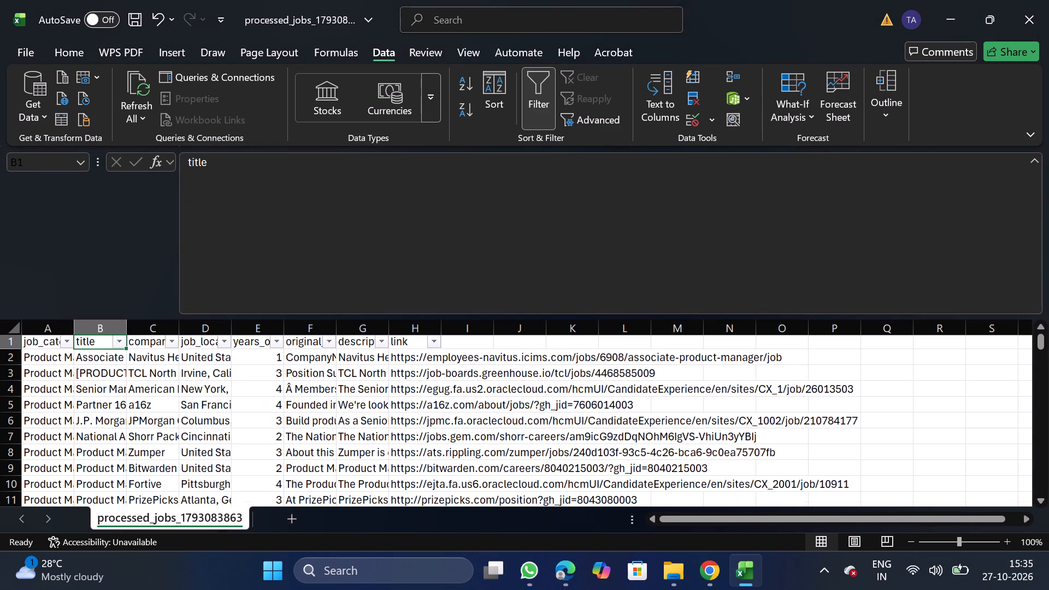
scroll(280, 384, down, 3)
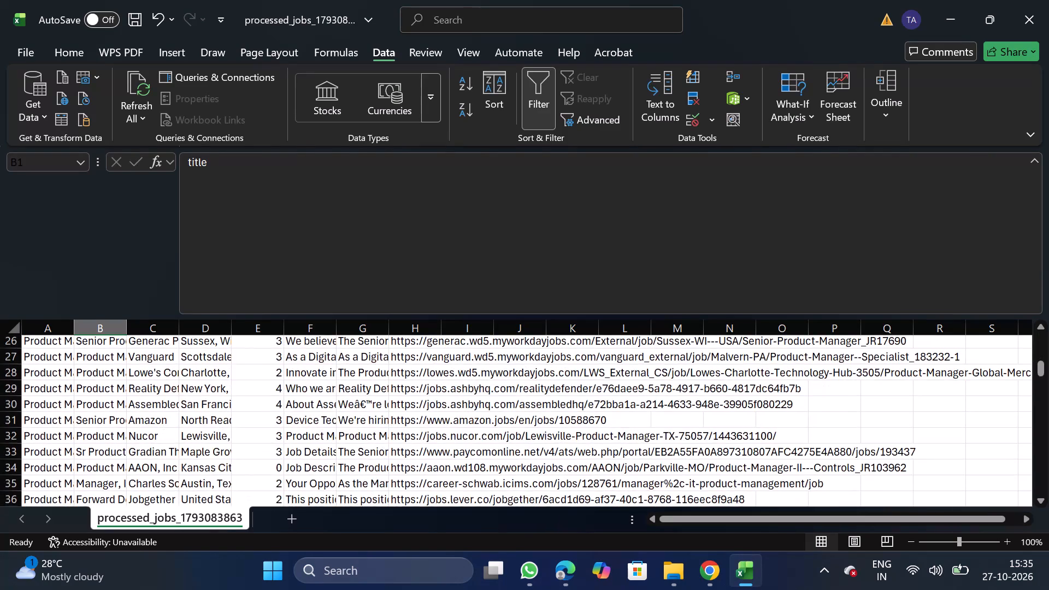
scroll(280, 384, down, 1)
scroll(280, 384, up, 5)
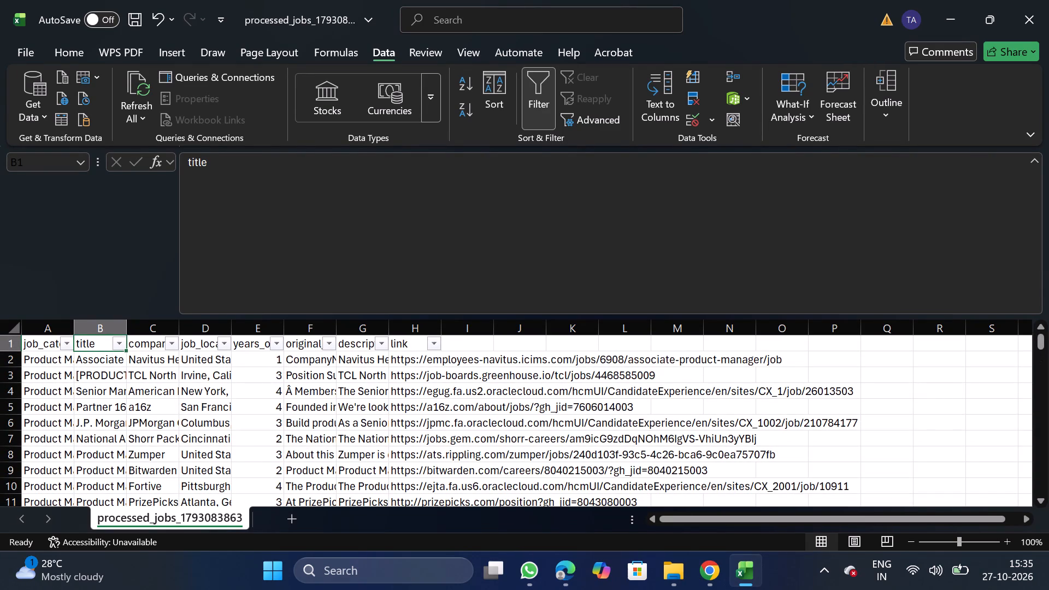
click(120, 339)
click(535, 123)
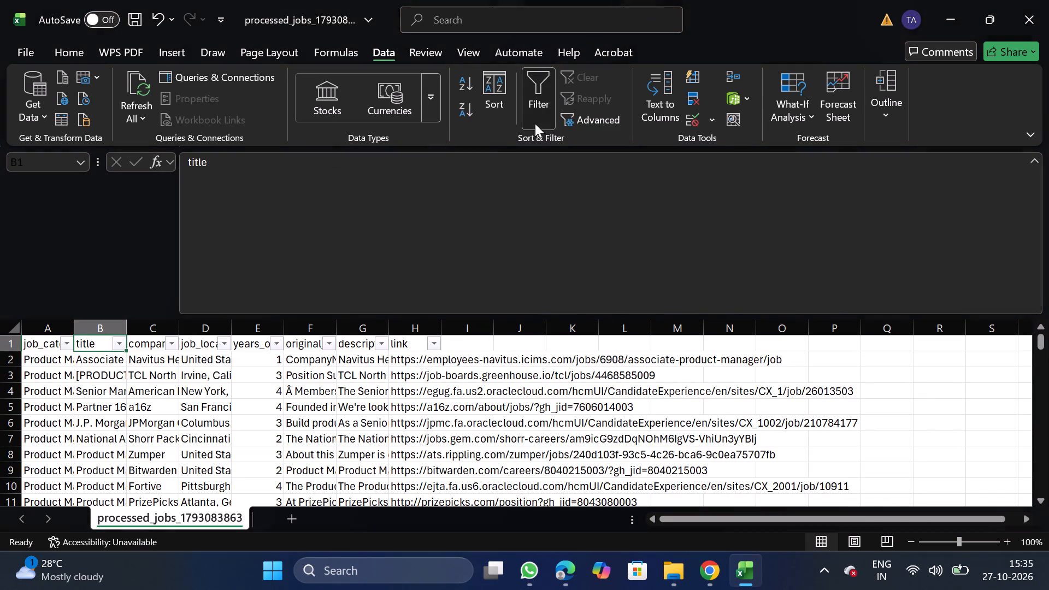
Filter the title column to titles containing principal to check those rows, and remove the filter.
click(115, 344)
click(538, 107)
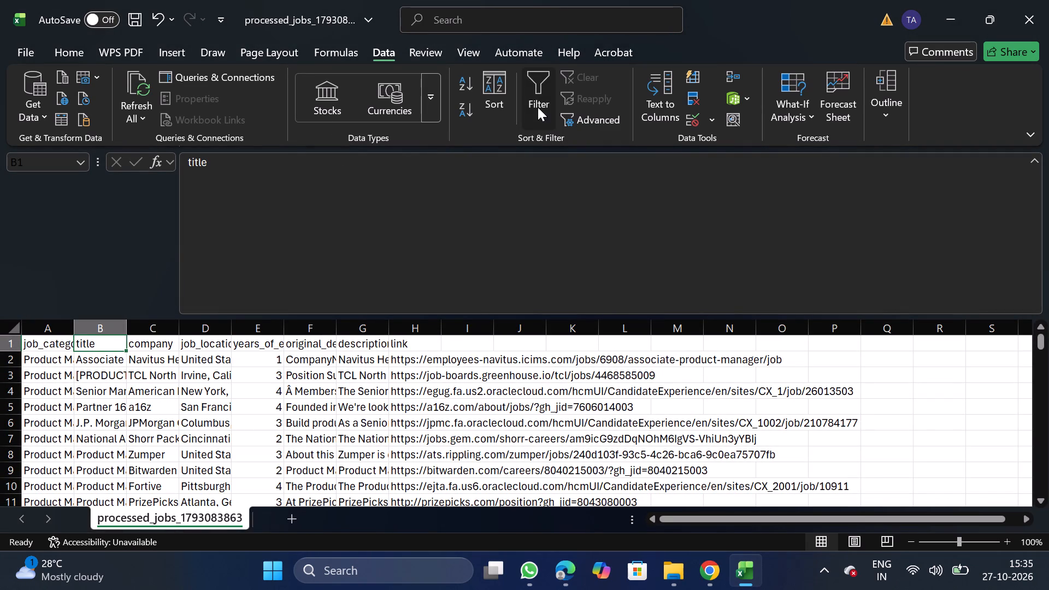
click(118, 344)
click(212, 352)
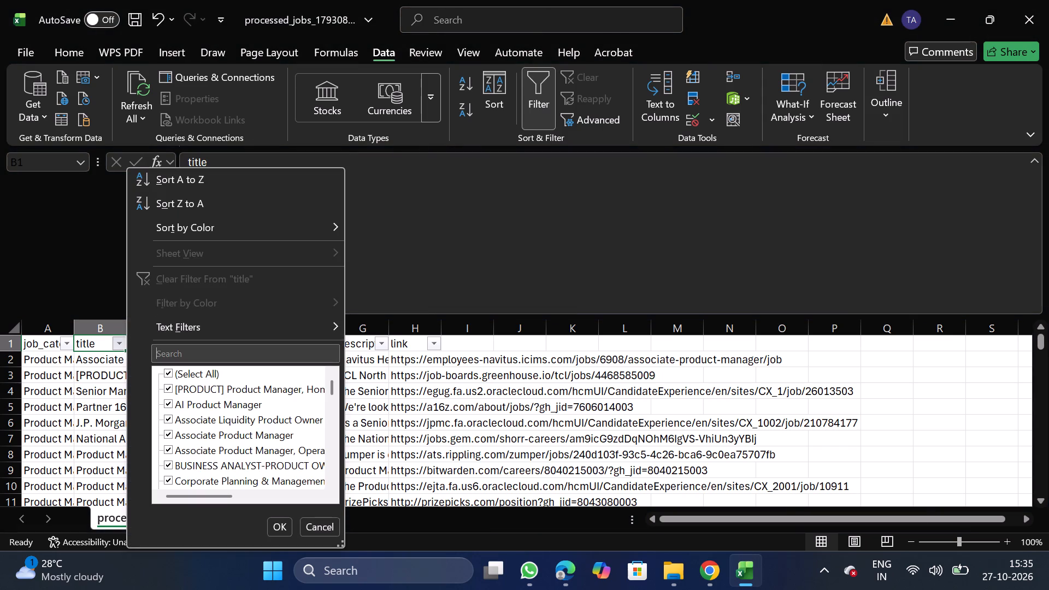
text(principal)
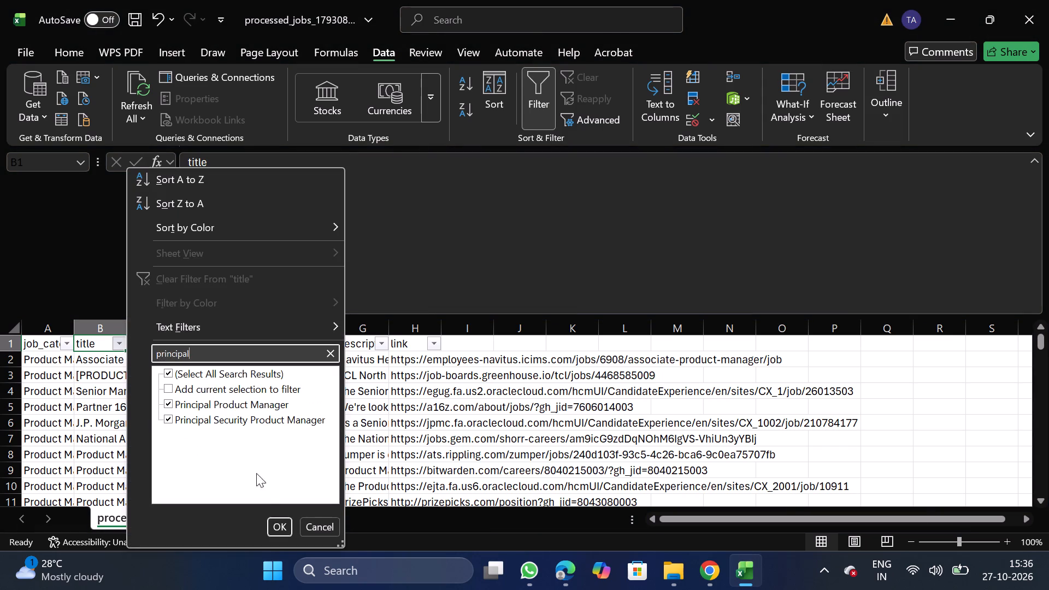
click(282, 526)
click(537, 78)
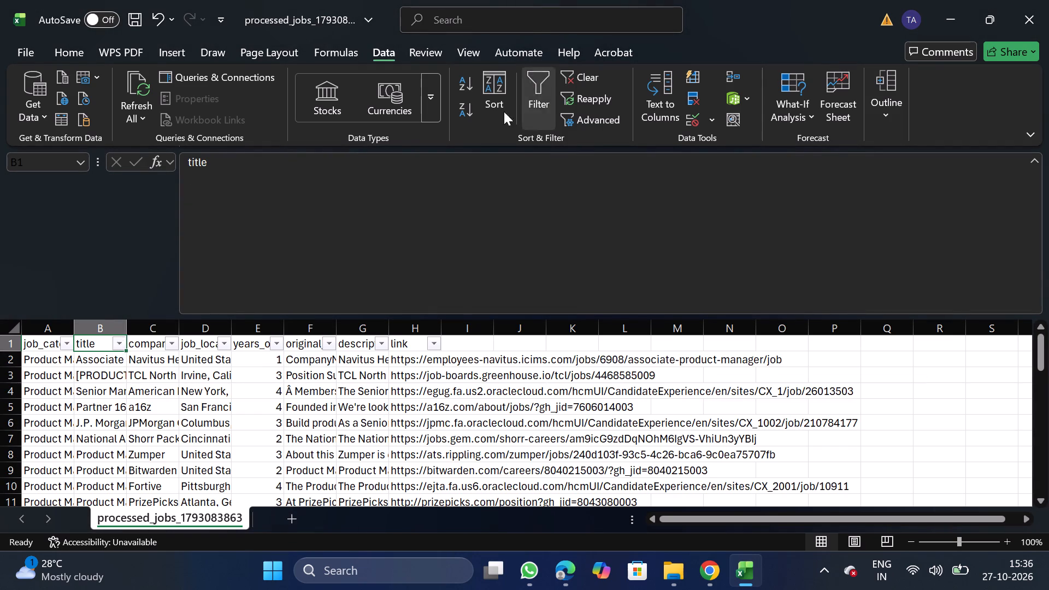
Filter the title column to titles containing lead to review those rows, and remove the filter.
click(531, 89)
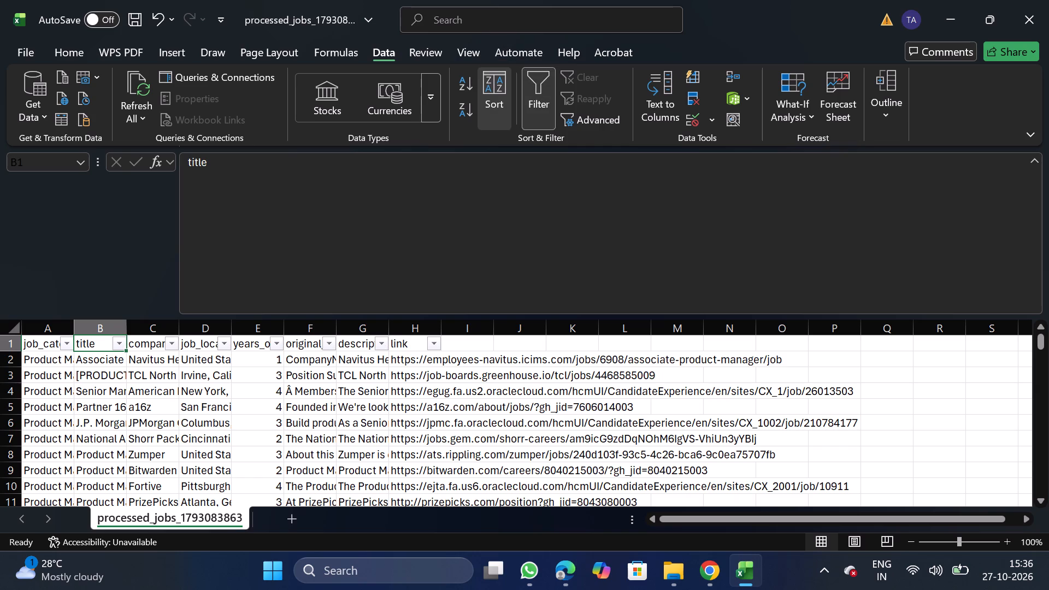
click(119, 344)
text(lead)
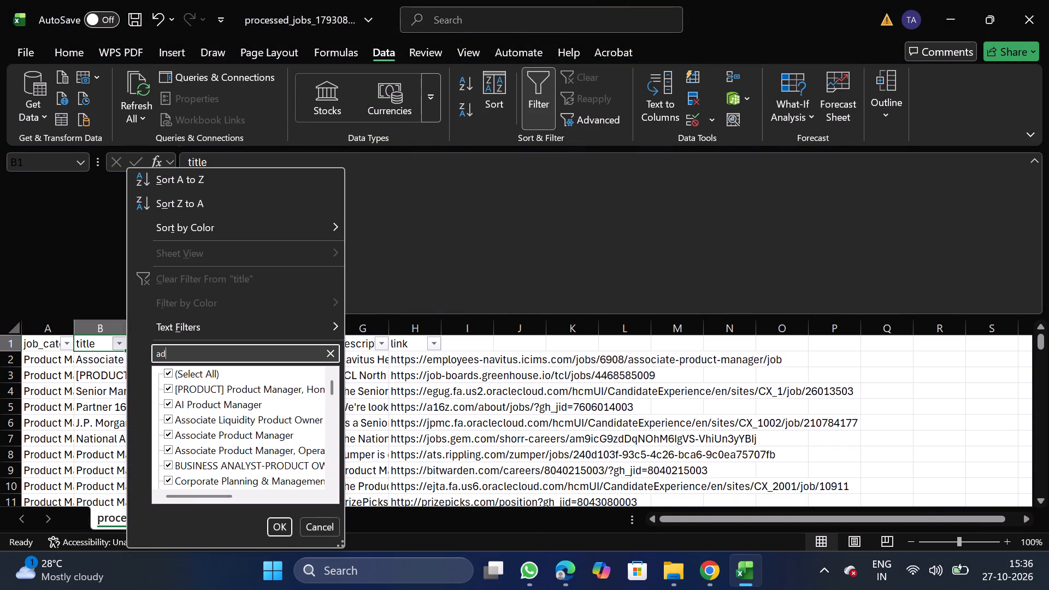
key(BackSpace)
key(BackSpace)
key(BackSpace)
key(BackSpace)
text(lead)
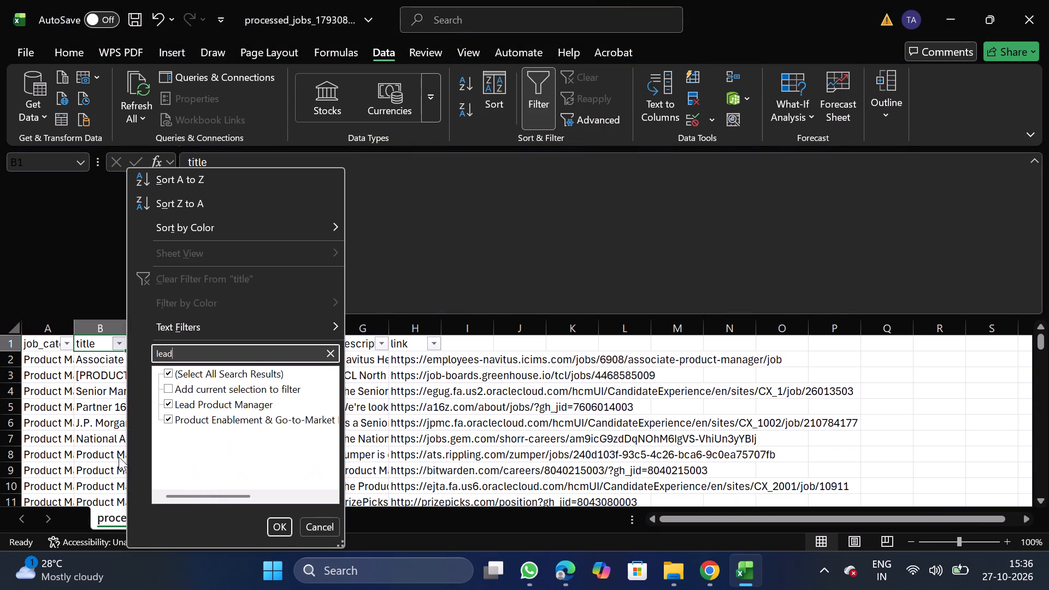
click(278, 528)
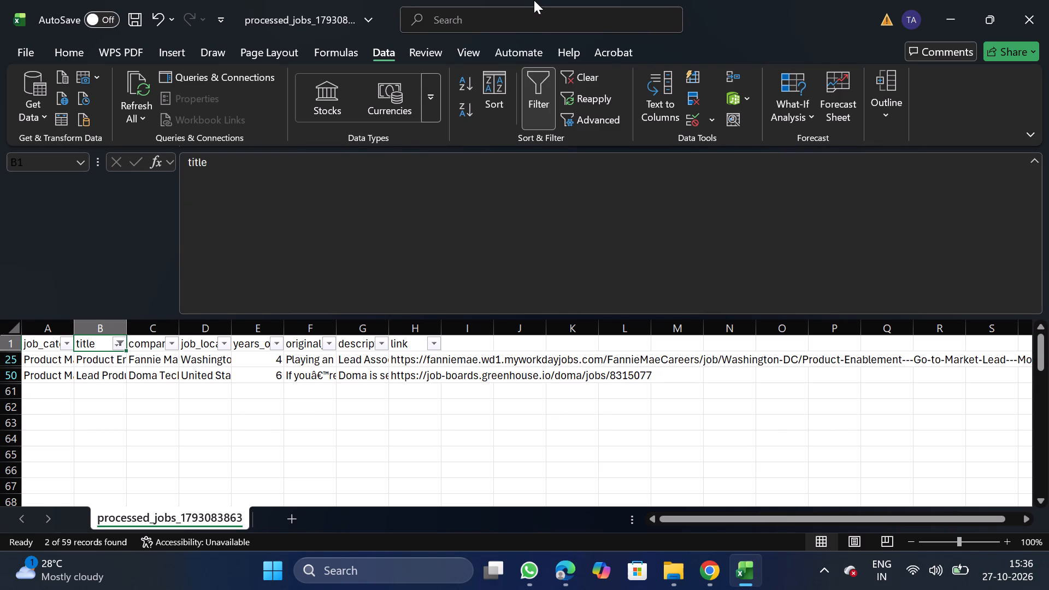
click(533, 111)
Search the title column's filter values for architect, and clear the search text.
click(525, 96)
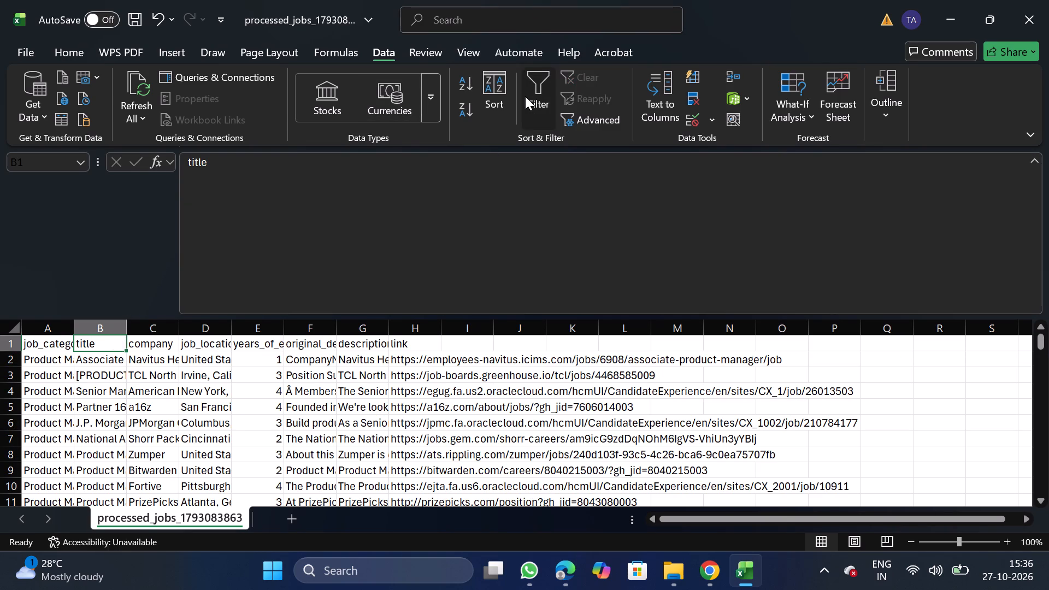
click(116, 341)
click(190, 355)
text(arch)
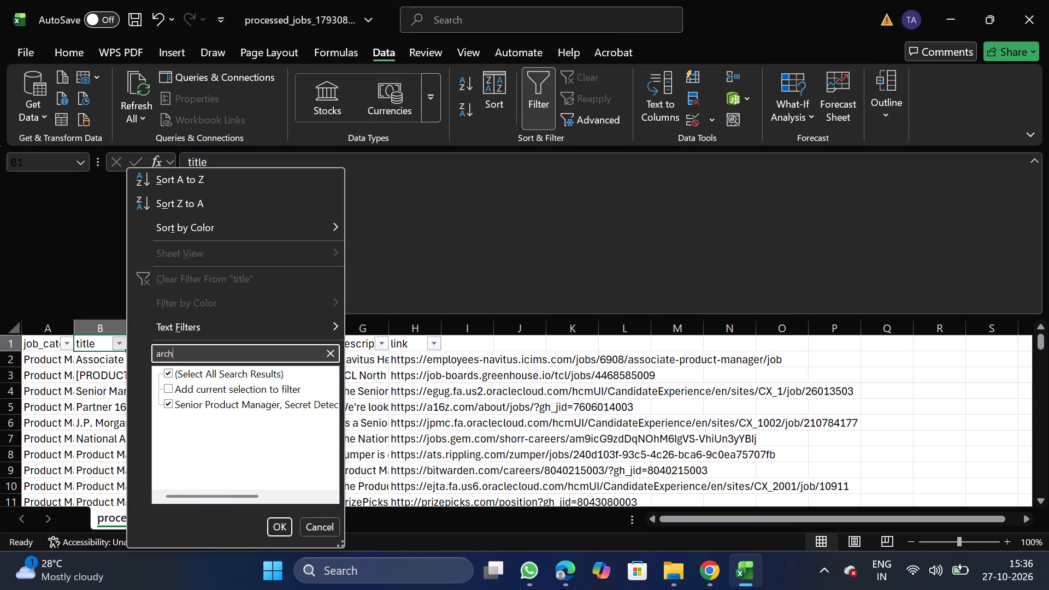
text(itecy)
key(BackSpace)
key(t)
key(BackSpace)
key(BackSpace)
key(BackSpace)
key(BackSpace)
key(BackSpace)
key(BackSpace)
key(BackSpace)
key(BackSpace)
key(BackSpace)
key(BackSpace)
key(BackSpace)
key(BackSpace)
key(BackSpace)
key(BackSpace)
key(BackSpace)
key(BackSpace)
key(BackSpace)
key(BackSpace)
key(BackSpace)
key(BackSpace)
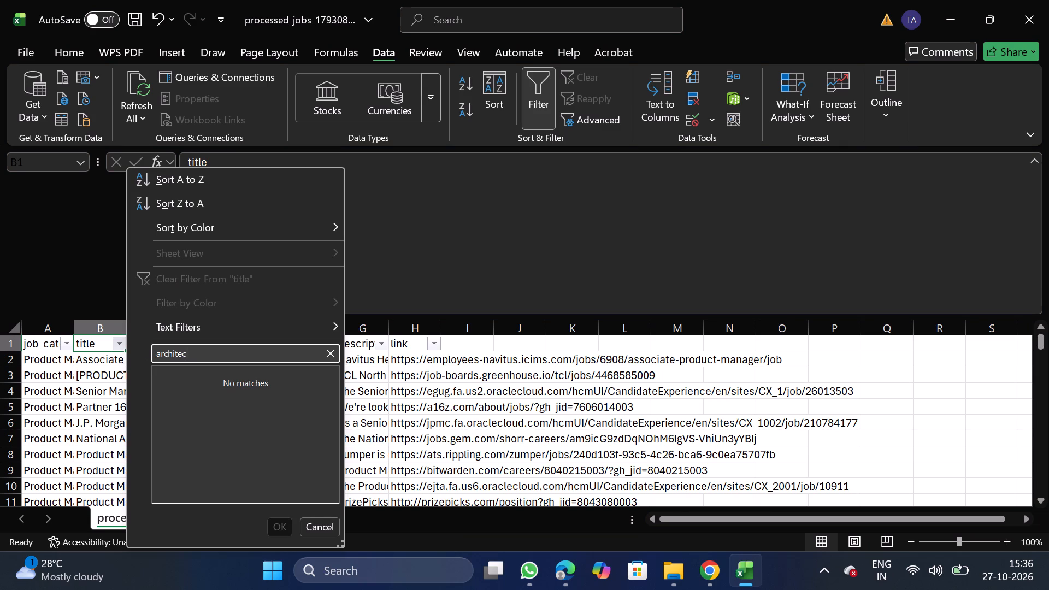
Search the title column's filter values for consultant, and clear the search text.
text(consultant)
key(BackSpace)
key(BackSpace)
key(BackSpace)
key(BackSpace)
key(BackSpace)
key(BackSpace)
key(BackSpace)
key(BackSpace)
key(BackSpace)
key(BackSpace)
key(BackSpace)
key(BackSpace)
key(BackSpace)
key(BackSpace)
key(BackSpace)
key(BackSpace)
key(BackSpace)
key(BackSpace)
key(BackSpace)
key(BackSpace)
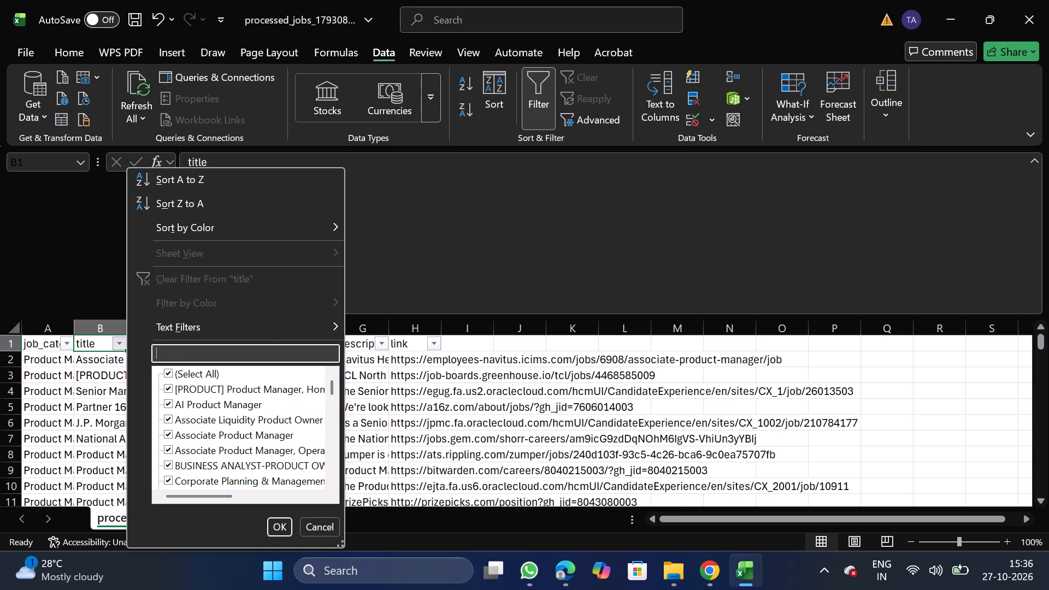
Search the title column's filter values for enterprise, cancel the search, and remove the filter.
text(enterprise)
click(326, 521)
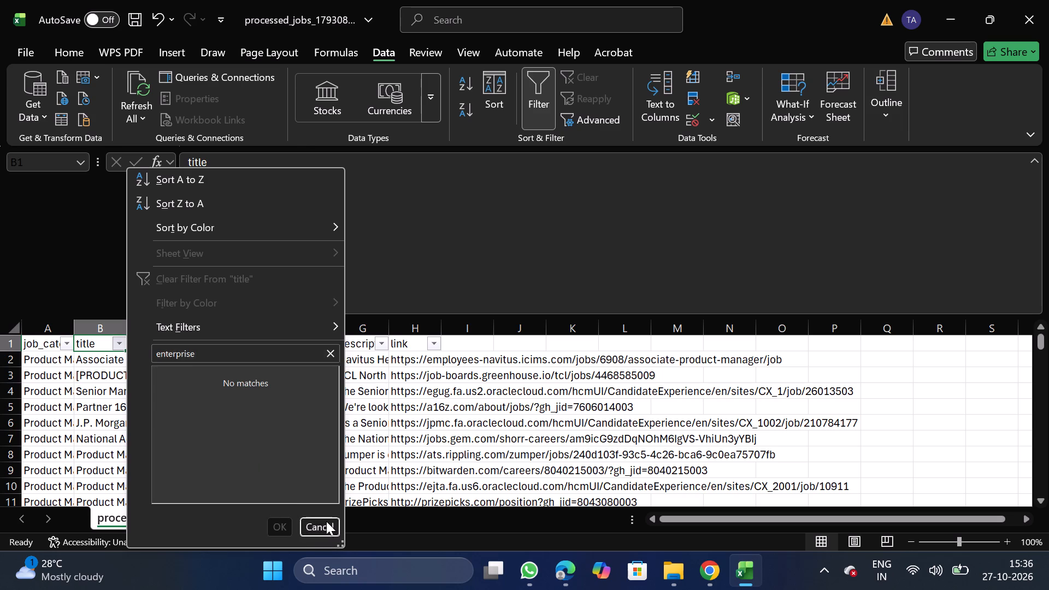
click(544, 82)
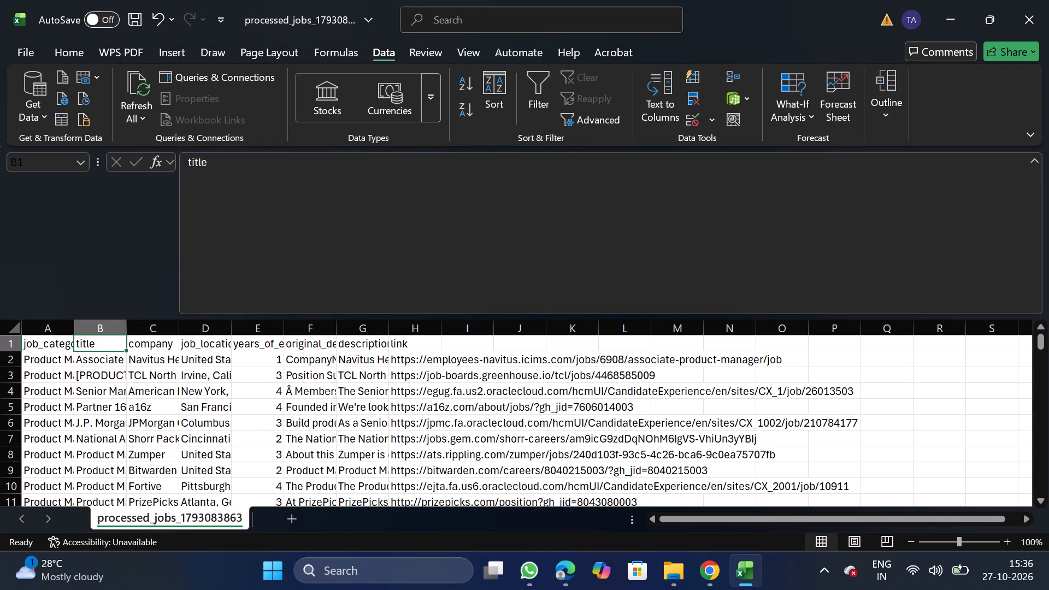
Add a filter to the company column, search its values for walmart, and clear the search text.
click(150, 336)
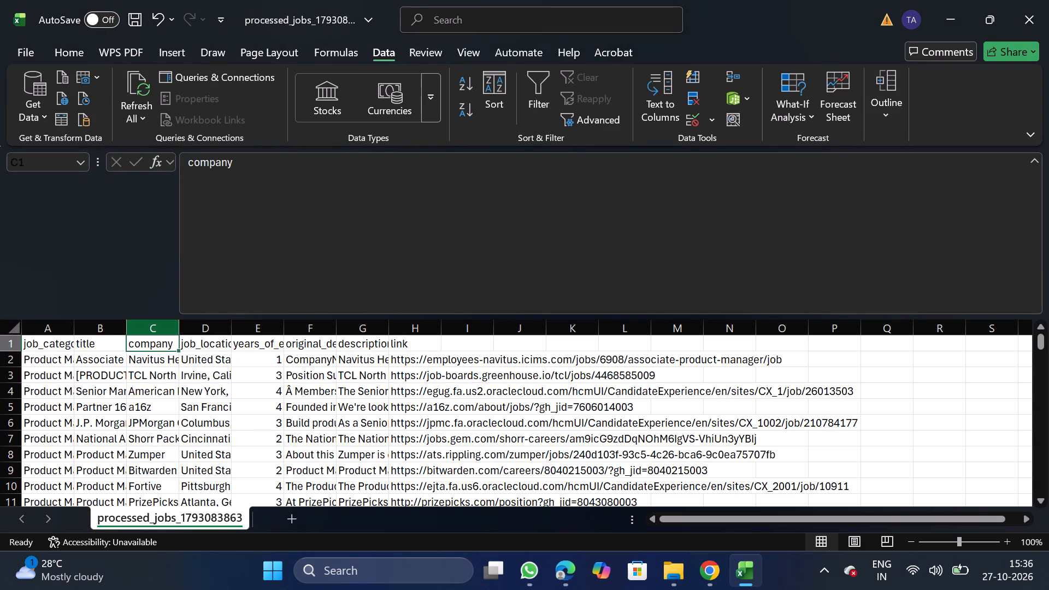
click(150, 334)
click(537, 86)
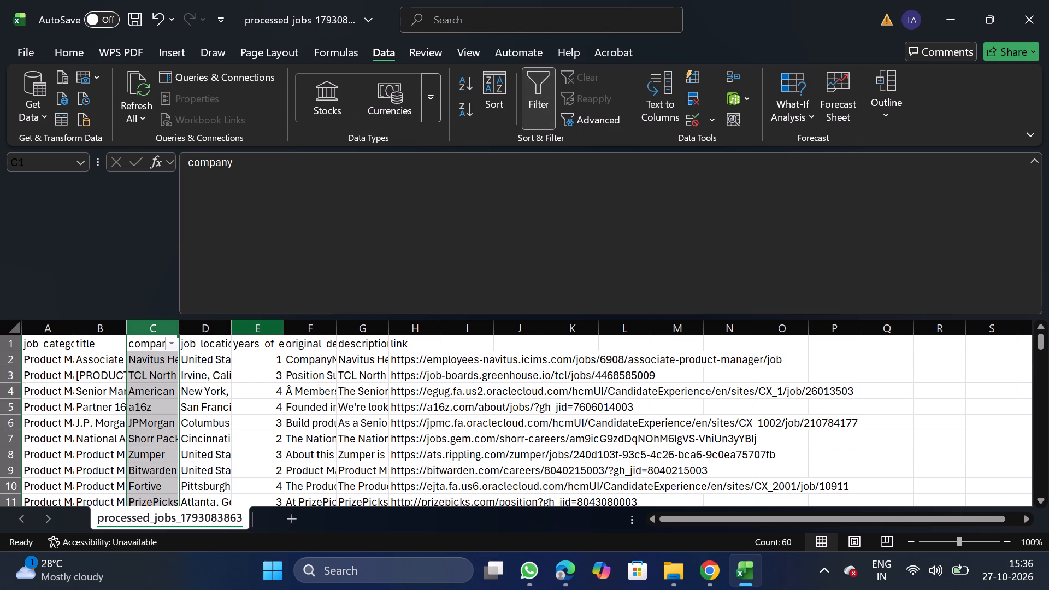
click(170, 350)
click(250, 353)
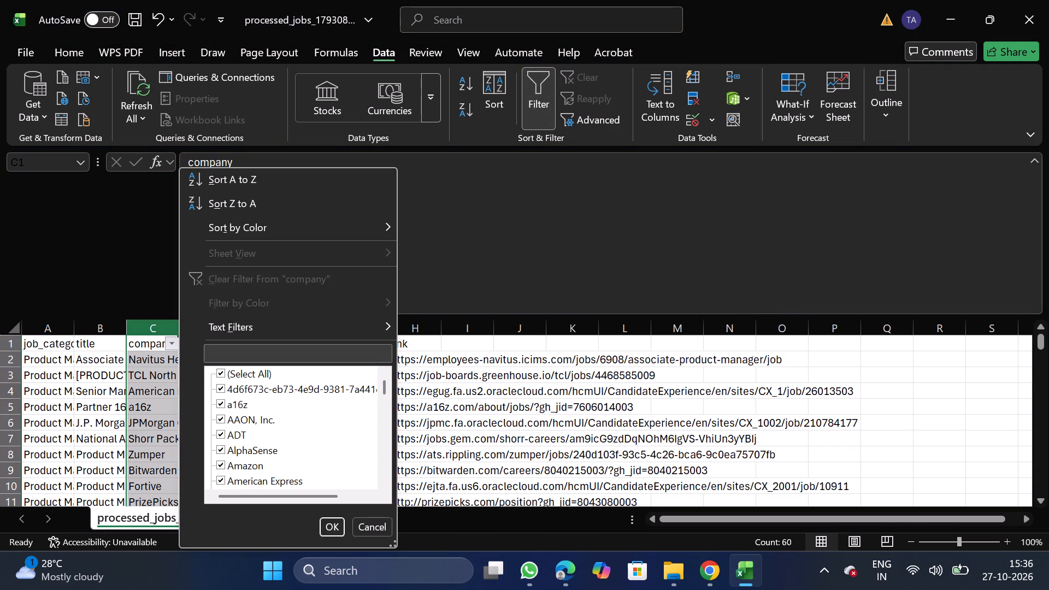
text(walmart)
key(BackSpace)
key(BackSpace)
key(BackSpace)
key(BackSpace)
key(BackSpace)
key(BackSpace)
key(BackSpace)
key(BackSpace)
key(BackSpace)
key(BackSpace)
key(BackSpace)
key(BackSpace)
key(BackSpace)
key(BackSpace)
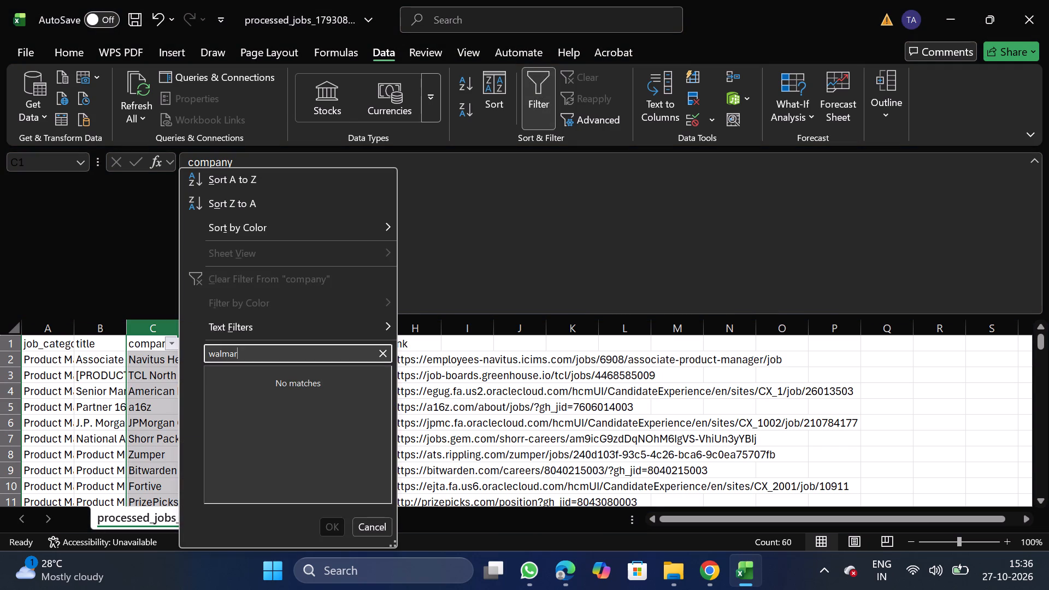
Search the company filter values for dried, and clear the search text.
text(dried)
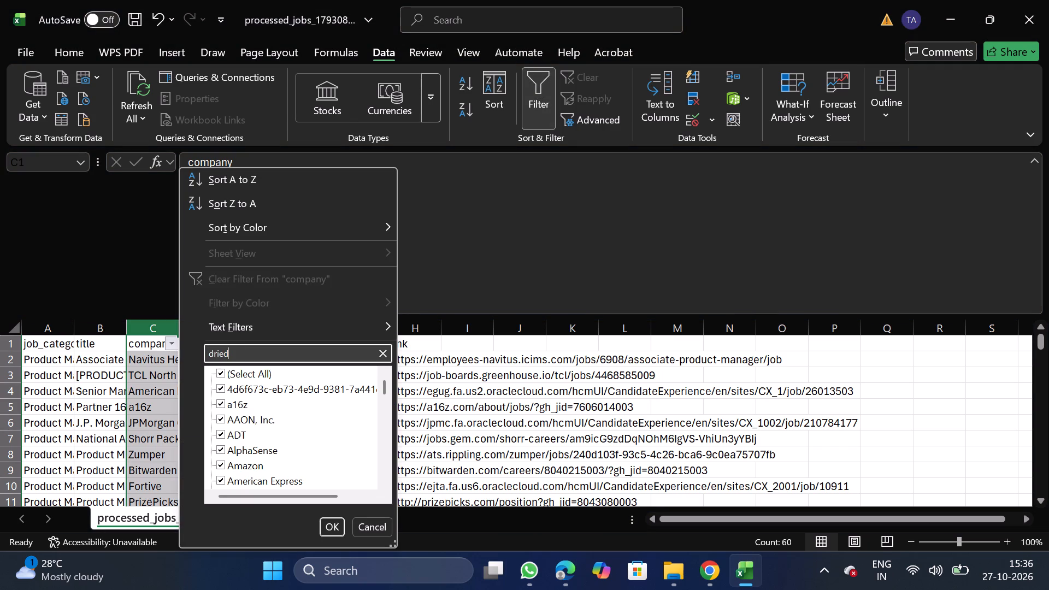
key(BackSpace)
key(BackSpace)
key(BackSpace)
key(BackSpace)
key(BackSpace)
key(BackSpace)
key(BackSpace)
key(BackSpace)
key(BackSpace)
key(BackSpace)
key(BackSpace)
key(BackSpace)
Search the company filter values for capital, and clear the search text.
text(capital)
key(BackSpace)
key(BackSpace)
key(BackSpace)
key(BackSpace)
key(BackSpace)
key(BackSpace)
key(BackSpace)
key(BackSpace)
key(BackSpace)
key(BackSpace)
key(BackSpace)
key(BackSpace)
key(BackSpace)
key(BackSpace)
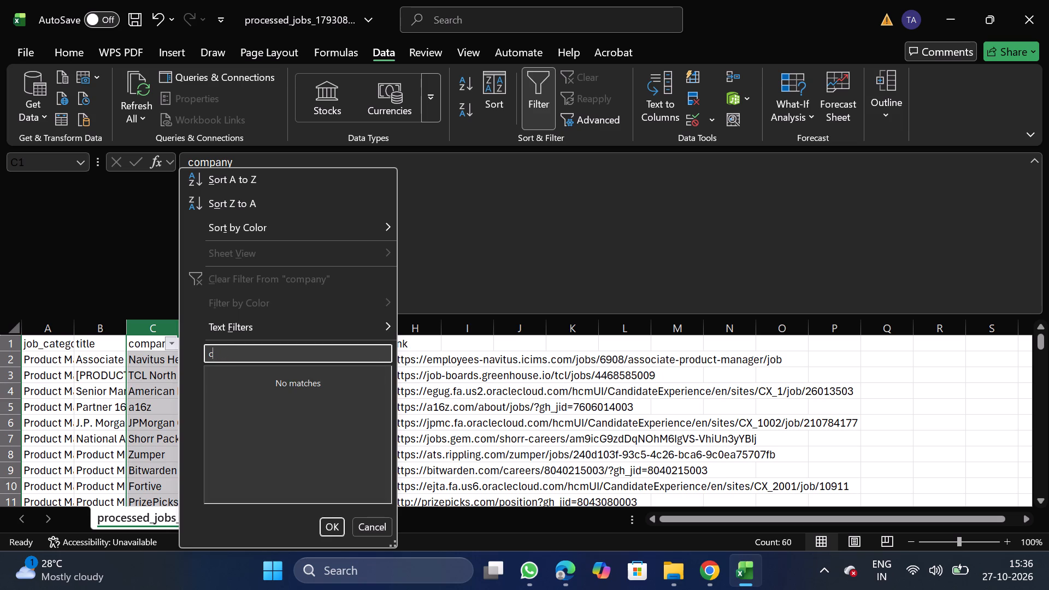
Search the company filter values for under, and clear the search text.
text(under)
key(BackSpace)
key(BackSpace)
key(BackSpace)
key(BackSpace)
key(BackSpace)
key(BackSpace)
key(BackSpace)
key(BackSpace)
key(BackSpace)
key(BackSpace)
key(BackSpace)
key(BackSpace)
Search the company filter values for hunt, and clear the search text.
text(hunt)
key(BackSpace)
key(BackSpace)
key(BackSpace)
key(BackSpace)
key(BackSpace)
key(BackSpace)
key(BackSpace)
key(BackSpace)
key(BackSpace)
key(BackSpace)
key(BackSpace)
key(BackSpace)
key(BackSpace)
key(BackSpace)
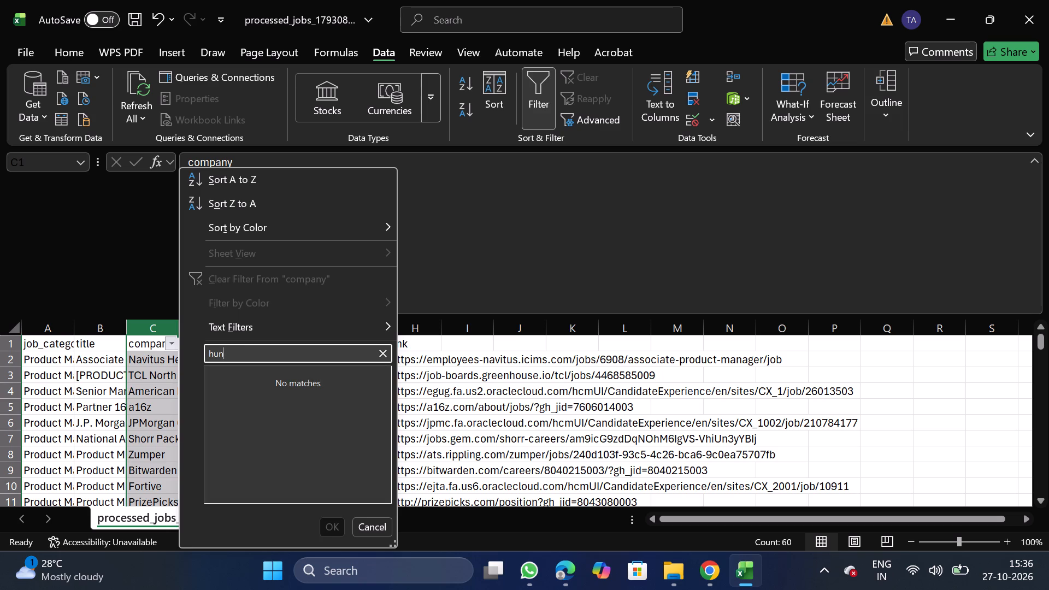
Search the company filter values for skim, and clear the search text.
text(skim)
key(BackSpace)
key(BackSpace)
key(BackSpace)
key(BackSpace)
key(BackSpace)
key(BackSpace)
key(BackSpace)
key(BackSpace)
key(BackSpace)
key(BackSpace)
key(BackSpace)
key(BackSpace)
key(BackSpace)
key(BackSpace)
key(BackSpace)
Search the company filter values for apex, and clear the search text.
text(apex)
key(BackSpace)
key(BackSpace)
key(BackSpace)
key(BackSpace)
key(BackSpace)
key(BackSpace)
key(BackSpace)
key(BackSpace)
key(BackSpace)
key(BackSpace)
key(BackSpace)
key(BackSpace)
Search the company filter values for in landem, and clear the search text.
text(in landem)
key(BackSpace)
key(BackSpace)
key(BackSpace)
key(BackSpace)
key(BackSpace)
key(BackSpace)
key(BackSpace)
key(BackSpace)
key(BackSpace)
key(BackSpace)
key(BackSpace)
Filter the company column to a16z, the code-like 4d6f673c entry and blanks, delete the filtered rows, and remove the filter.
click(245, 374)
click(262, 383)
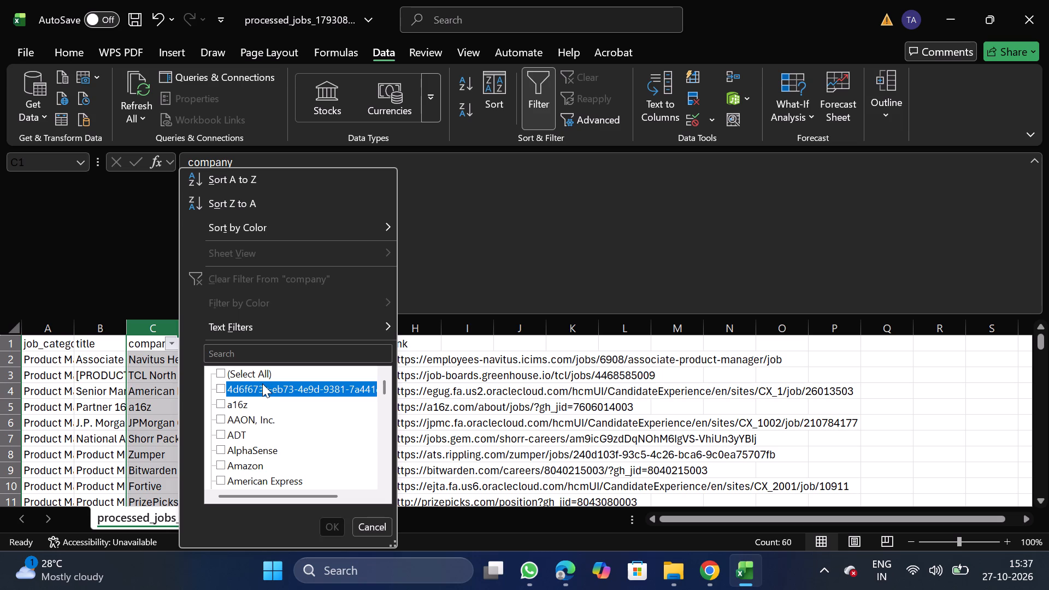
click(241, 403)
scroll(294, 433, down, 2)
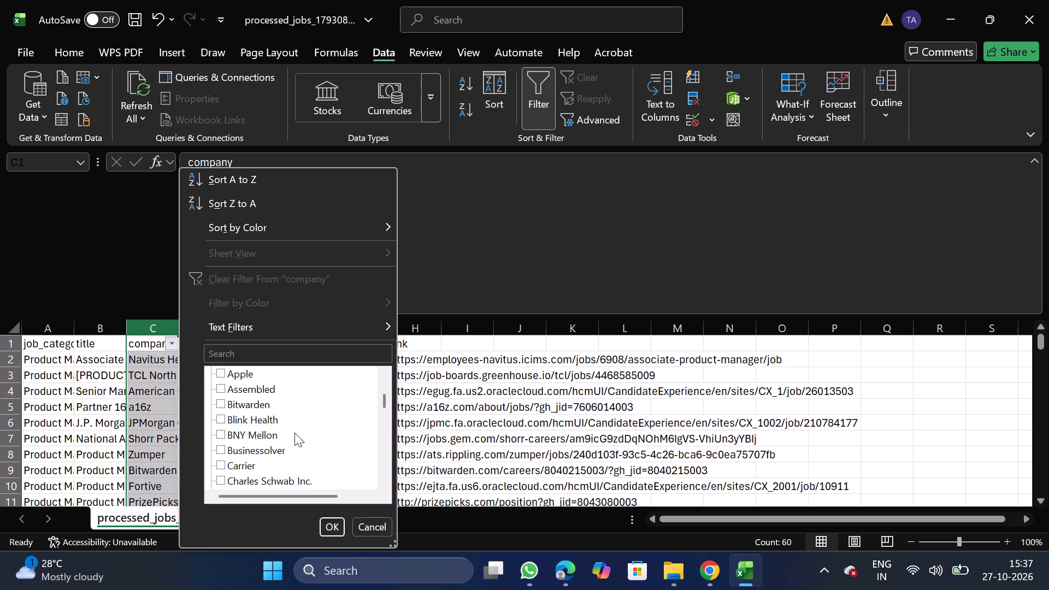
scroll(294, 433, down, 3)
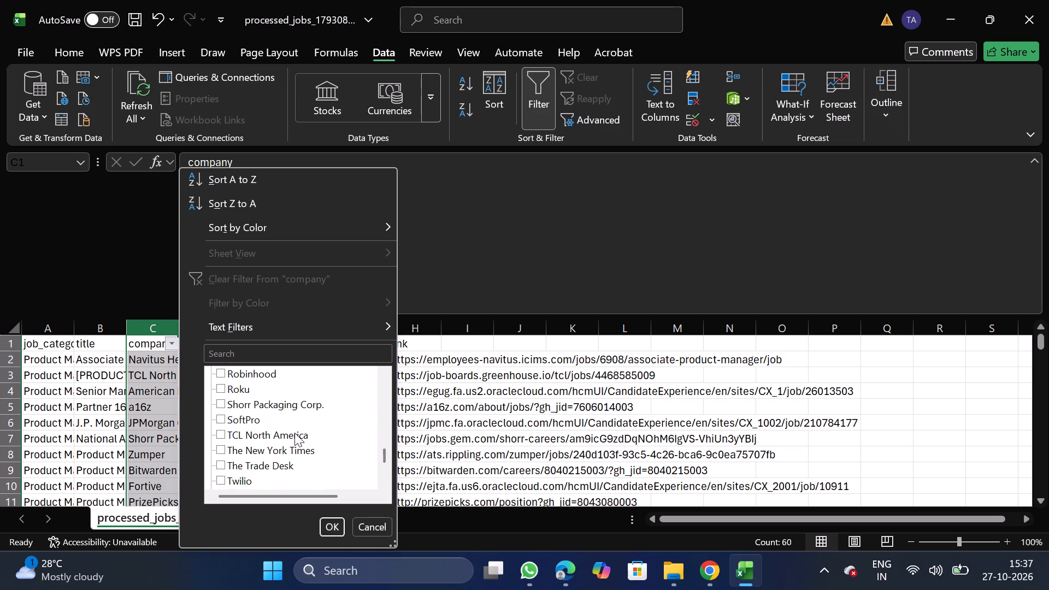
scroll(294, 433, down, 3)
click(241, 475)
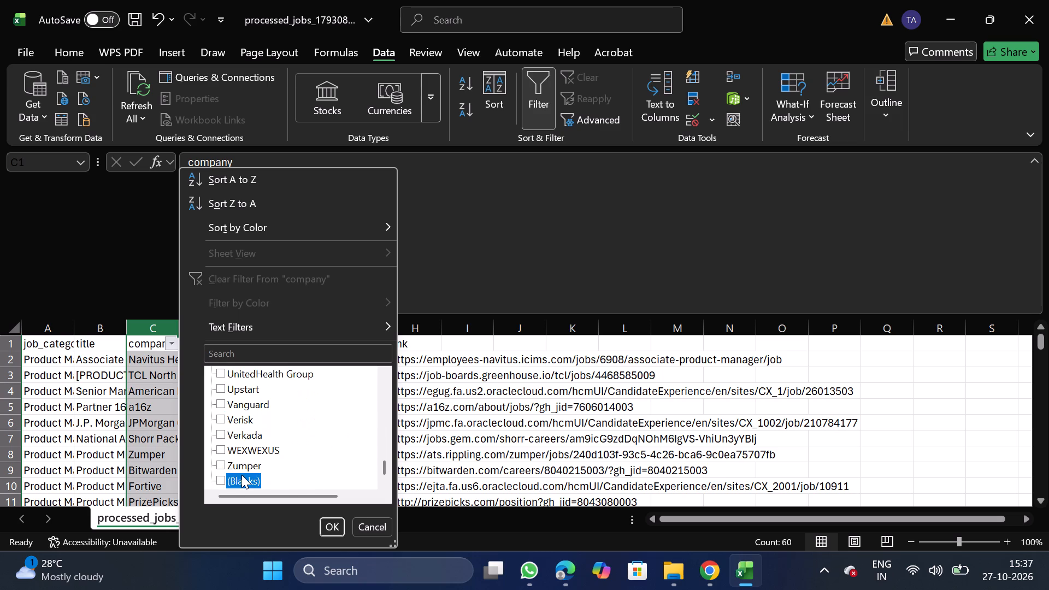
click(322, 522)
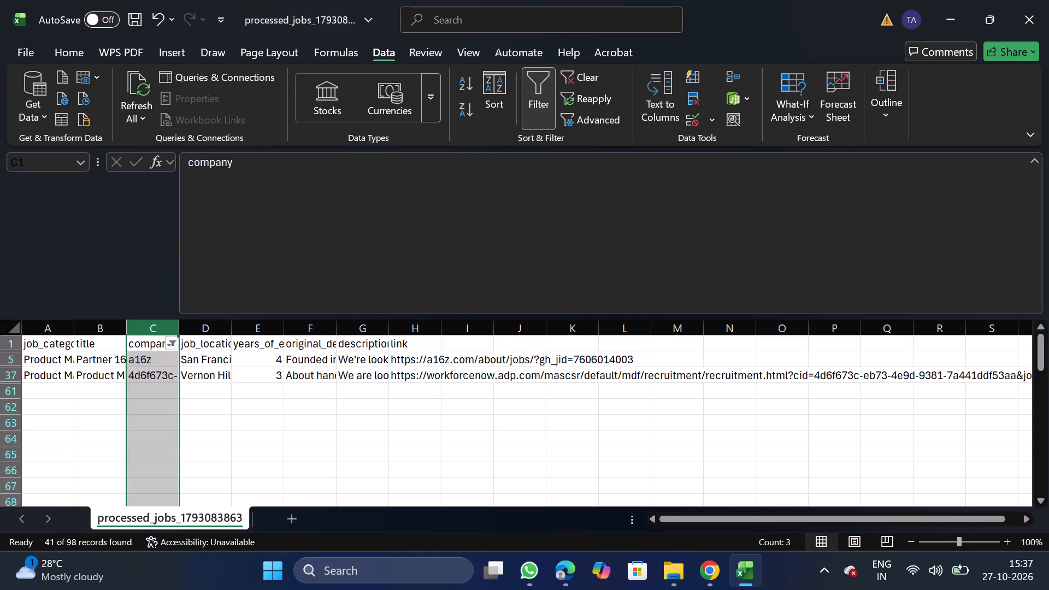
click(0, 361)
key(ctrl+shift+Down)
right_click(62, 361)
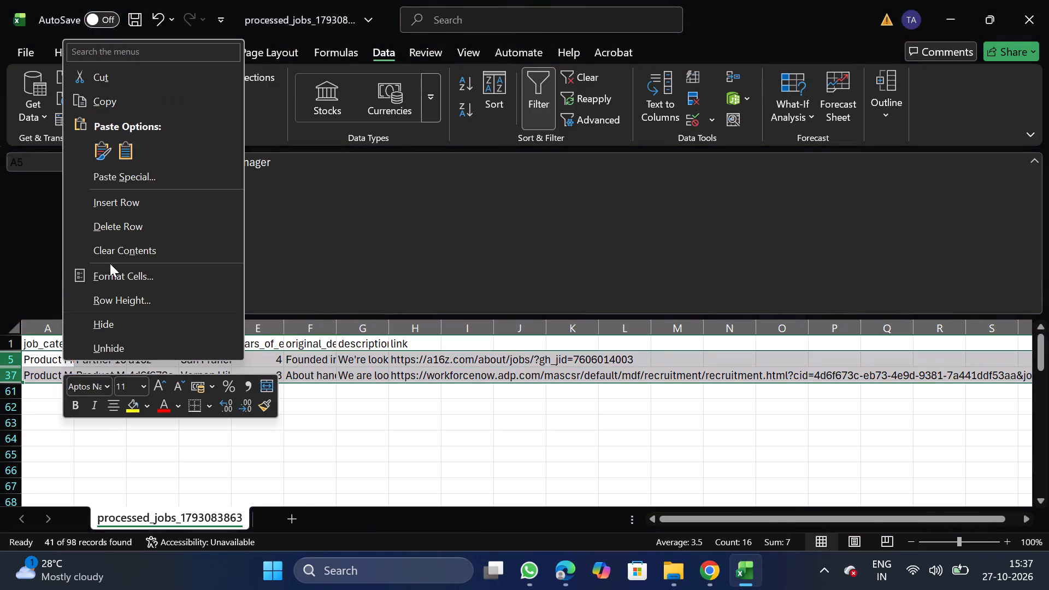
click(155, 224)
click(535, 87)
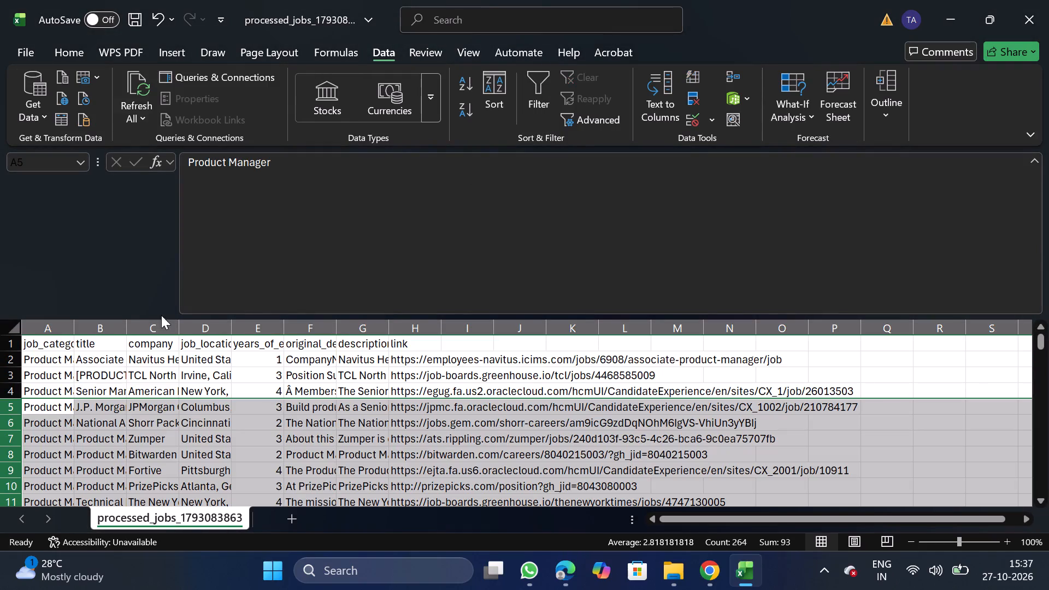
Save the cleaned sheet as the CSV file Product_10_27 in the Daily Scraping jobs folder under Documents.
click(16, 48)
double_click(62, 274)
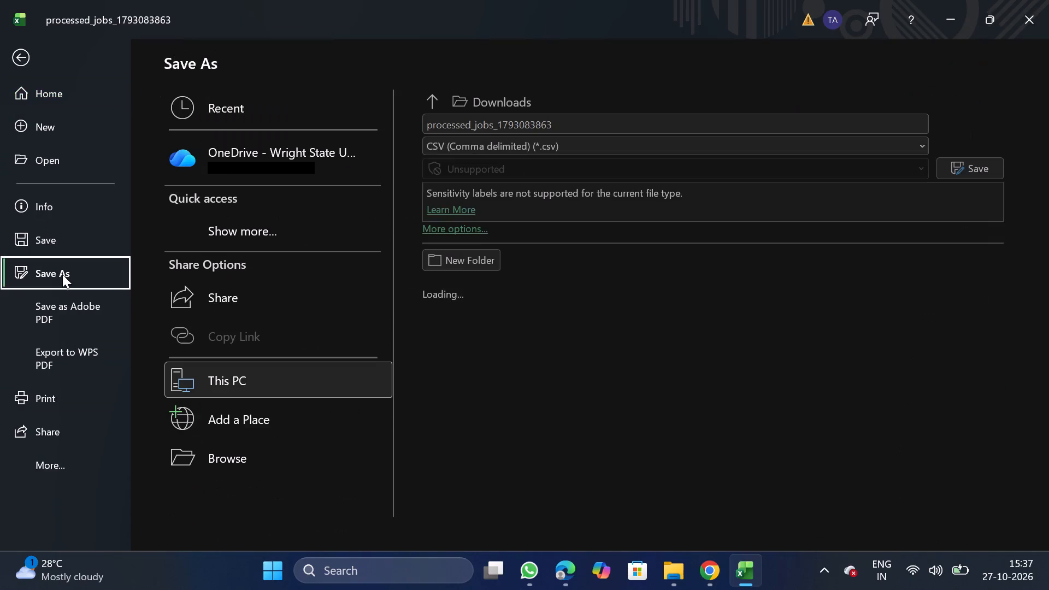
triple_click(243, 463)
double_click(243, 463)
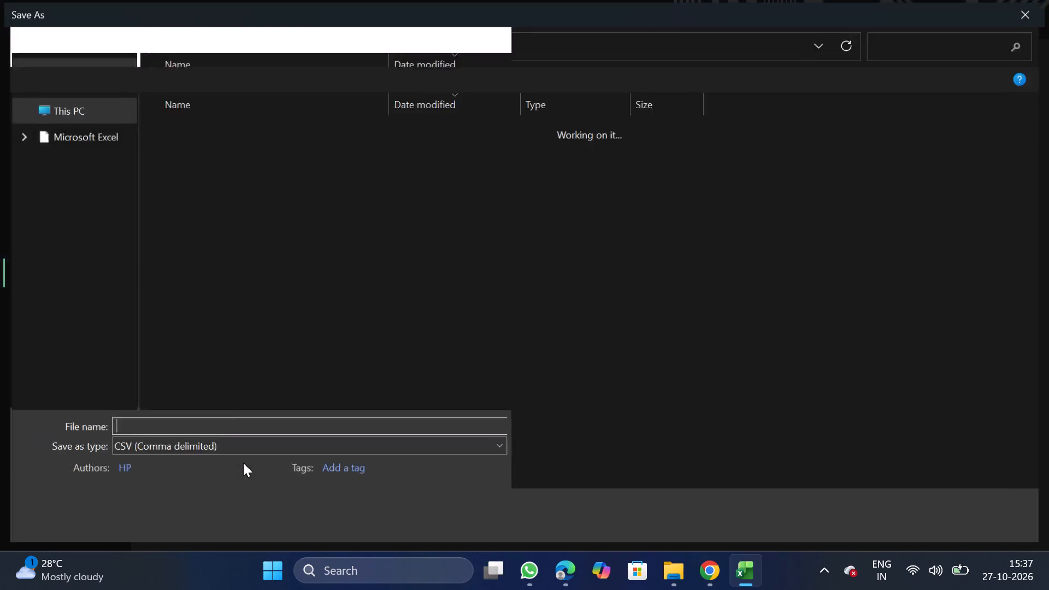
double_click(91, 155)
double_click(215, 175)
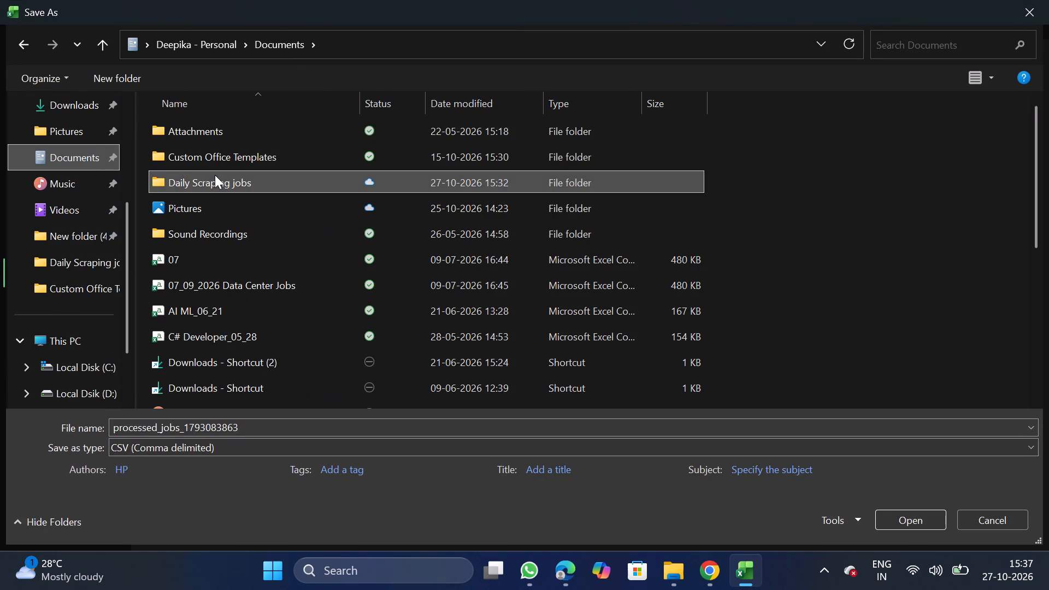
click(291, 427)
key(BackSpace)
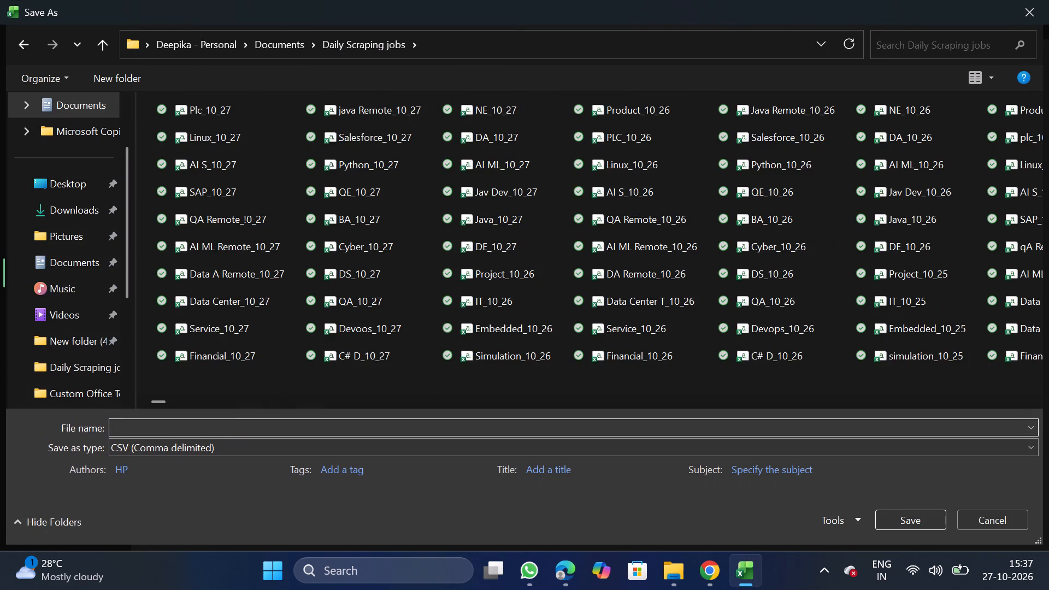
text(roducy)
key(BackSpace)
text(t_10_27)
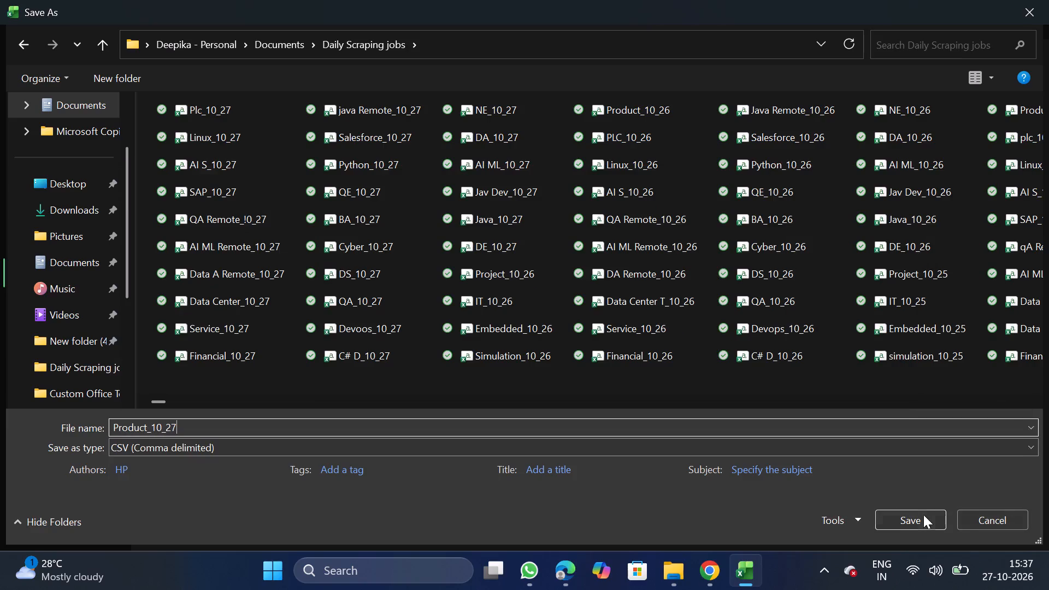
click(923, 515)
Switch to NextGenApply in Chrome and bulk upload Product_10_27.csv.
click(712, 580)
scroll(522, 417, down, 1)
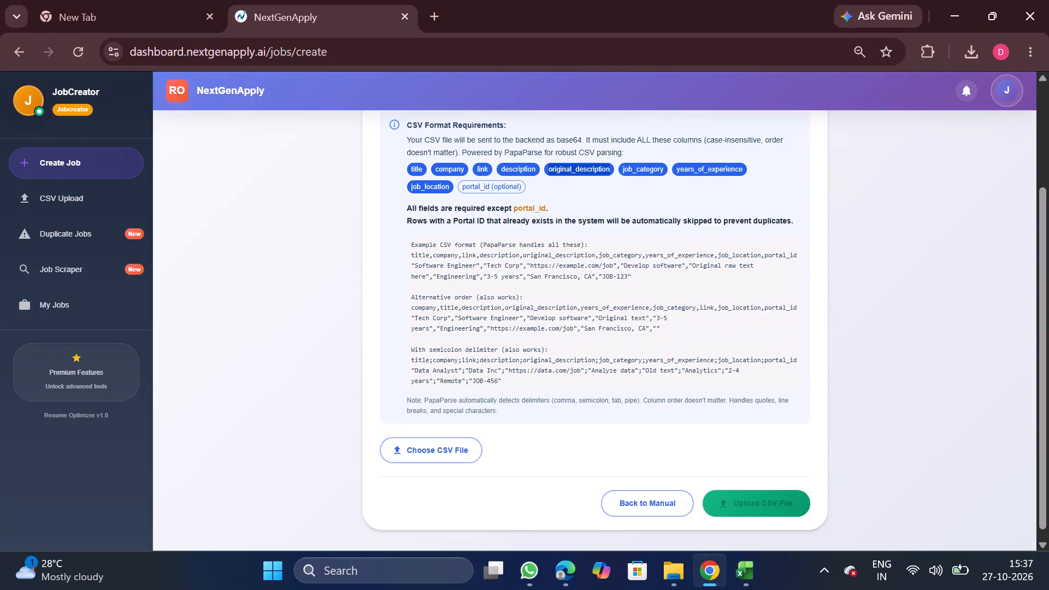
click(461, 441)
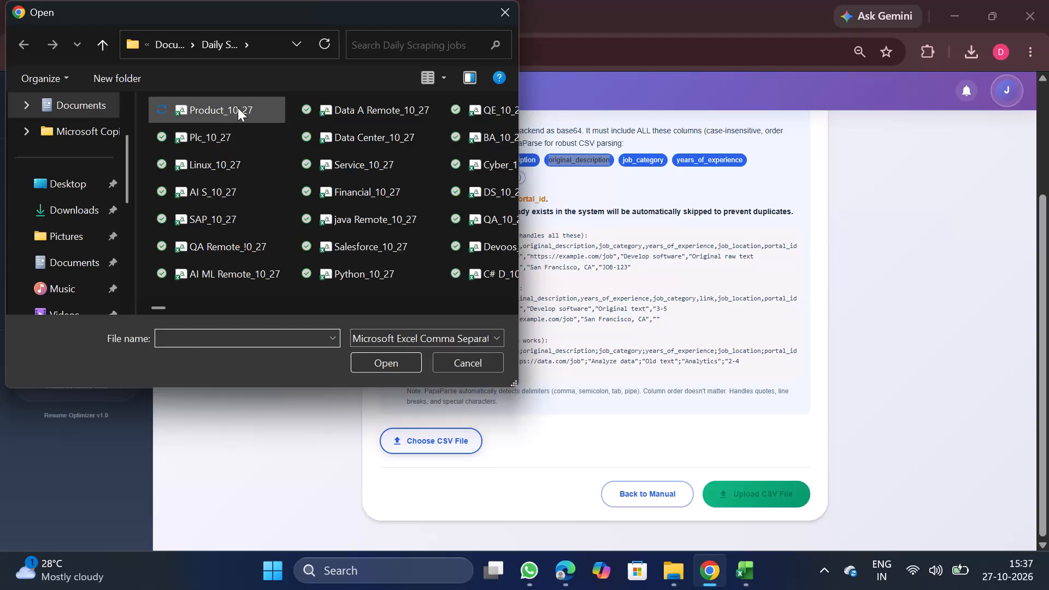
double_click(238, 108)
scroll(583, 388, down, 2)
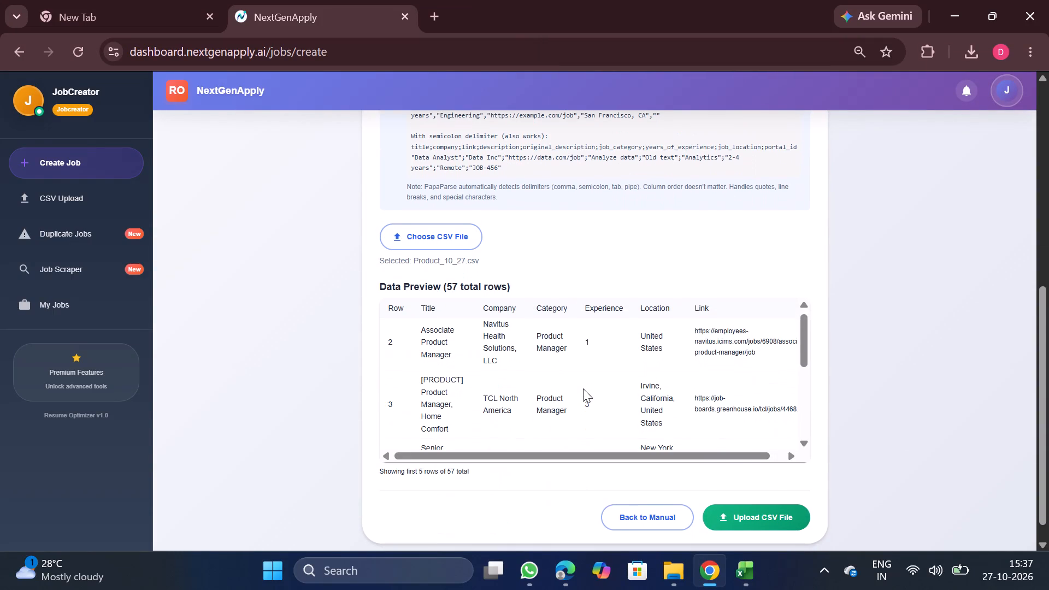
scroll(618, 382, down, 4)
click(728, 495)
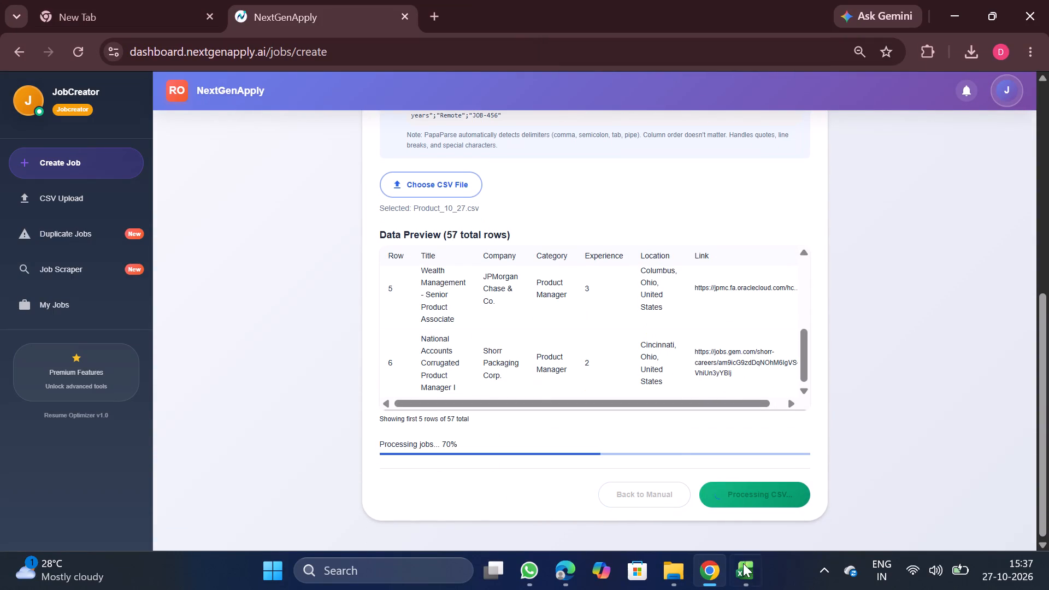
Close the Product_10_27 workbook while the upload is processing.
click(819, 433)
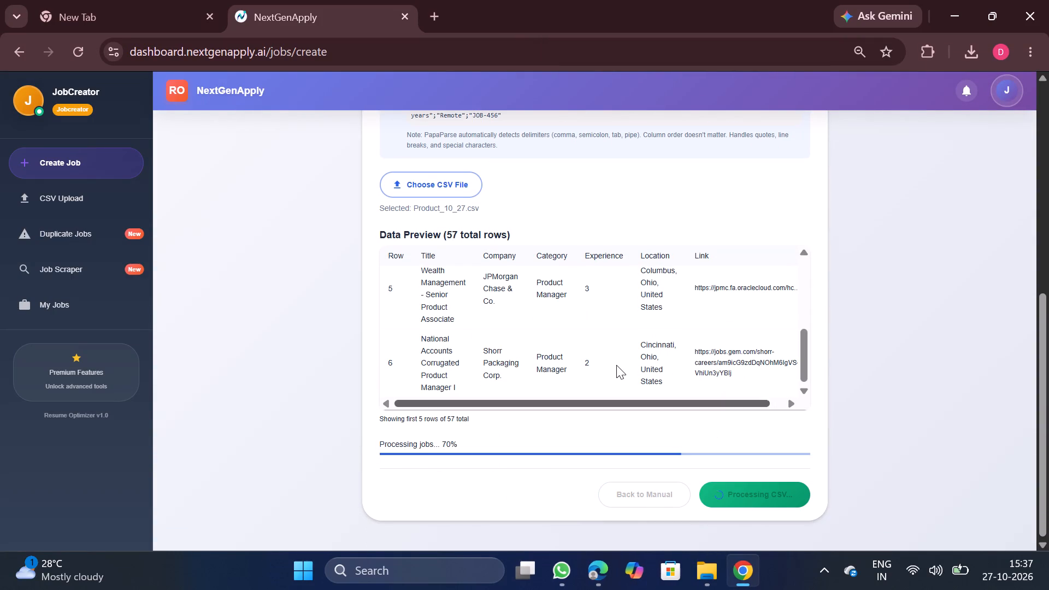
click(616, 365)
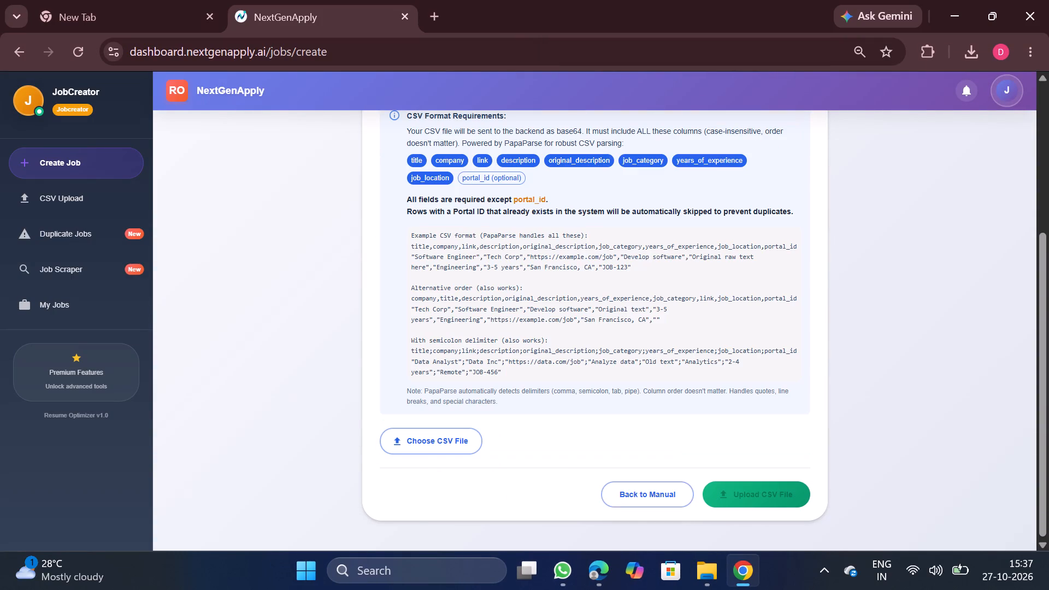
Download the processed CSV for Simulation Software Engineer, entry #4582, from the CSV upload history and open it in Excel.
scroll(616, 365, up, 4)
click(43, 185)
scroll(450, 313, up, 5)
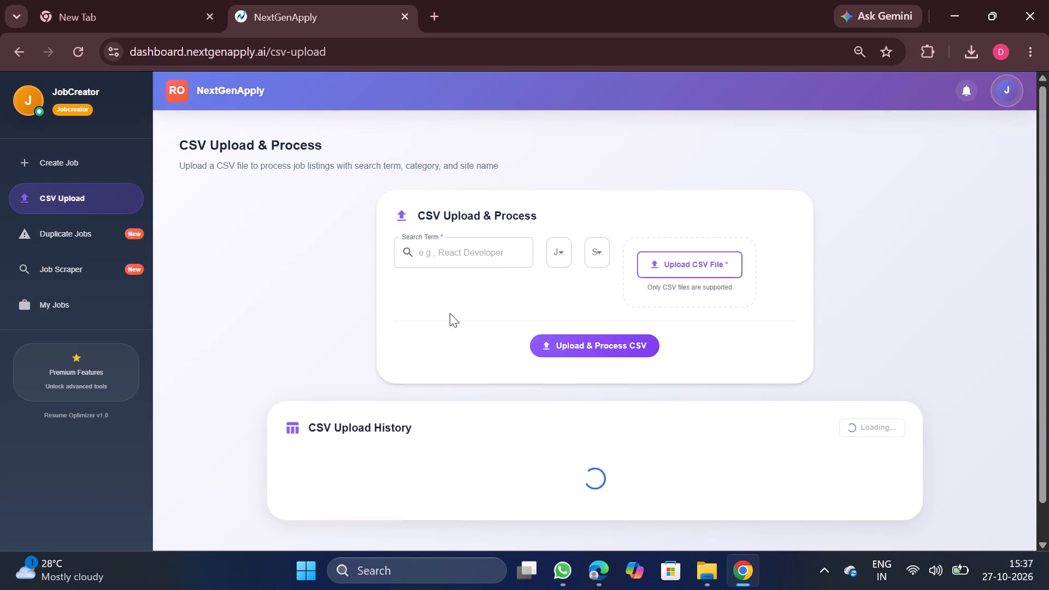
scroll(814, 435, down, 1)
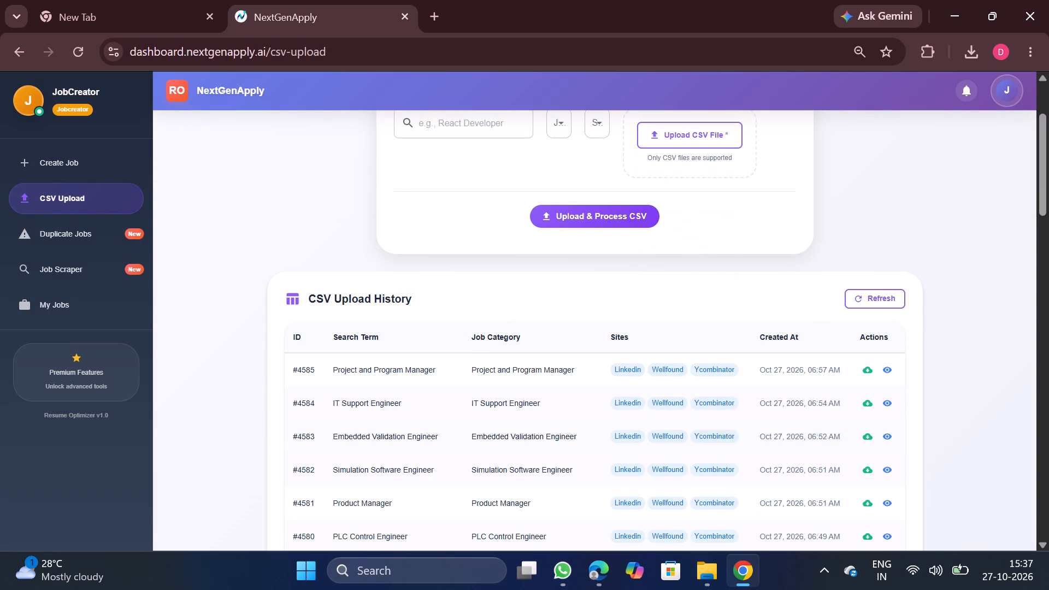
click(864, 467)
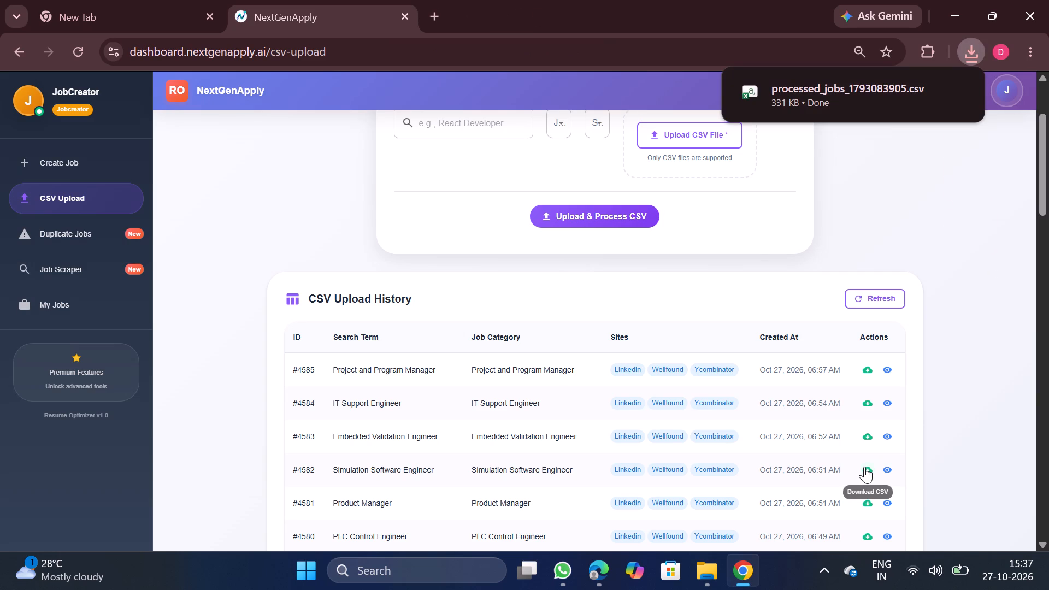
click(856, 85)
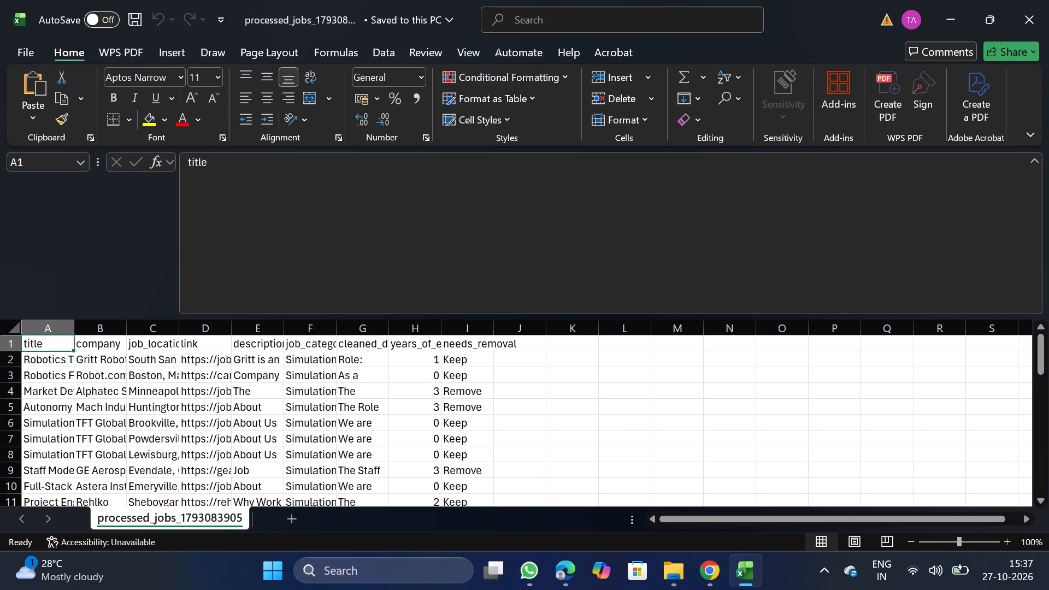
Remove duplicate rows from the whole data range, comparing only the company column.
click(297, 411)
key(ctrl+a)
click(381, 48)
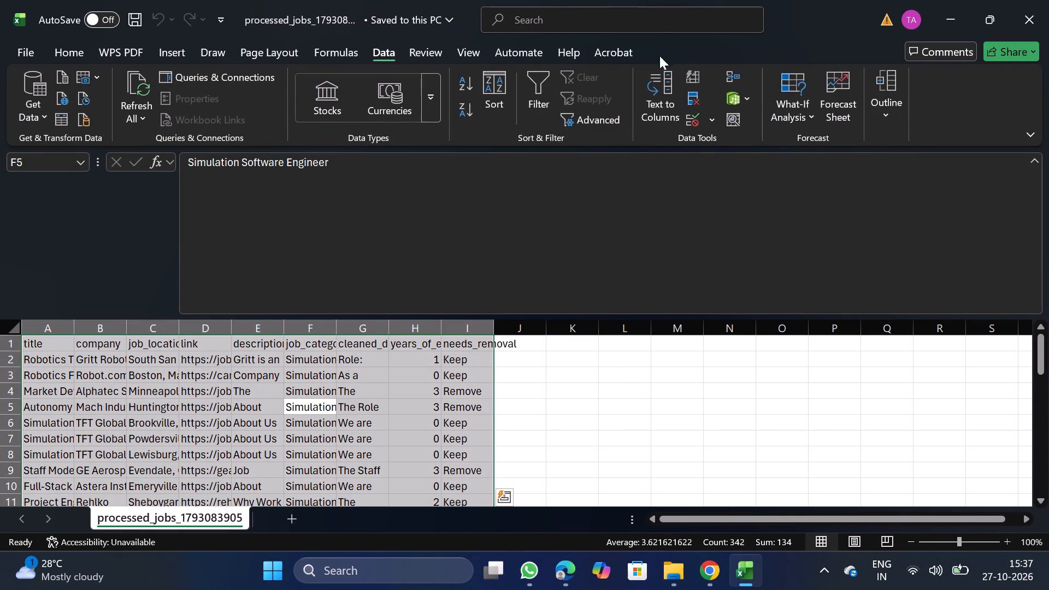
click(698, 97)
click(244, 257)
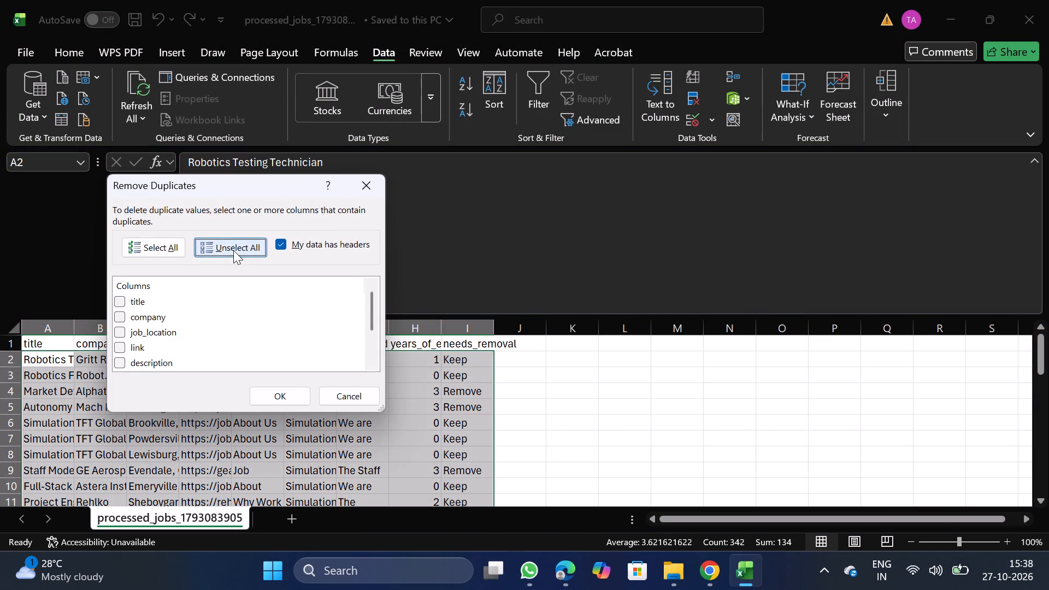
click(122, 316)
click(288, 397)
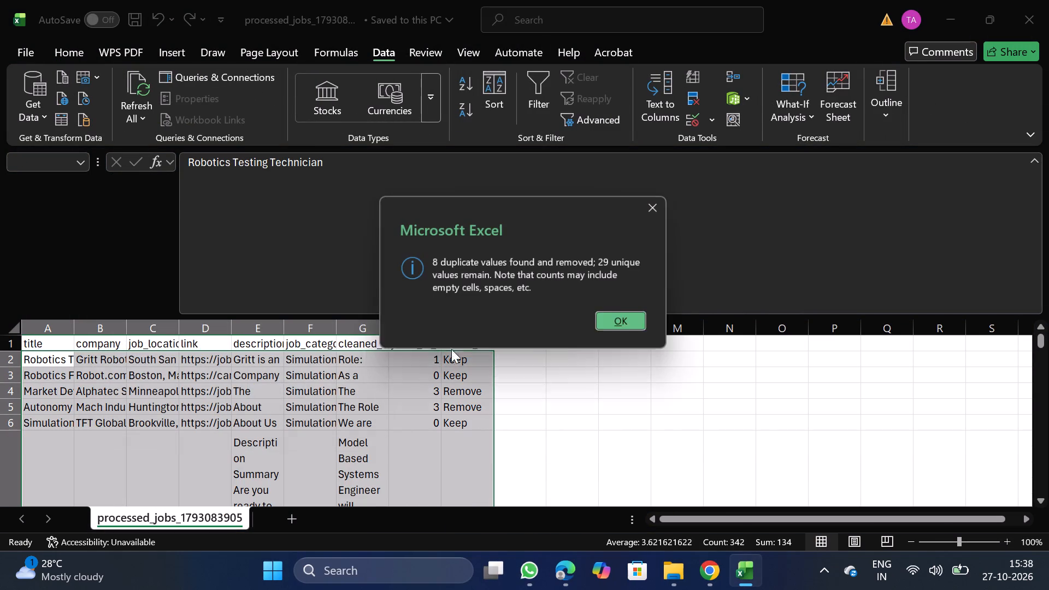
click(614, 327)
Filter needs_removal to Remove, delete all the filtered rows, and remove the filter.
click(469, 341)
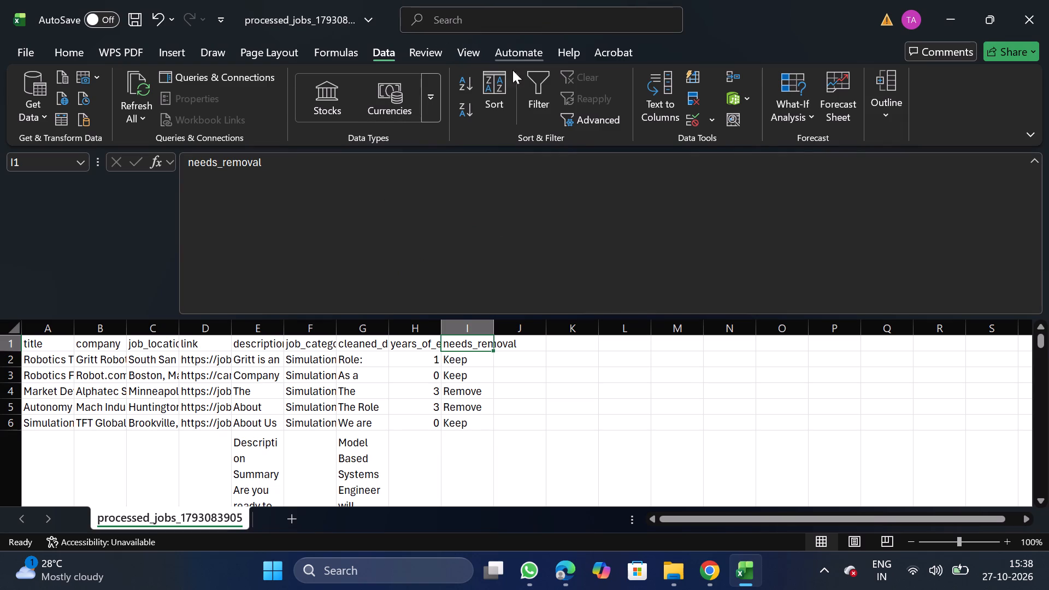
click(539, 96)
click(488, 345)
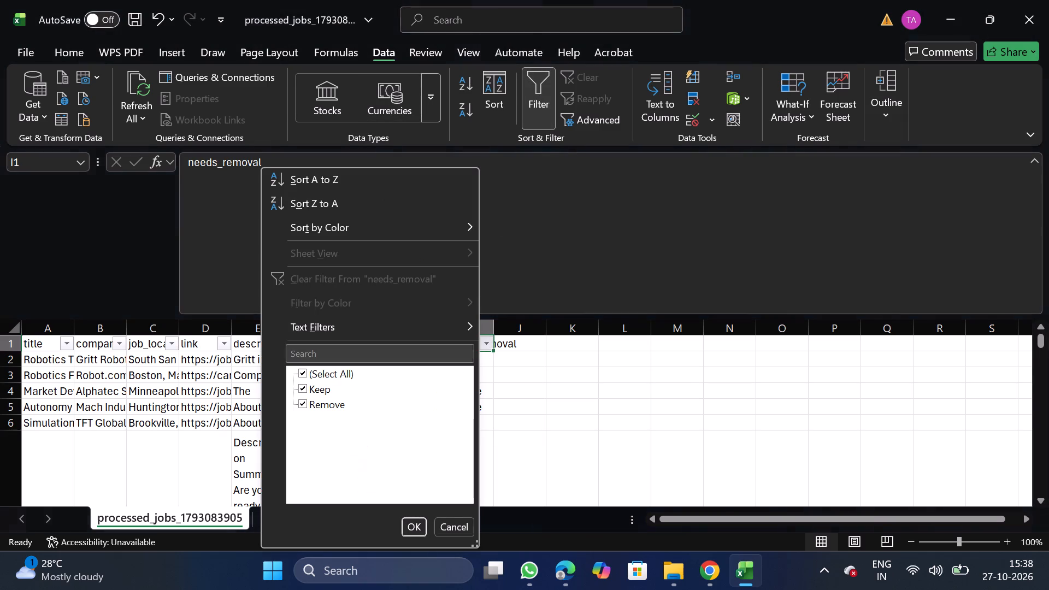
click(320, 386)
click(415, 527)
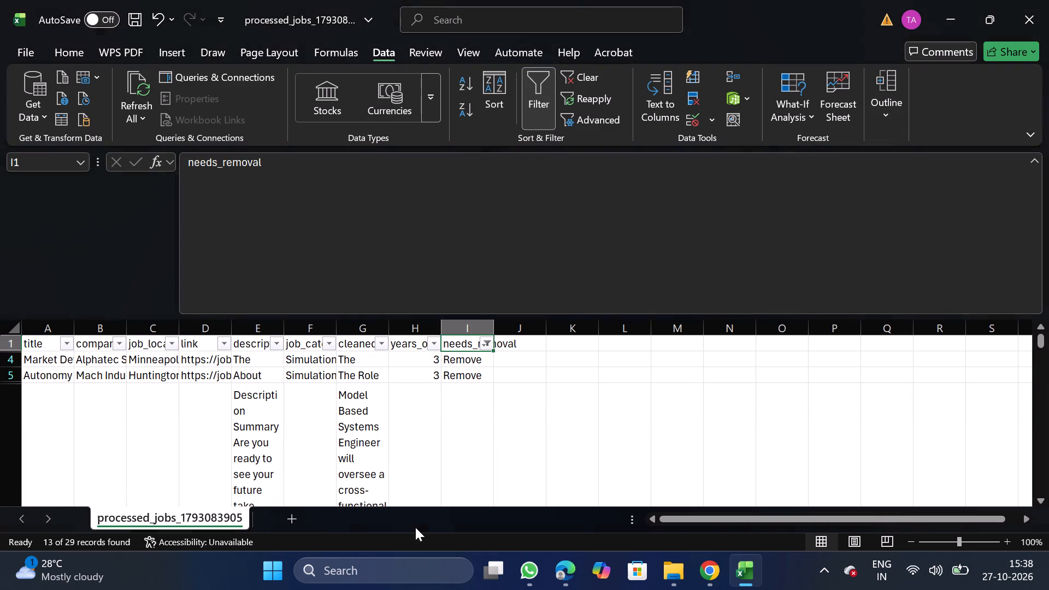
click(6, 360)
key(ctrl+shift+Down)
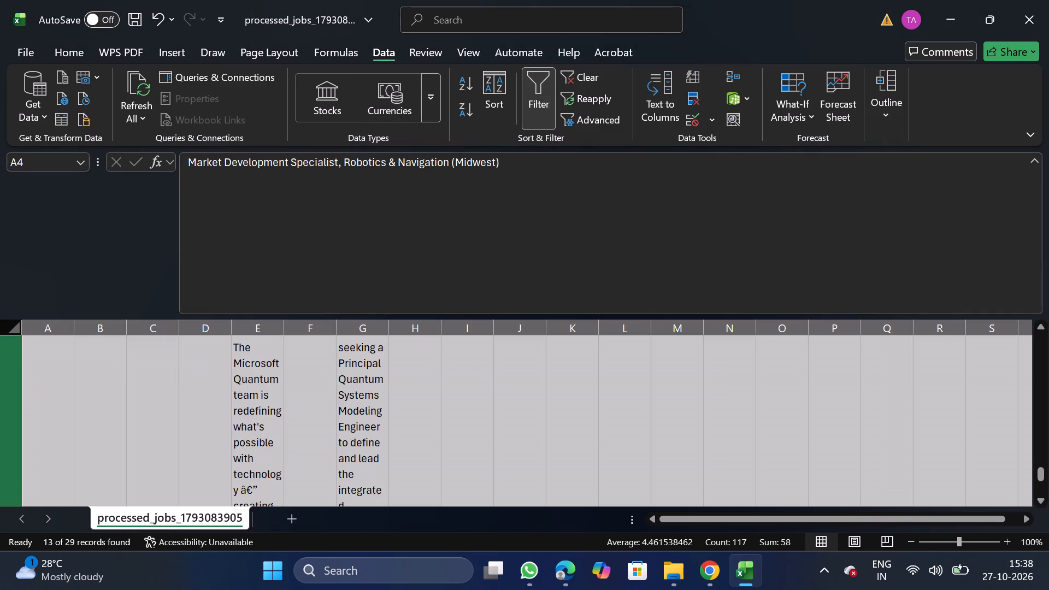
right_click(134, 426)
click(193, 299)
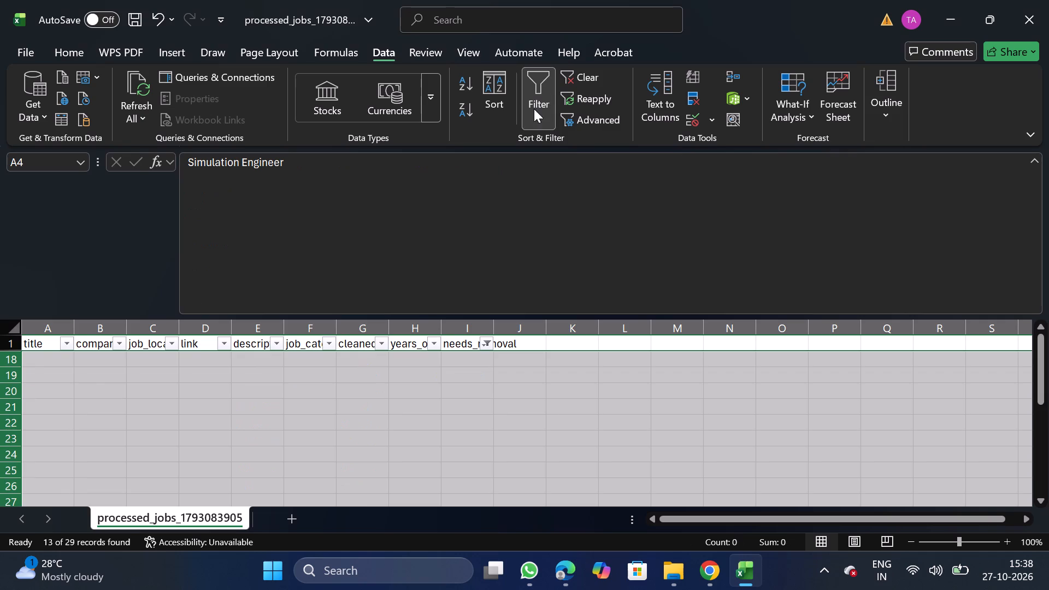
click(534, 109)
Filter years_of_experience to 8 and 10, delete all the filtered rows, and remove the filter.
click(426, 343)
click(540, 97)
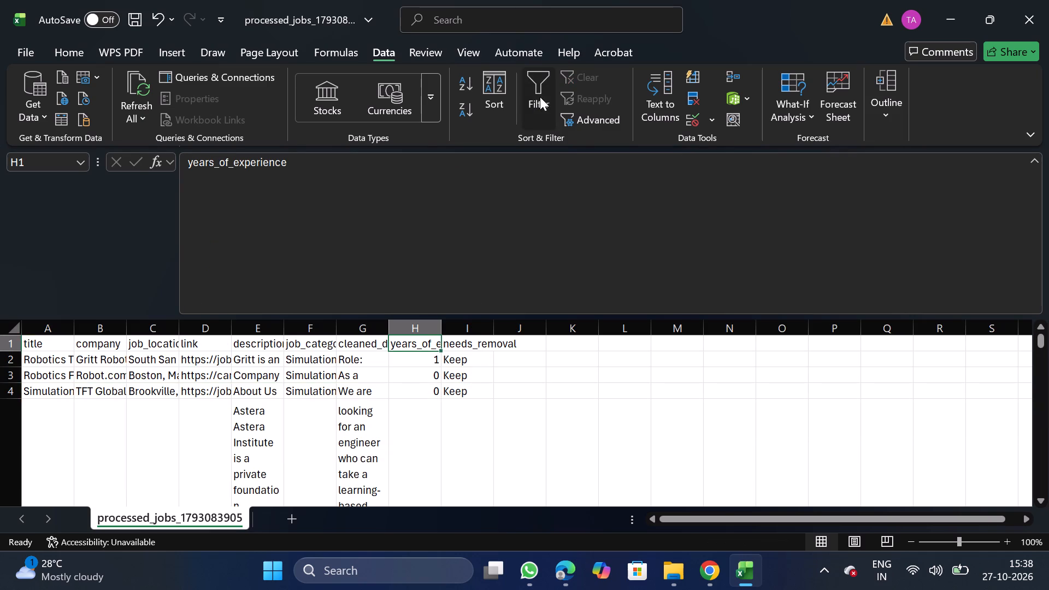
click(433, 349)
click(298, 376)
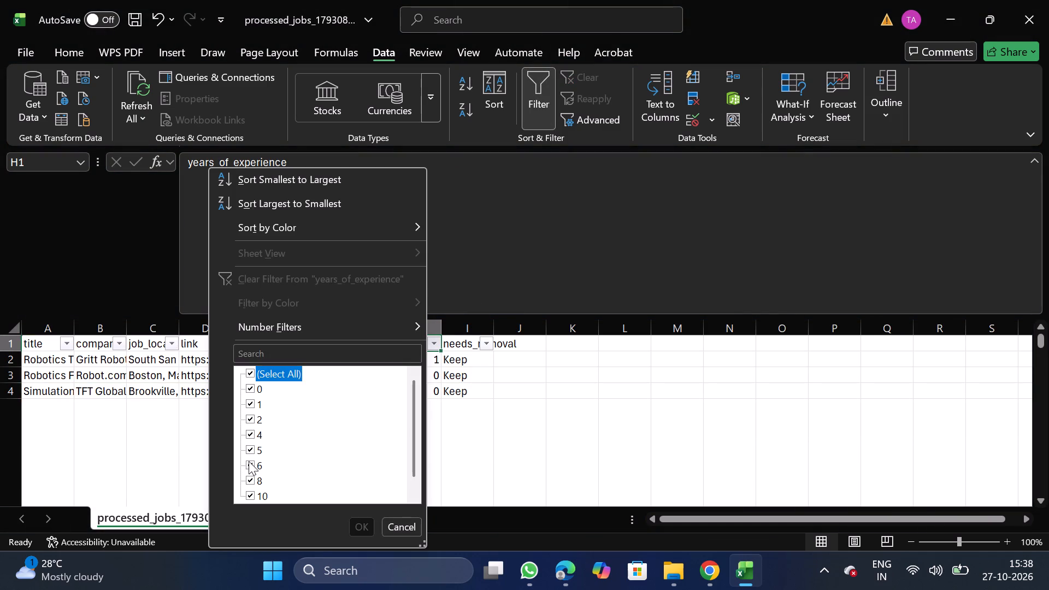
click(246, 478)
click(246, 493)
scroll(246, 493, down, 1)
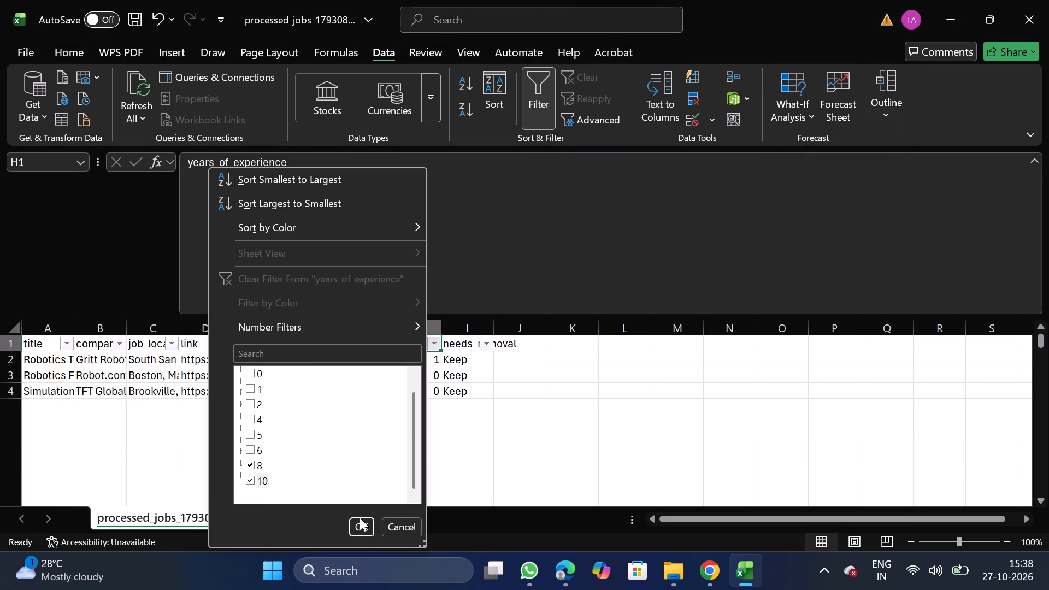
click(365, 521)
click(0, 358)
key(ctrl+shift+Down)
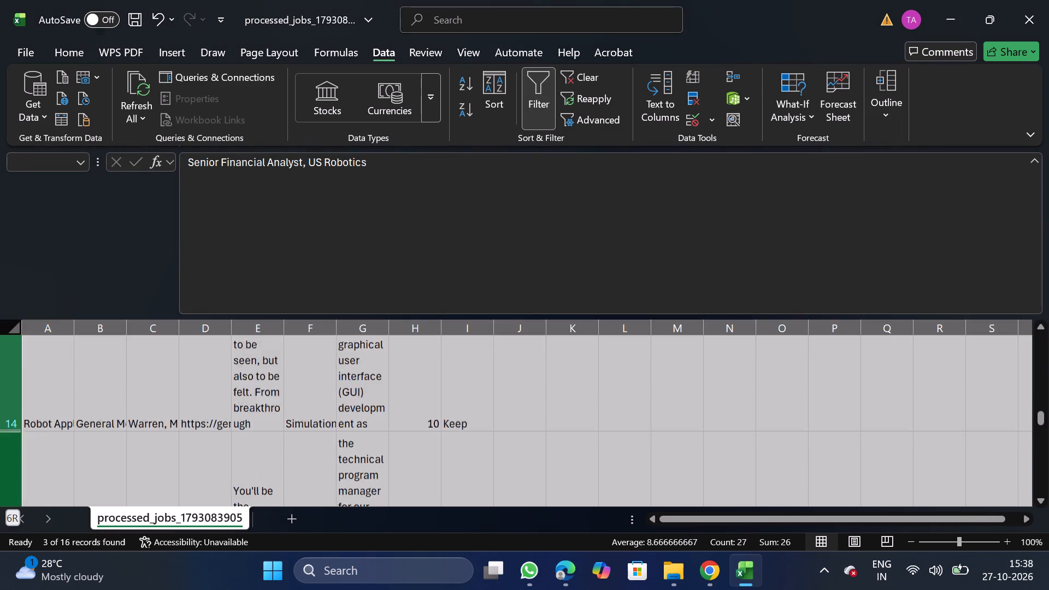
right_click(91, 417)
click(144, 284)
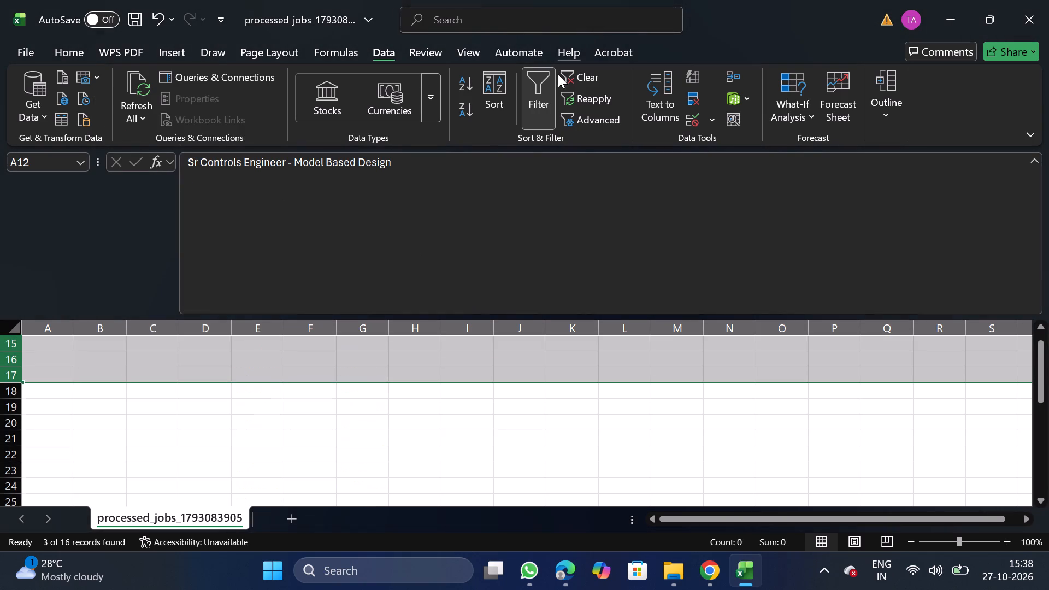
click(541, 92)
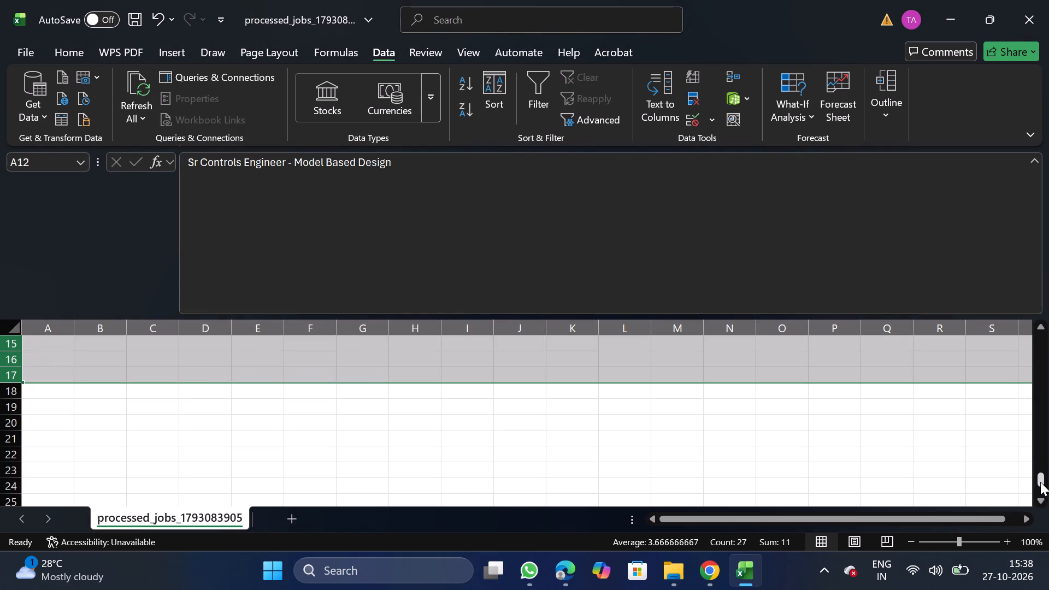
Delete the whole needs_removal column.
double_click(1040, 482)
drag(1040, 482, 1042, 198)
click(475, 322)
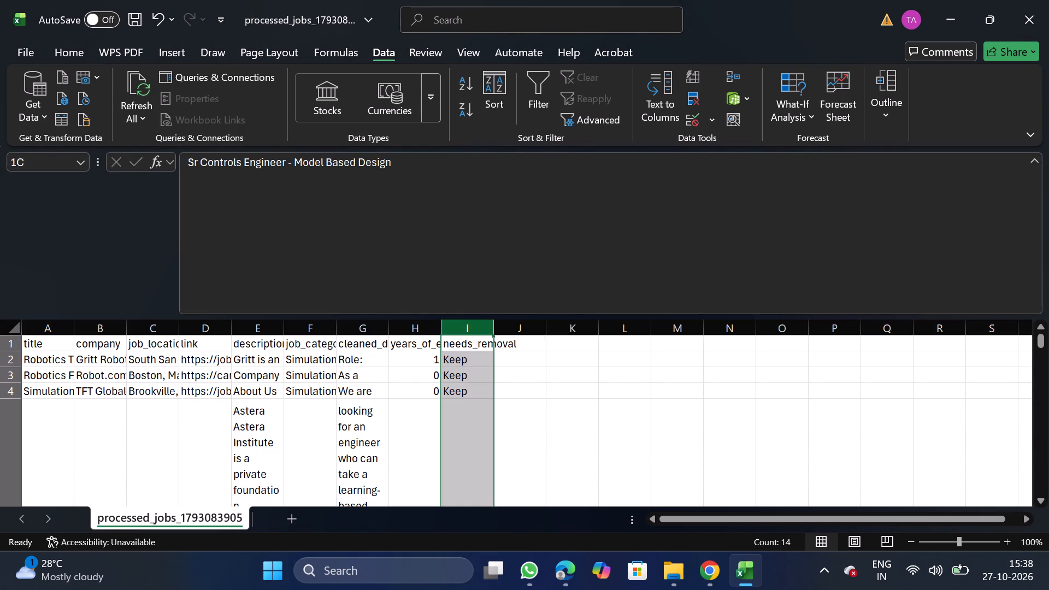
right_click(471, 375)
click(524, 238)
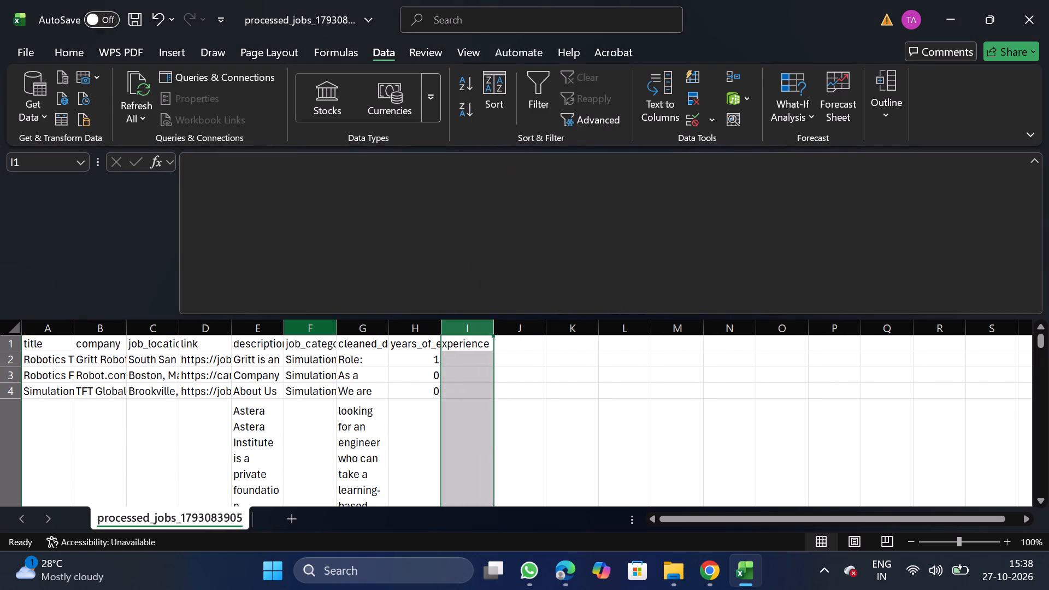
Move the job_category column in front of the title column as the sheet's first column.
click(307, 329)
key(ctrl+x)
click(54, 329)
right_click(50, 415)
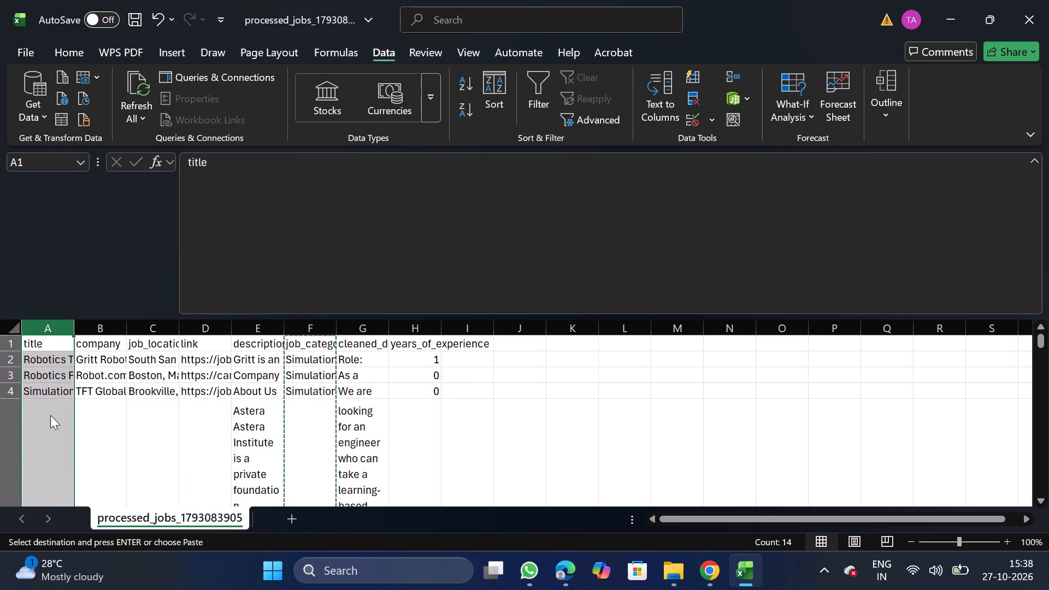
click(164, 262)
Turn off text wrapping for the description and cleaned_description columns.
drag(310, 335, 318, 328)
click(318, 328)
key(shift+Right)
click(60, 54)
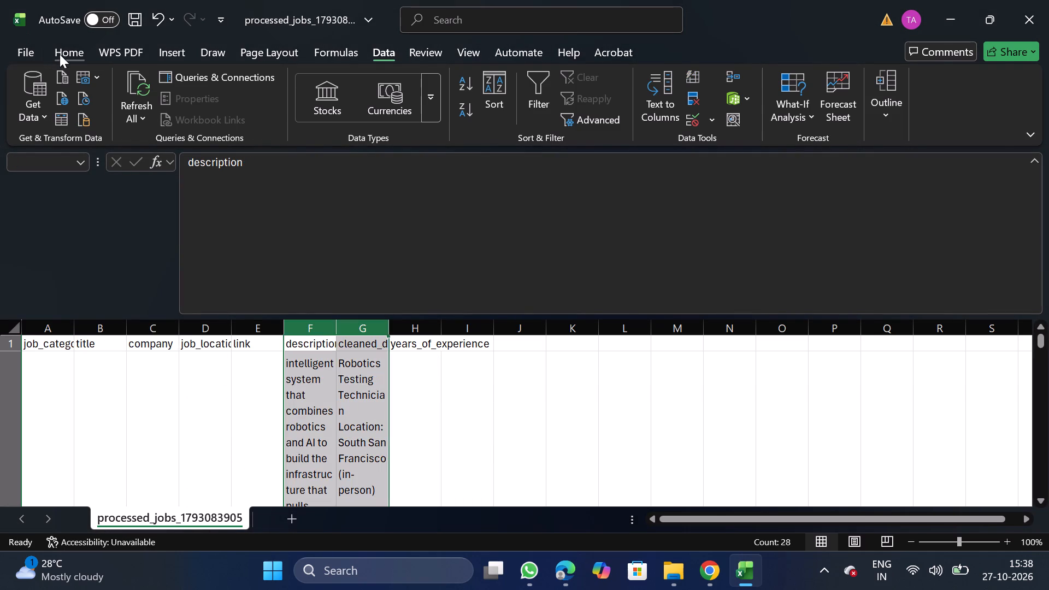
click(335, 132)
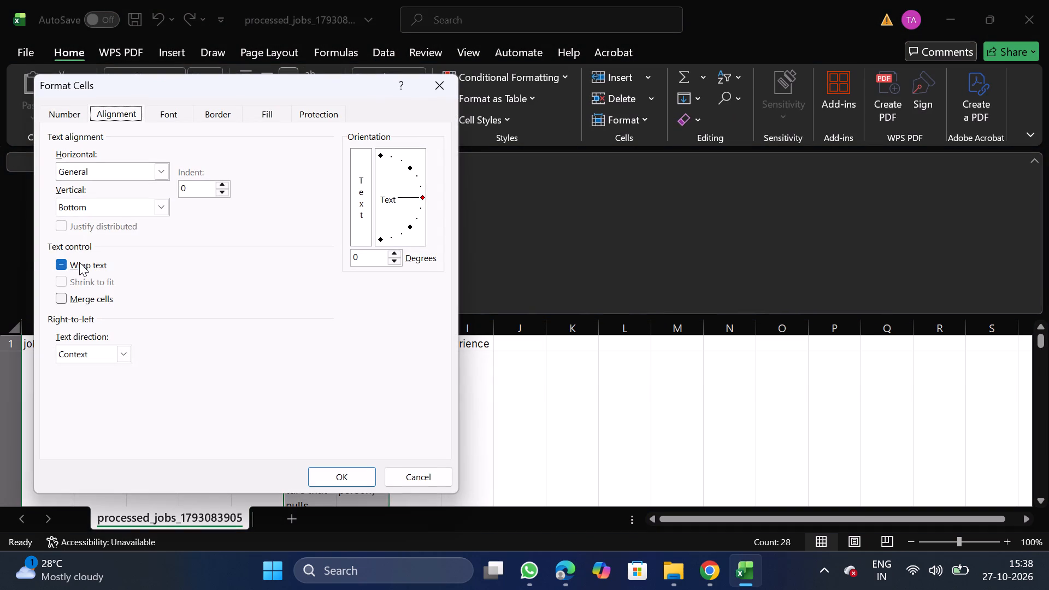
double_click(79, 262)
click(335, 479)
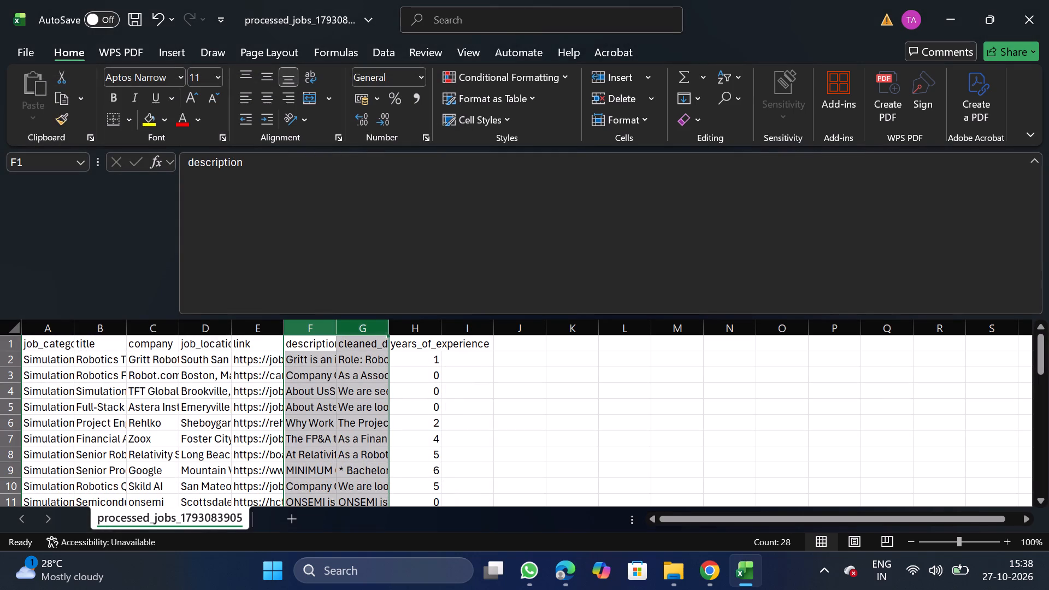
Move the years_of_experience column between the link and description columns.
click(408, 330)
key(ctrl+x)
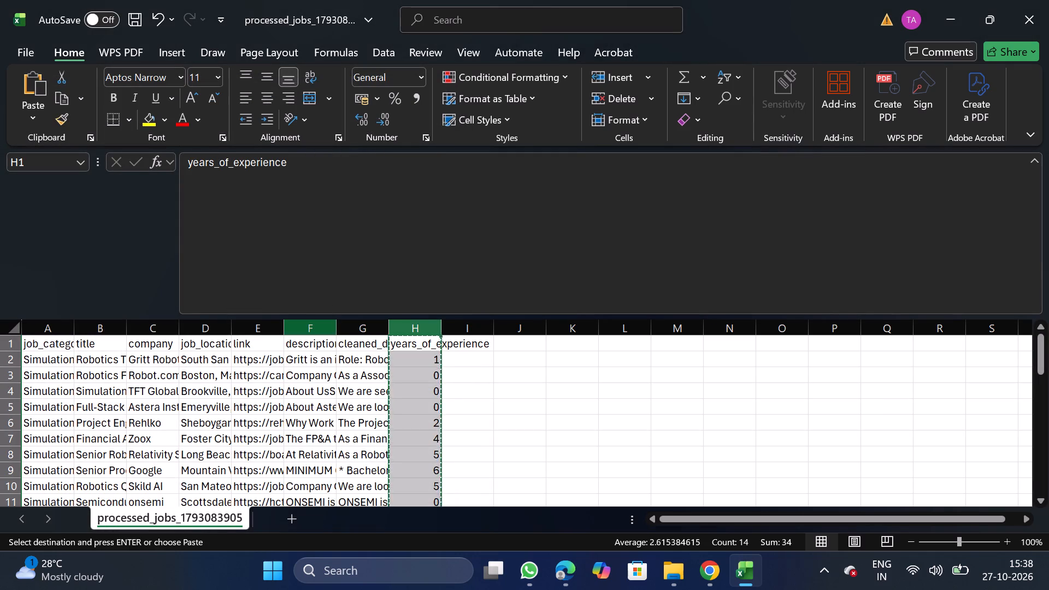
drag(308, 326, 302, 390)
right_click(302, 390)
click(351, 241)
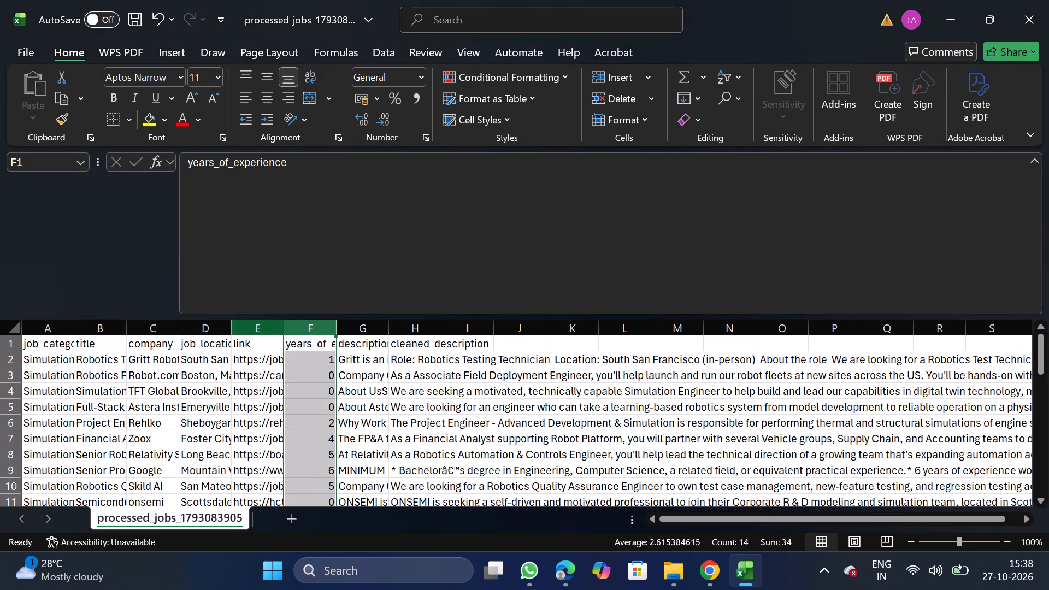
Move the link column to the end of the data, after cleaned_description.
click(261, 325)
key(ctrl+x)
drag(465, 335, 465, 388)
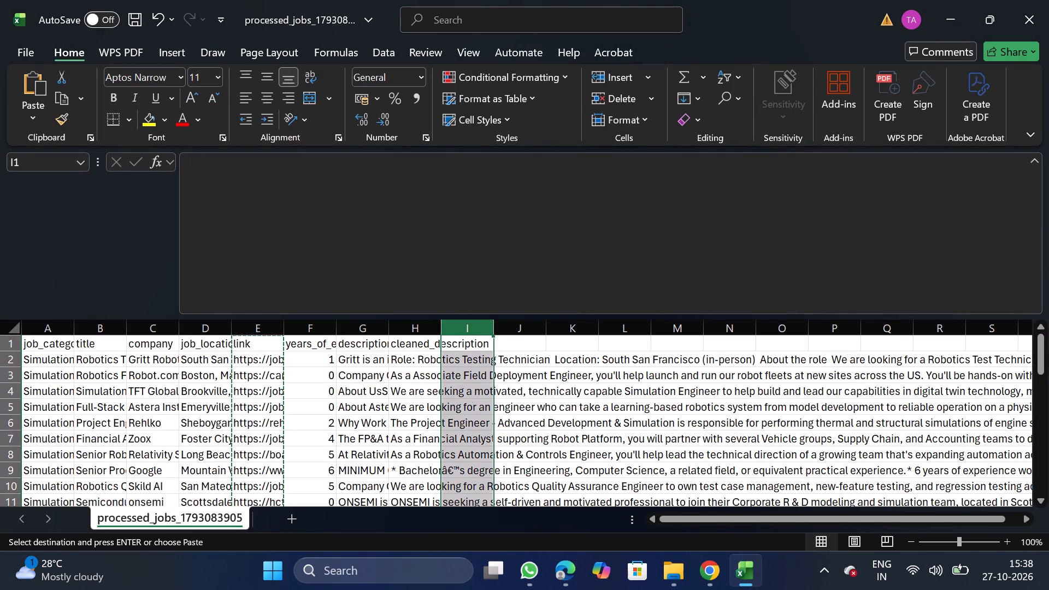
right_click(465, 388)
click(535, 232)
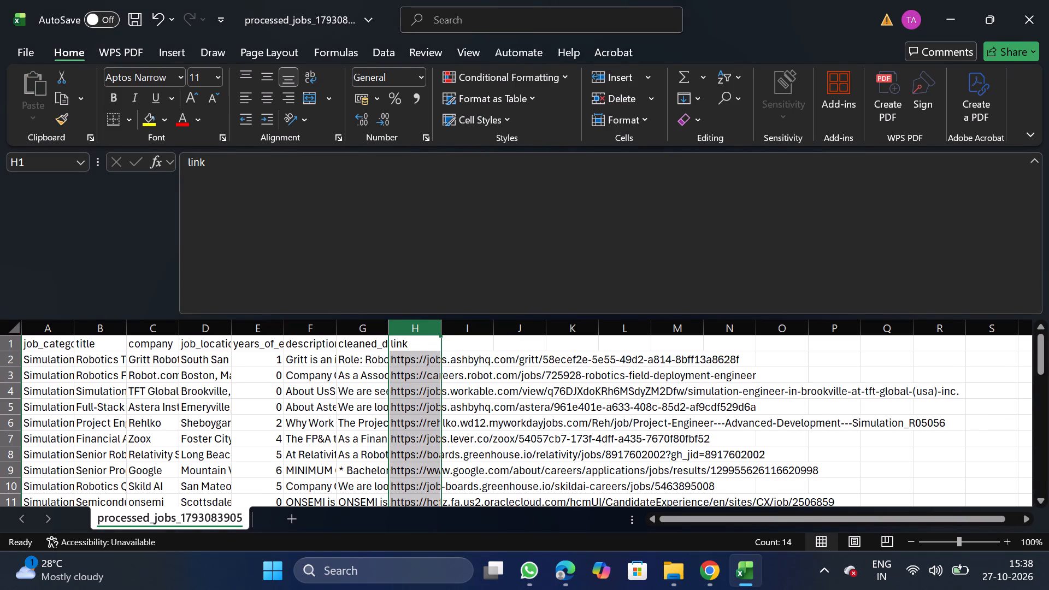
Rename the cleaned_description header as description, copying the text from the existing description header.
click(307, 344)
drag(184, 167, 263, 147)
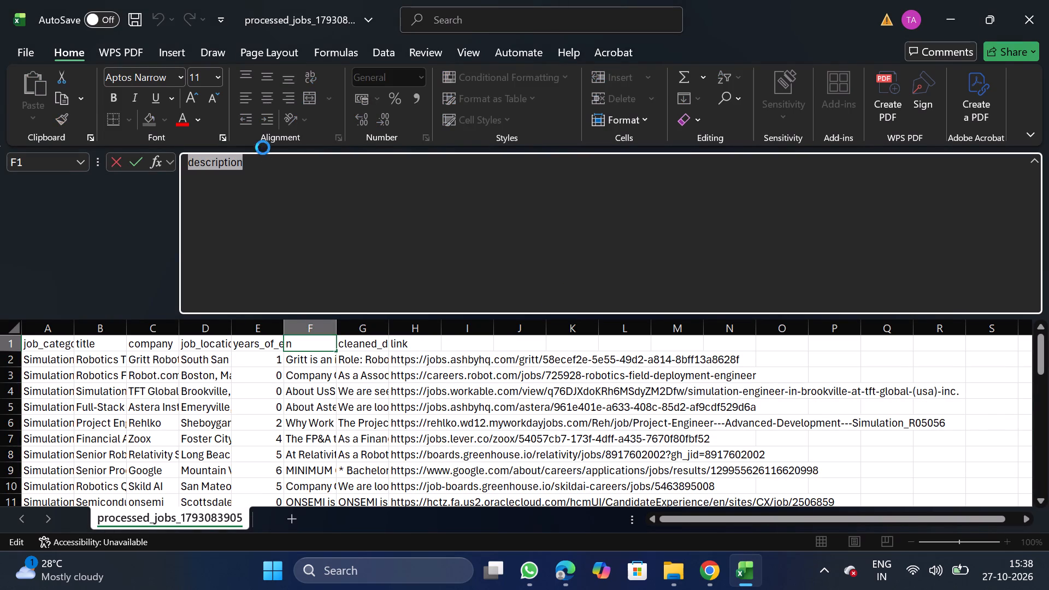
key(ctrl+c)
click(363, 349)
click(468, 278)
key(BackSpace)
key(BackSpace)
key(BackSpace)
key(BackSpace)
key(BackSpace)
key(BackSpace)
key(BackSpace)
key(BackSpace)
key(BackSpace)
key(BackSpace)
key(BackSpace)
key(BackSpace)
key(BackSpace)
key(BackSpace)
key(BackSpace)
key(BackSpace)
key(BackSpace)
key(BackSpace)
key(BackSpace)
key(BackSpace)
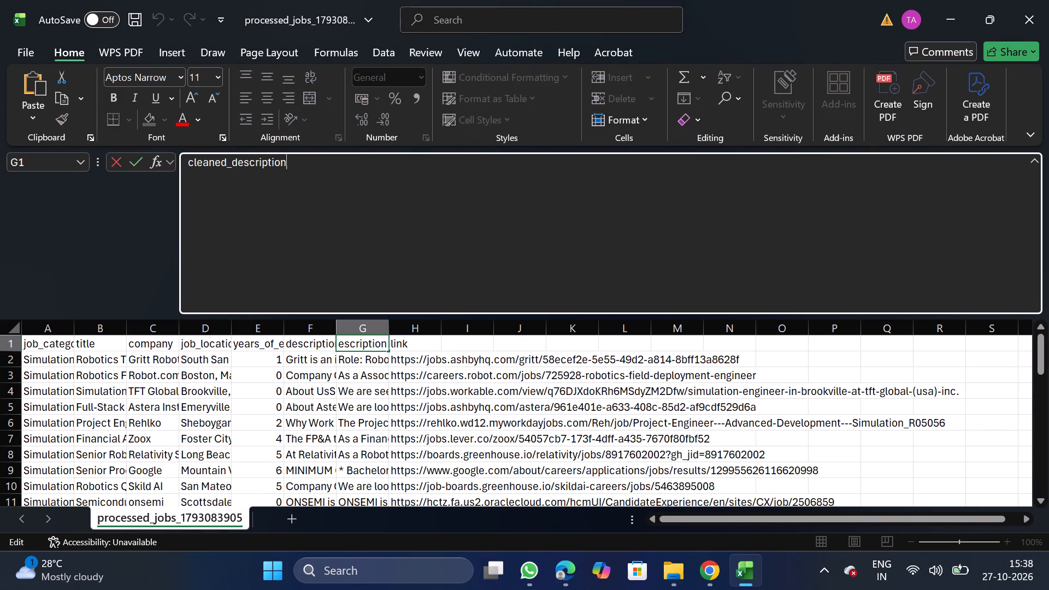
key(ctrl+v)
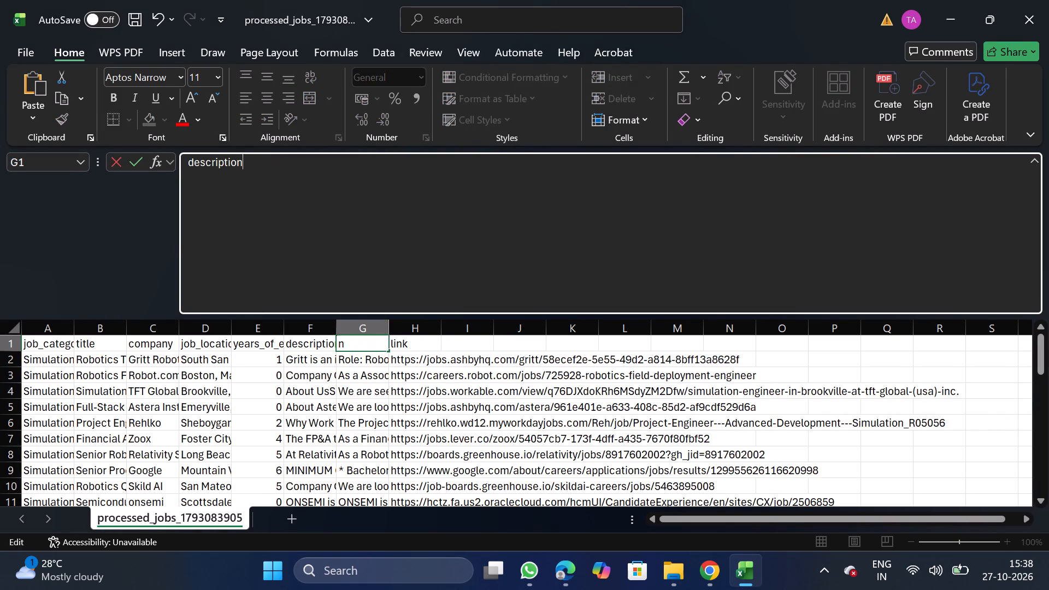
Rename the description header in column F as original_description, copying the name from NextGenApply's bulk upload CSV format requirements.
click(326, 340)
click(452, 255)
key(BackSpace)
key(BackSpace)
key(BackSpace)
key(BackSpace)
key(BackSpace)
key(BackSpace)
key(BackSpace)
key(BackSpace)
key(BackSpace)
key(BackSpace)
key(BackSpace)
key(BackSpace)
key(BackSpace)
key(BackSpace)
key(BackSpace)
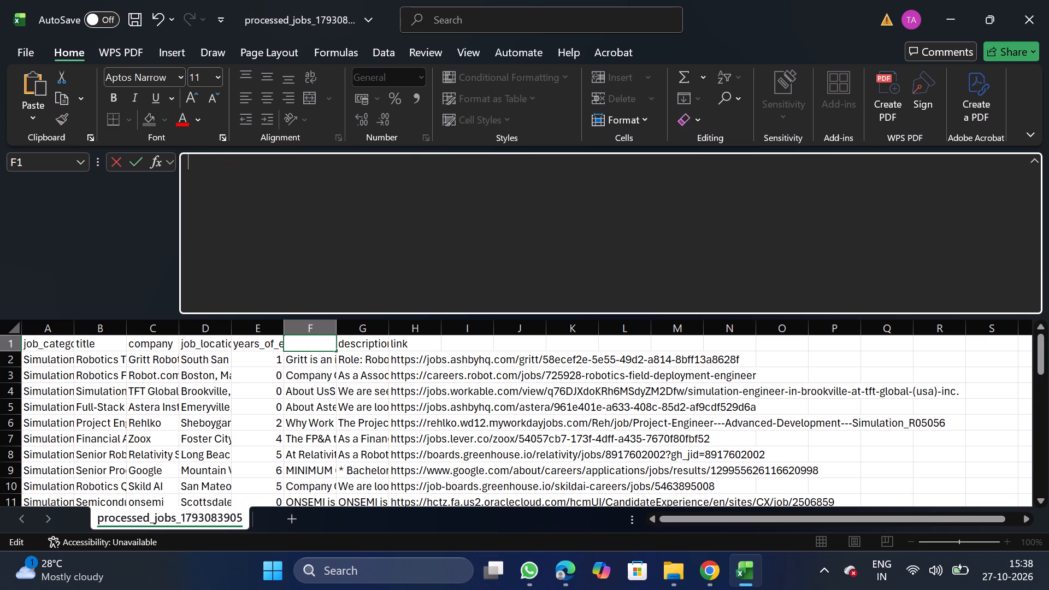
click(712, 579)
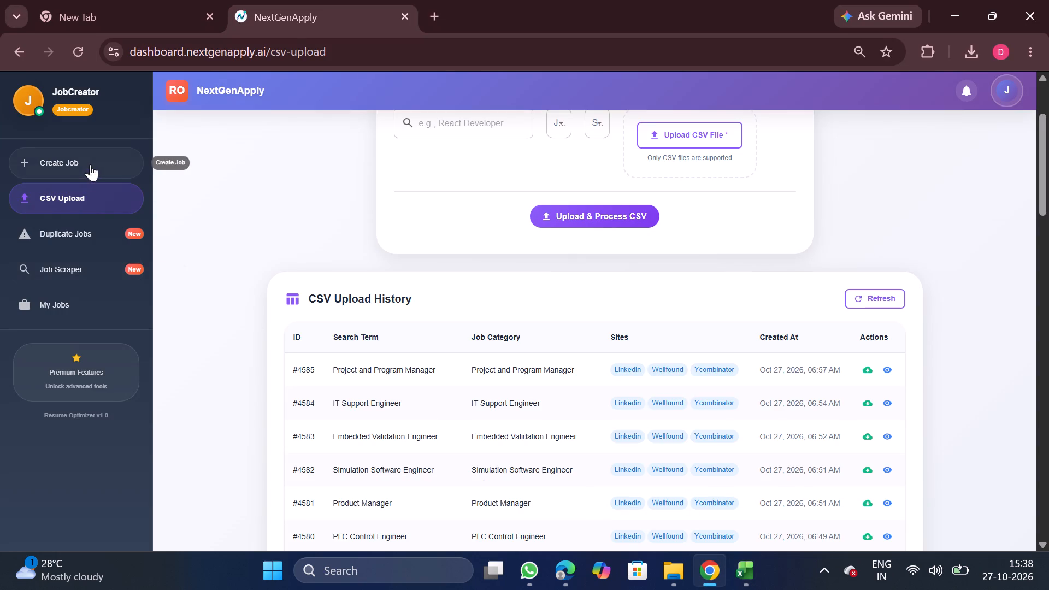
click(90, 164)
click(521, 146)
double_click(571, 279)
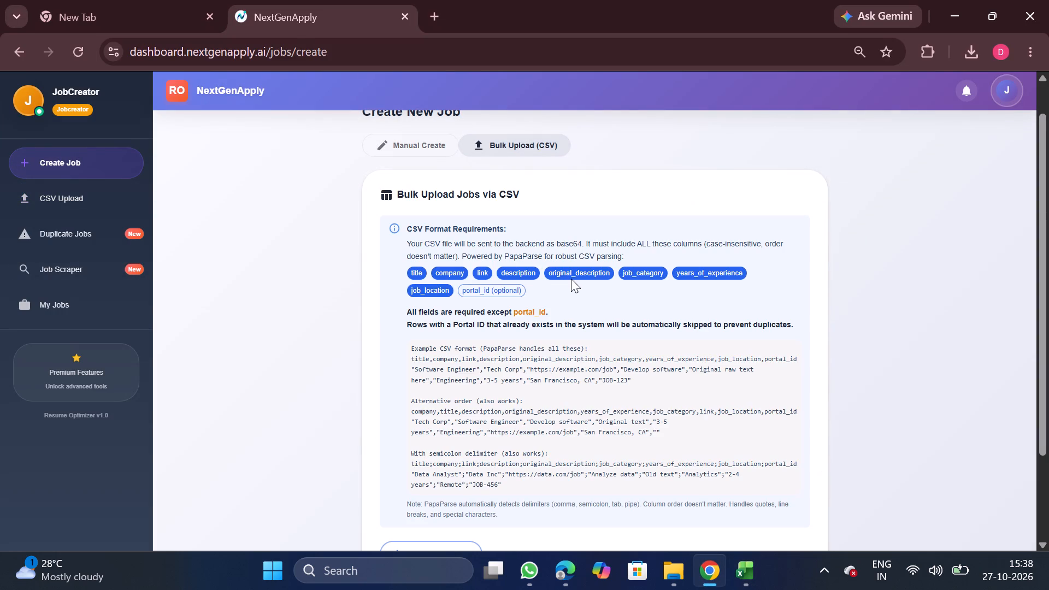
key(ctrl+c)
click(747, 562)
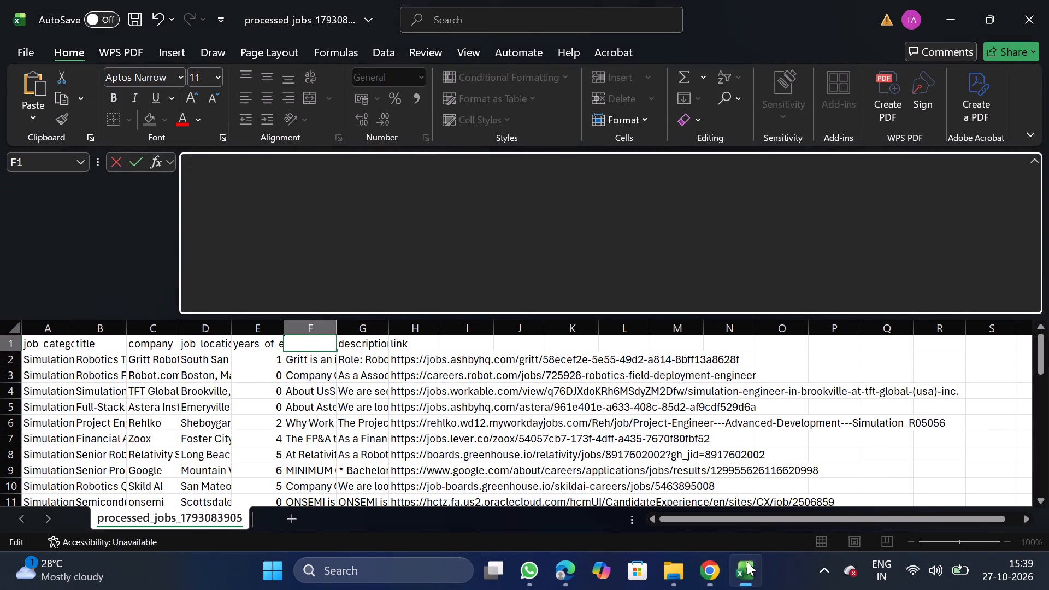
key(ctrl+v)
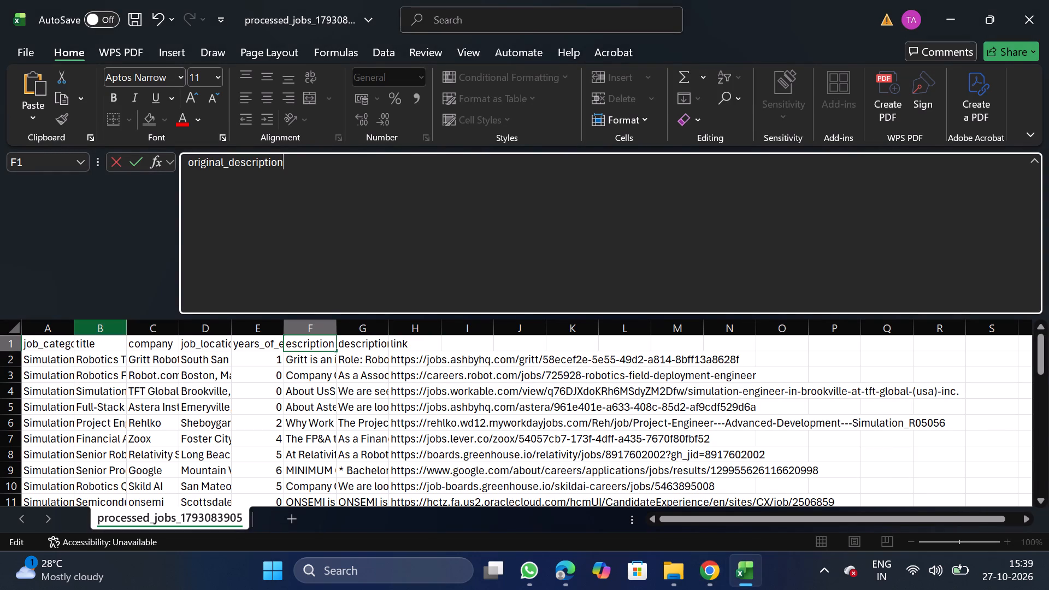
Filter title to Semiconductor Packaging Modeling and Simulation Engineer plus blanks, delete the matching job row, and remove the filter.
click(94, 329)
click(395, 54)
click(546, 101)
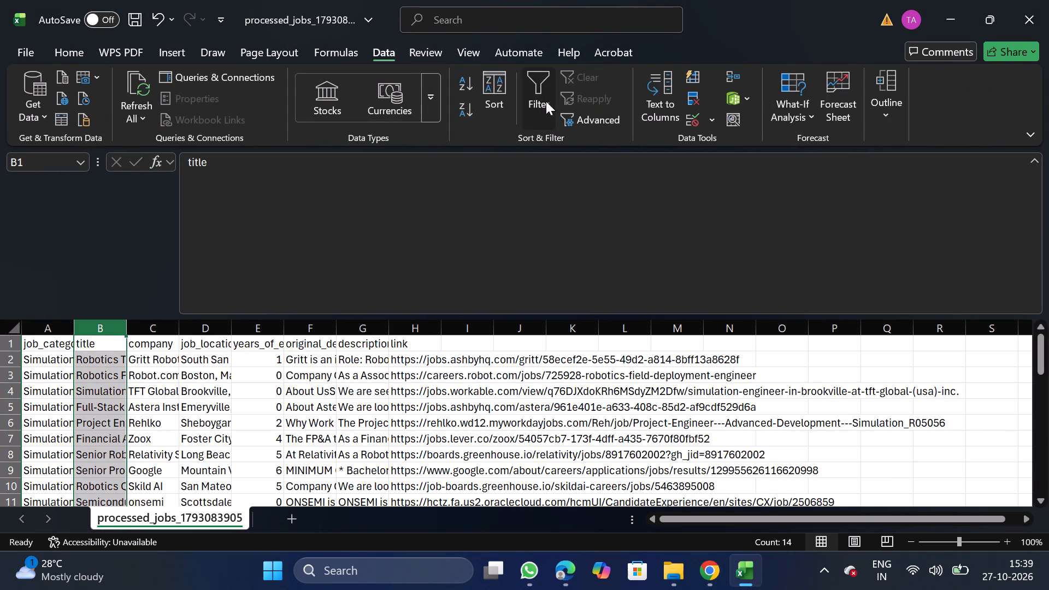
click(121, 340)
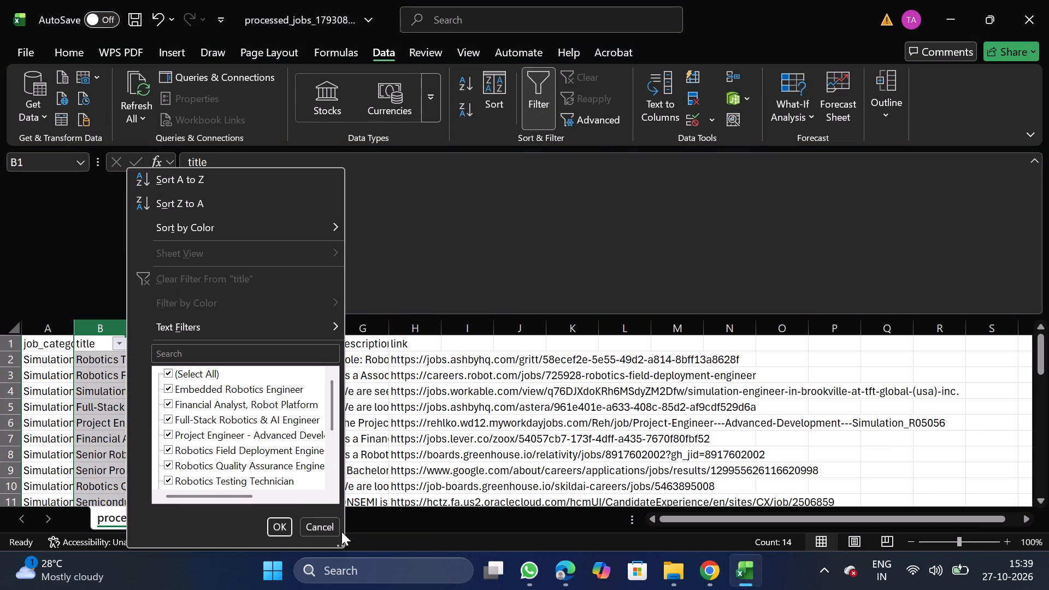
triple_click(343, 545)
drag(343, 545, 827, 589)
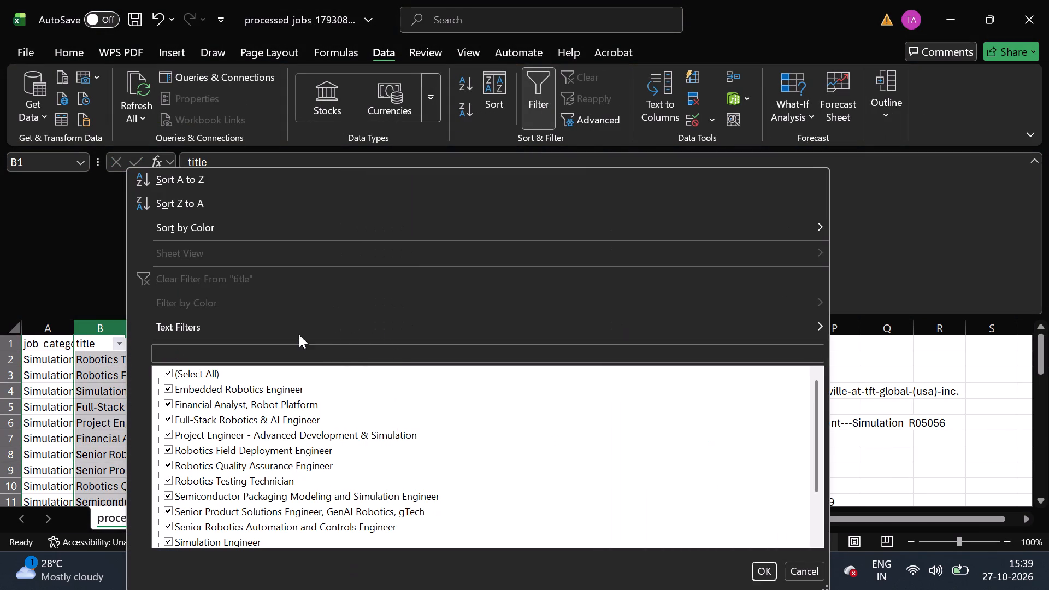
click(193, 373)
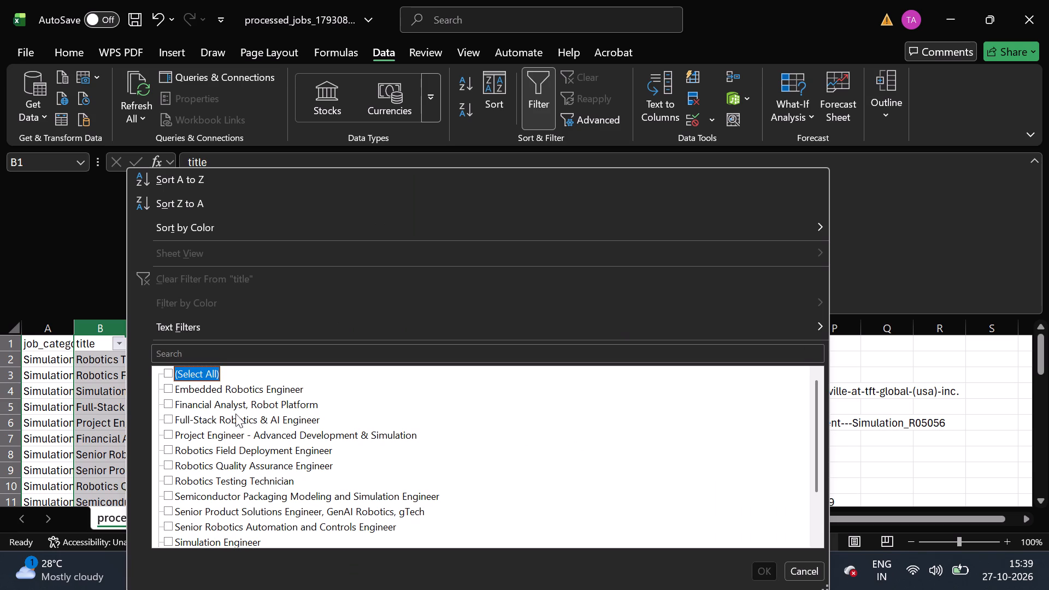
click(278, 501)
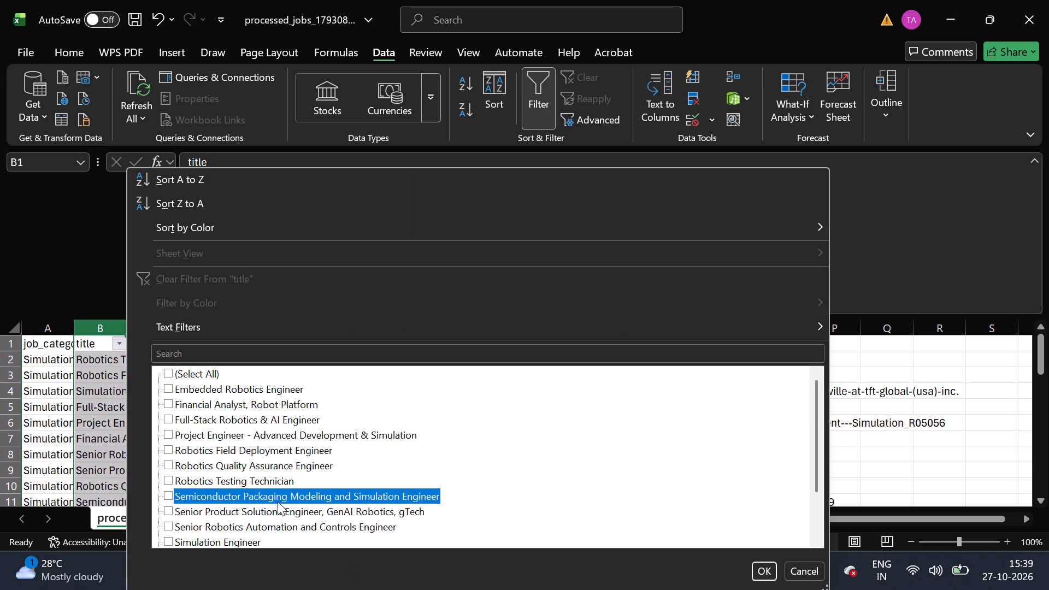
scroll(280, 525, down, 1)
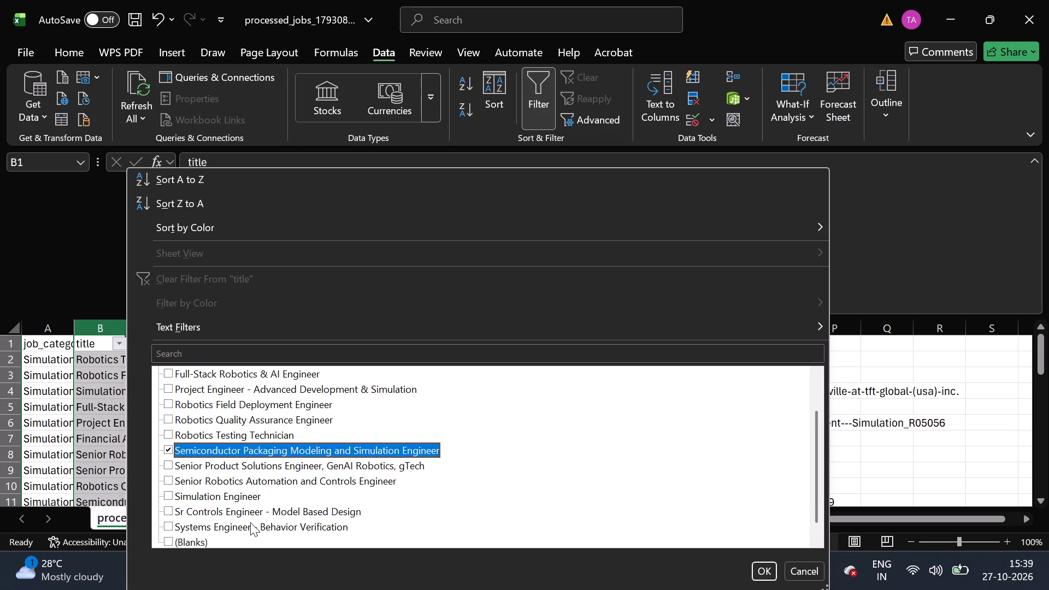
click(201, 541)
double_click(768, 567)
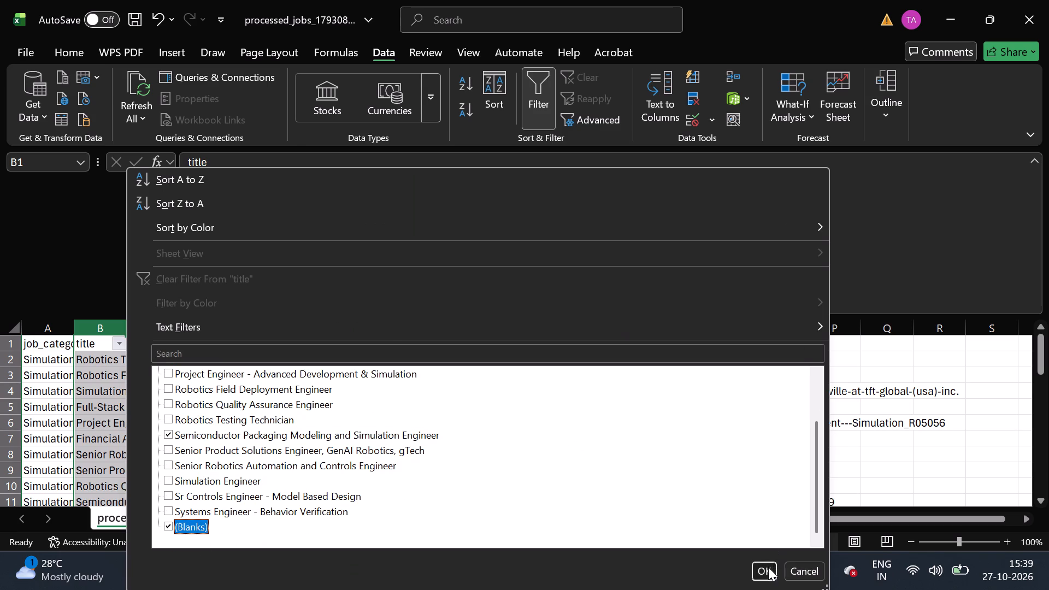
click(4, 356)
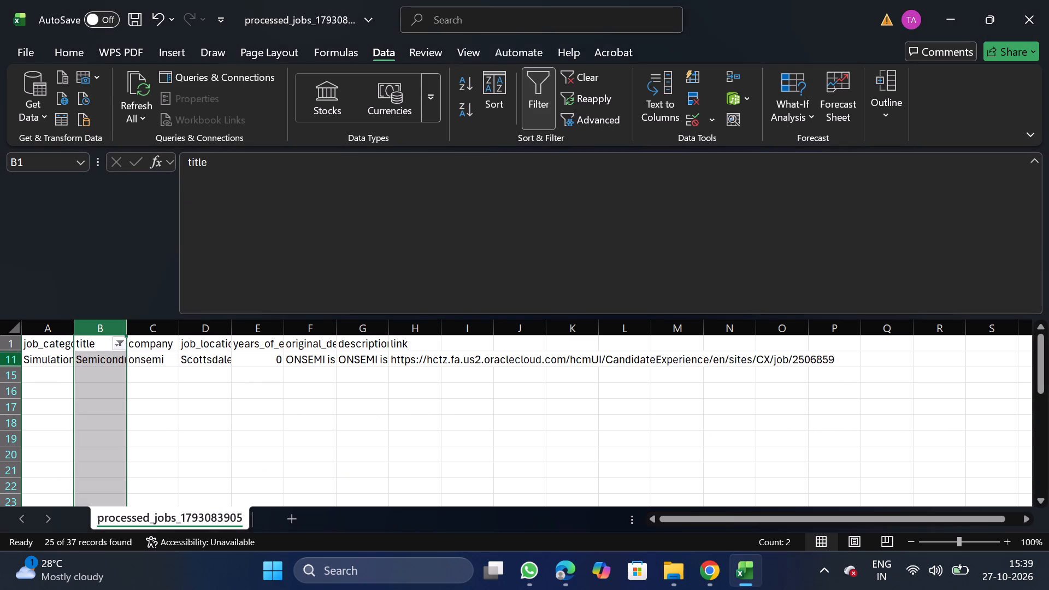
click(7, 356)
right_click(38, 354)
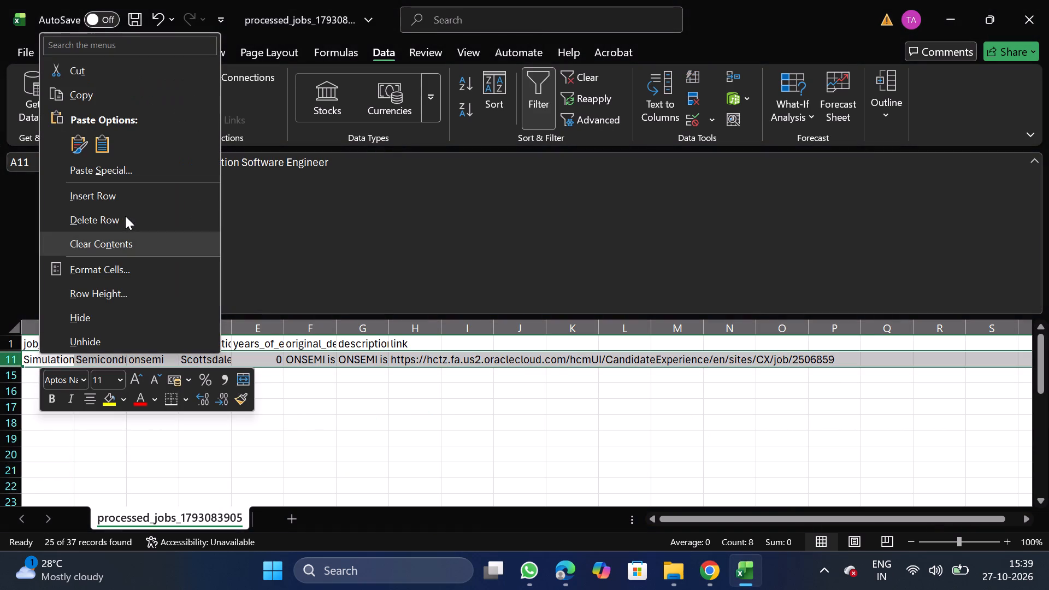
click(127, 216)
click(540, 84)
Search the title filter for lead and principal, close it without applying and remove the filter.
click(98, 339)
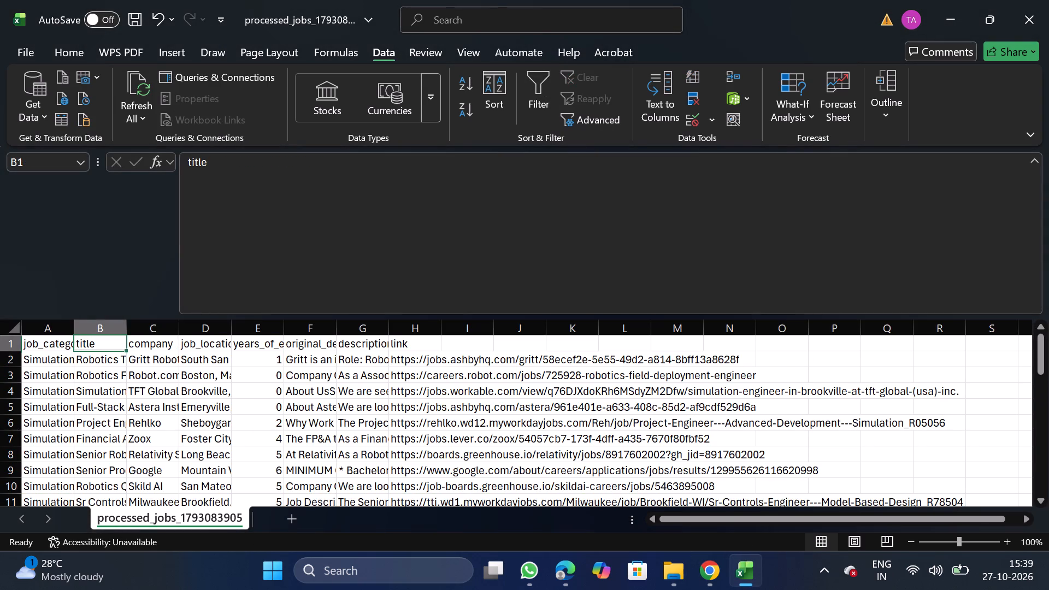
click(531, 81)
click(120, 340)
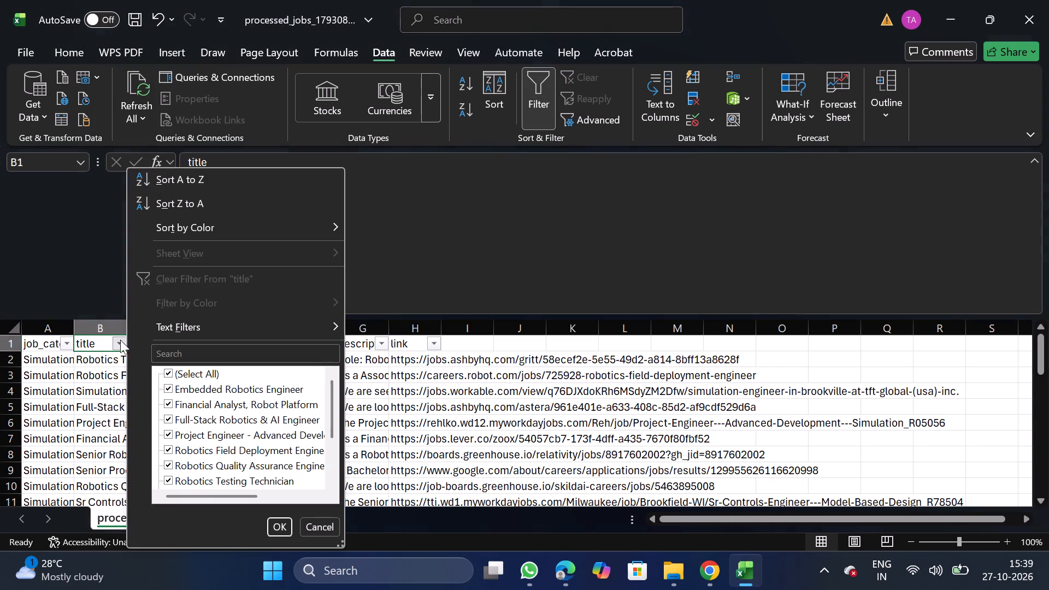
click(195, 355)
text(lead)
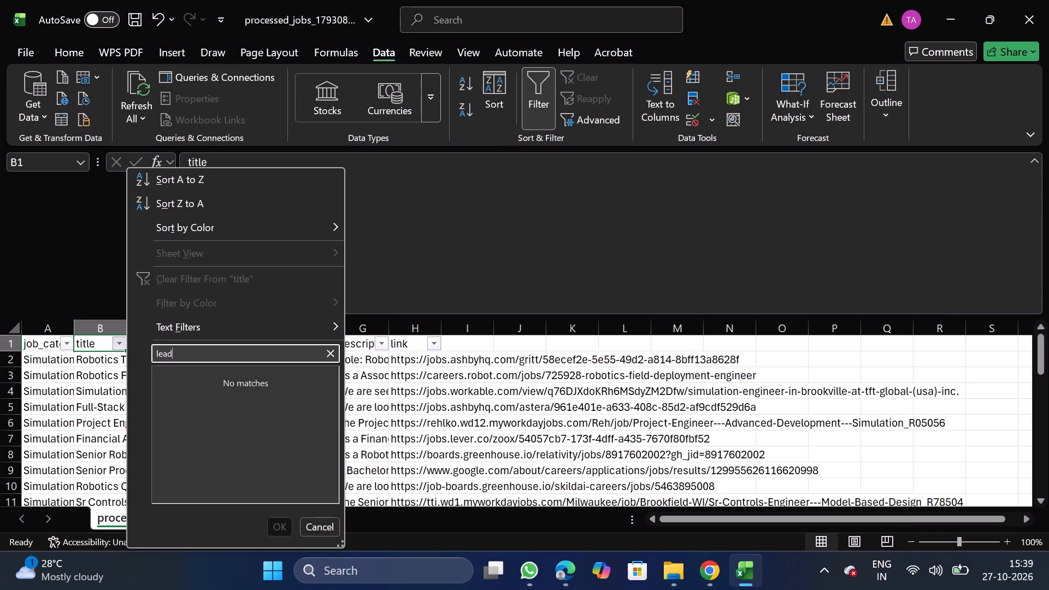
key(BackSpace)
key(BackSpace)
key(BackSpace)
key(BackSpace)
key(BackSpace)
text(principal)
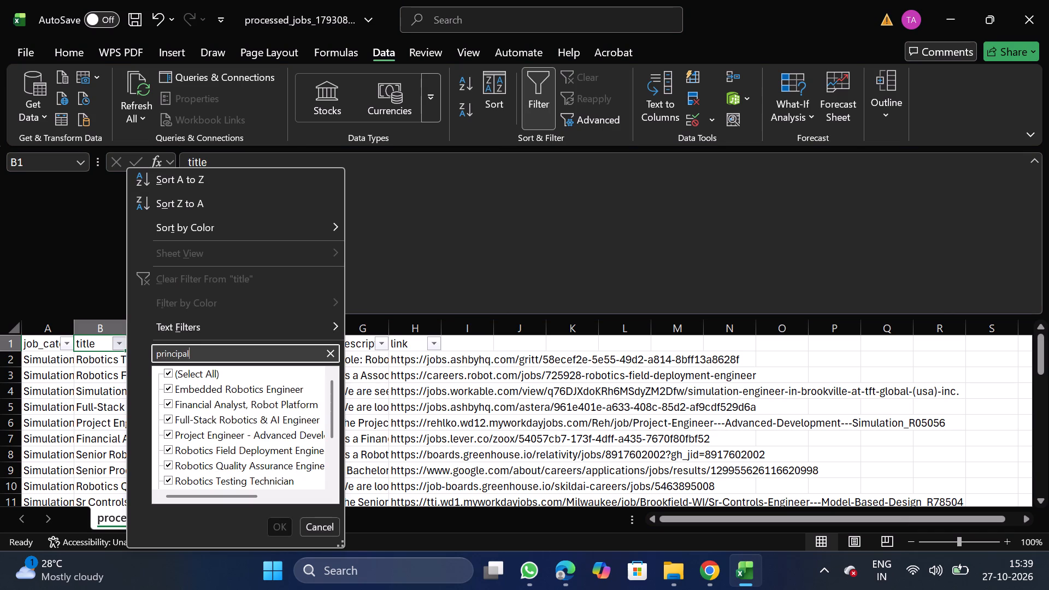
click(321, 530)
click(539, 104)
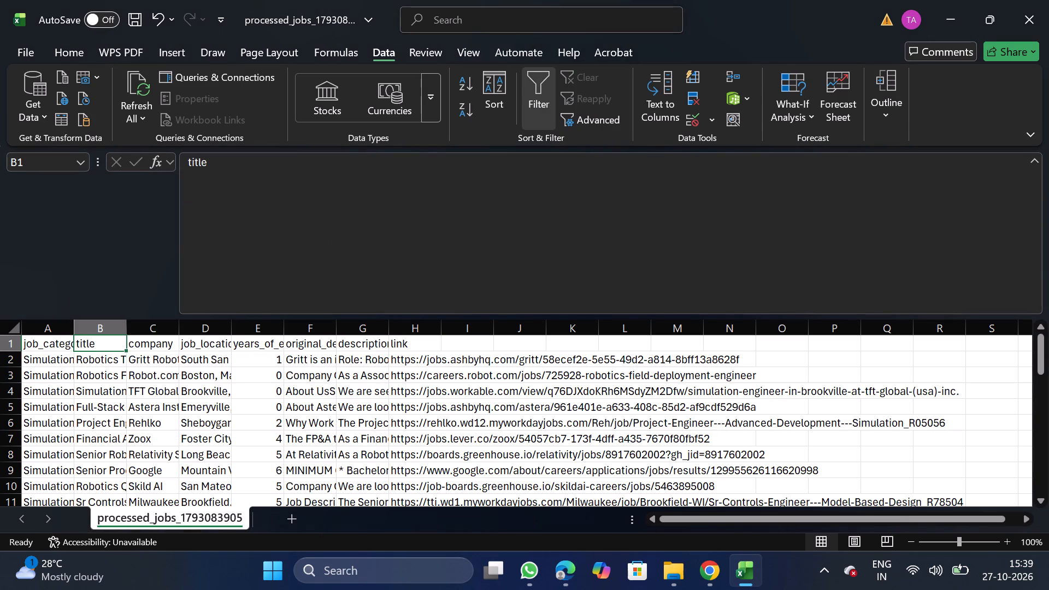
Search the company filter for walmart, dried, capital, under, hunt, skim and apexc, review the company list, and remove the filter without applying anything.
click(174, 340)
click(535, 89)
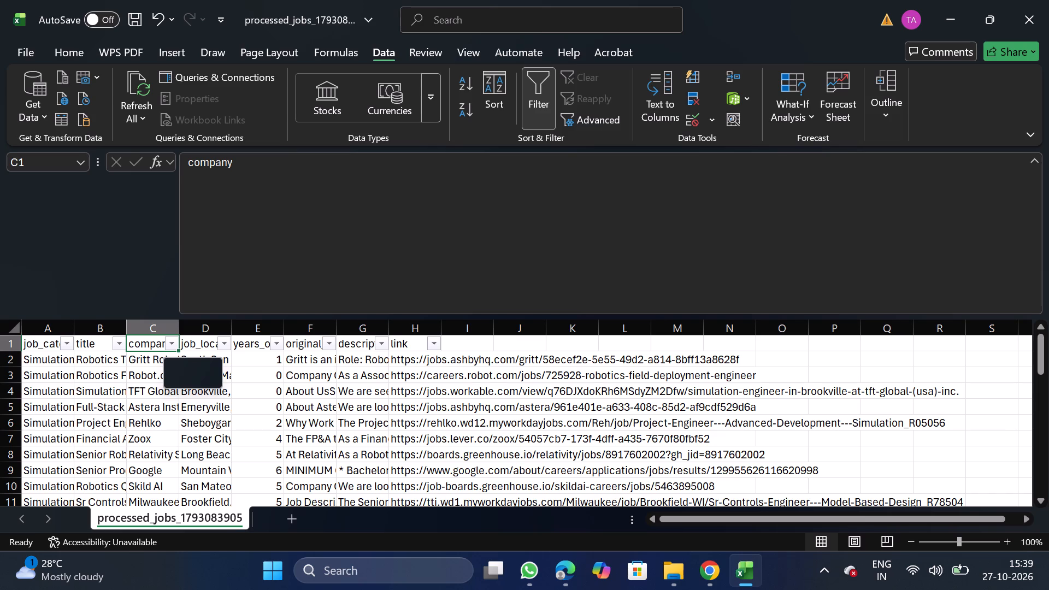
click(168, 341)
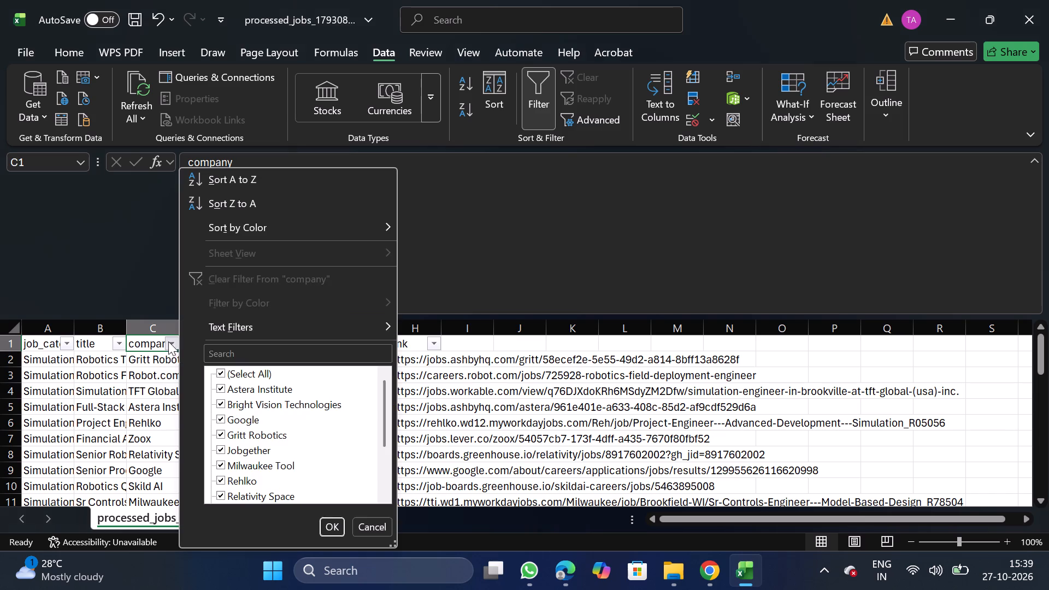
click(226, 347)
click(231, 350)
text(walmart)
key(BackSpace)
key(BackSpace)
key(BackSpace)
key(BackSpace)
key(BackSpace)
key(BackSpace)
key(BackSpace)
key(BackSpace)
key(BackSpace)
key(BackSpace)
key(BackSpace)
key(BackSpace)
key(BackSpace)
key(BackSpace)
key(BackSpace)
key(BackSpace)
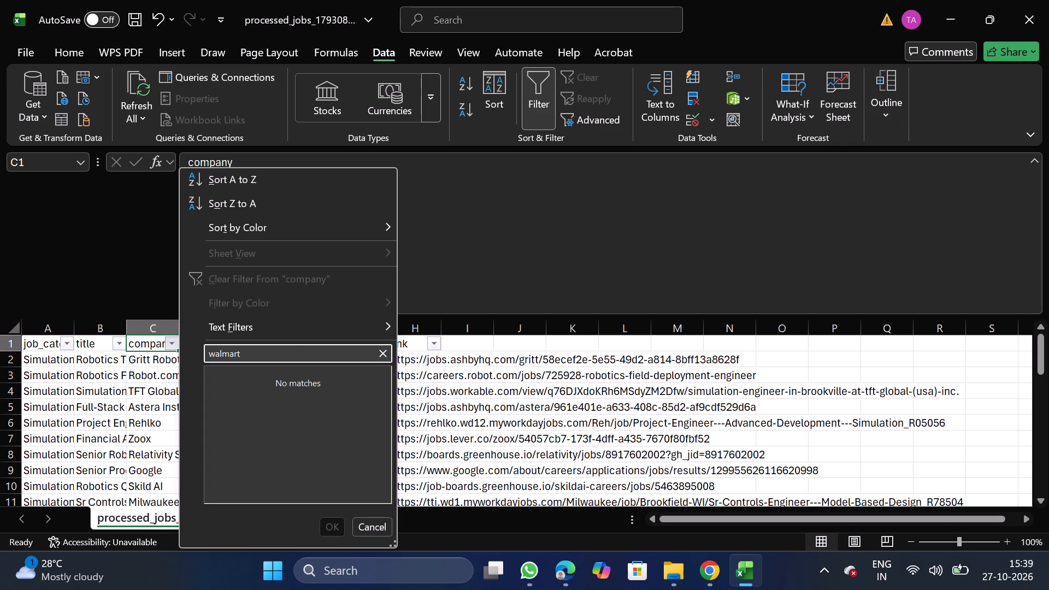
text(dried)
key(BackSpace)
key(BackSpace)
key(BackSpace)
key(BackSpace)
key(BackSpace)
key(BackSpace)
key(BackSpace)
key(BackSpace)
key(BackSpace)
key(BackSpace)
key(BackSpace)
key(BackSpace)
key(BackSpace)
text(capital)
key(BackSpace)
key(BackSpace)
key(BackSpace)
key(BackSpace)
key(BackSpace)
key(BackSpace)
key(BackSpace)
key(BackSpace)
key(BackSpace)
key(BackSpace)
key(BackSpace)
key(BackSpace)
key(BackSpace)
key(BackSpace)
key(BackSpace)
text(under)
key(BackSpace)
key(BackSpace)
key(BackSpace)
key(BackSpace)
key(BackSpace)
key(BackSpace)
key(BackSpace)
key(BackSpace)
key(BackSpace)
key(BackSpace)
key(BackSpace)
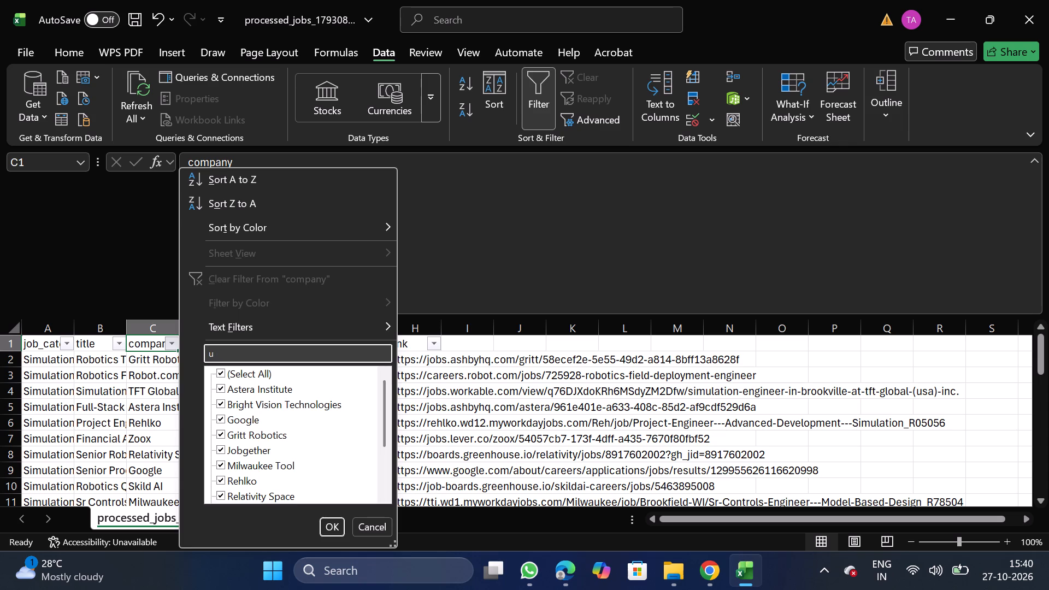
text(hunt)
key(BackSpace)
key(BackSpace)
key(BackSpace)
key(BackSpace)
key(BackSpace)
key(BackSpace)
key(BackSpace)
key(BackSpace)
key(BackSpace)
key(BackSpace)
key(BackSpace)
key(BackSpace)
key(BackSpace)
text(skim)
key(BackSpace)
key(BackSpace)
key(BackSpace)
key(BackSpace)
key(BackSpace)
key(BackSpace)
key(BackSpace)
key(BackSpace)
key(BackSpace)
key(BackSpace)
key(BackSpace)
key(BackSpace)
text(apexc)
key(BackSpace)
key(BackSpace)
key(BackSpace)
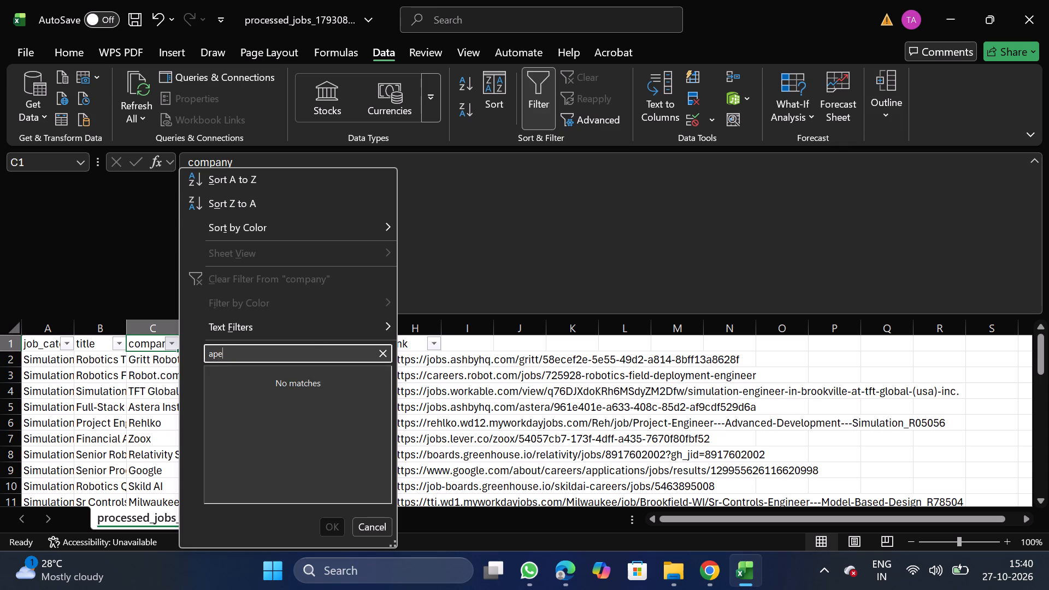
key(BackSpace)
key(BackSpace)
key(BackSpace)
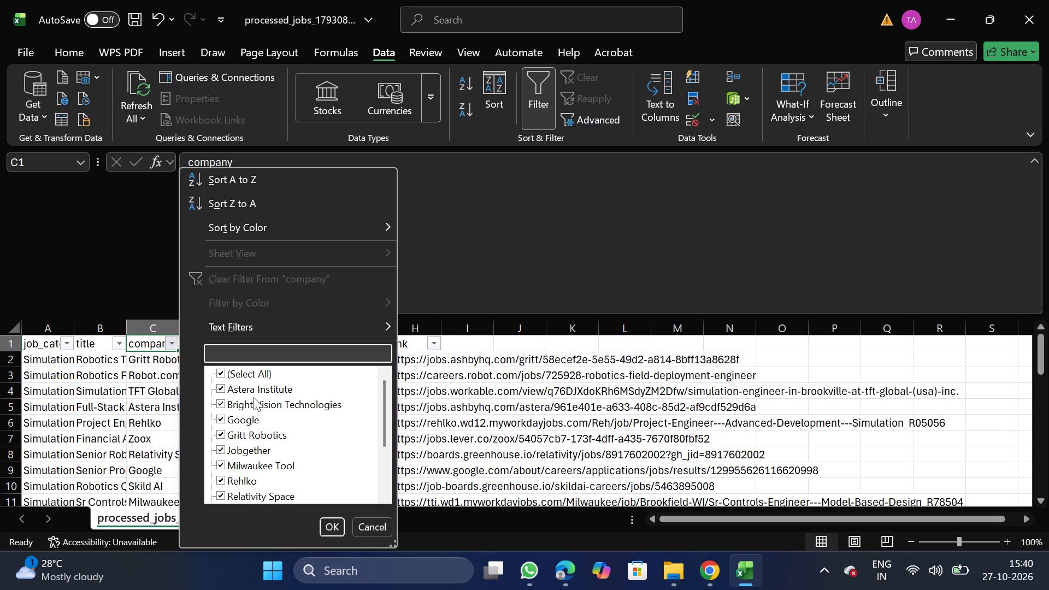
click(258, 380)
scroll(281, 448, down, 1)
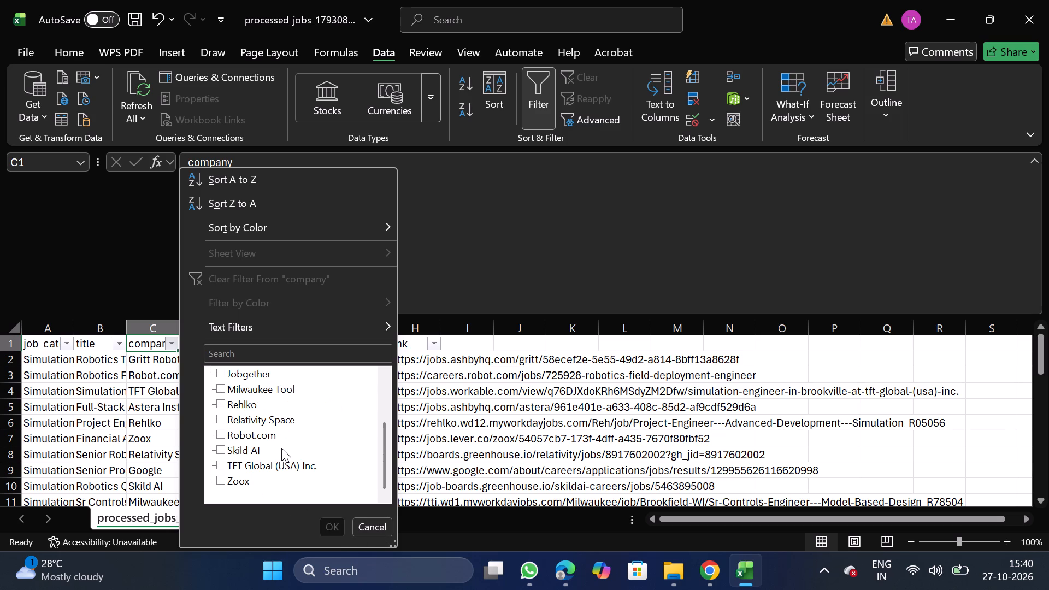
scroll(281, 448, down, 1)
click(464, 438)
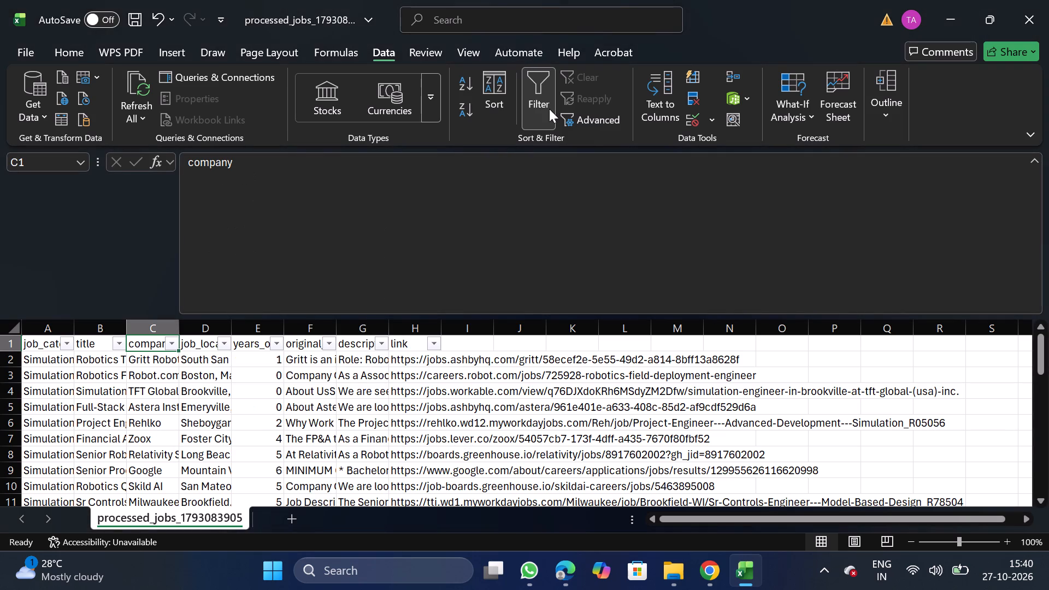
click(549, 109)
Save the cleaned file as the CSV Simulation_10_27 in the Daily Scraping jobs folder under Documents.
click(28, 55)
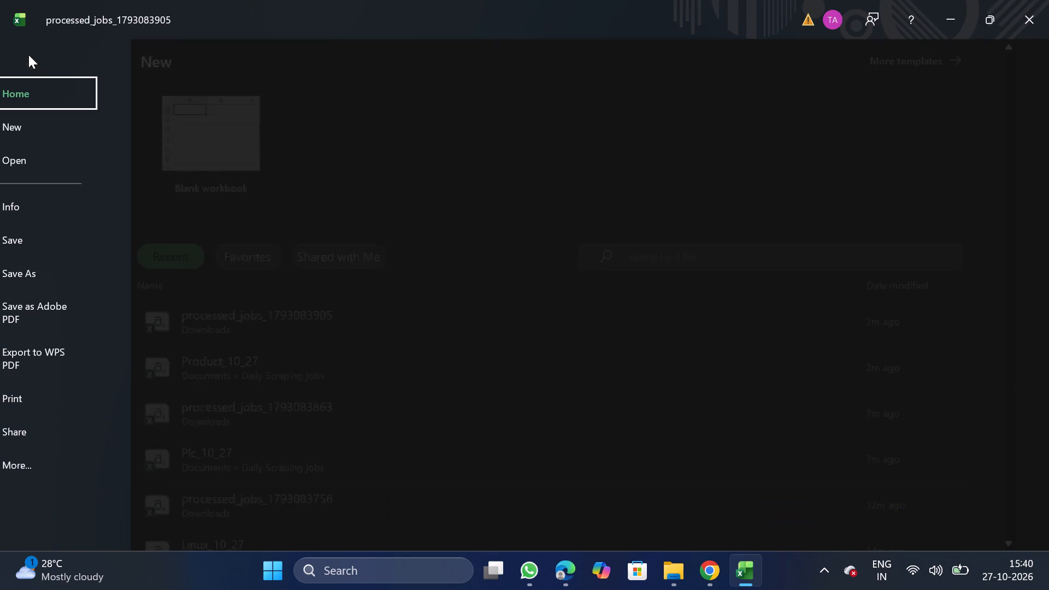
double_click(71, 282)
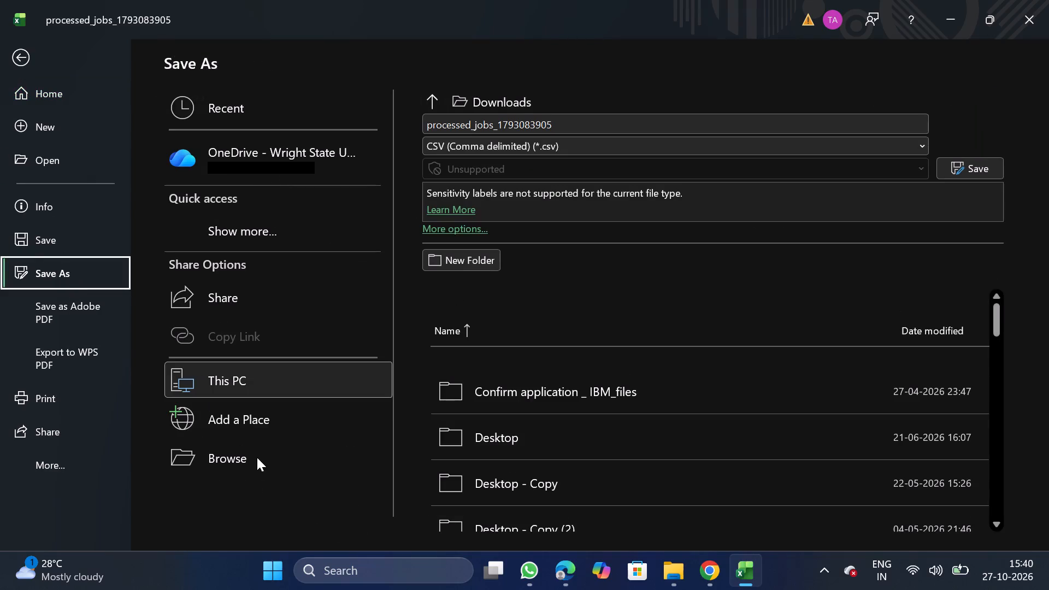
triple_click(257, 457)
double_click(257, 457)
double_click(93, 162)
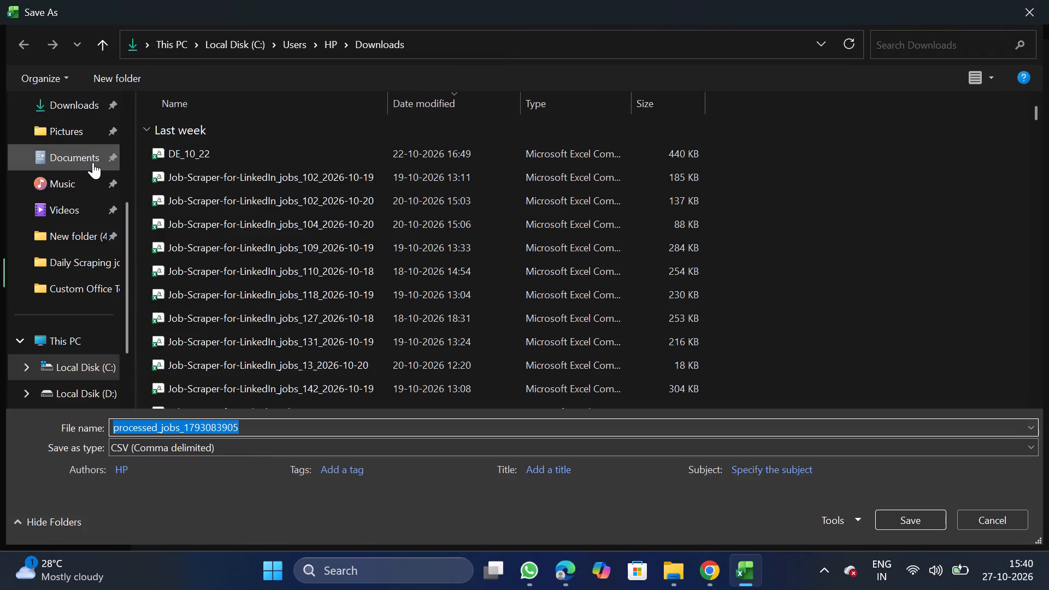
double_click(243, 192)
click(309, 426)
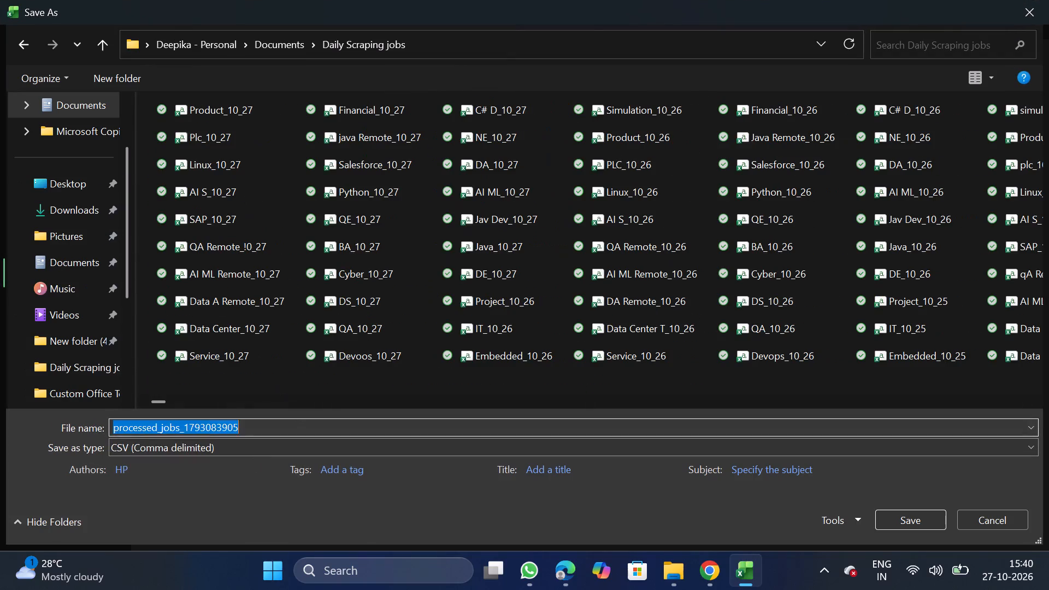
key(a)
key(BackSpace)
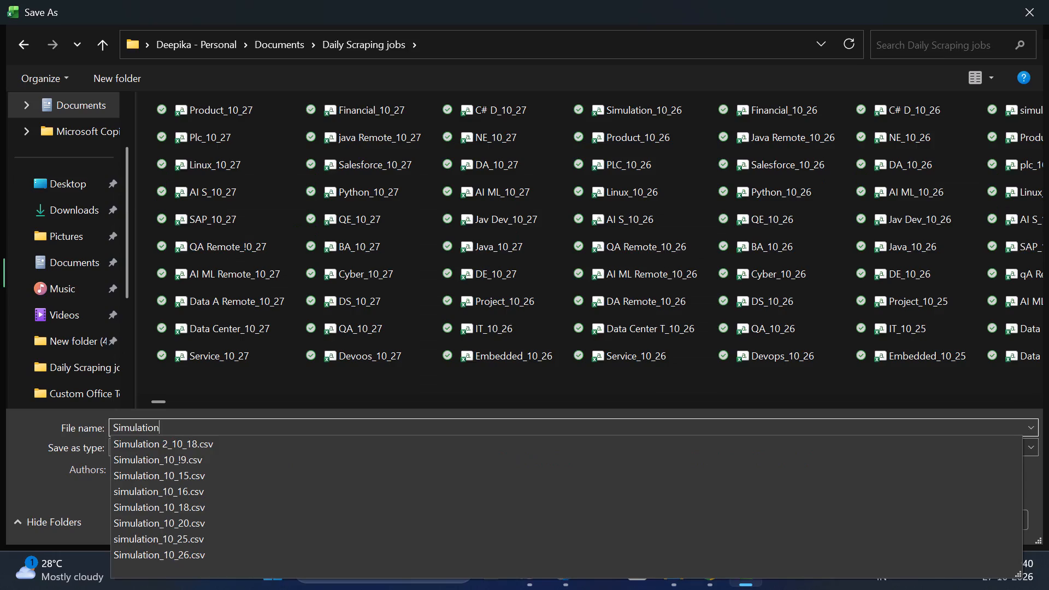
text(27)
click(906, 516)
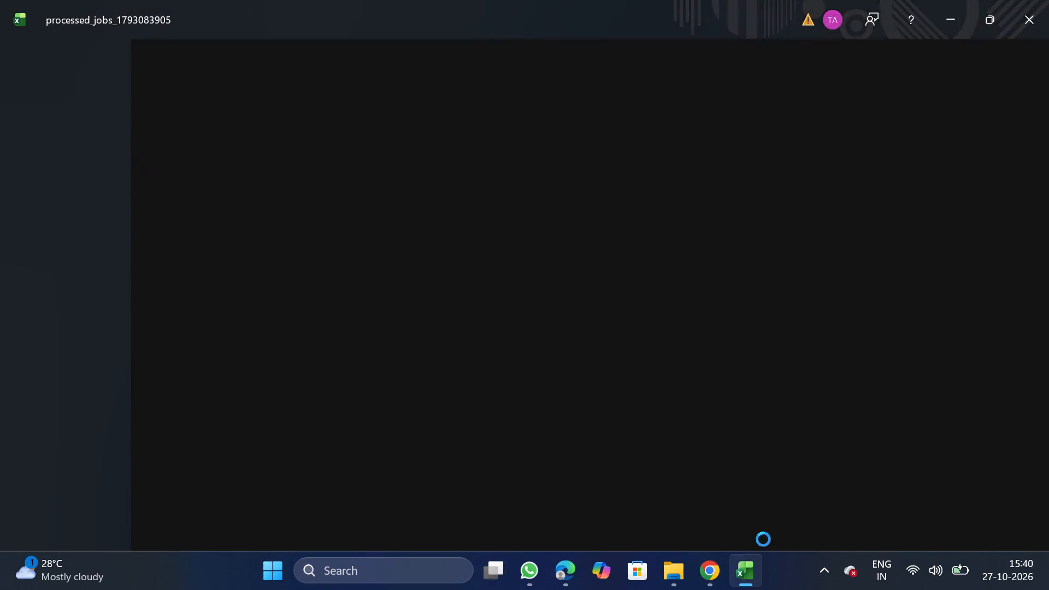
Switch to Chrome, bulk upload Simulation_10_27.csv to NextGenApply, and close the Simulation_10_27 workbook in Excel.
click(713, 579)
scroll(532, 411, down, 2)
click(692, 556)
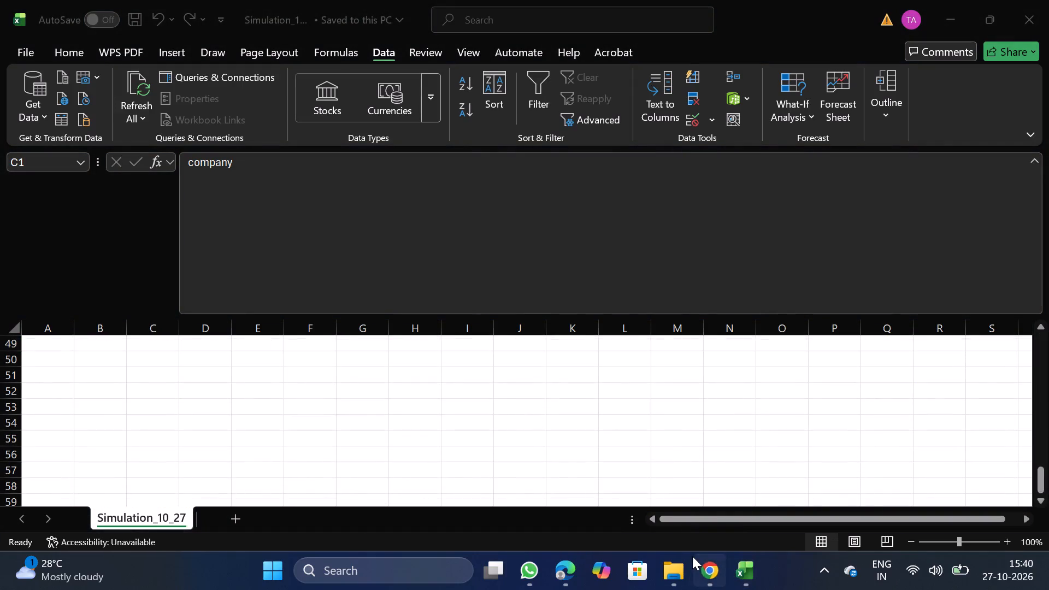
scroll(494, 428, down, 2)
click(453, 442)
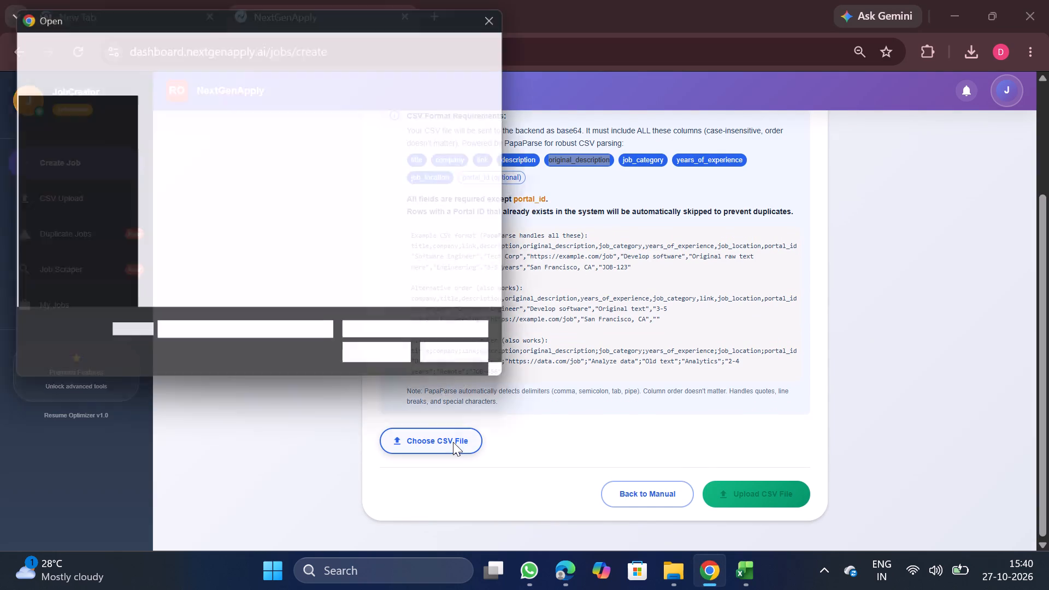
double_click(234, 109)
scroll(474, 341, down, 1)
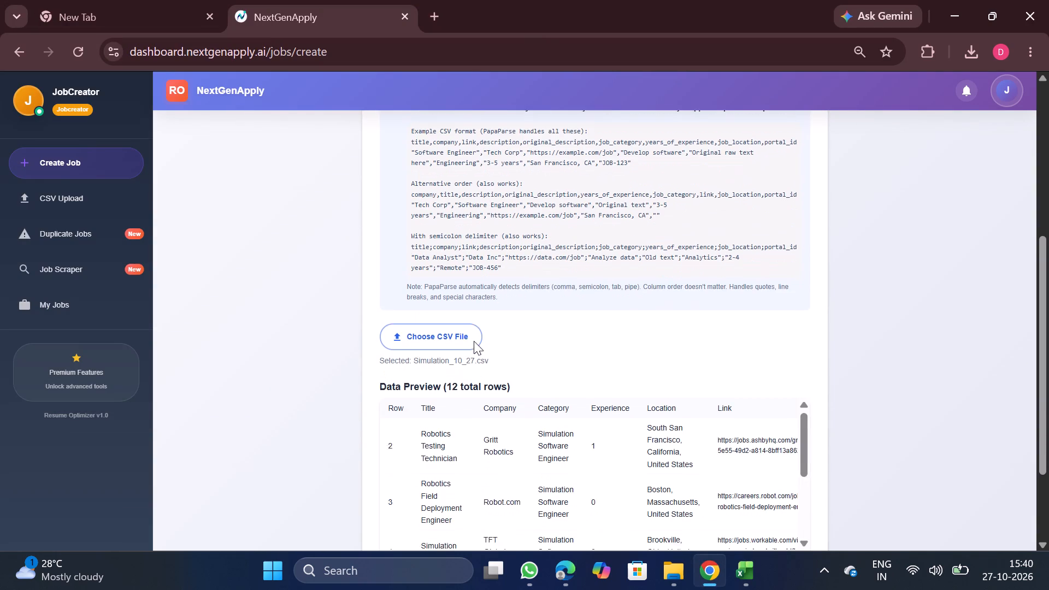
scroll(596, 395, down, 3)
click(735, 509)
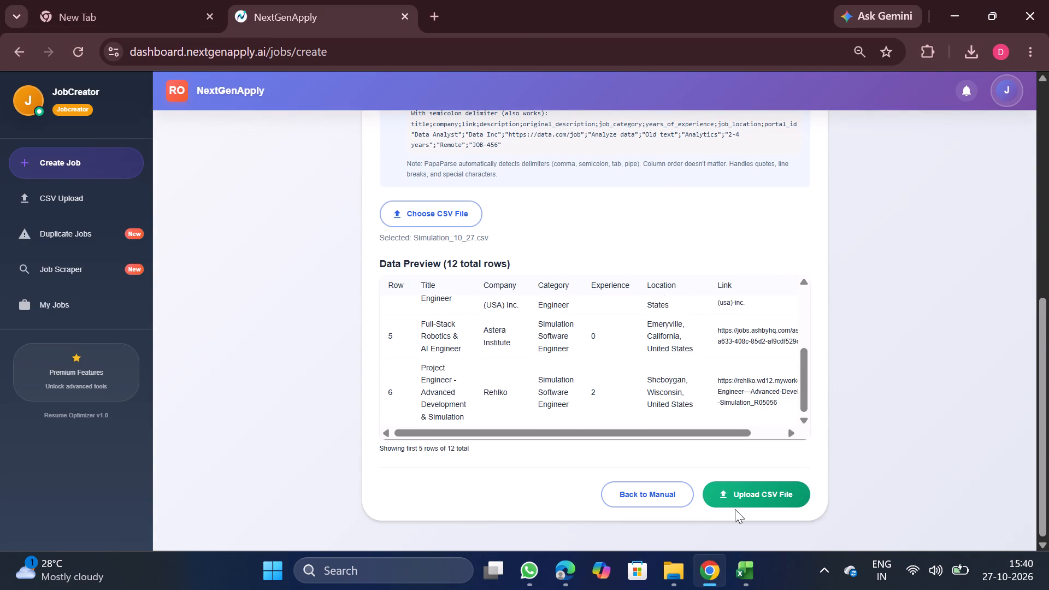
click(751, 491)
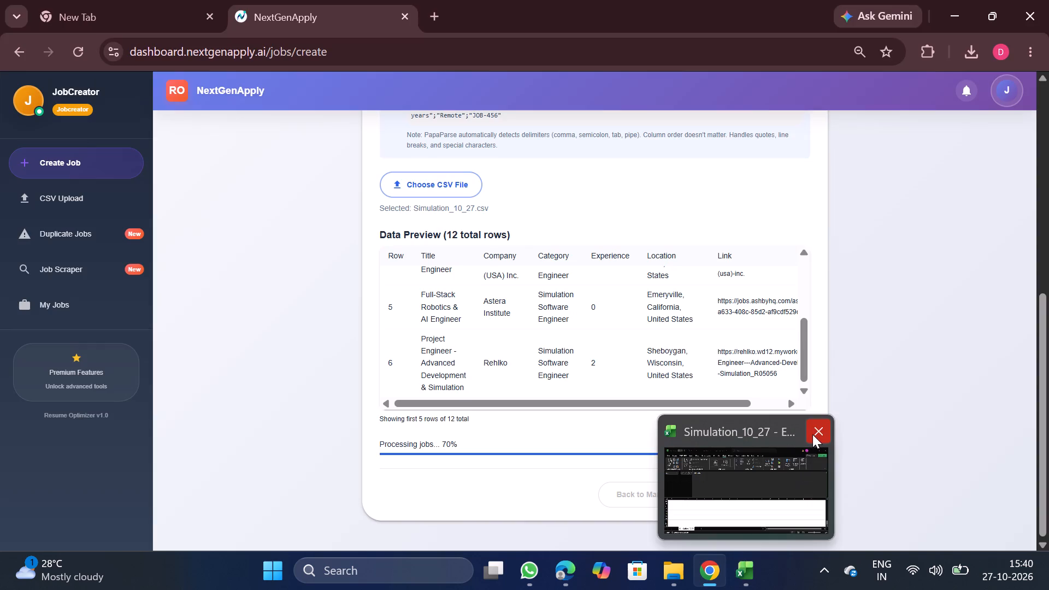
click(812, 434)
scroll(615, 401, up, 6)
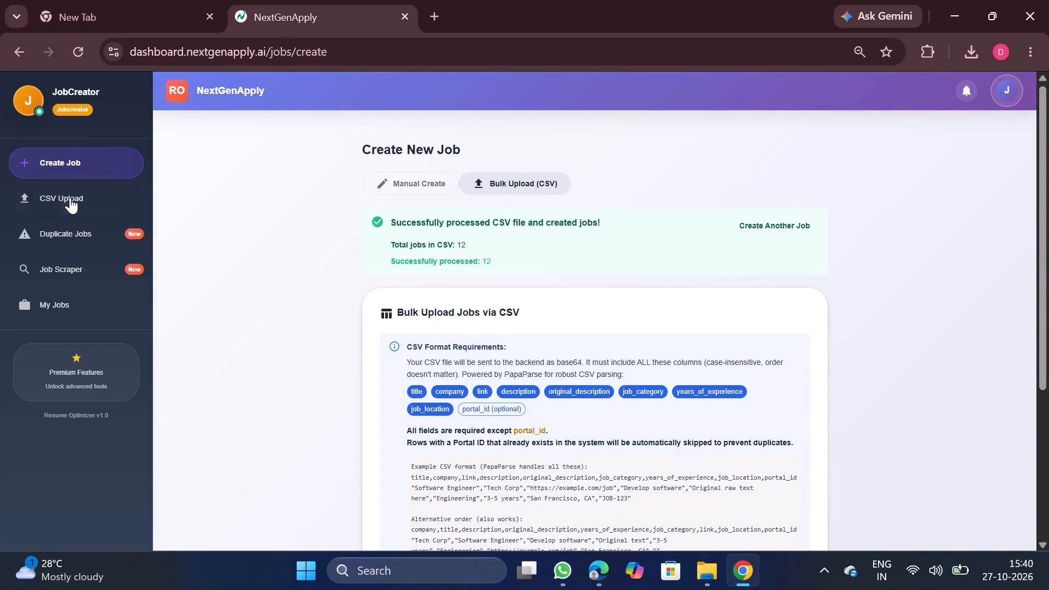
Download the processed CSV for Embedded Validation Engineer, #4583, from the CSV upload history and open it in Excel.
click(70, 197)
scroll(512, 349, up, 4)
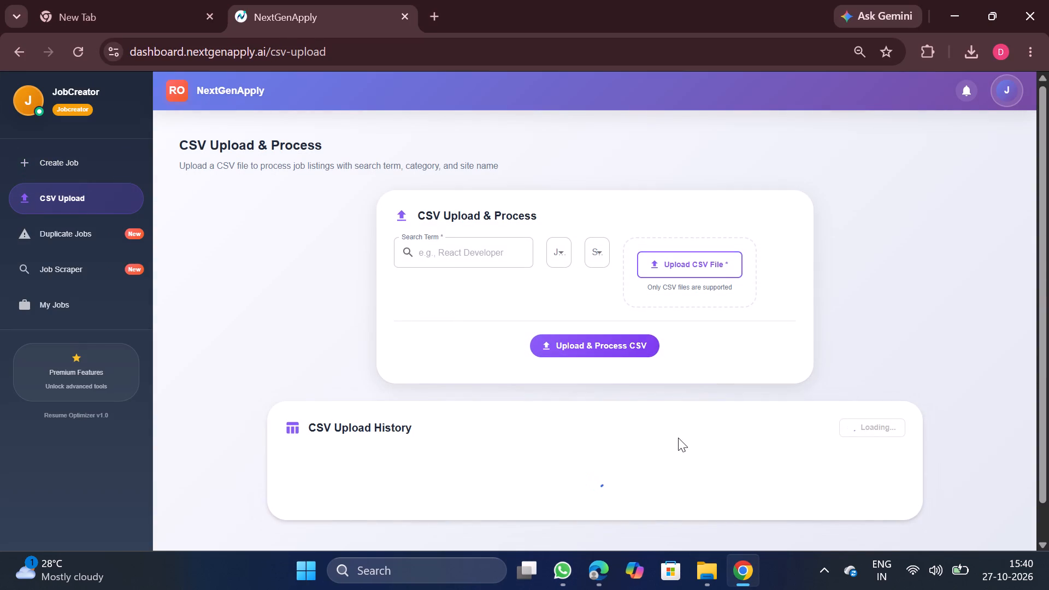
scroll(678, 438, down, 2)
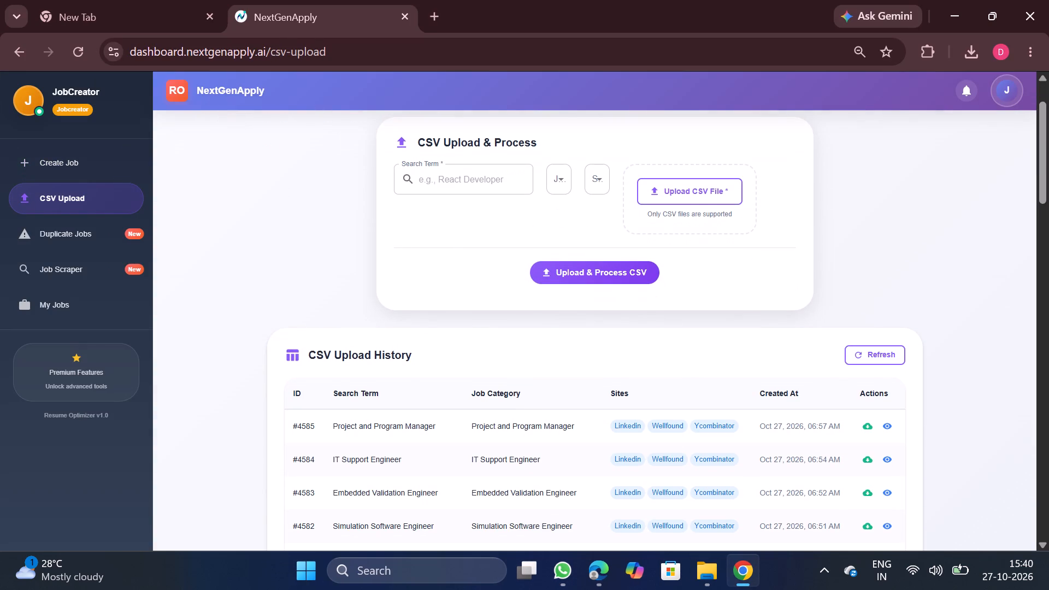
click(869, 491)
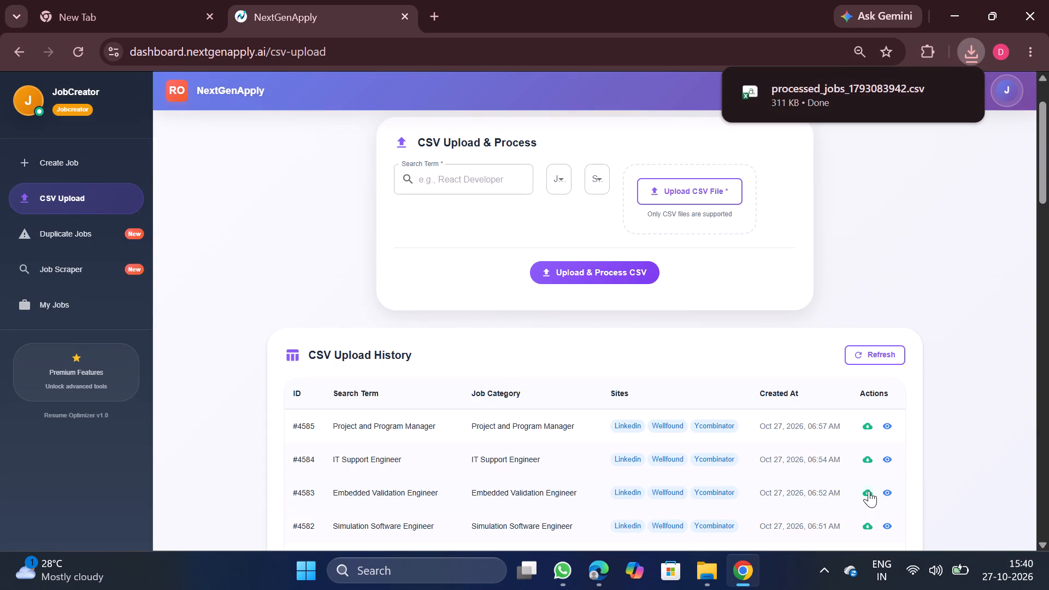
click(821, 103)
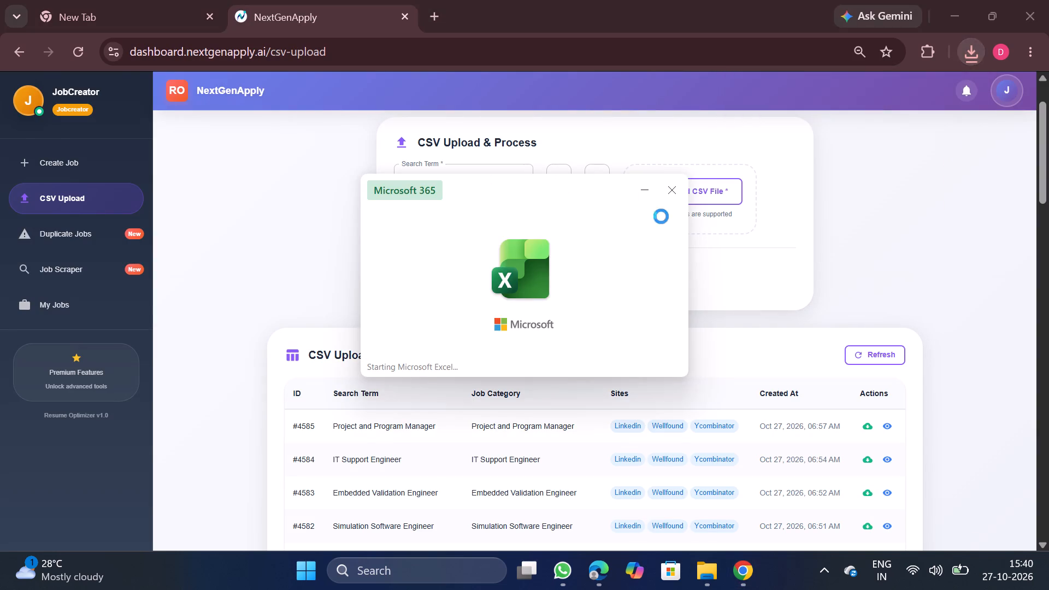
Remove duplicate rows from the Embedded Validation Engineer data, comparing only the company column and keeping the header row.
click(411, 364)
key(ctrl+a)
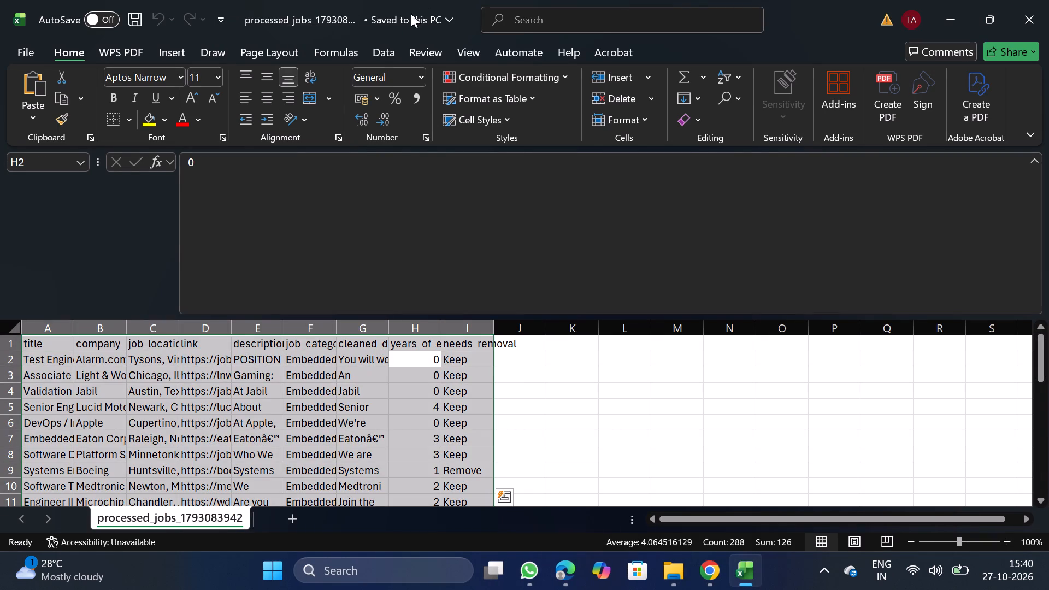
click(386, 52)
click(540, 91)
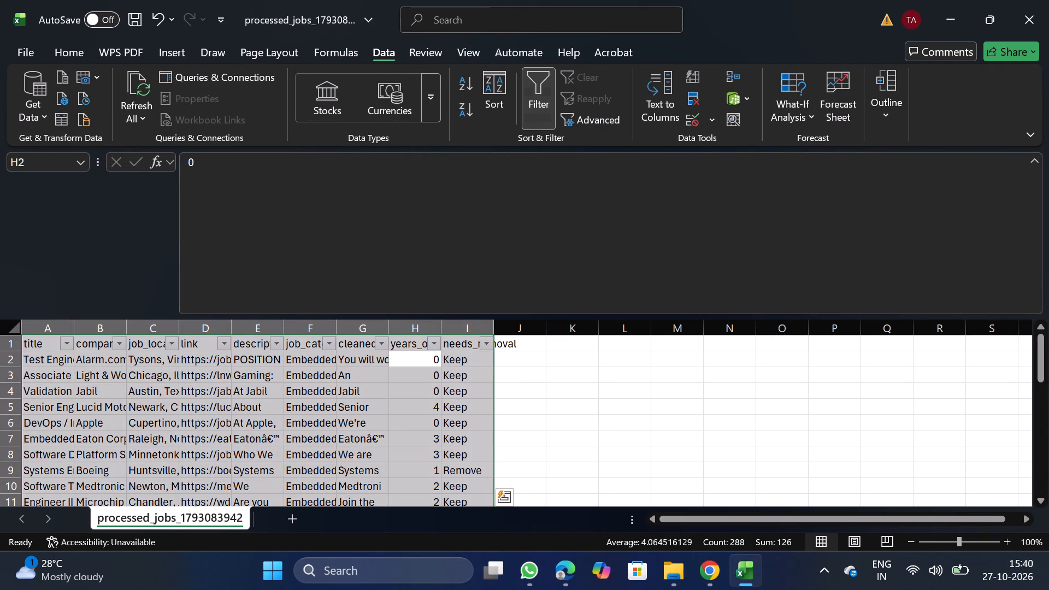
click(529, 99)
click(695, 95)
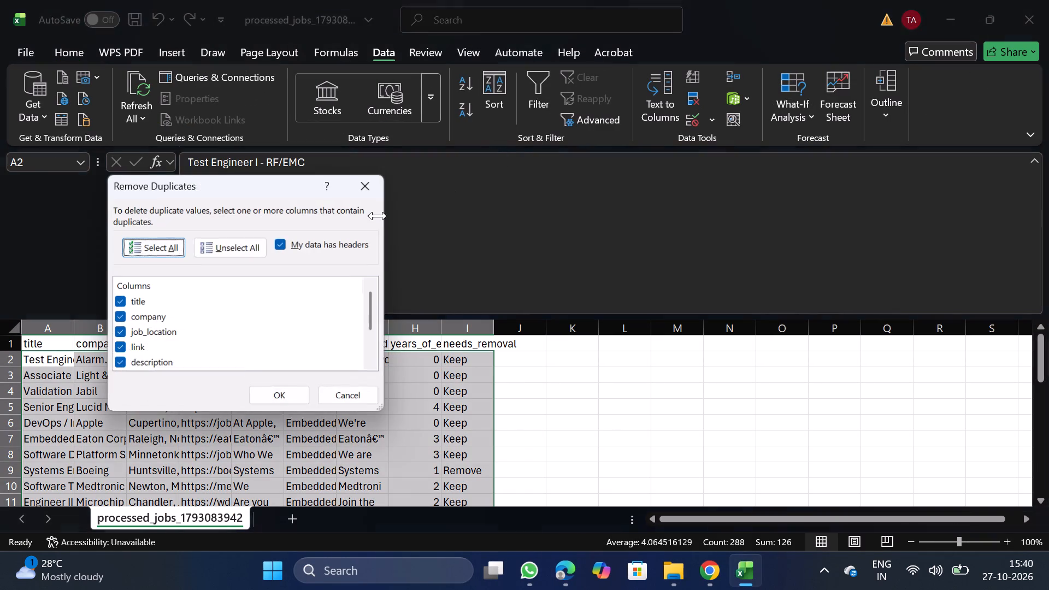
click(245, 252)
click(115, 314)
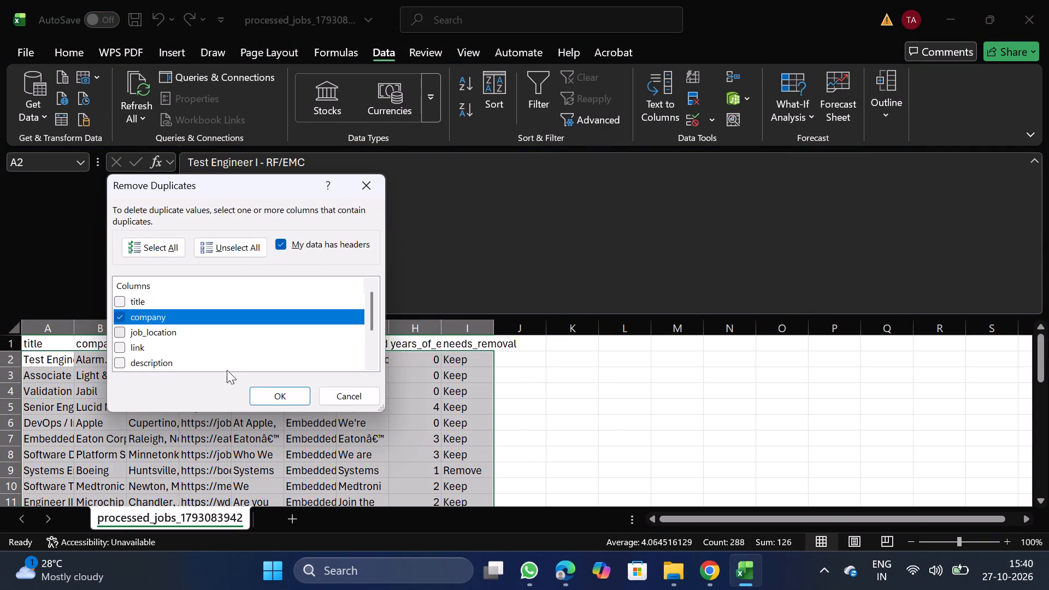
click(274, 401)
click(625, 326)
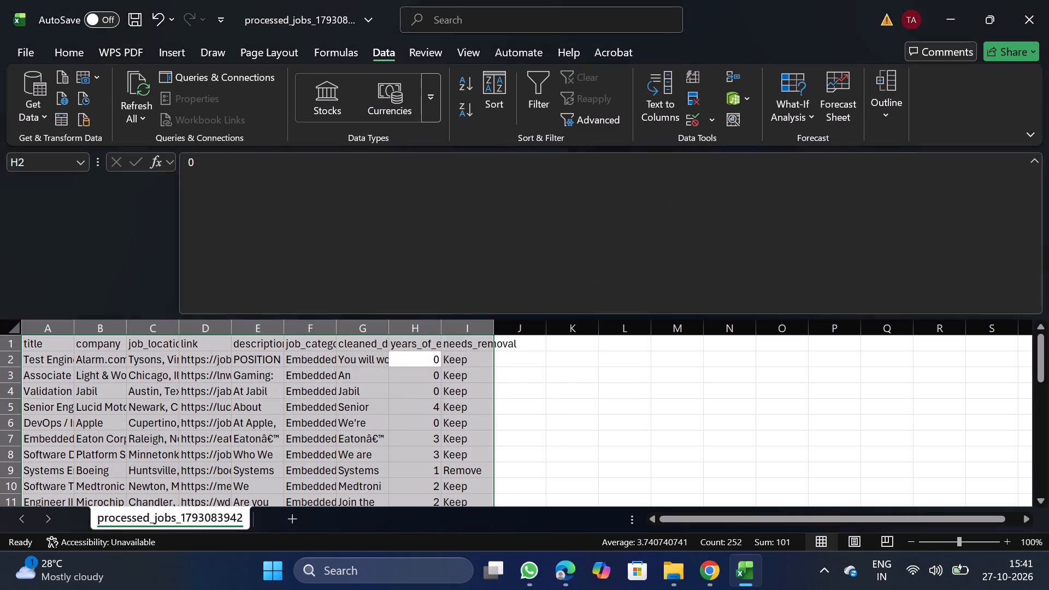
Filter years_of_experience to 8, 9 and 10, delete all the matching rows, and remove the filter.
click(408, 340)
click(541, 122)
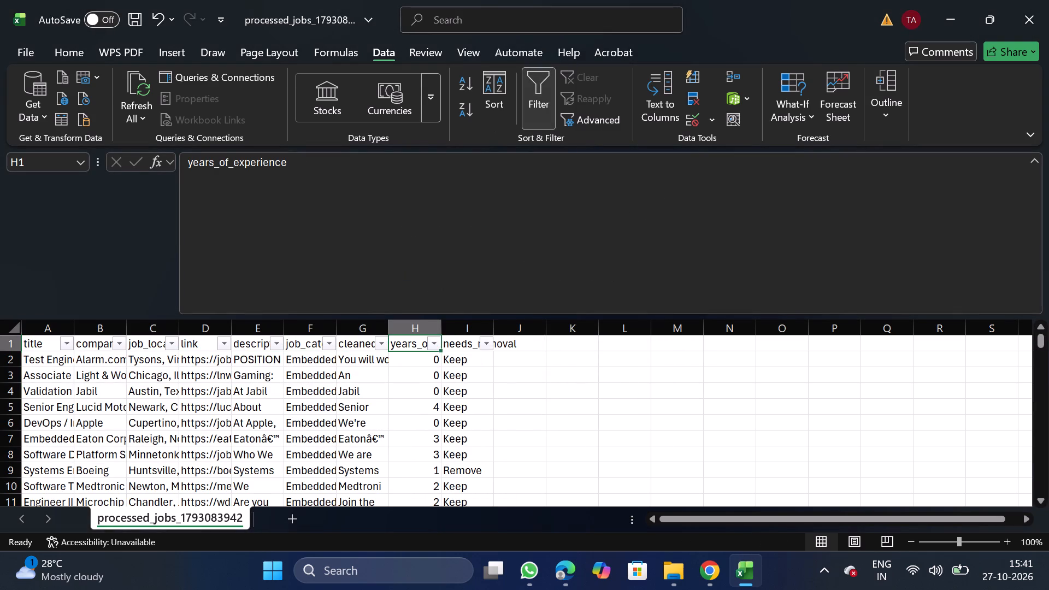
click(437, 345)
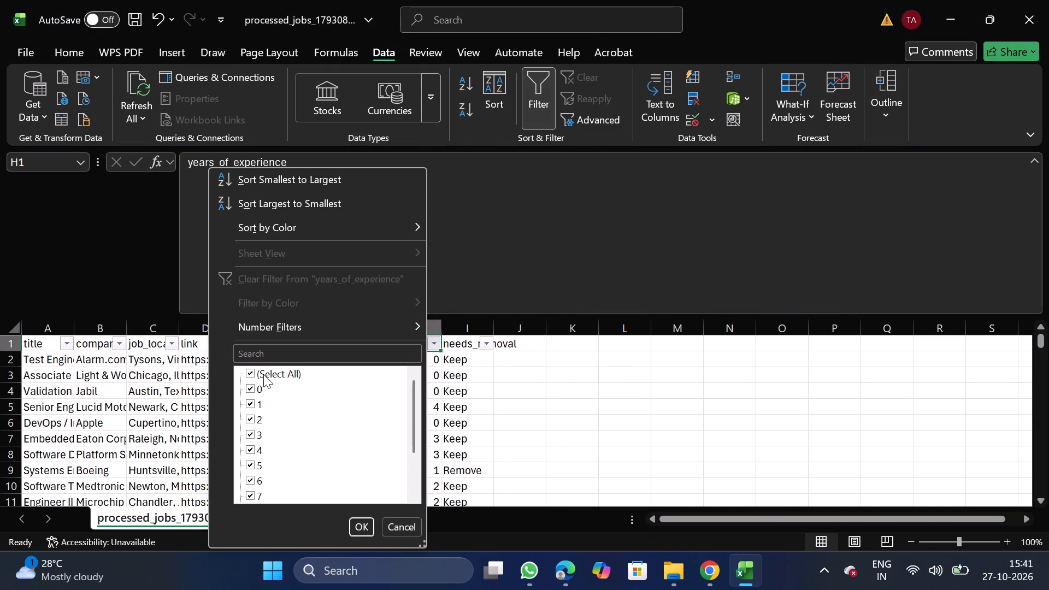
click(263, 374)
scroll(261, 471, down, 1)
click(255, 444)
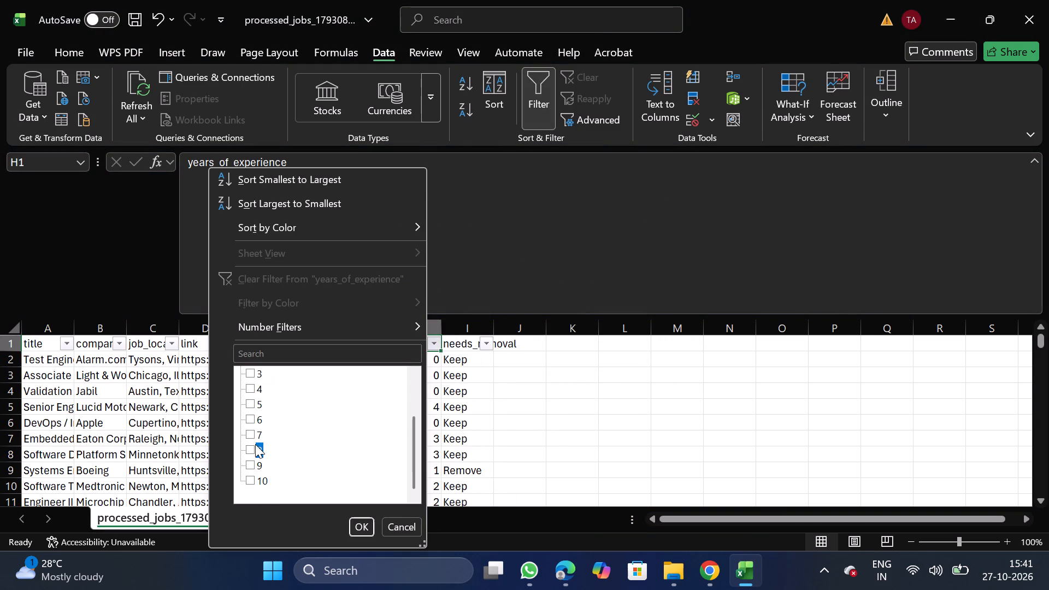
click(253, 465)
click(250, 482)
click(361, 524)
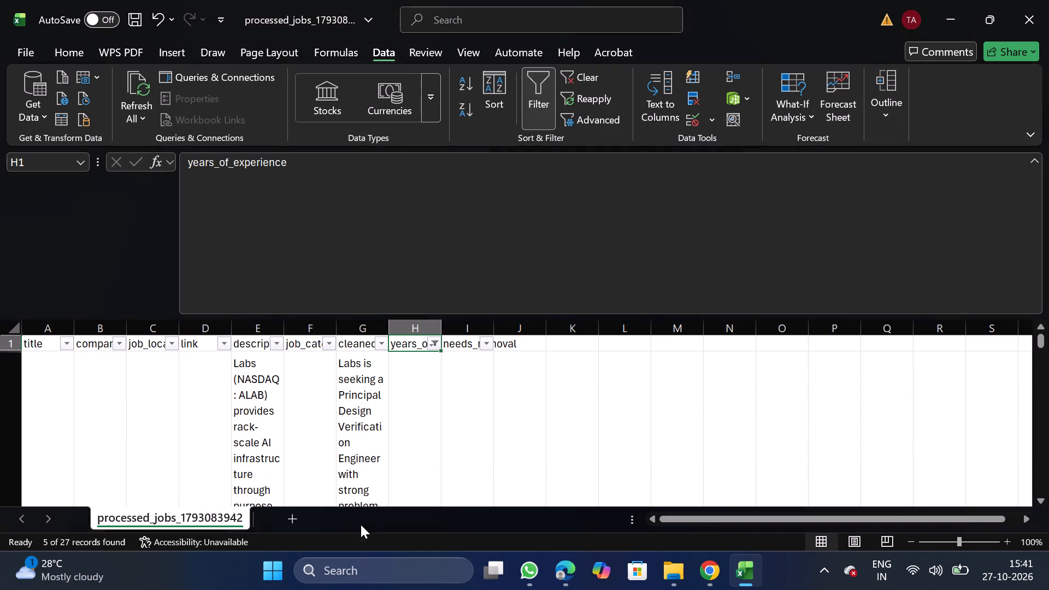
click(0, 376)
key(ctrl+shift+Down)
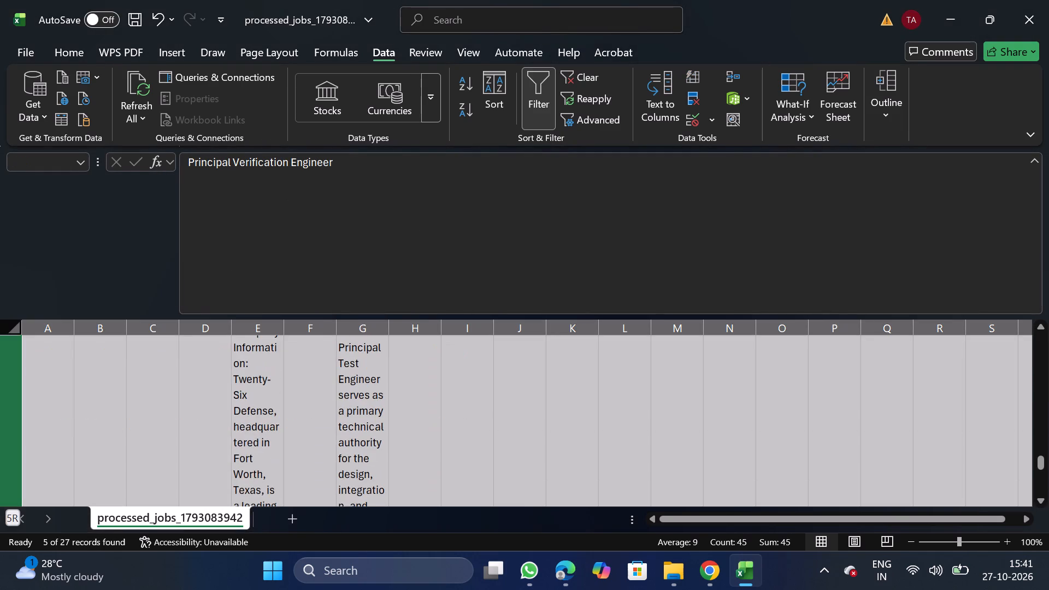
right_click(141, 448)
click(207, 305)
click(538, 94)
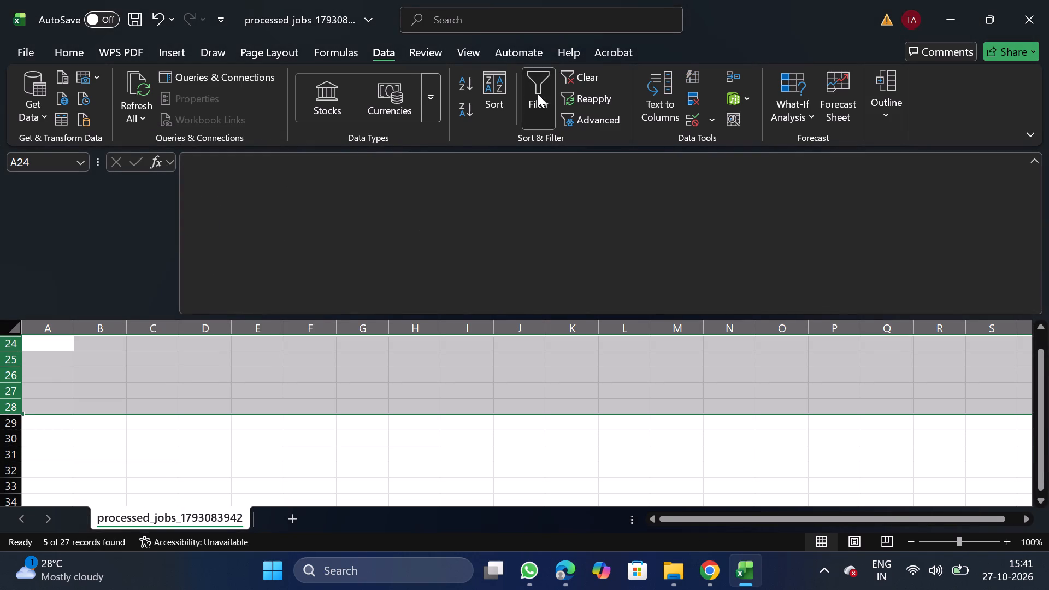
Delete the needs_removal column.
drag(1036, 456, 1035, 216)
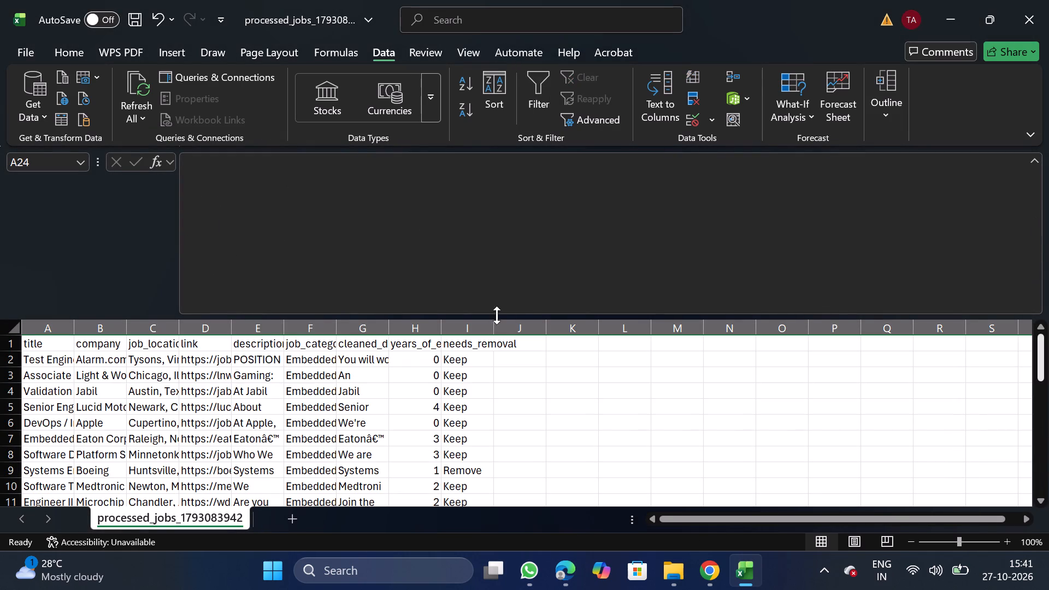
click(478, 328)
right_click(476, 387)
click(526, 250)
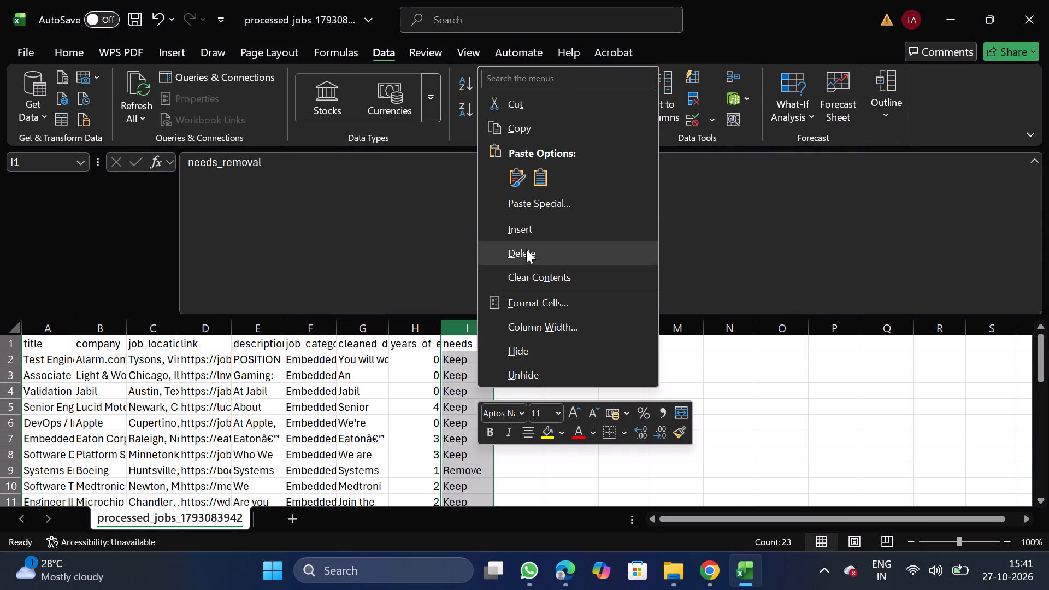
Move the job_category column in front of the title column so it comes first.
click(315, 331)
key(ctrl+x)
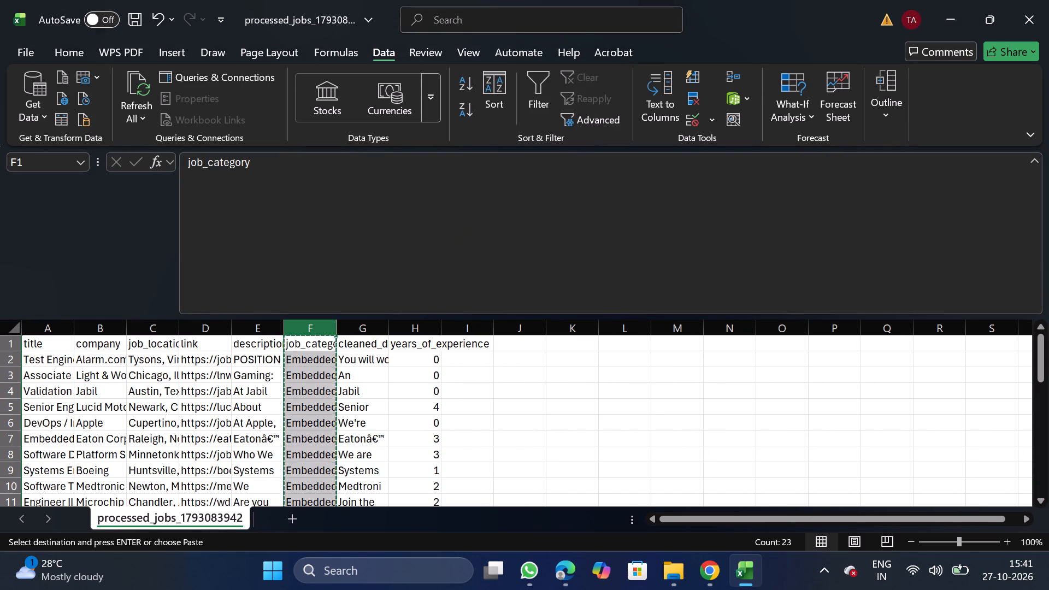
click(58, 331)
right_click(21, 434)
click(91, 273)
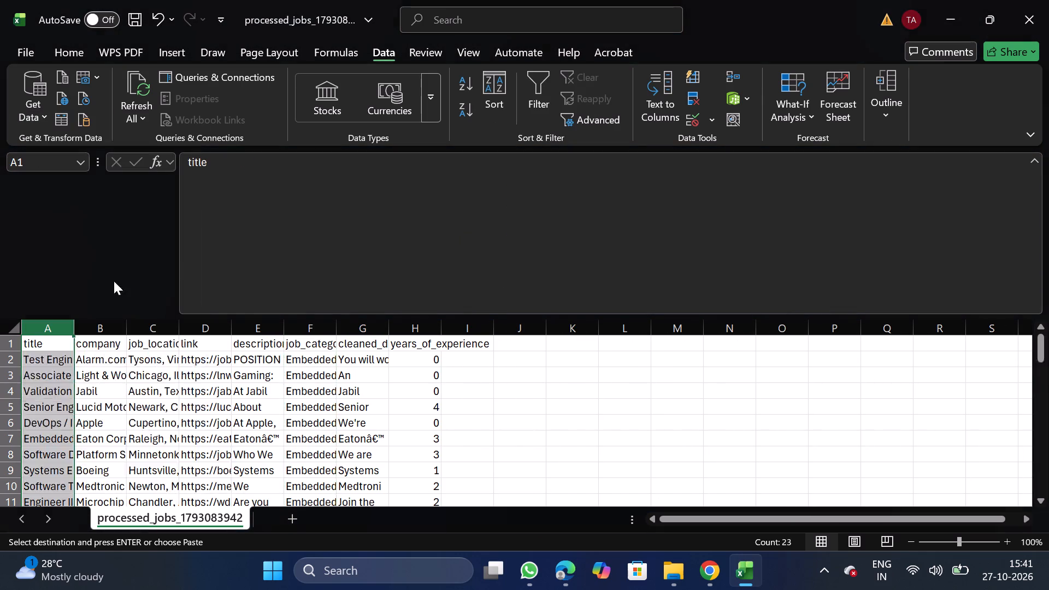
Turn off text wrapping for the description and cleaned description columns.
click(310, 326)
key(shift+Right)
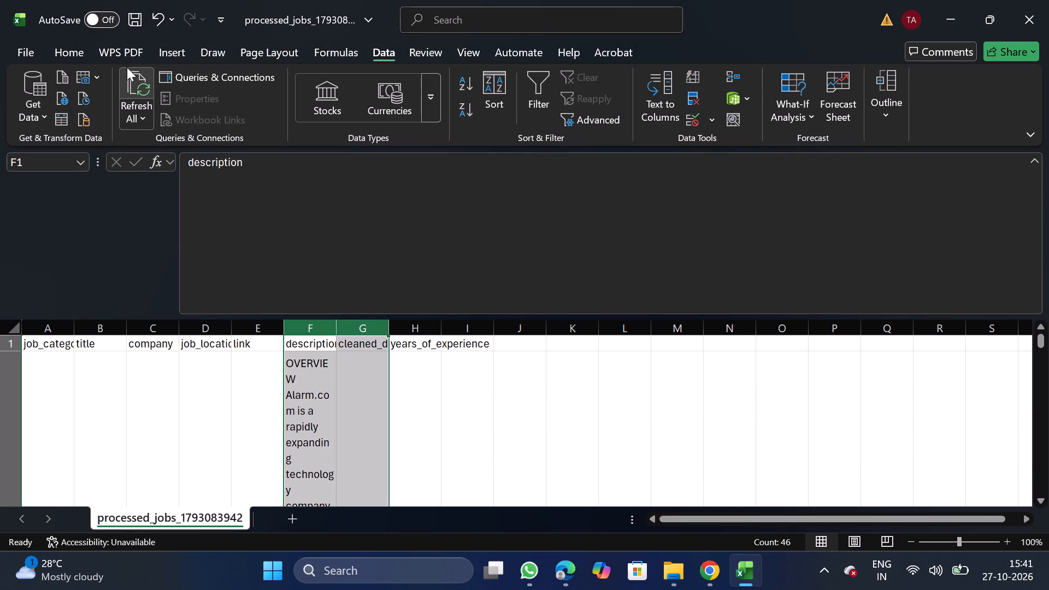
click(69, 53)
click(338, 136)
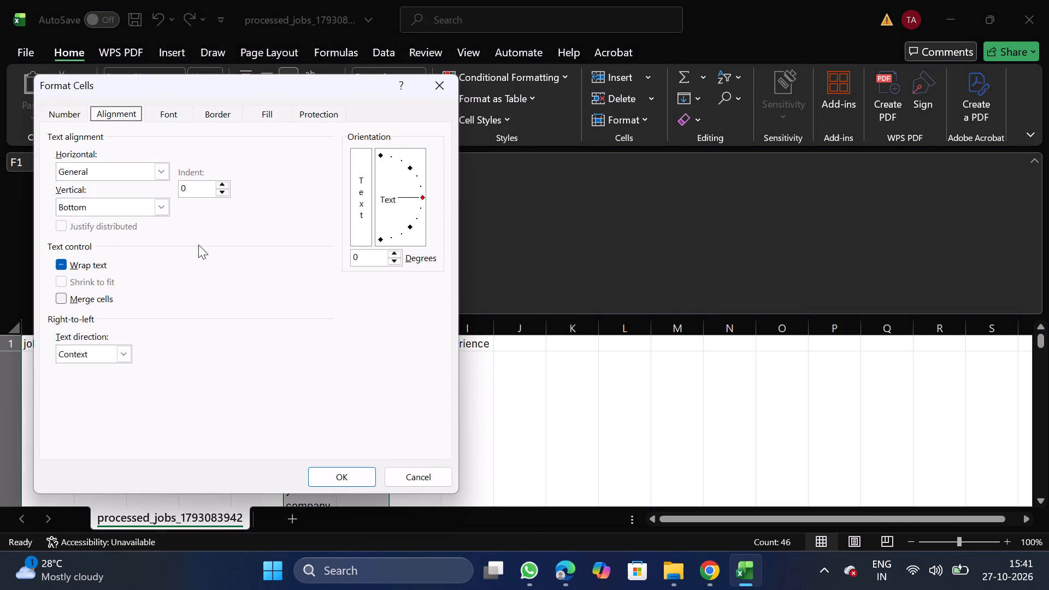
double_click(96, 259)
click(334, 480)
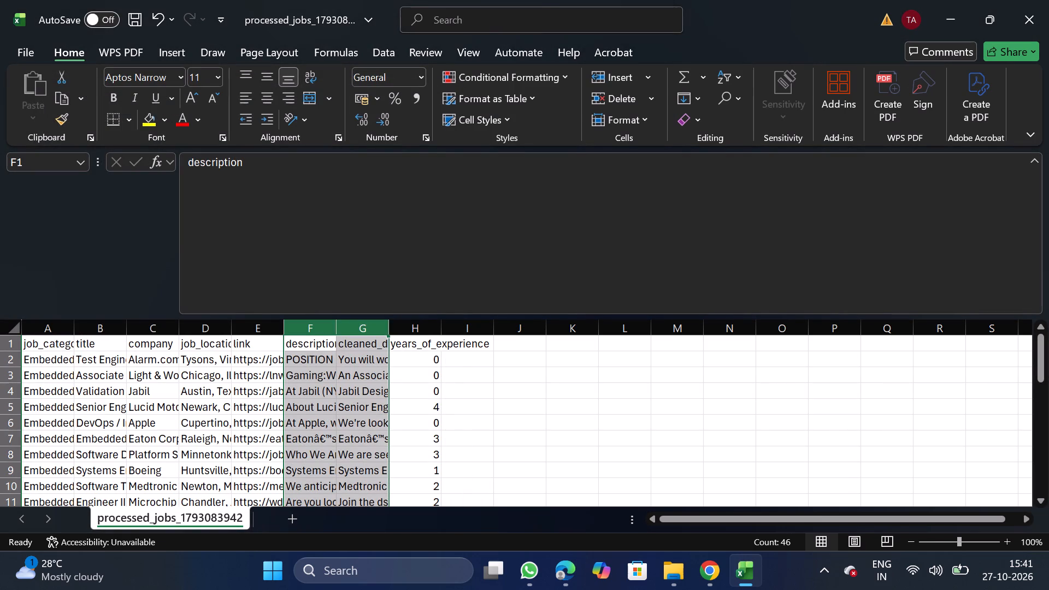
Move the link column behind years_of_experience so it is the last column.
click(248, 327)
key(ctrl+x)
drag(453, 327, 456, 361)
right_click(456, 361)
click(546, 206)
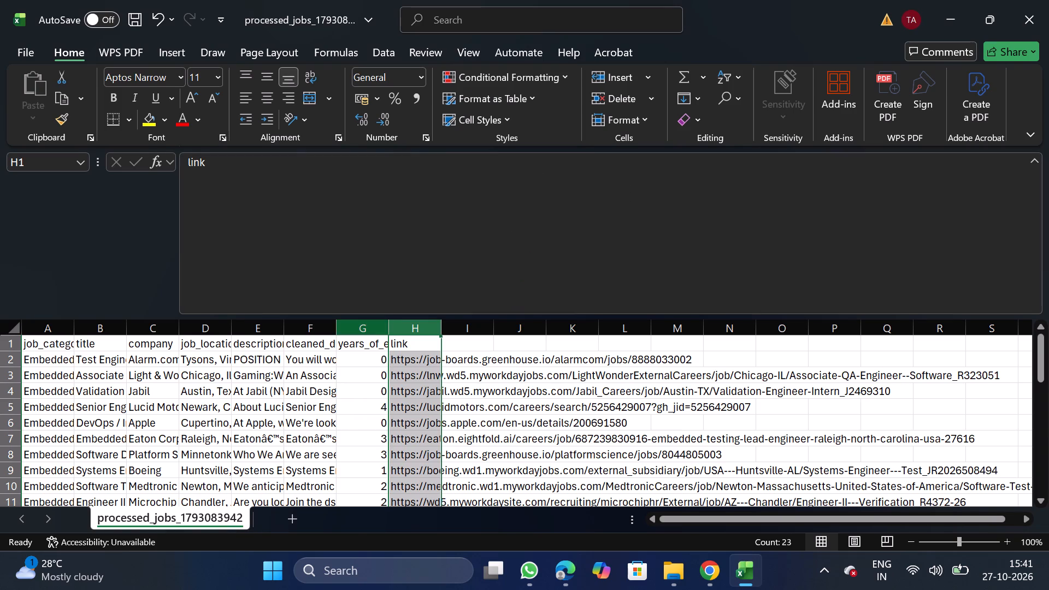
Move the years_of_experience column between job_location and description.
click(363, 325)
key(ctrl+x)
drag(251, 331, 252, 421)
right_click(252, 421)
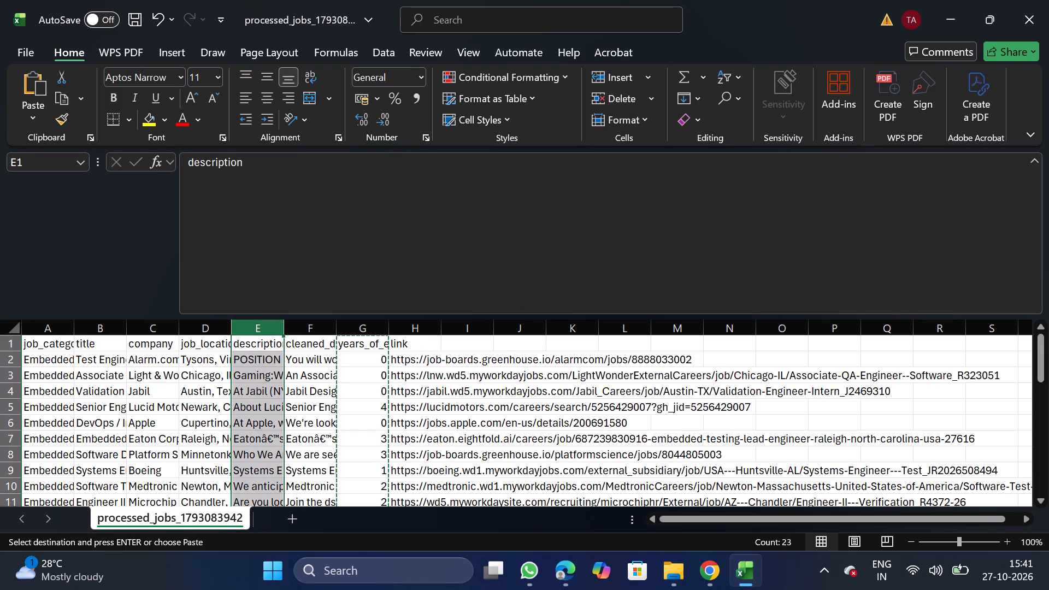
click(329, 263)
Rename the cleaned description column's header in G1 as description, copying the text from the header in F1.
click(322, 344)
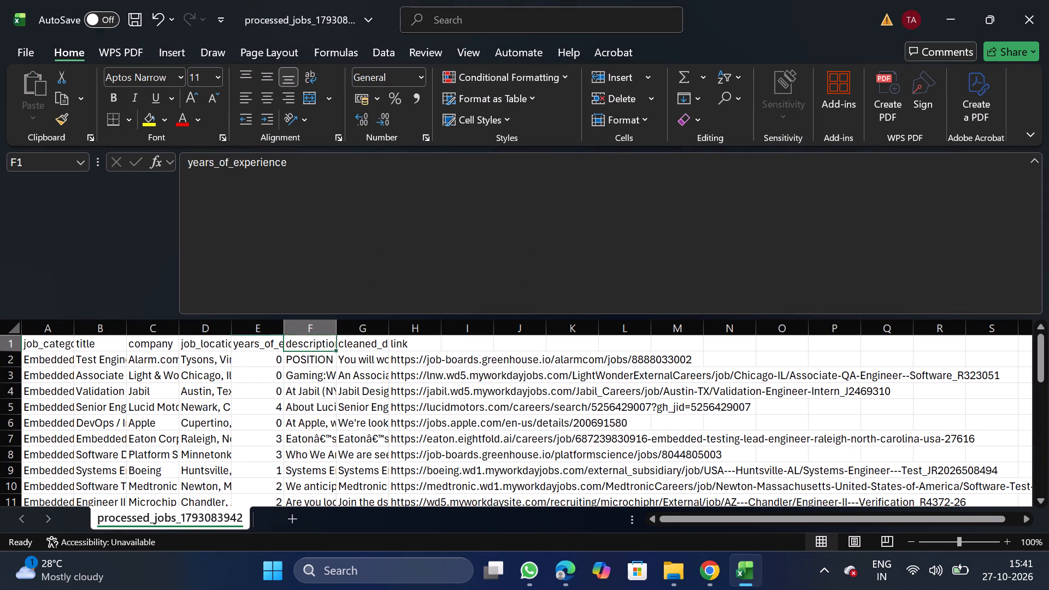
drag(186, 157, 262, 167)
key(ctrl+c)
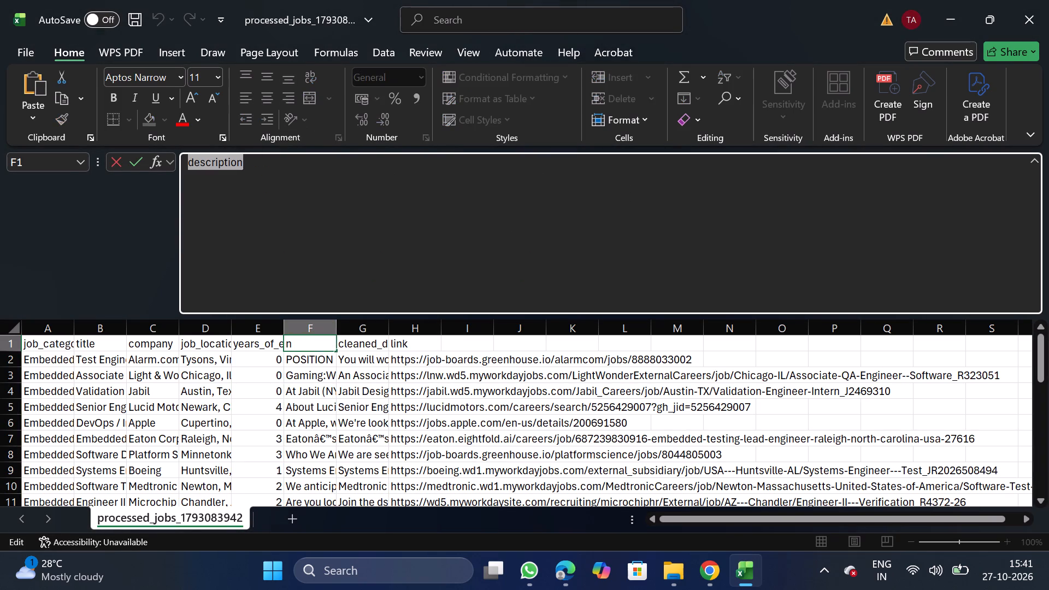
double_click(364, 339)
click(443, 274)
key(BackSpace)
key(BackSpace)
key(BackSpace)
key(BackSpace)
key(BackSpace)
key(BackSpace)
key(BackSpace)
key(BackSpace)
key(BackSpace)
key(BackSpace)
key(BackSpace)
key(BackSpace)
key(BackSpace)
key(BackSpace)
key(BackSpace)
key(BackSpace)
key(BackSpace)
key(BackSpace)
key(BackSpace)
key(BackSpace)
key(BackSpace)
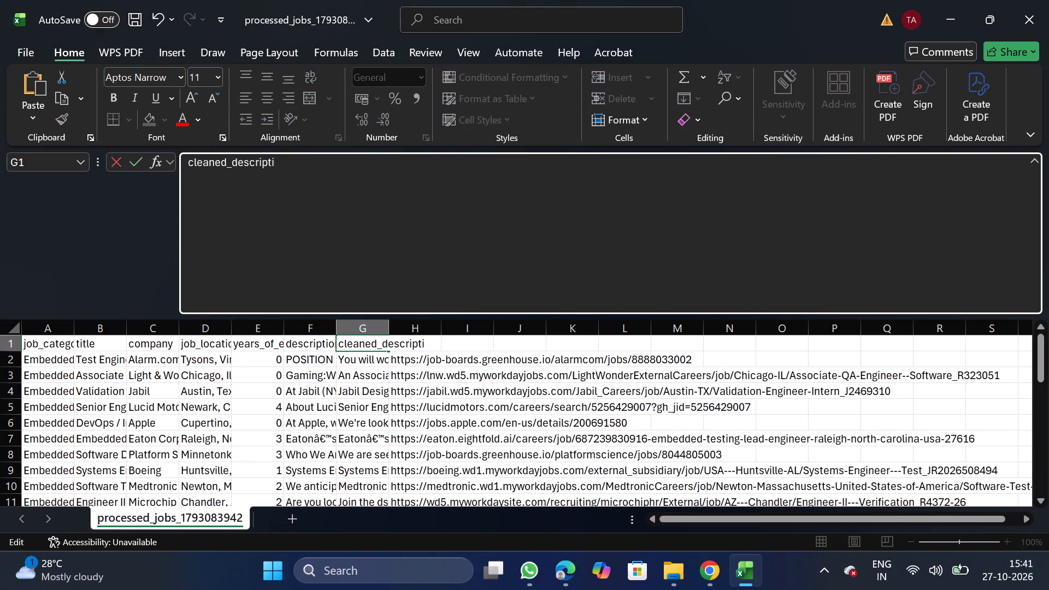
key(ctrl+v)
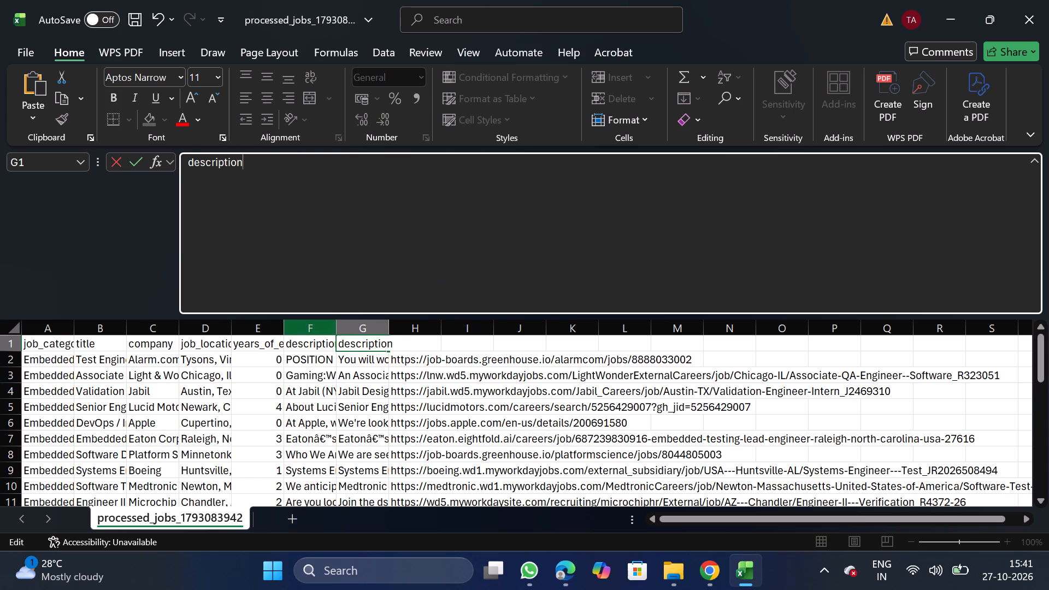
Rename the F1 header as original_description, copying the name from NextGenApply's bulk upload CSV requirements in Chrome and returning to Excel.
click(296, 334)
click(414, 265)
key(BackSpace)
key(BackSpace)
key(BackSpace)
key(BackSpace)
key(BackSpace)
key(BackSpace)
key(BackSpace)
key(BackSpace)
key(BackSpace)
key(BackSpace)
key(BackSpace)
key(BackSpace)
key(BackSpace)
key(BackSpace)
key(BackSpace)
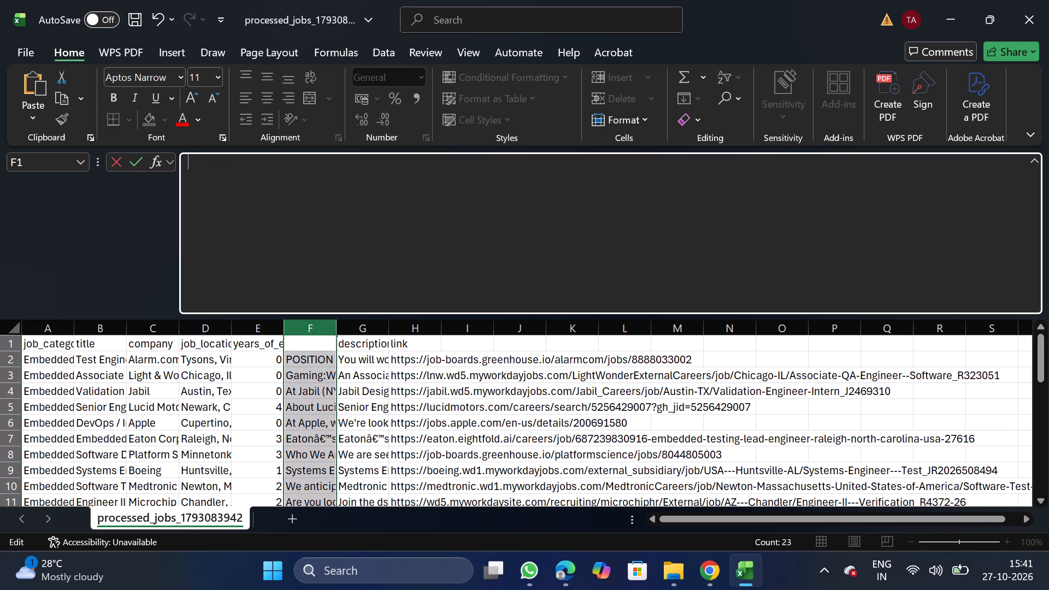
click(705, 567)
click(81, 156)
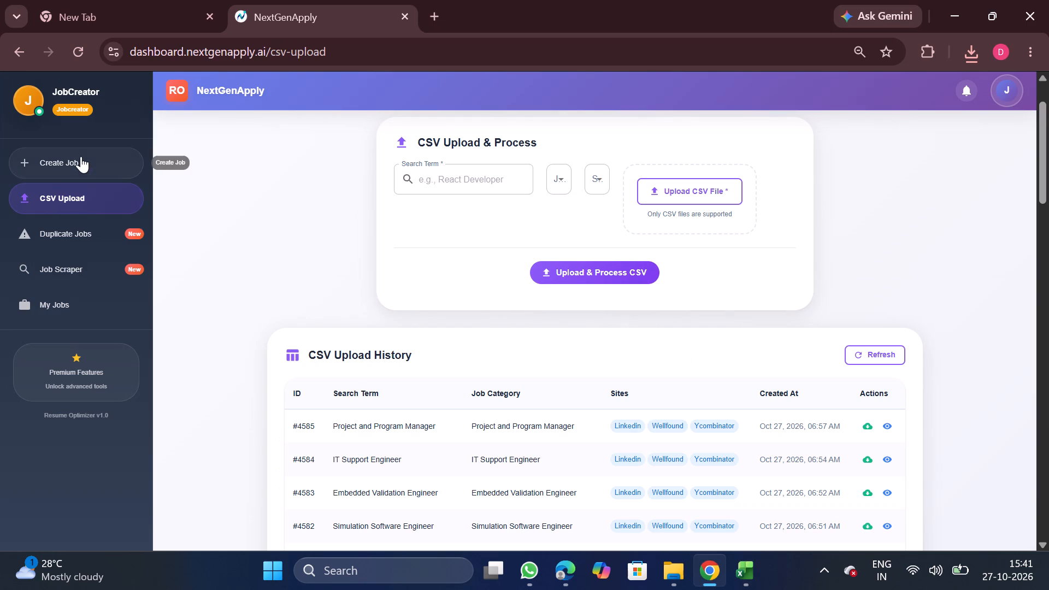
click(517, 140)
double_click(579, 272)
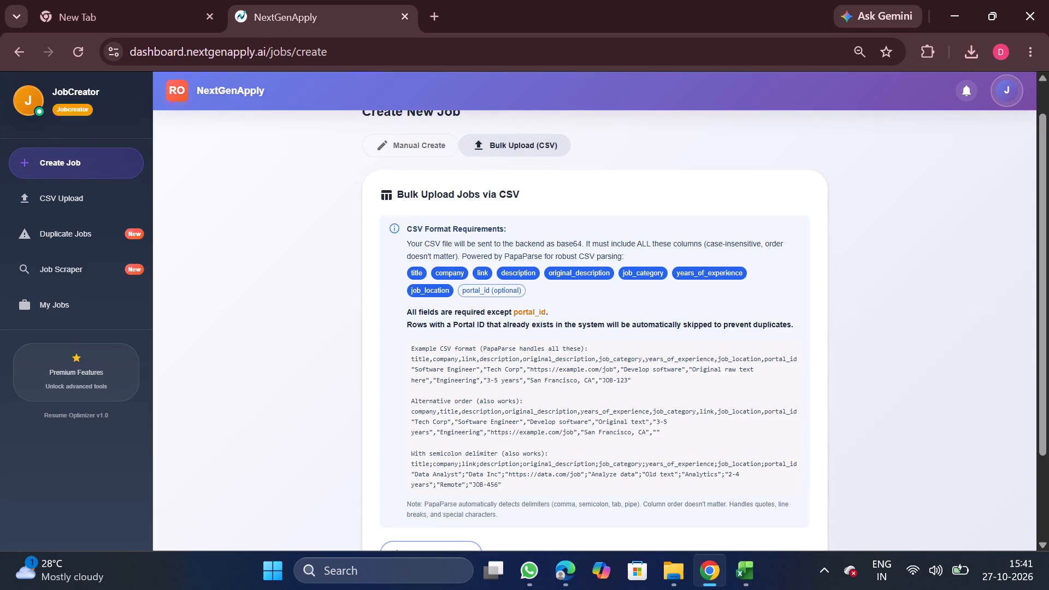
key(ctrl+c)
click(744, 579)
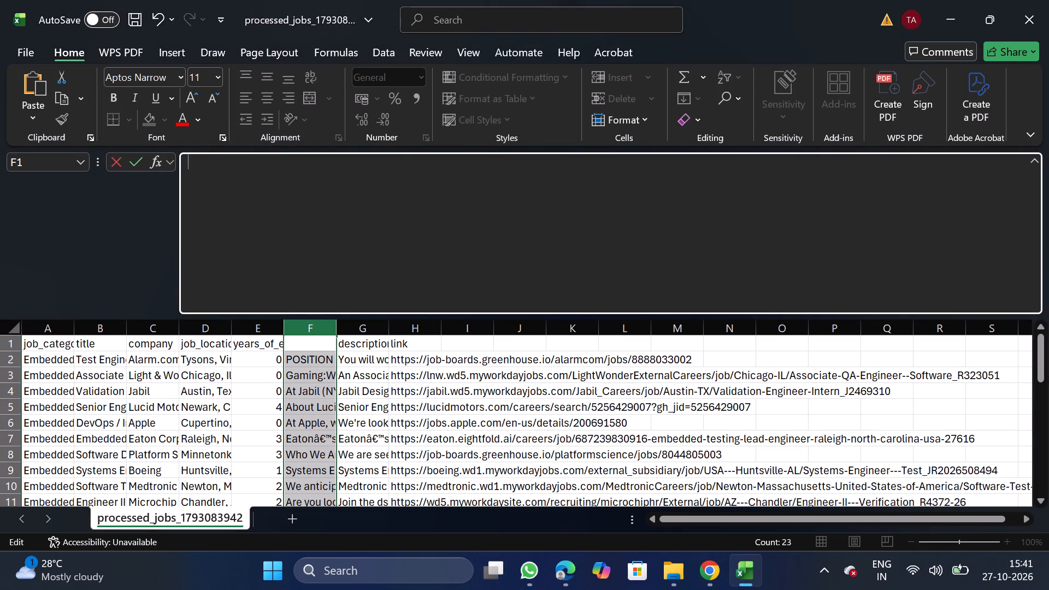
key(ctrl+v)
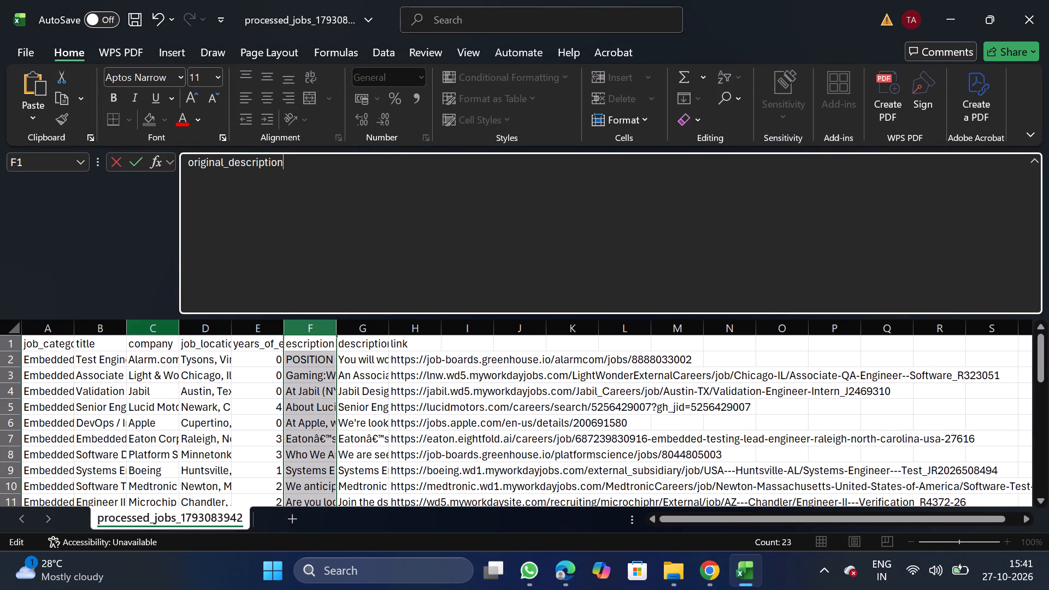
Filter the title column to ASIC Optical Hardware Systems Test Engineer, Electronics Test Engineer, Validation Engineer Intern and blanks.
click(109, 331)
click(377, 61)
click(532, 86)
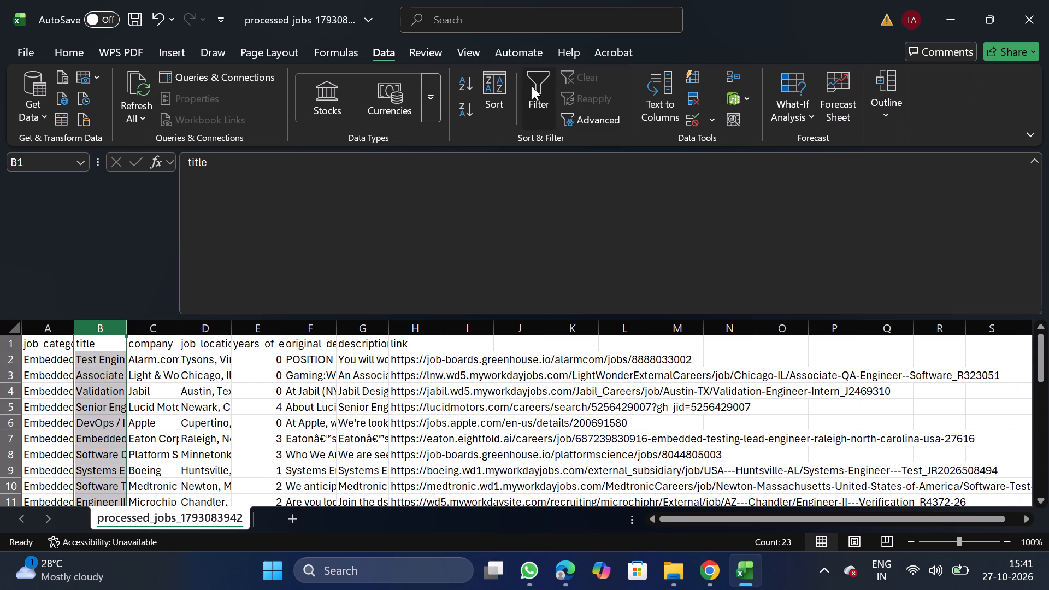
click(121, 338)
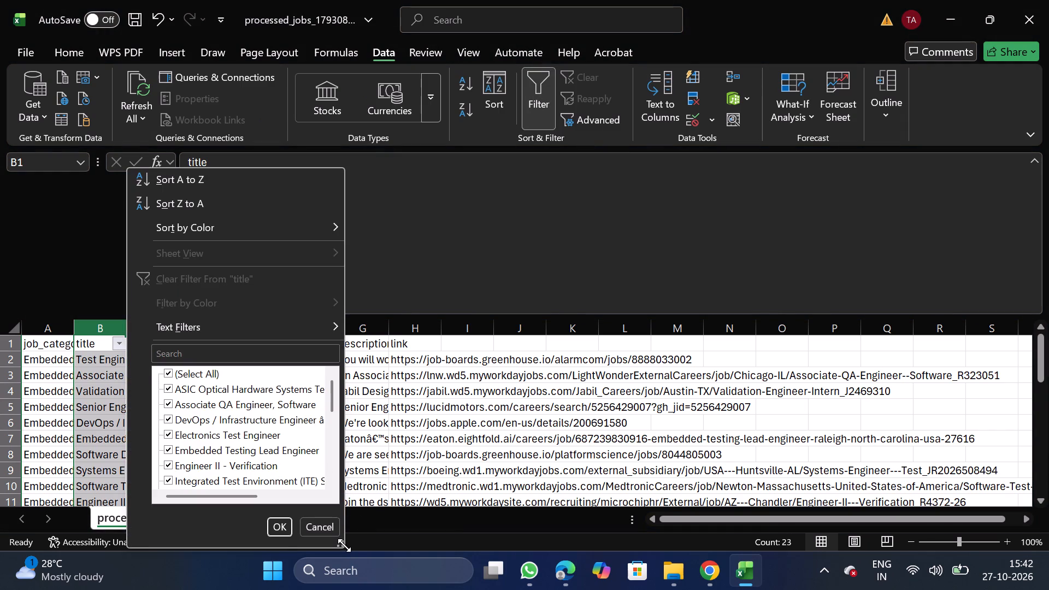
double_click(341, 545)
drag(341, 545, 714, 589)
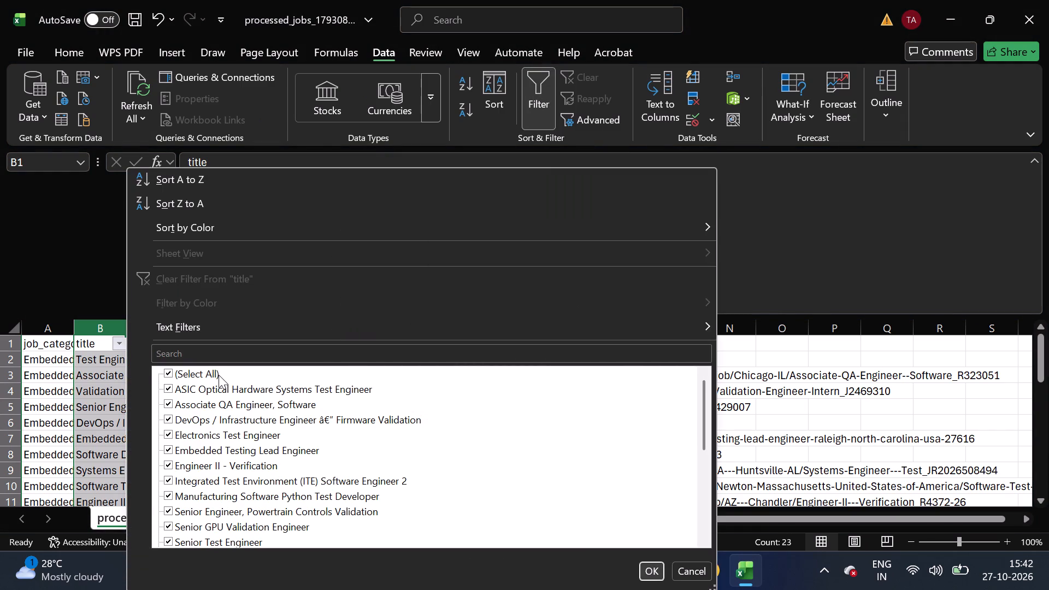
click(219, 375)
click(255, 385)
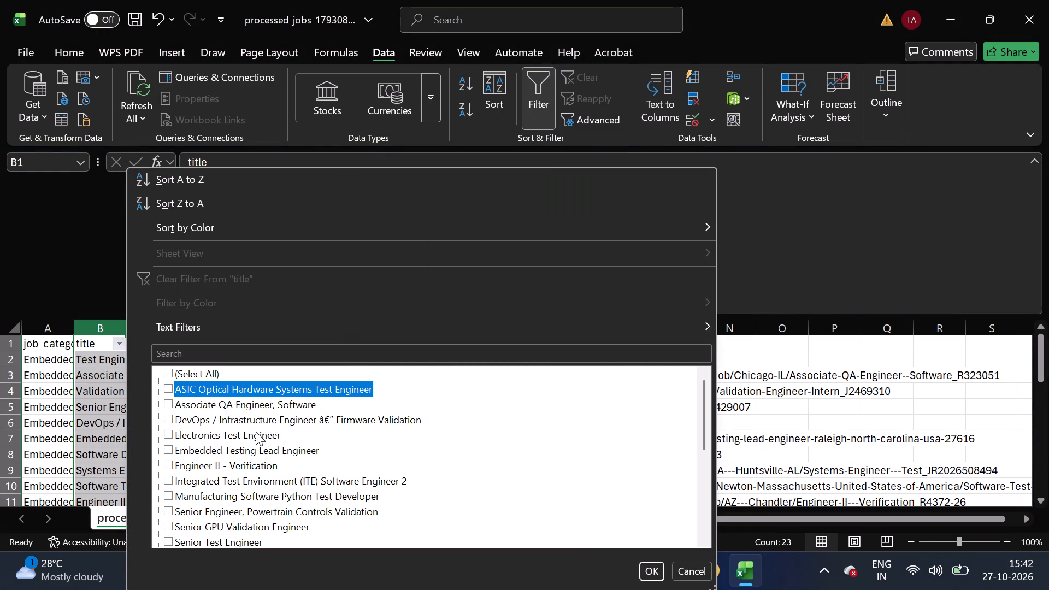
click(256, 432)
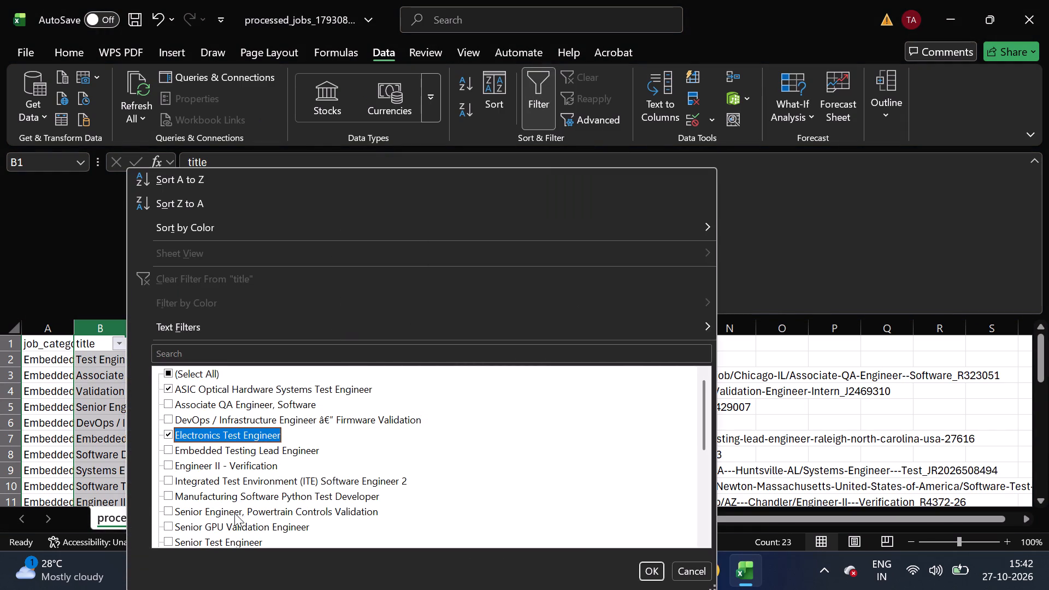
scroll(229, 535, down, 2)
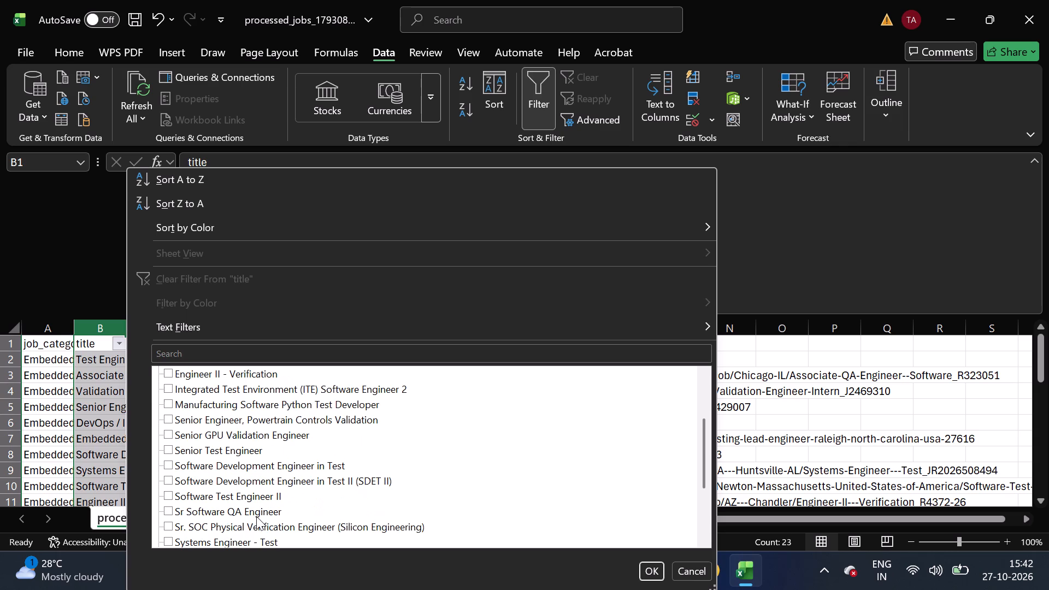
scroll(256, 516, down, 2)
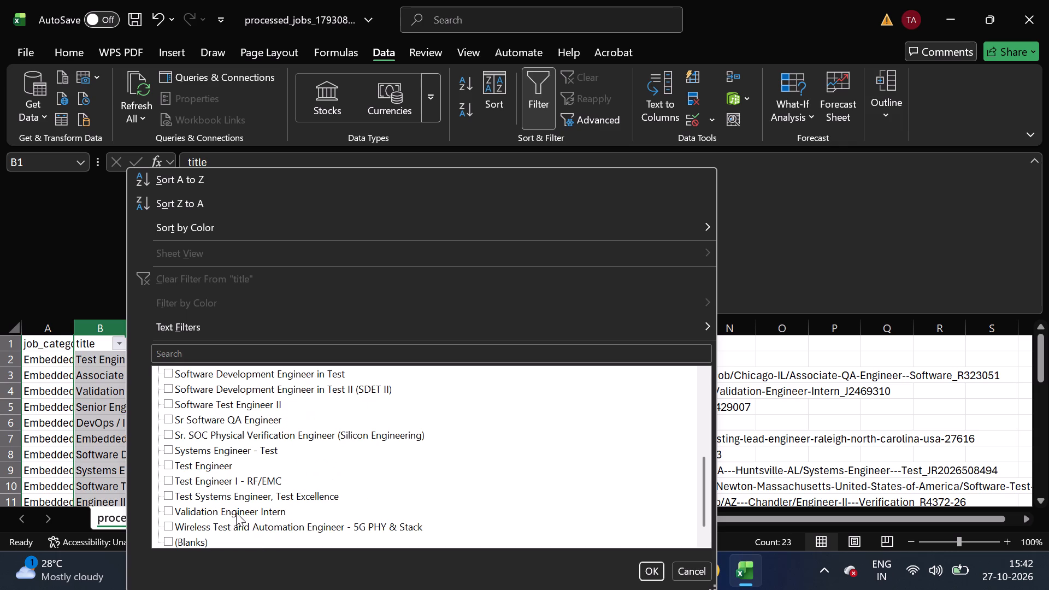
scroll(236, 512, down, 1)
click(192, 527)
click(274, 497)
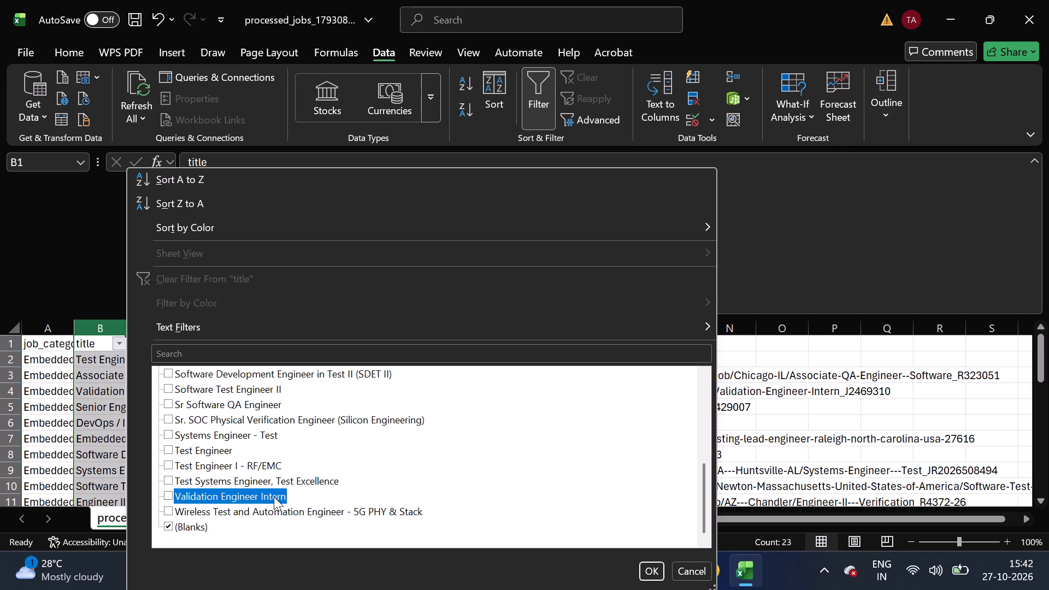
click(649, 573)
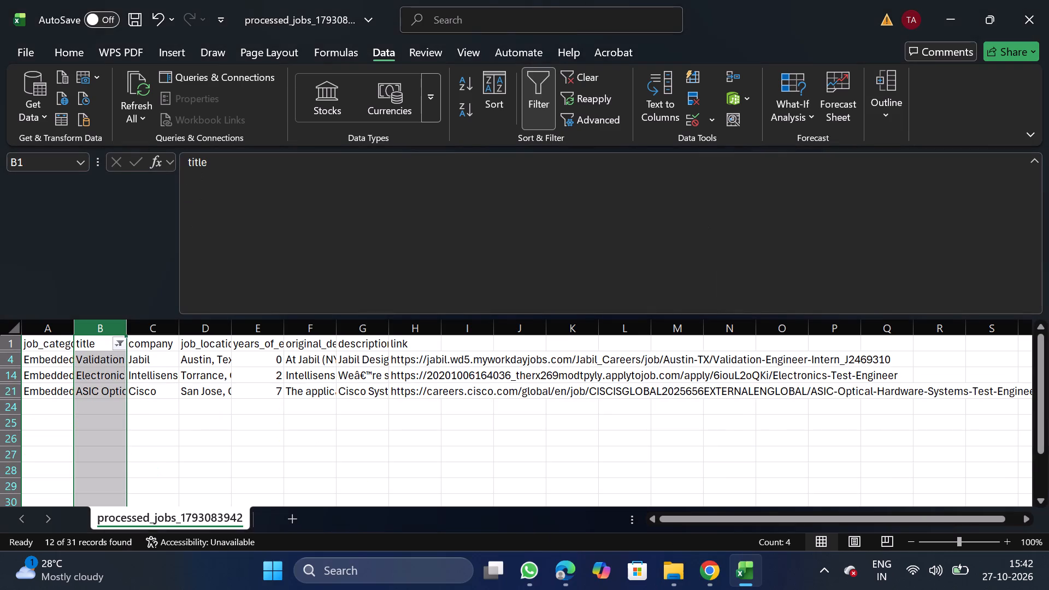
Delete all the filtered job rows below the header and remove the title filter.
click(0, 359)
key(ctrl+shift+Down)
right_click(82, 380)
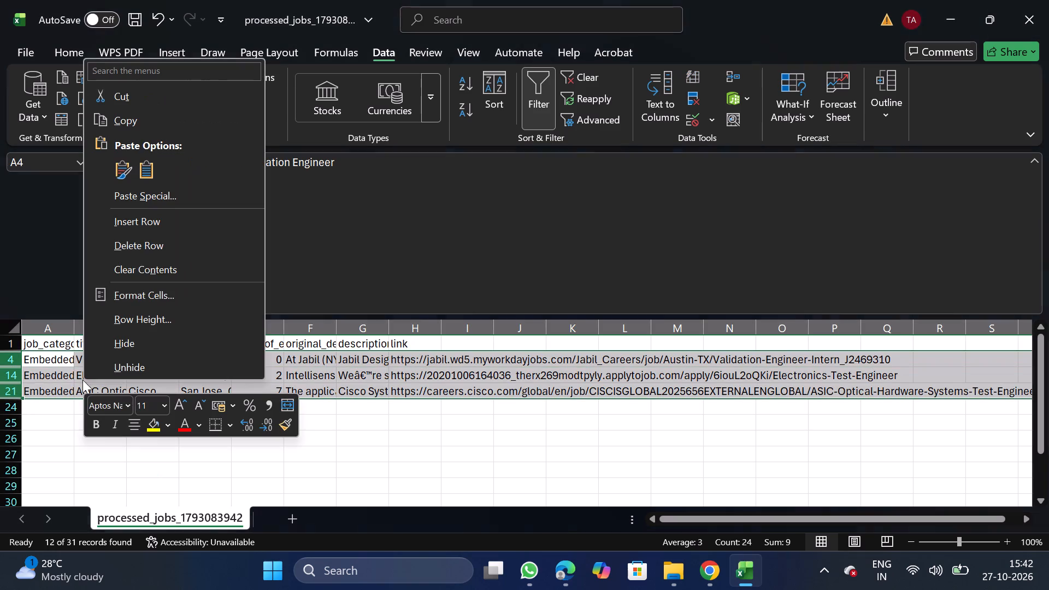
click(155, 255)
click(537, 100)
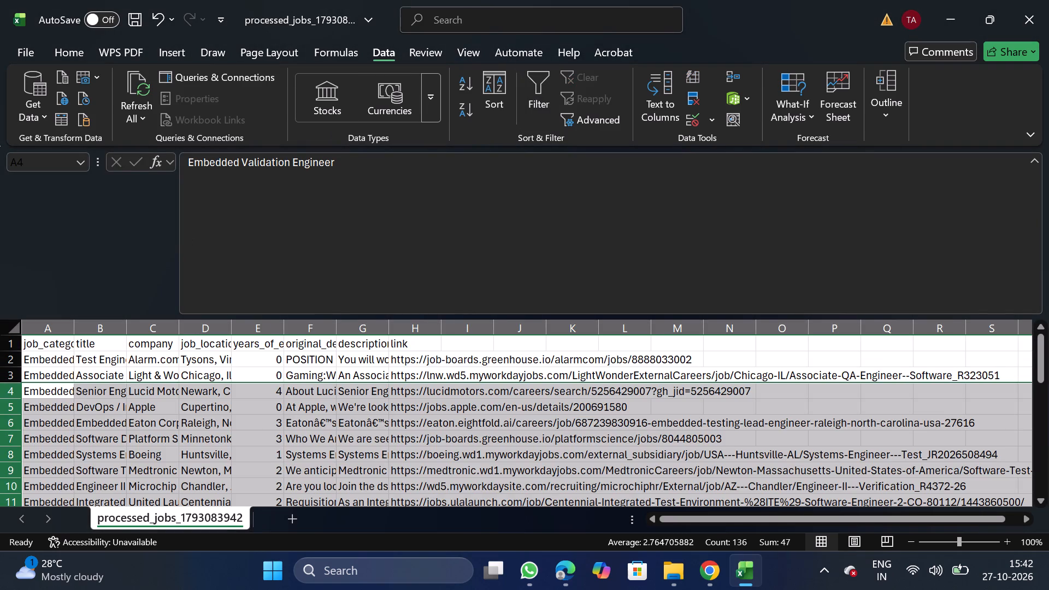
Filter the title column for titles containing "lea" to check for lead roles, and remove the filter.
click(91, 324)
click(533, 104)
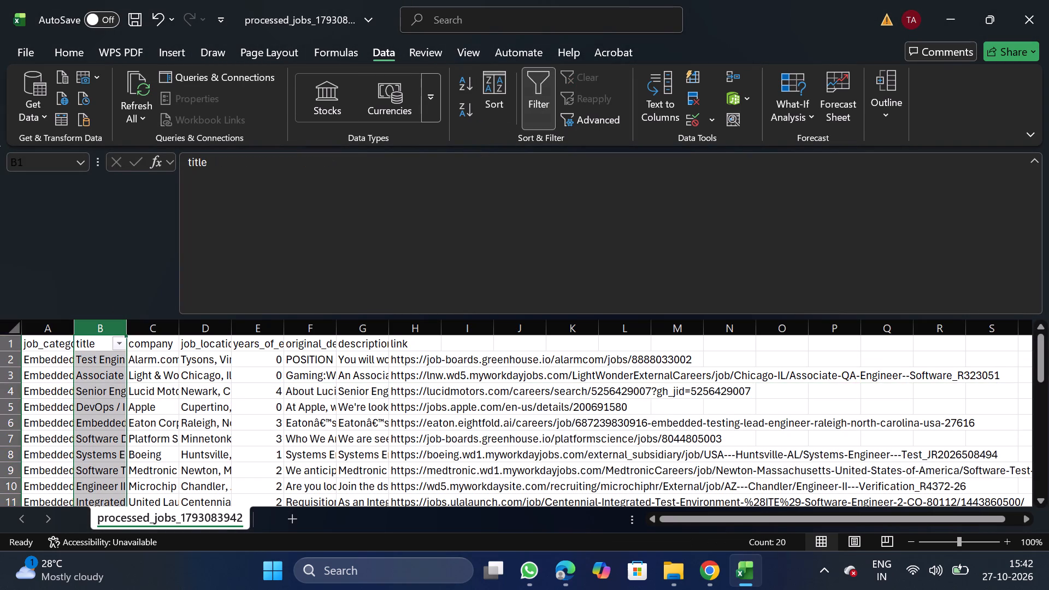
click(125, 341)
click(184, 357)
text(lead)
key(BackSpace)
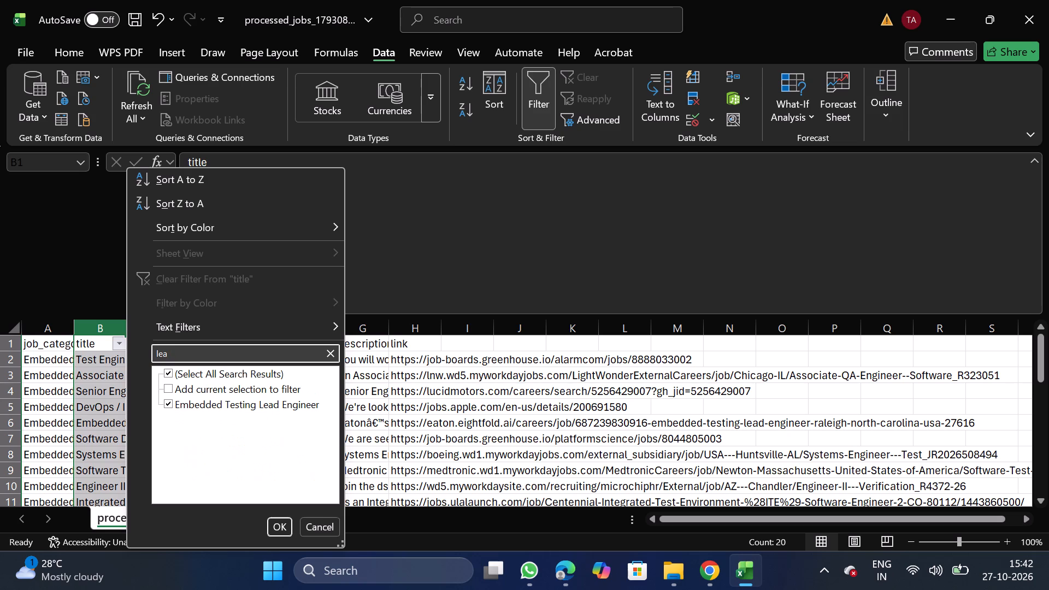
click(276, 524)
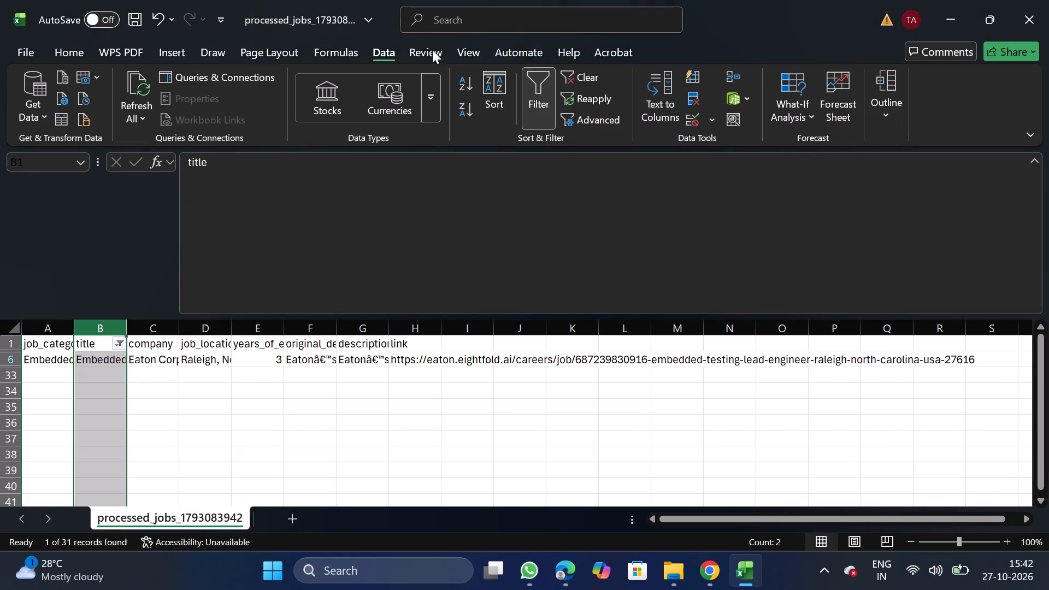
click(520, 92)
click(534, 85)
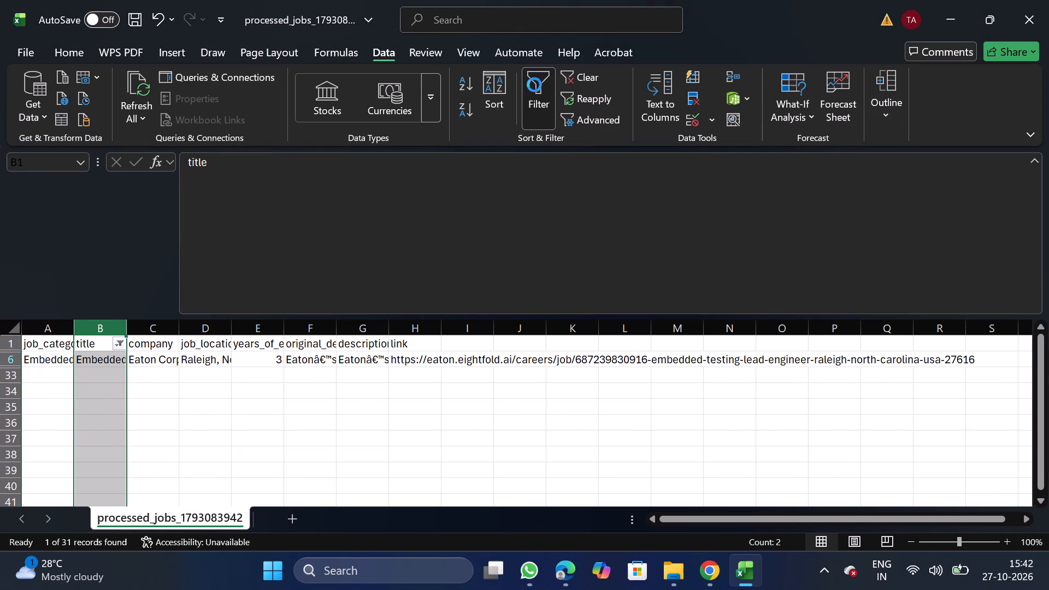
Search the title filter for "emabedded" without applying it, and turn the filter off.
click(102, 337)
click(537, 67)
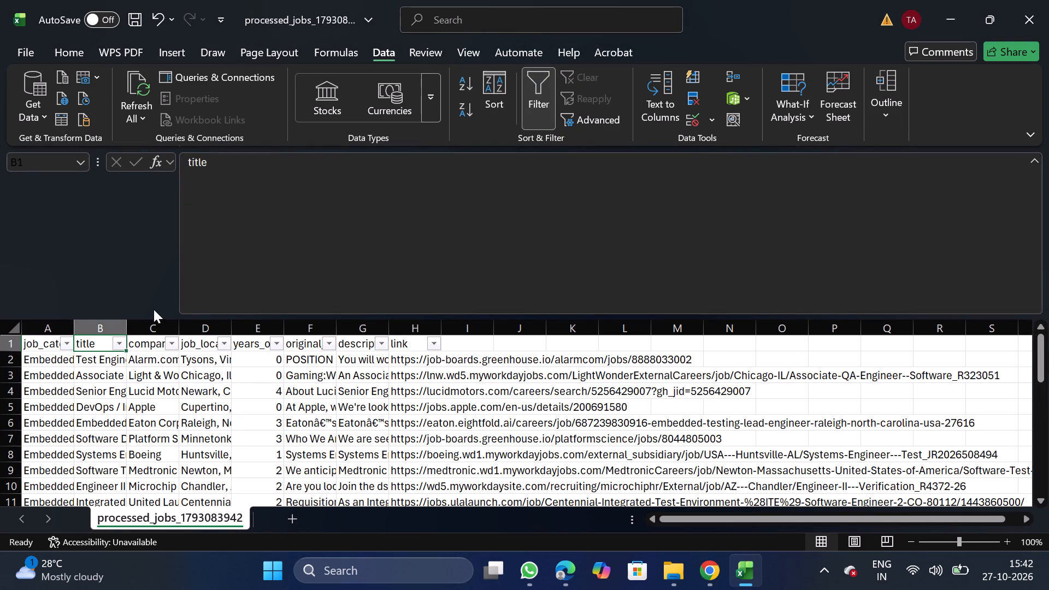
click(118, 337)
click(185, 356)
text(emabedded)
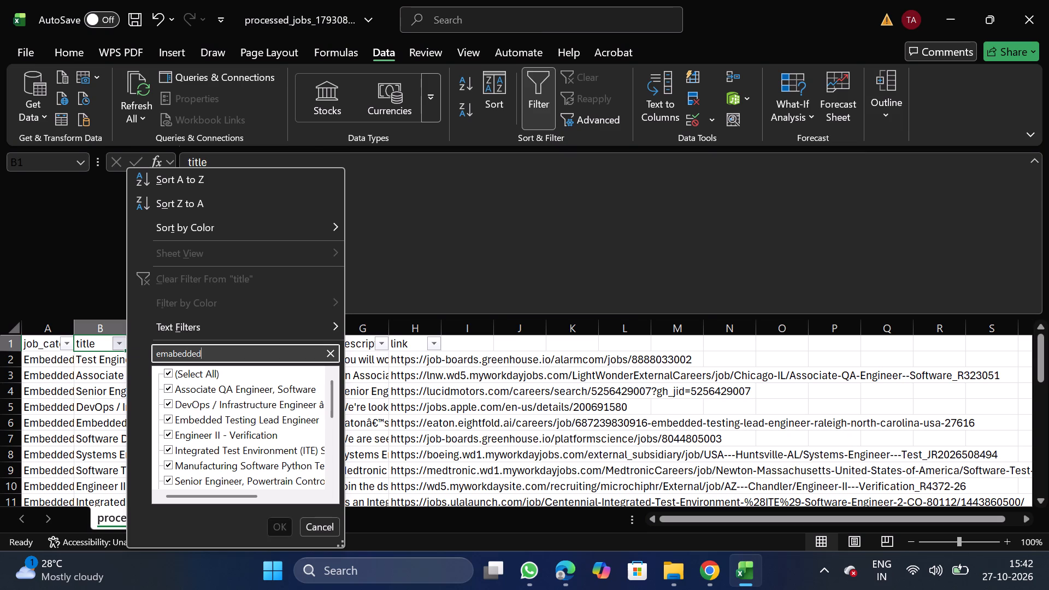
click(311, 520)
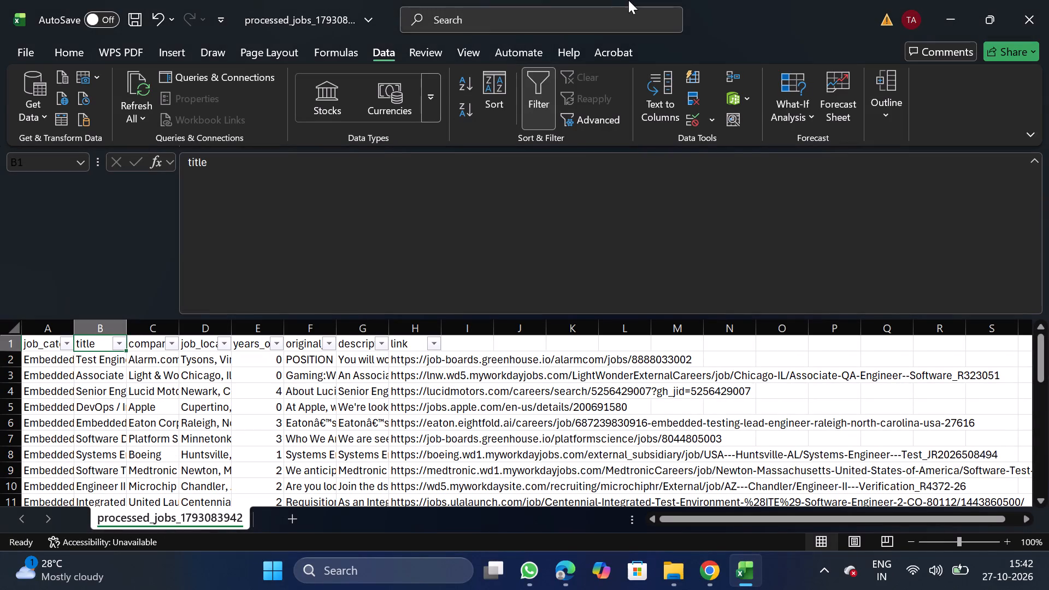
click(520, 103)
click(541, 102)
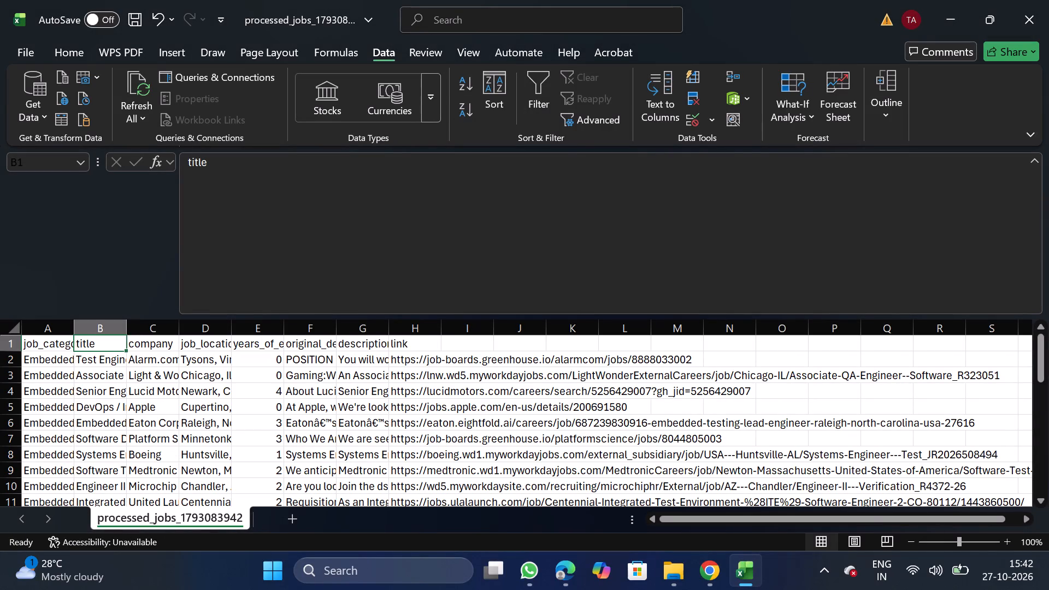
Turn on filtering from the company header and search its values for walmart, dried and capital in turn.
click(161, 349)
click(538, 98)
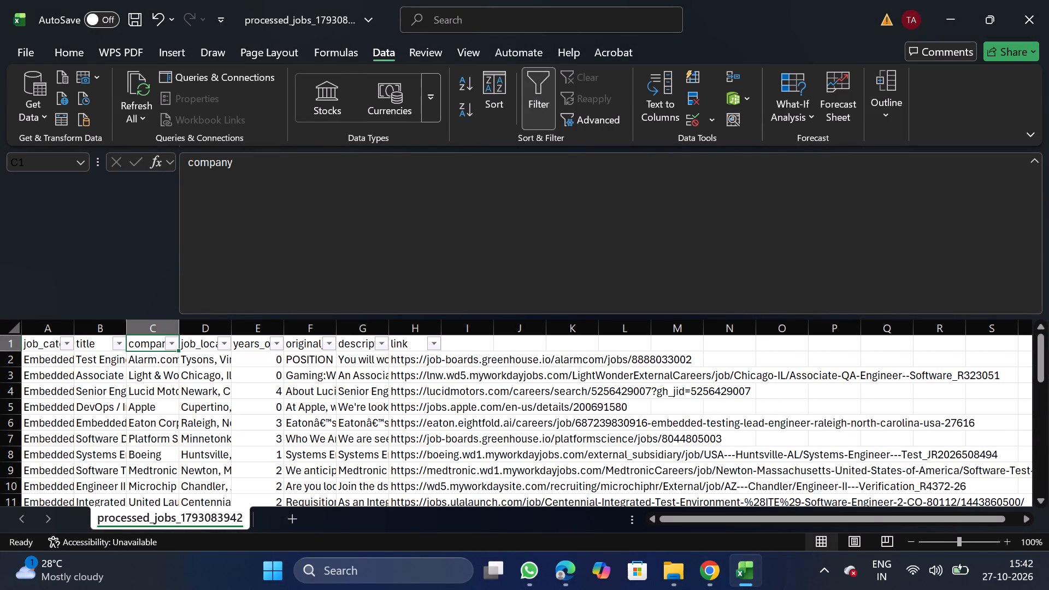
click(170, 345)
click(233, 353)
text(walmart)
key(BackSpace)
key(BackSpace)
key(BackSpace)
key(BackSpace)
key(BackSpace)
key(BackSpace)
key(BackSpace)
key(BackSpace)
key(BackSpace)
key(BackSpace)
key(BackSpace)
key(BackSpace)
key(BackSpace)
key(BackSpace)
key(BackSpace)
key(BackSpace)
key(BackSpace)
key(BackSpace)
key(BackSpace)
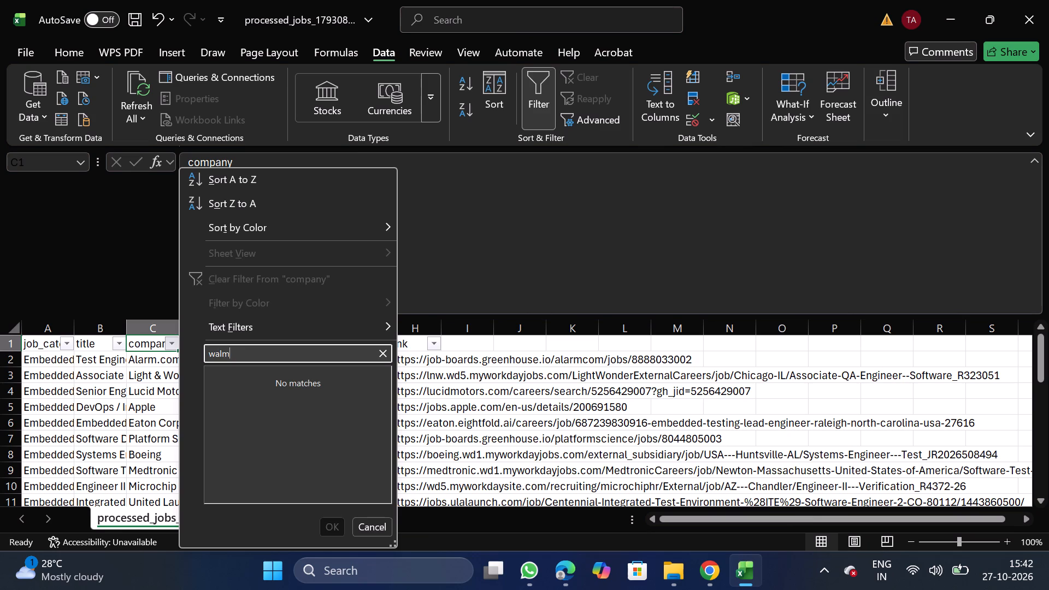
text(dried)
key(BackSpace)
key(BackSpace)
key(BackSpace)
key(BackSpace)
key(BackSpace)
key(BackSpace)
key(BackSpace)
key(BackSpace)
key(BackSpace)
key(BackSpace)
key(BackSpace)
text(capital)
key(BackSpace)
key(BackSpace)
key(BackSpace)
key(BackSpace)
key(BackSpace)
key(BackSpace)
key(BackSpace)
key(BackSpace)
key(BackSpace)
key(BackSpace)
key(BackSpace)
key(BackSpace)
key(BackSpace)
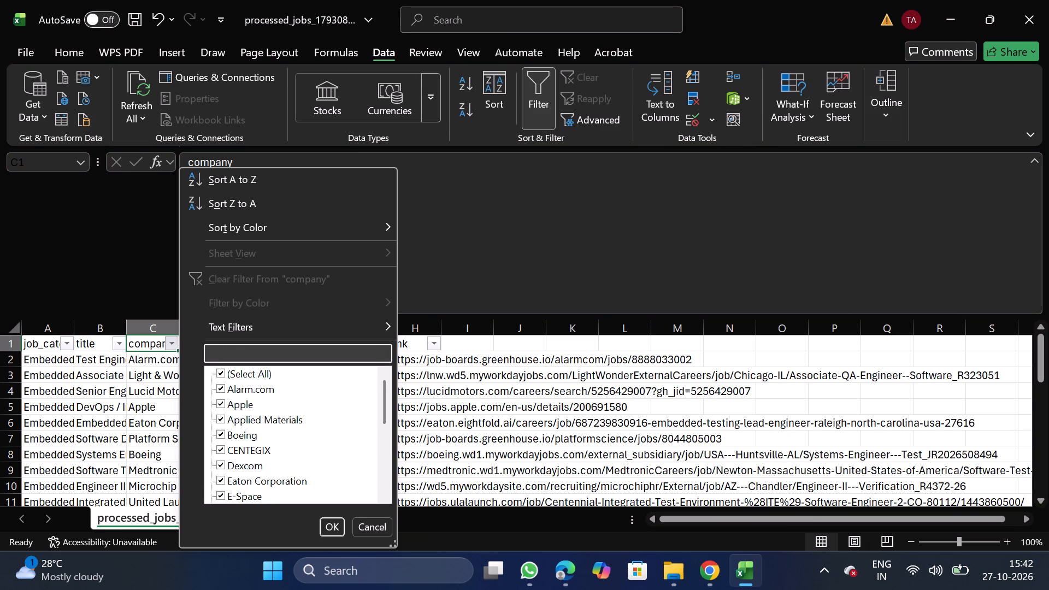
Search the company filter in turn for under, hunt, skim, apex and "in landem", and close it without applying.
text(une)
key(BackSpace)
text(der)
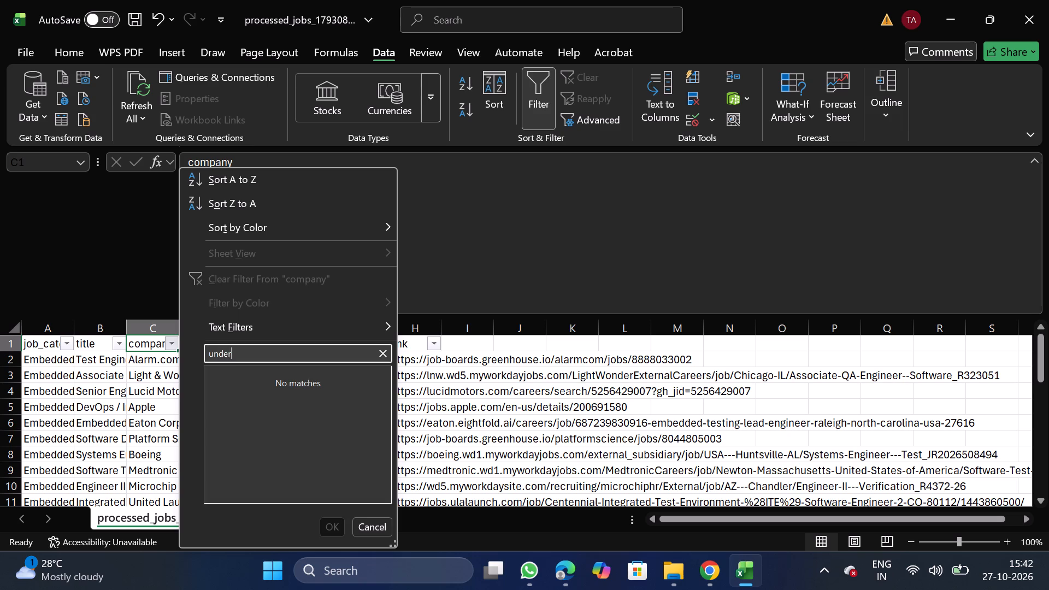
key(BackSpace)
key(BackSpace)
key(BackSpace)
key(BackSpace)
key(BackSpace)
key(BackSpace)
key(BackSpace)
key(BackSpace)
key(BackSpace)
key(BackSpace)
key(BackSpace)
key(BackSpace)
key(BackSpace)
key(BackSpace)
text(hunt)
key(BackSpace)
key(BackSpace)
key(BackSpace)
key(BackSpace)
key(BackSpace)
key(BackSpace)
key(BackSpace)
key(BackSpace)
key(BackSpace)
key(BackSpace)
key(BackSpace)
key(BackSpace)
key(BackSpace)
key(BackSpace)
text(skim)
key(BackSpace)
key(BackSpace)
key(BackSpace)
key(BackSpace)
key(BackSpace)
key(BackSpace)
key(BackSpace)
key(BackSpace)
key(BackSpace)
key(BackSpace)
key(BackSpace)
key(BackSpace)
key(BackSpace)
key(BackSpace)
text(ape)
key(x)
key(BackSpace)
key(BackSpace)
key(BackSpace)
key(BackSpace)
key(BackSpace)
key(BackSpace)
key(BackSpace)
key(BackSpace)
key(BackSpace)
key(BackSpace)
key(BackSpace)
key(BackSpace)
text(in landem)
click(372, 529)
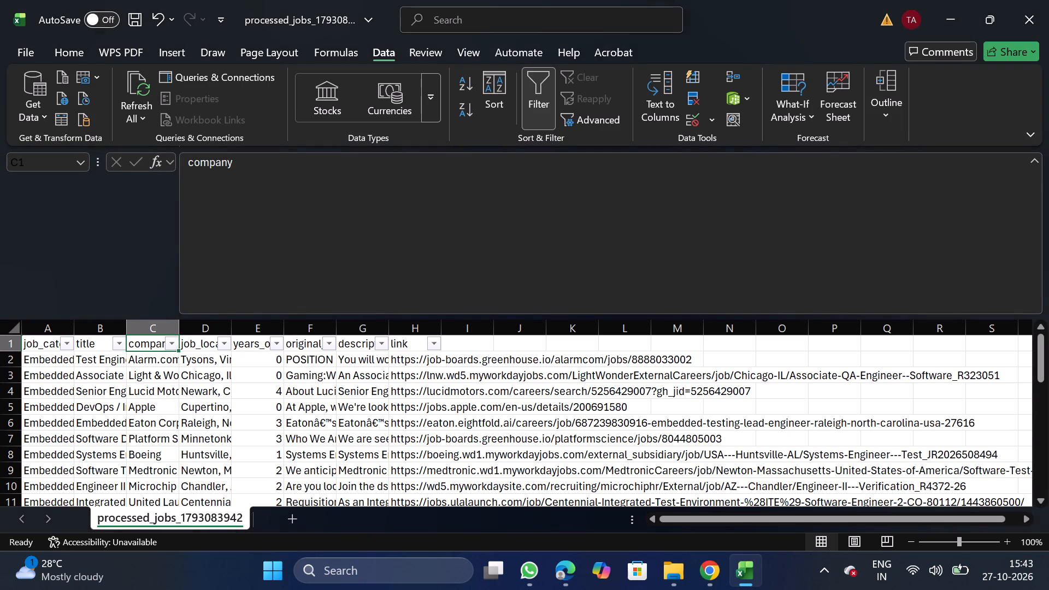
Look through the company filter's list of employers, close it without applying, and turn filtering off.
click(179, 347)
click(238, 370)
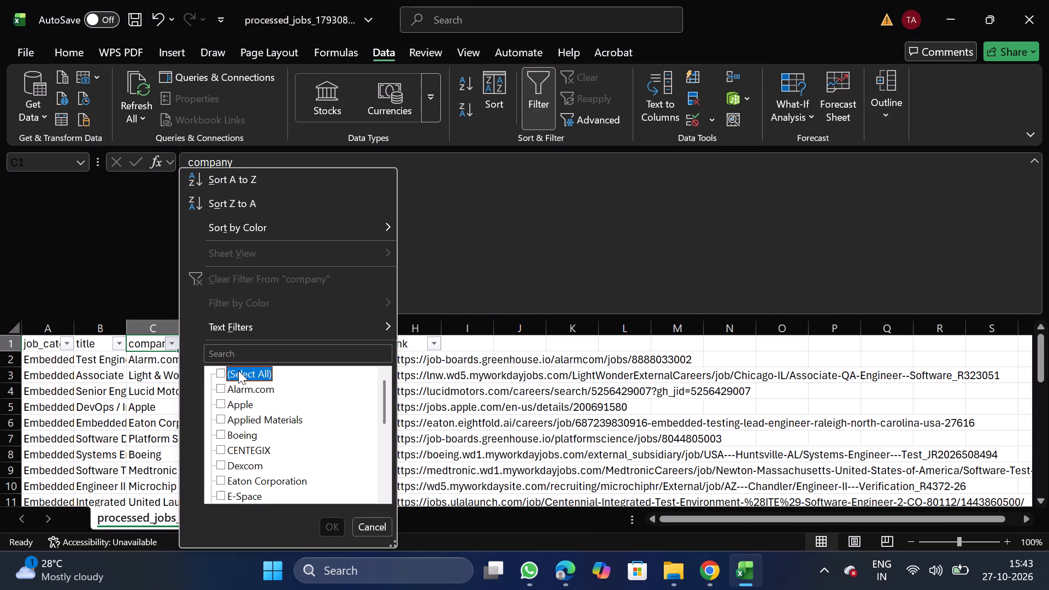
scroll(260, 453, down, 2)
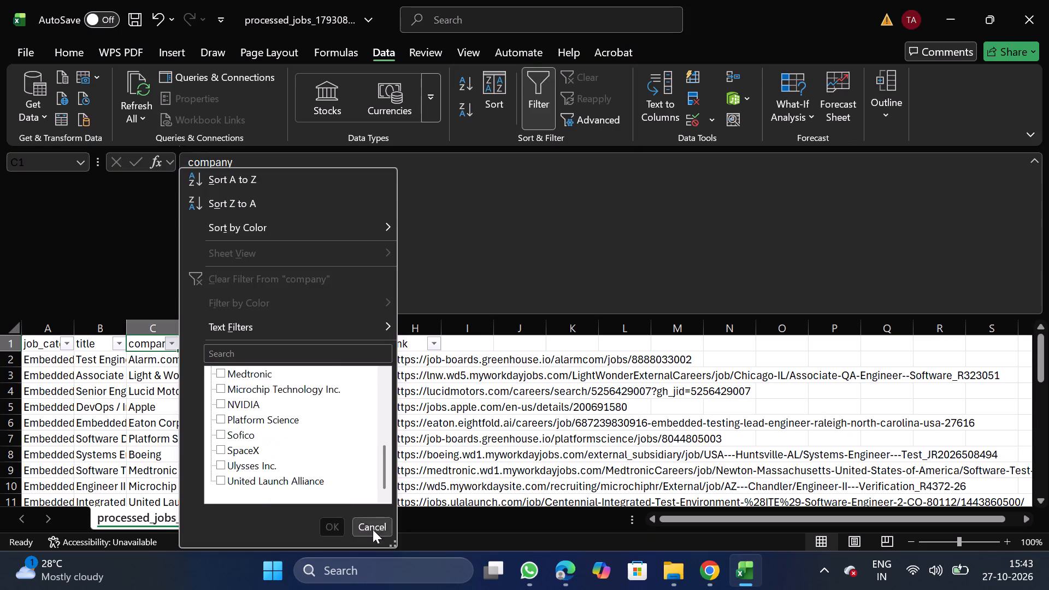
click(373, 529)
click(539, 116)
Save the cleaned Embedded Validation Engineer file as the CSV Embedded_10_27 in Documents > Daily Scraping jobs.
click(26, 43)
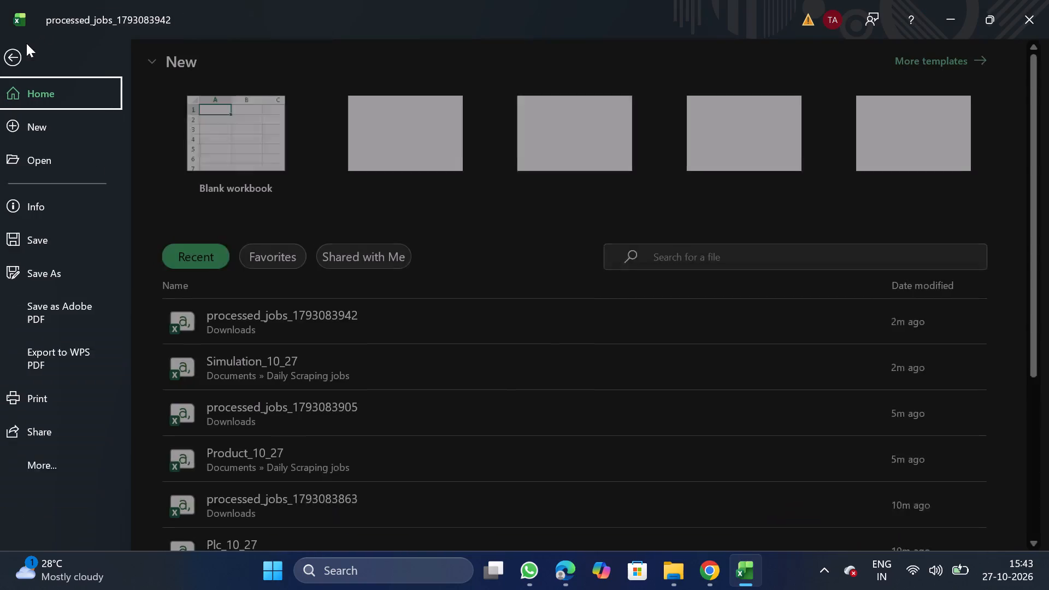
triple_click(56, 279)
click(56, 279)
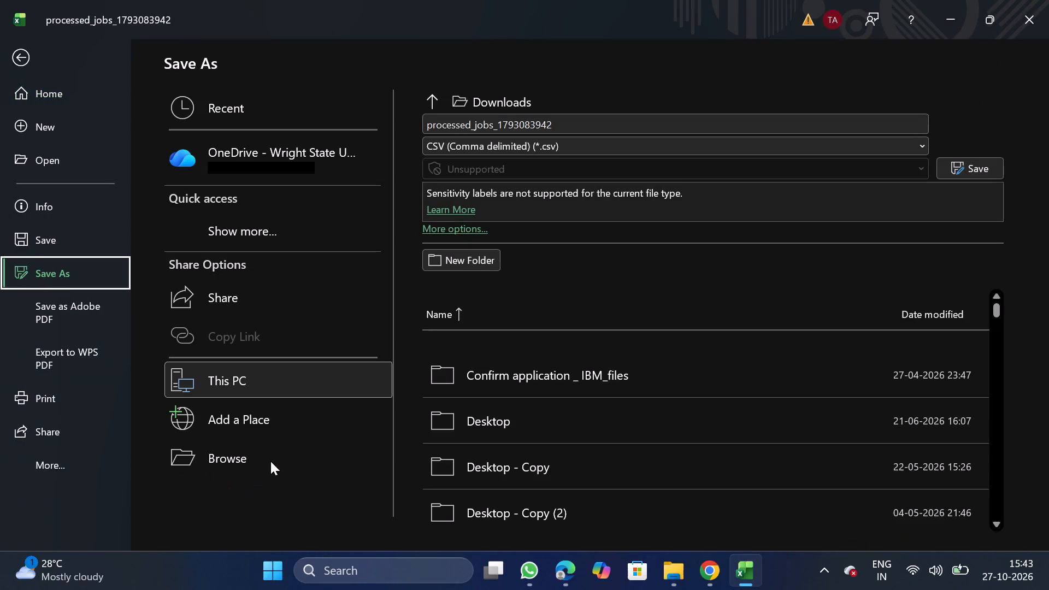
triple_click(270, 461)
click(270, 461)
double_click(67, 148)
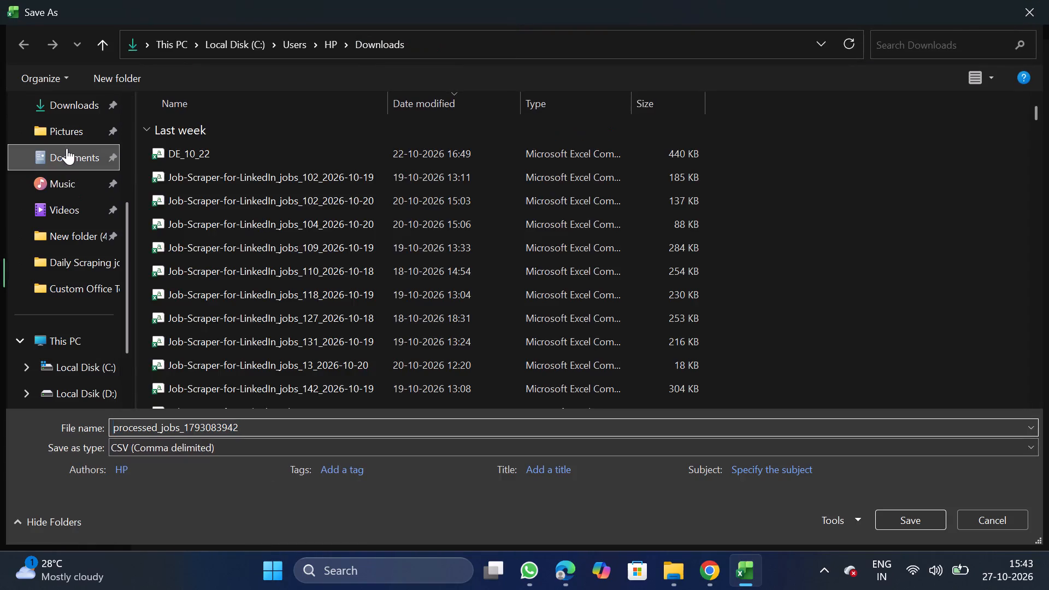
double_click(239, 191)
click(298, 432)
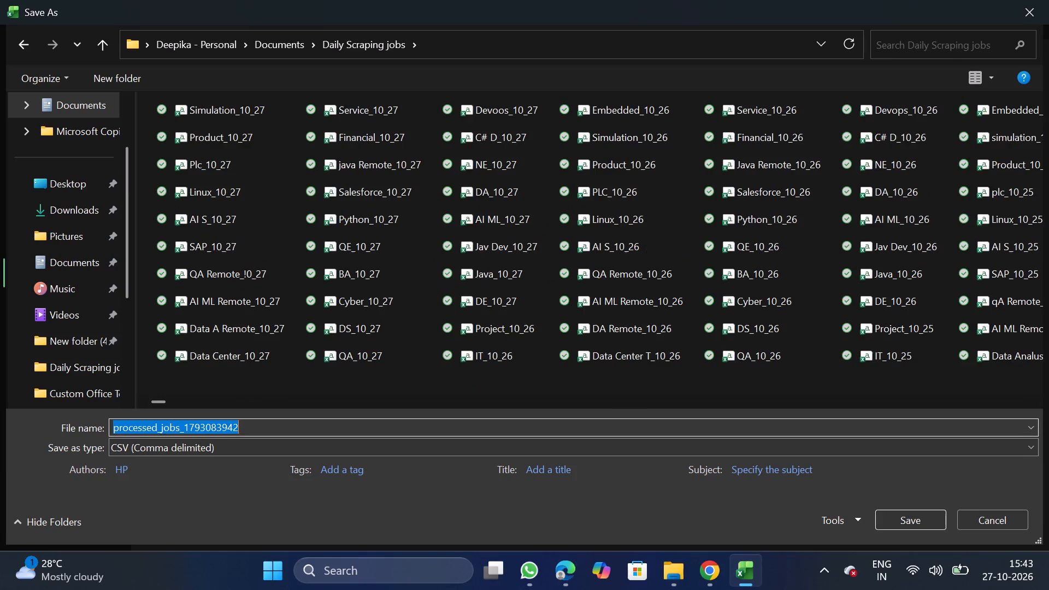
key(e)
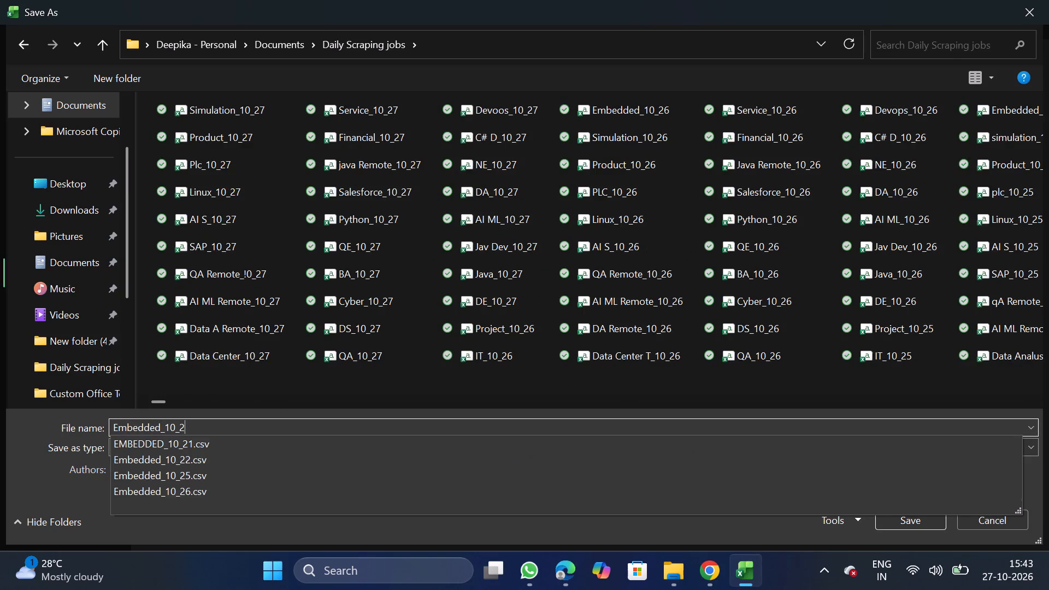
click(891, 520)
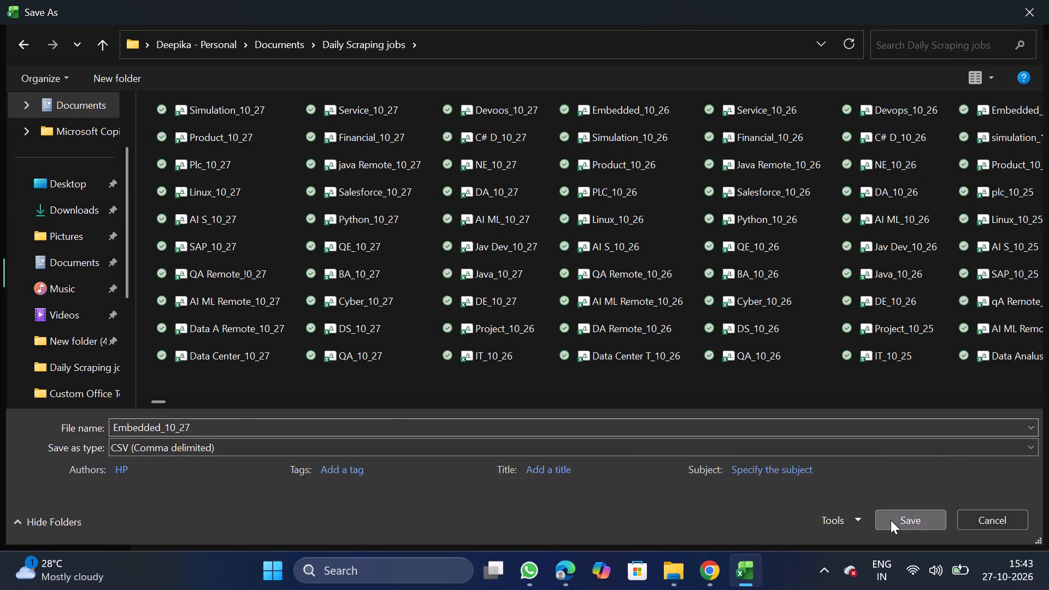
Switch to NextGenApply in Chrome, choose Embedded_10_27 as the CSV file on the Create Job page, and upload it.
click(716, 575)
scroll(540, 444, down, 1)
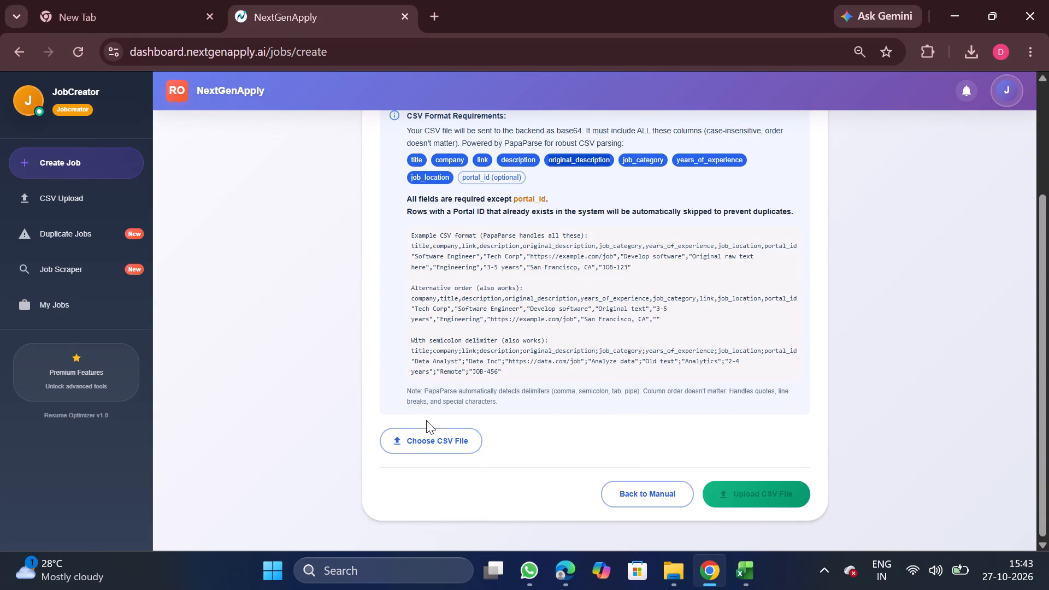
drag(426, 420, 435, 434)
click(435, 434)
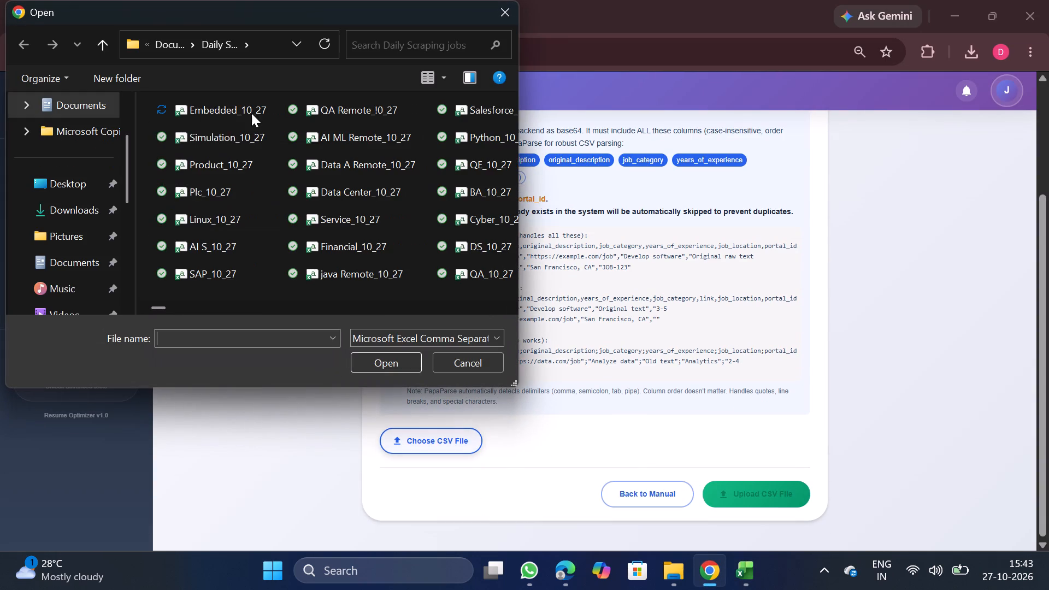
double_click(251, 113)
scroll(615, 390, down, 2)
click(751, 493)
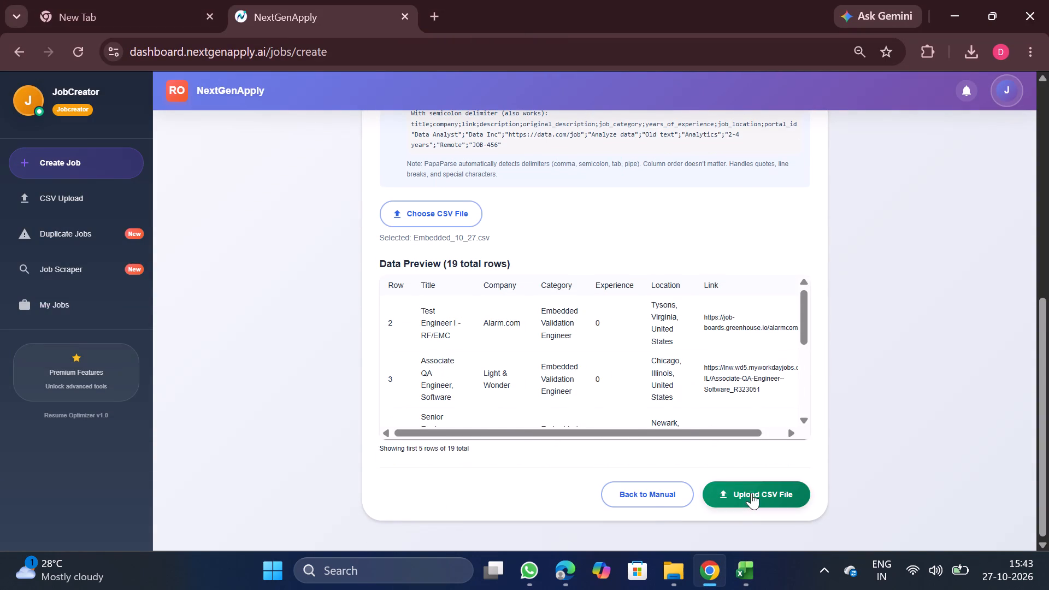
click(818, 430)
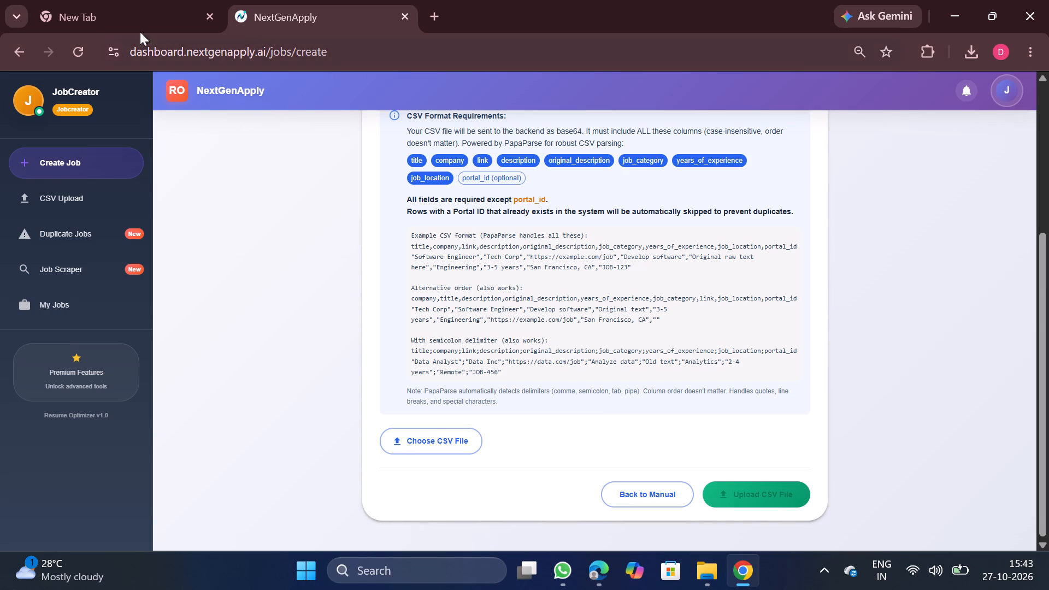
Download the processed IT Support Engineer file, entry #4584, from the CSV Upload history and open it in Excel.
click(129, 15)
click(330, 0)
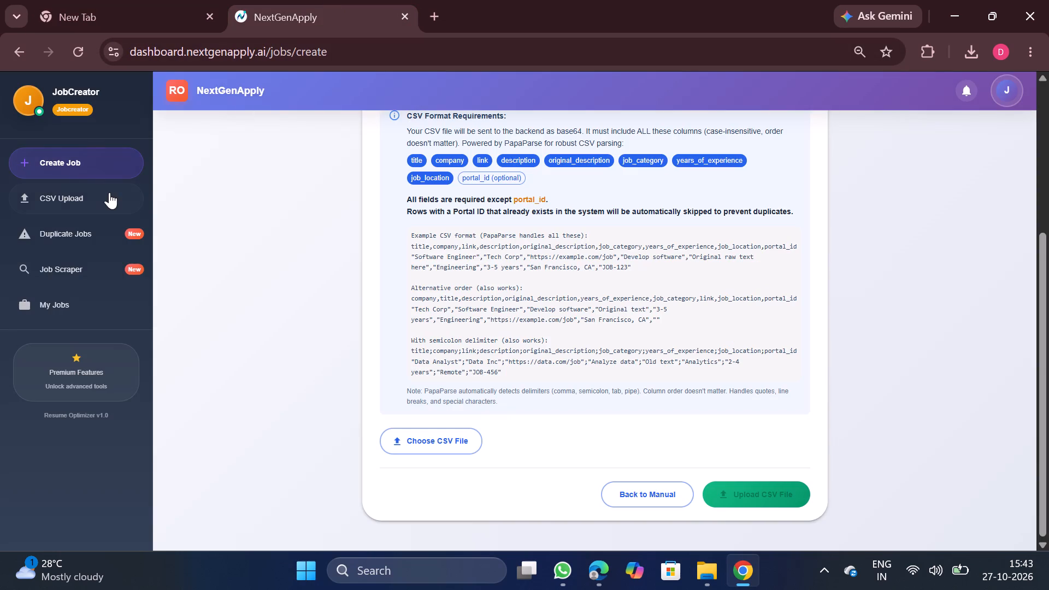
click(109, 192)
click(425, 297)
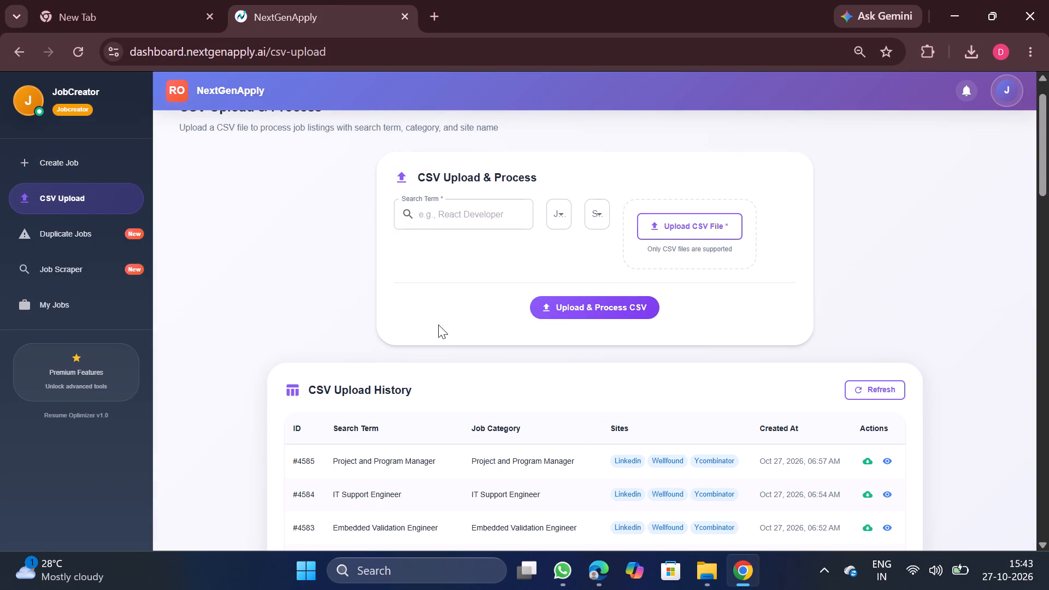
click(873, 499)
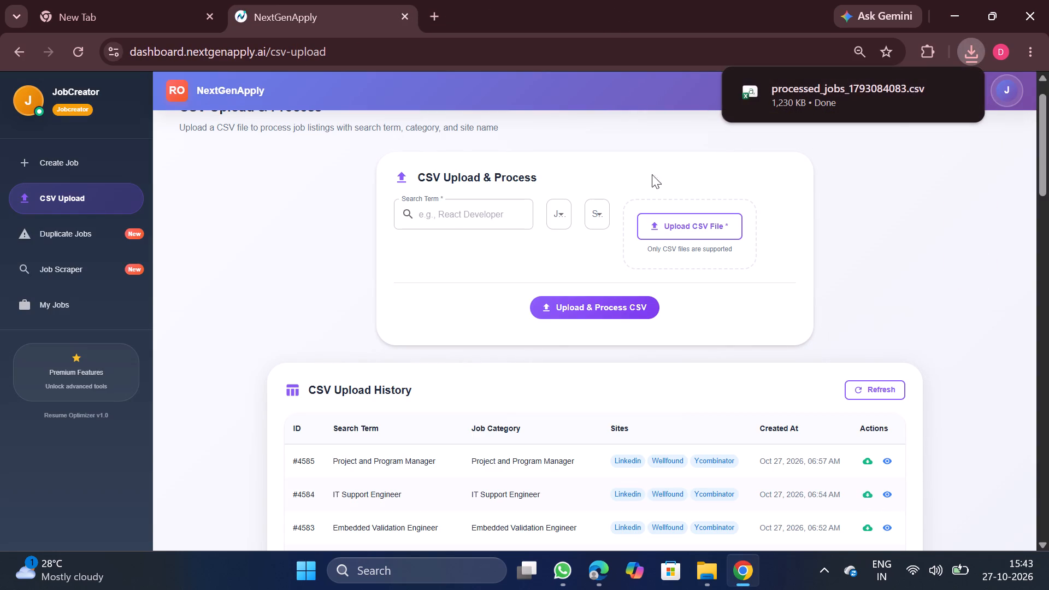
click(832, 93)
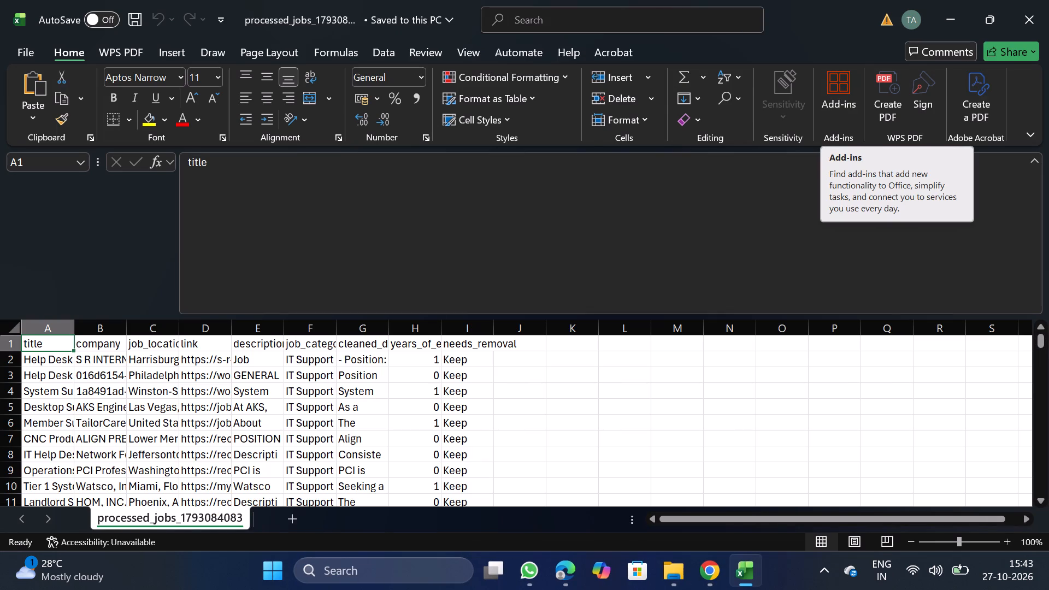
Remove duplicate rows from the whole IT Support Engineer table, comparing only the company column.
click(249, 463)
key(ctrl+a)
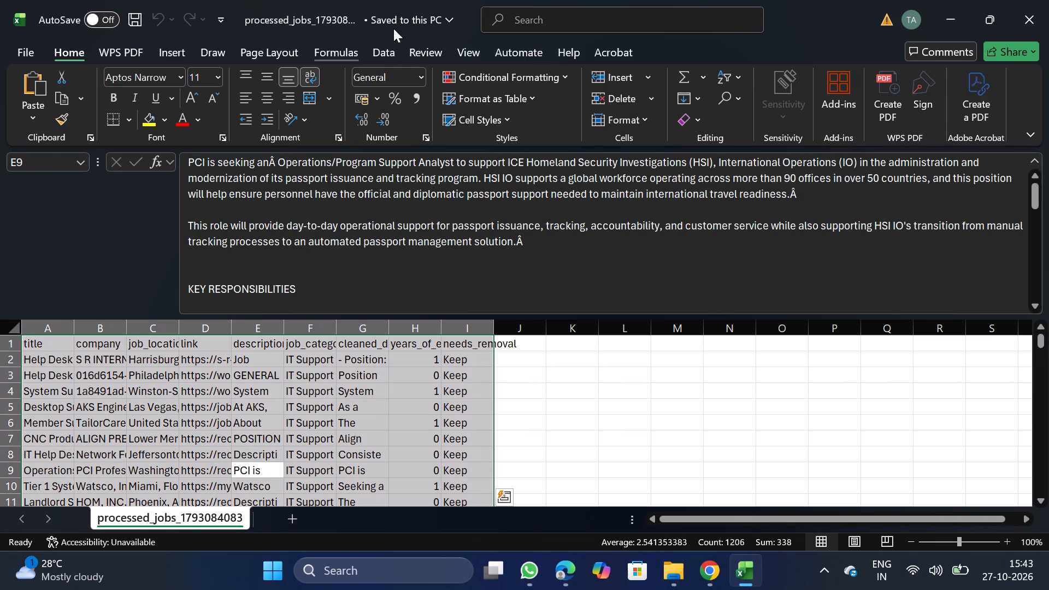
click(380, 61)
click(687, 97)
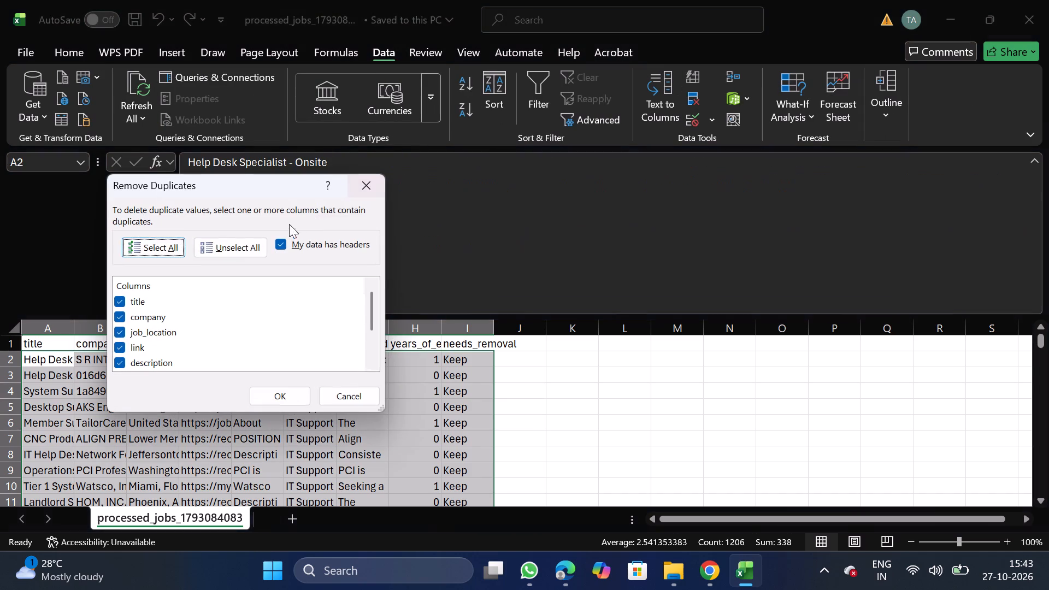
click(240, 247)
click(121, 312)
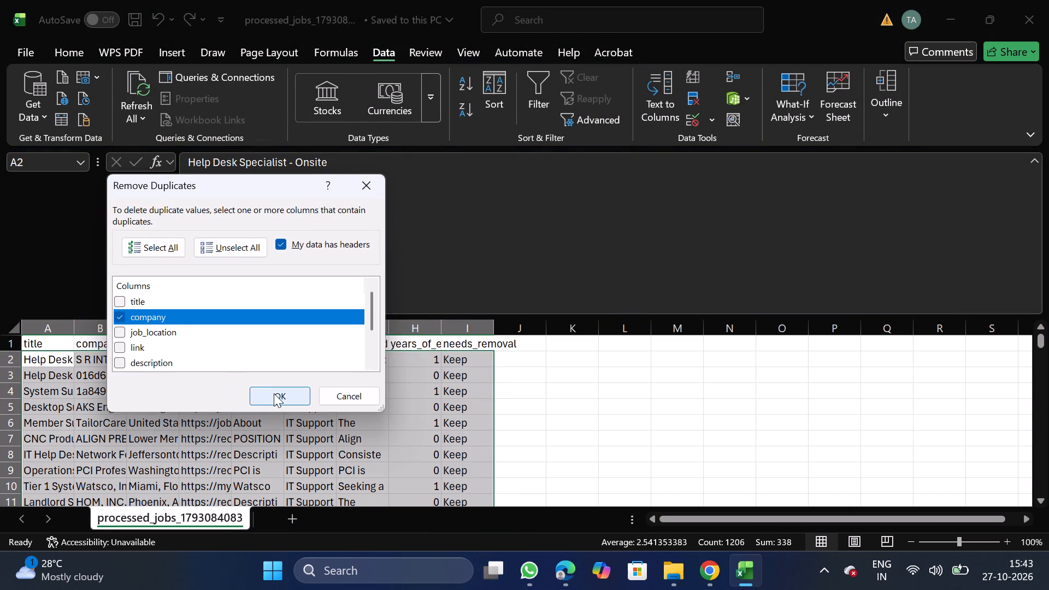
click(274, 393)
click(630, 319)
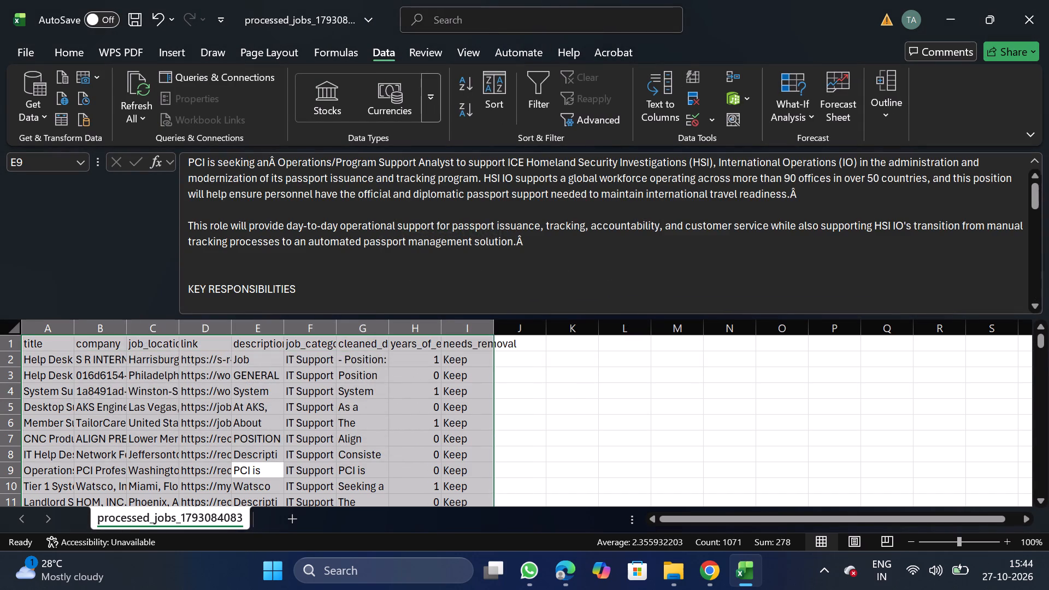
Filter needs_removal to show only Remove, delete all the filtered rows, and turn the filter off.
click(478, 348)
click(531, 80)
click(488, 343)
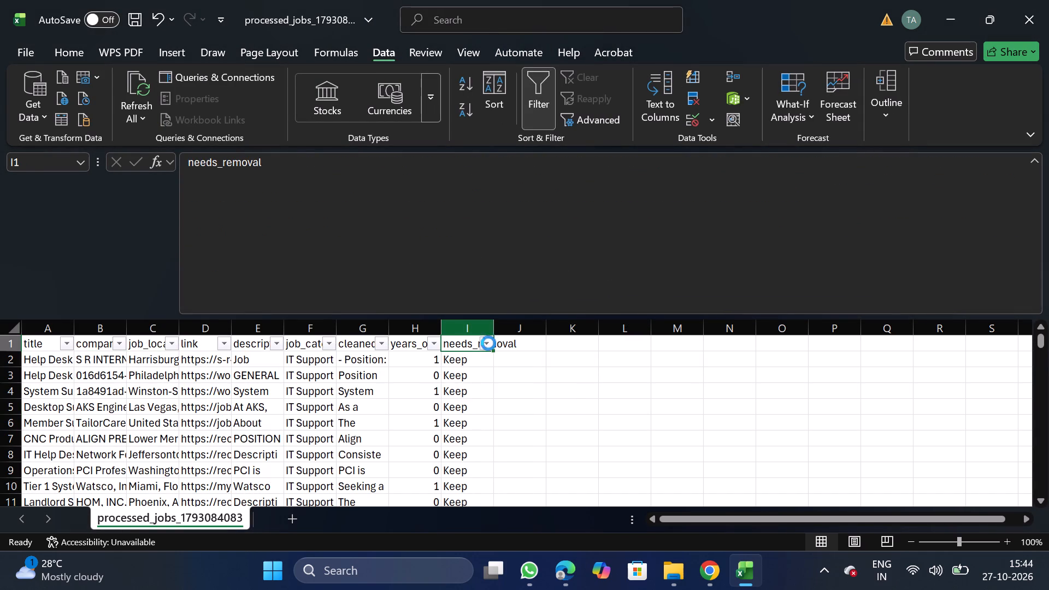
click(316, 388)
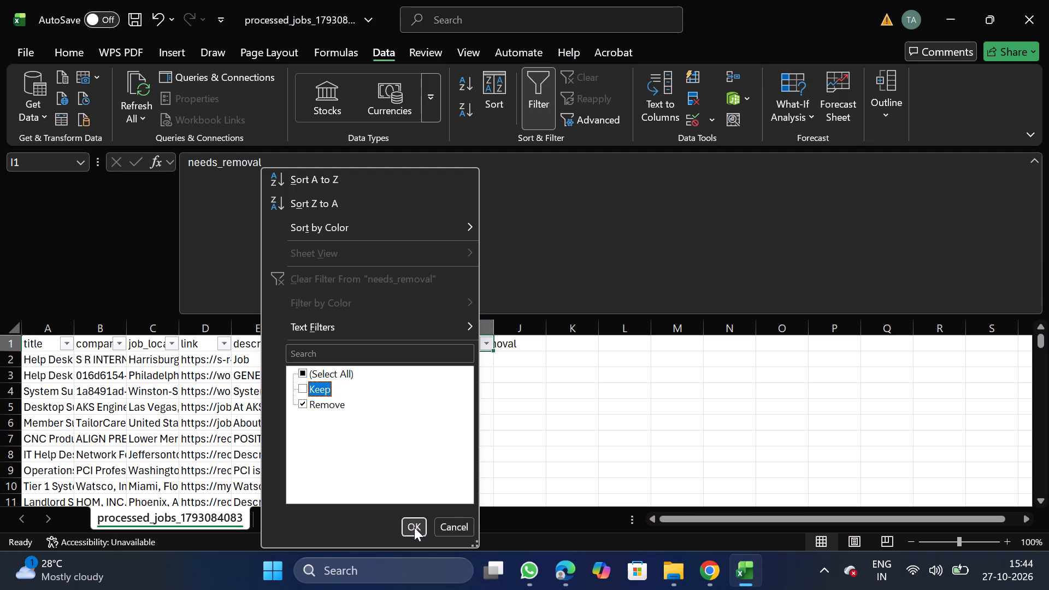
click(414, 527)
click(0, 359)
key(ctrl+shift+Down)
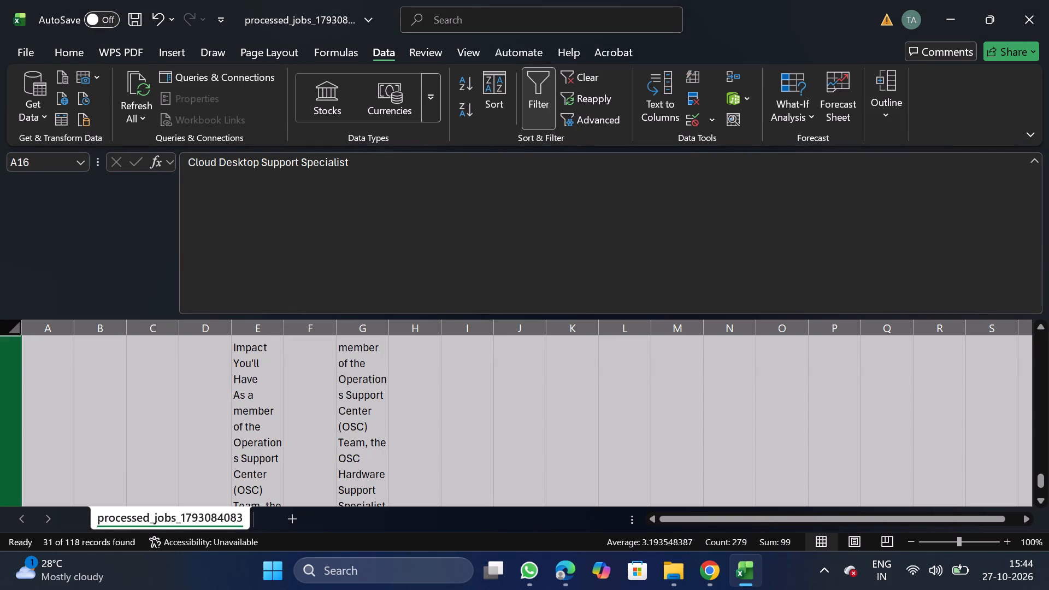
right_click(82, 400)
click(158, 258)
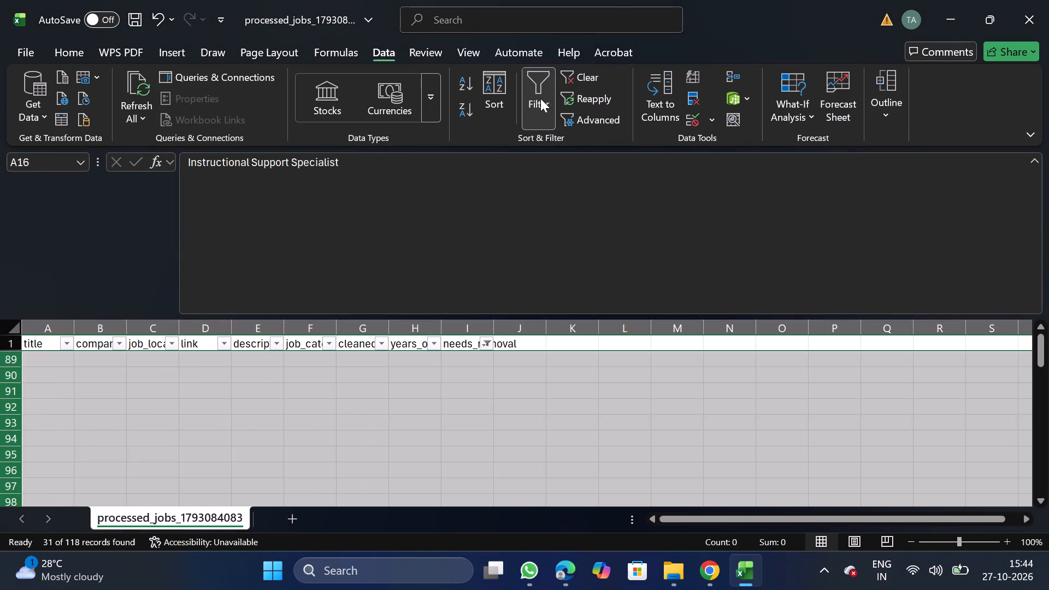
click(540, 98)
Filter years_of_experience to only 8 and blanks, delete all the filtered rows, and turn the filter off.
click(426, 334)
click(534, 87)
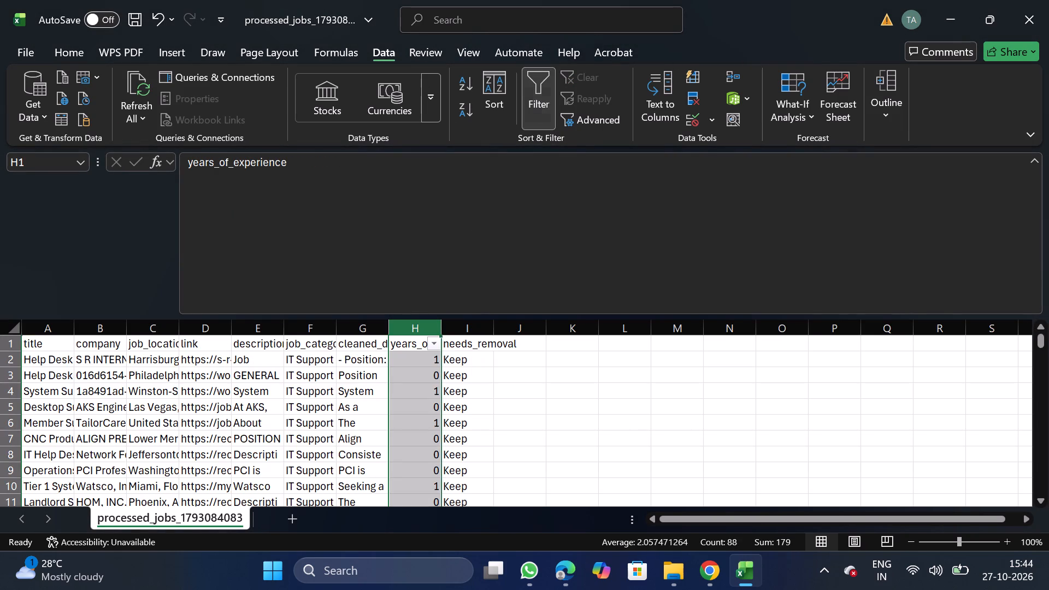
click(431, 349)
click(275, 379)
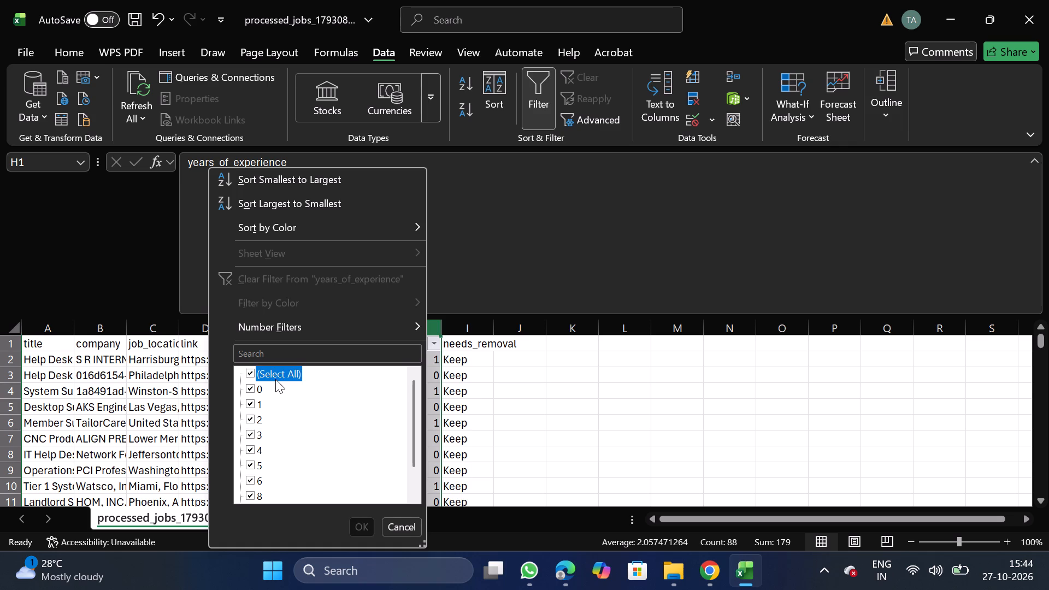
click(253, 494)
scroll(253, 494, down, 1)
click(257, 477)
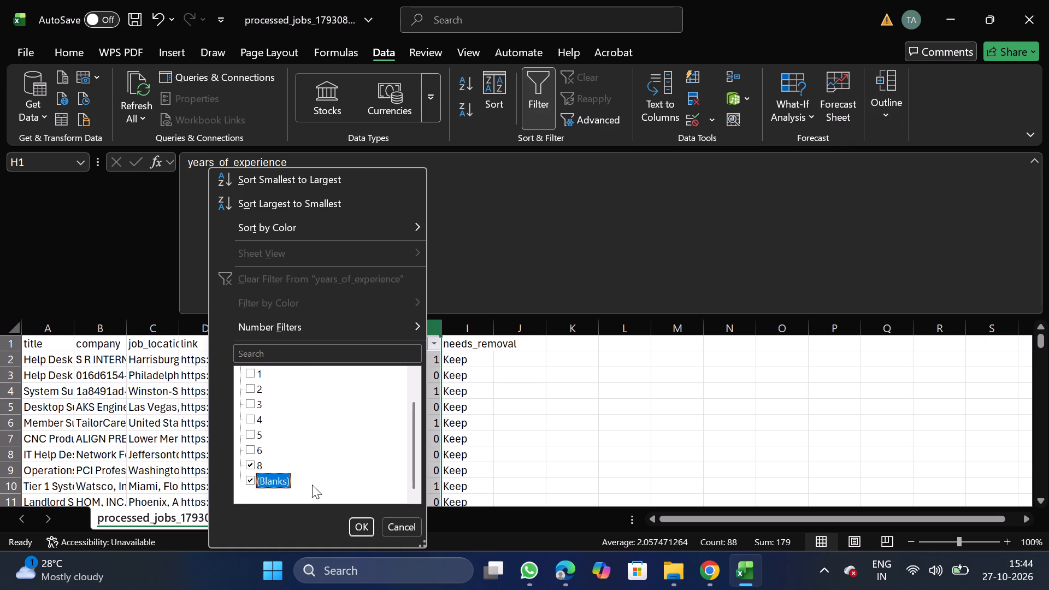
click(368, 526)
click(0, 359)
key(ctrl+shift+Down)
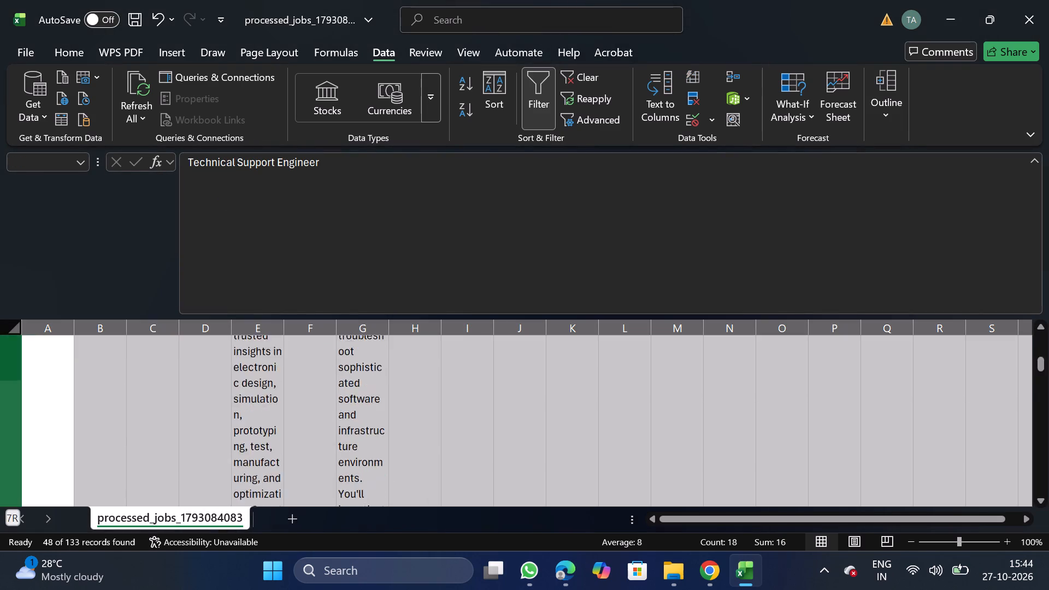
right_click(160, 419)
click(227, 280)
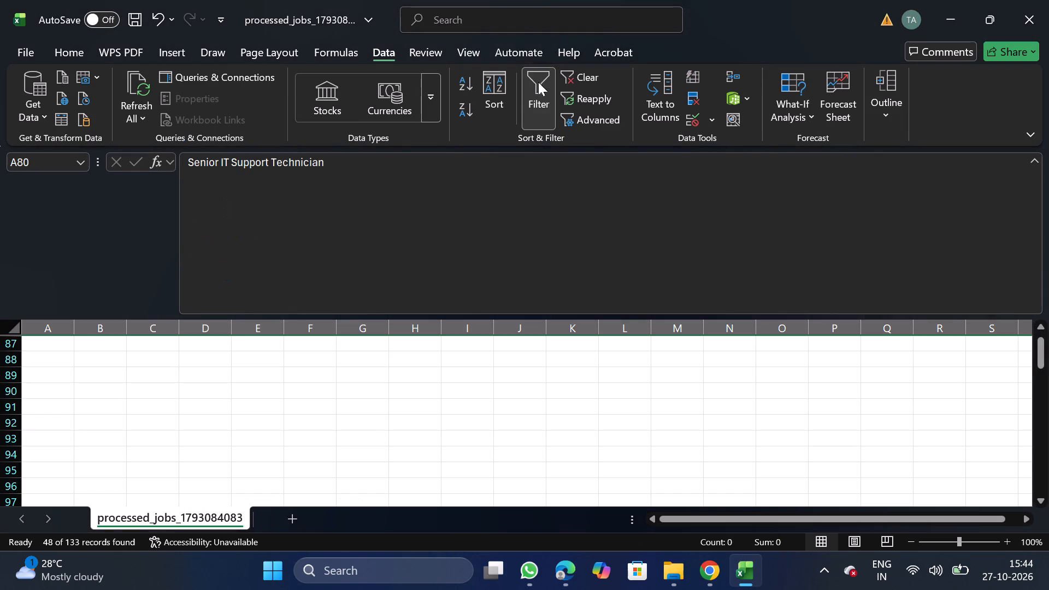
click(535, 92)
Delete the needs_removal column.
drag(1040, 485, 1039, 225)
click(473, 326)
right_click(468, 397)
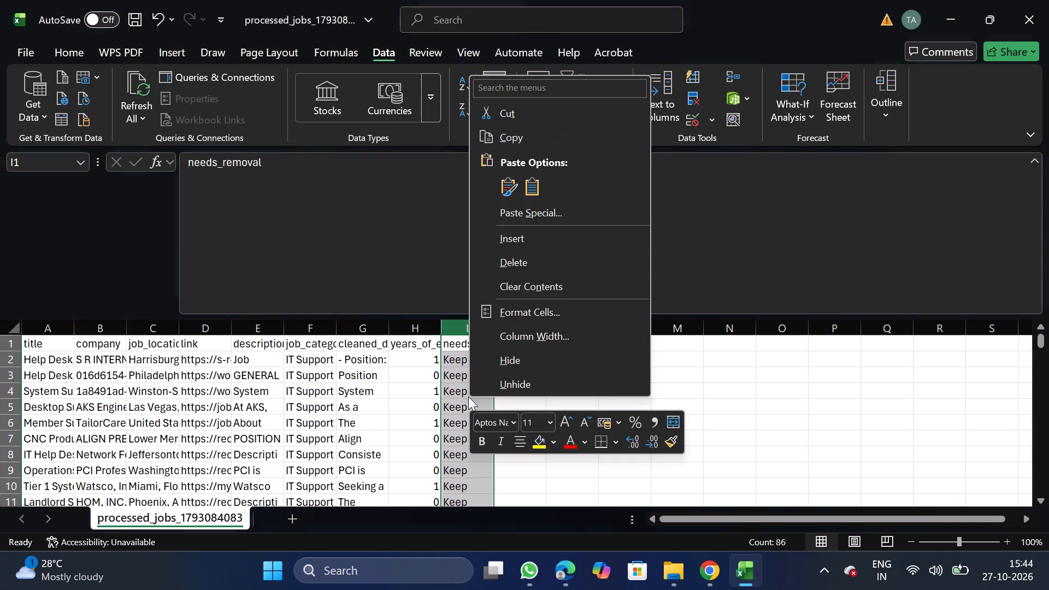
click(529, 264)
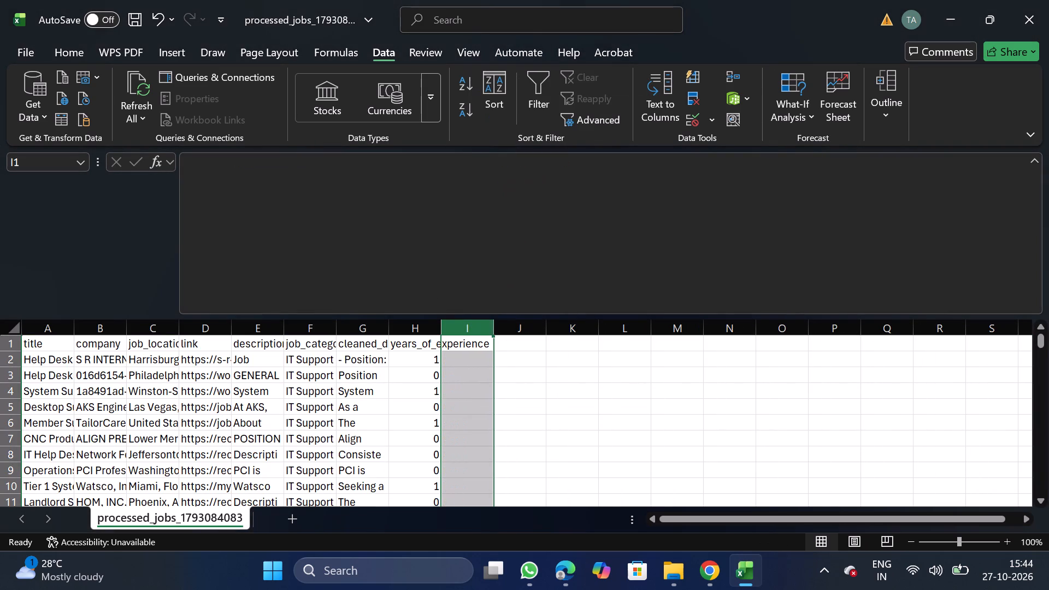
Move the link column to the end of the table, after years_of_experience.
click(207, 333)
key(ctrl+x)
drag(462, 324, 464, 388)
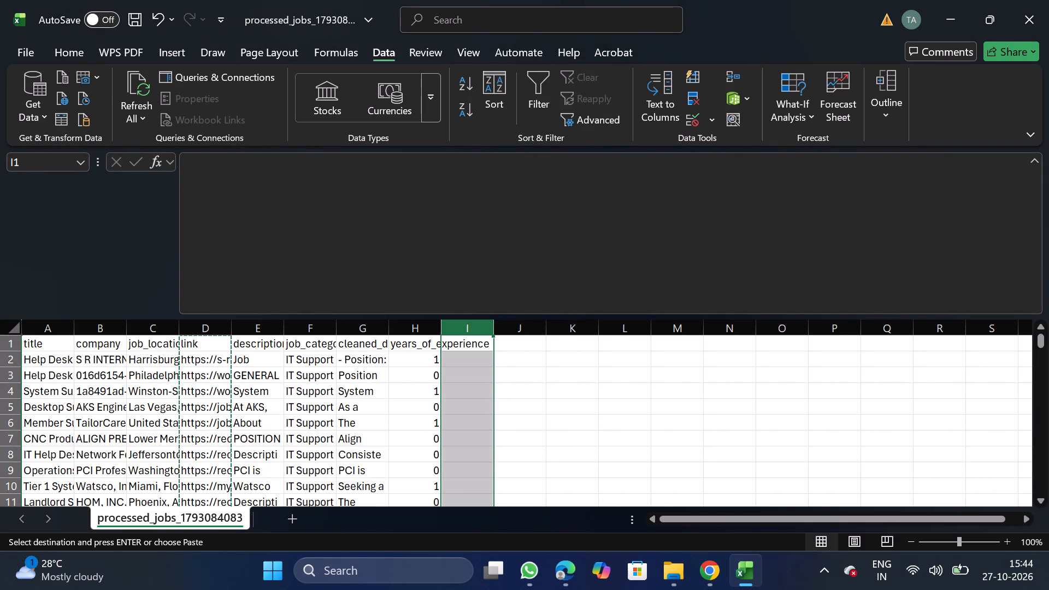
right_click(464, 388)
click(540, 227)
Move the job_category column to the start of the table, before title.
click(360, 329)
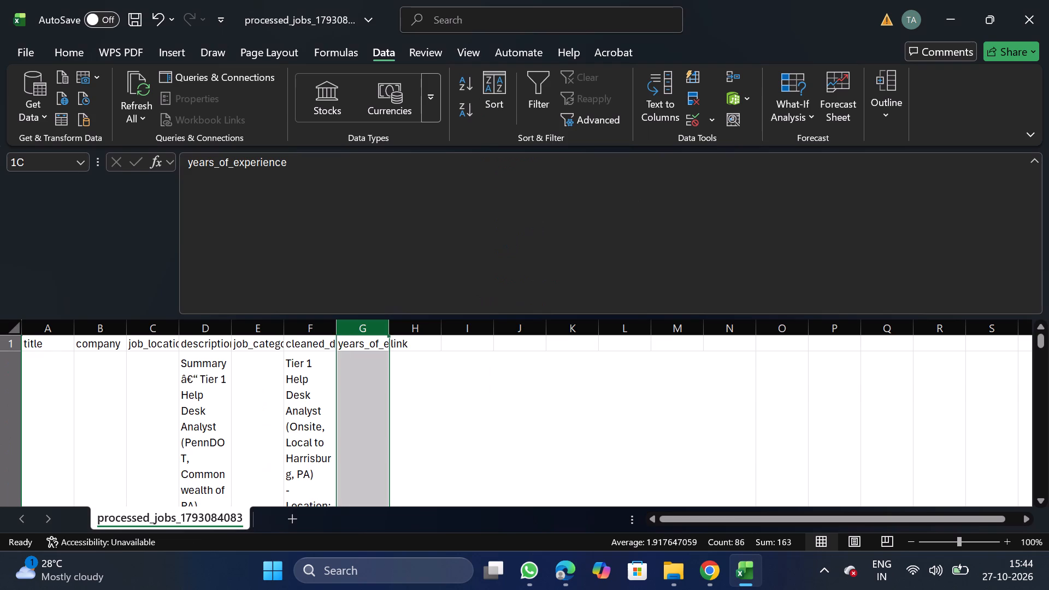
key(ctrl+x)
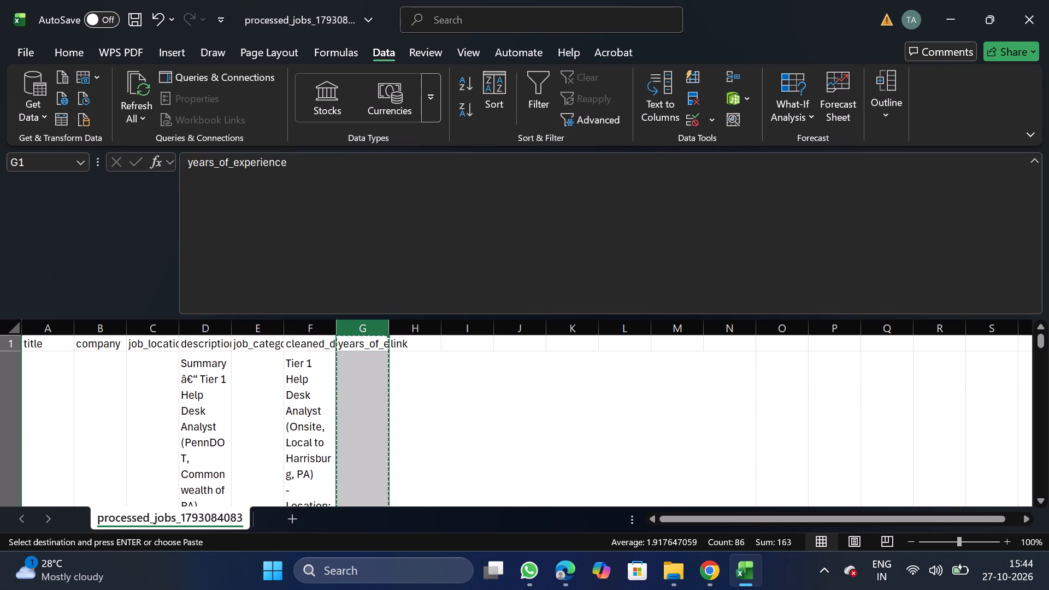
click(249, 327)
key(ctrl+x)
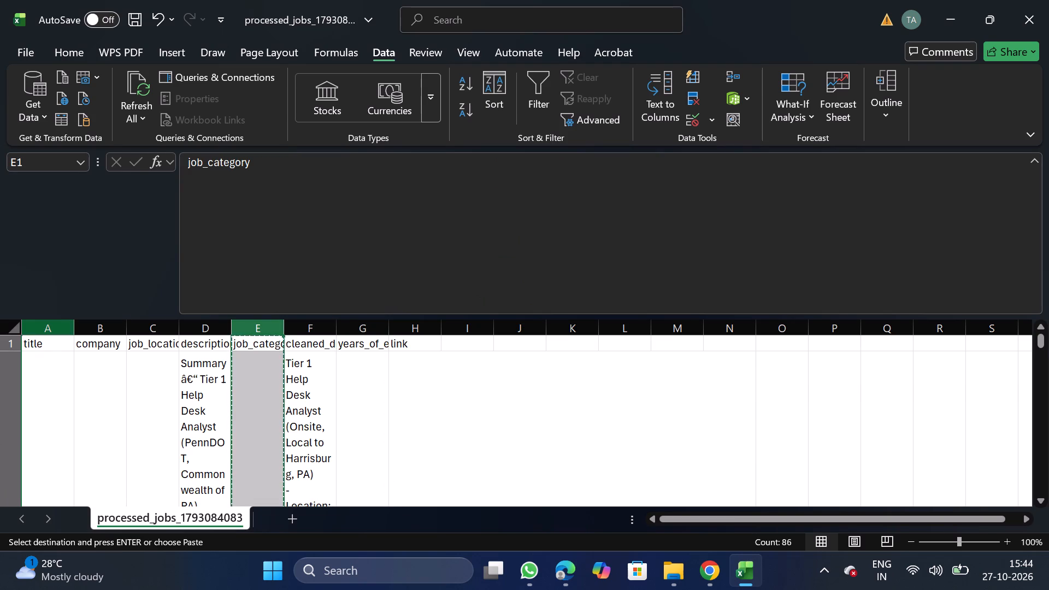
click(55, 334)
right_click(40, 391)
click(119, 244)
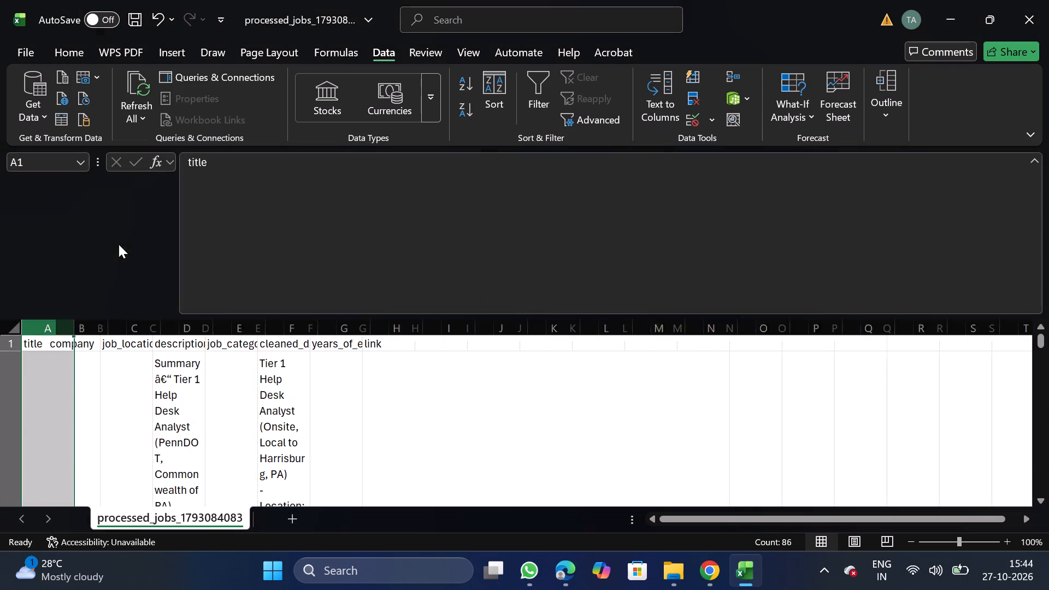
key(ctrl+z)
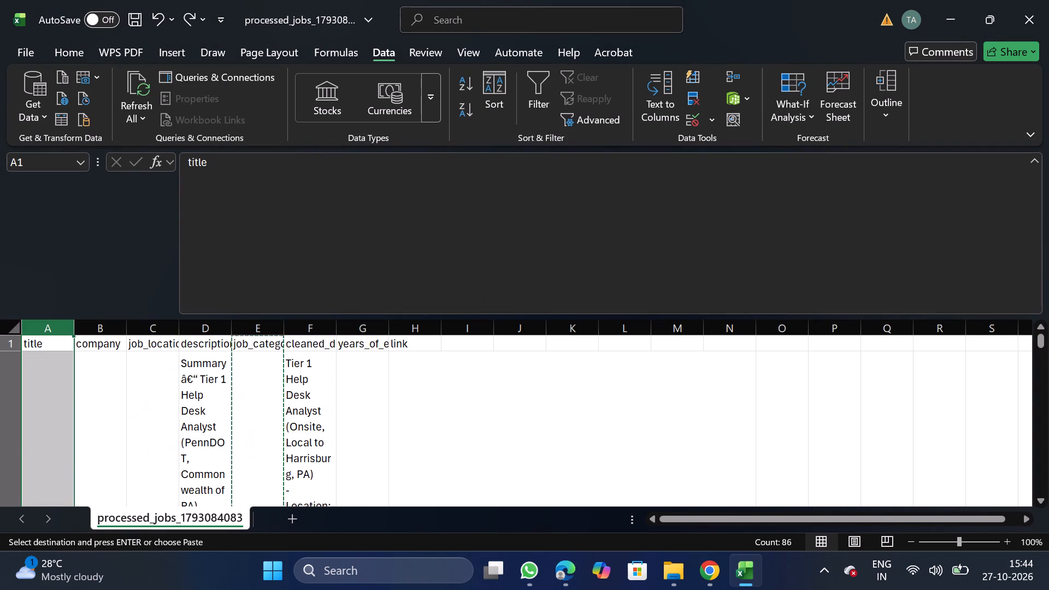
right_click(40, 438)
click(104, 286)
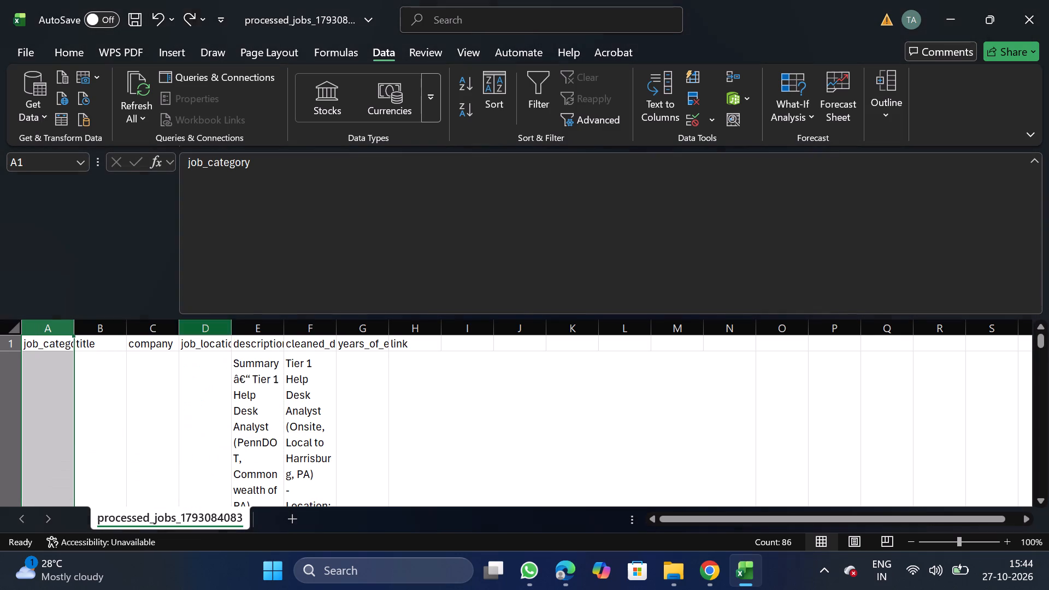
Turn off text wrapping for the description and cleaned description columns.
click(276, 329)
key(shift+Right)
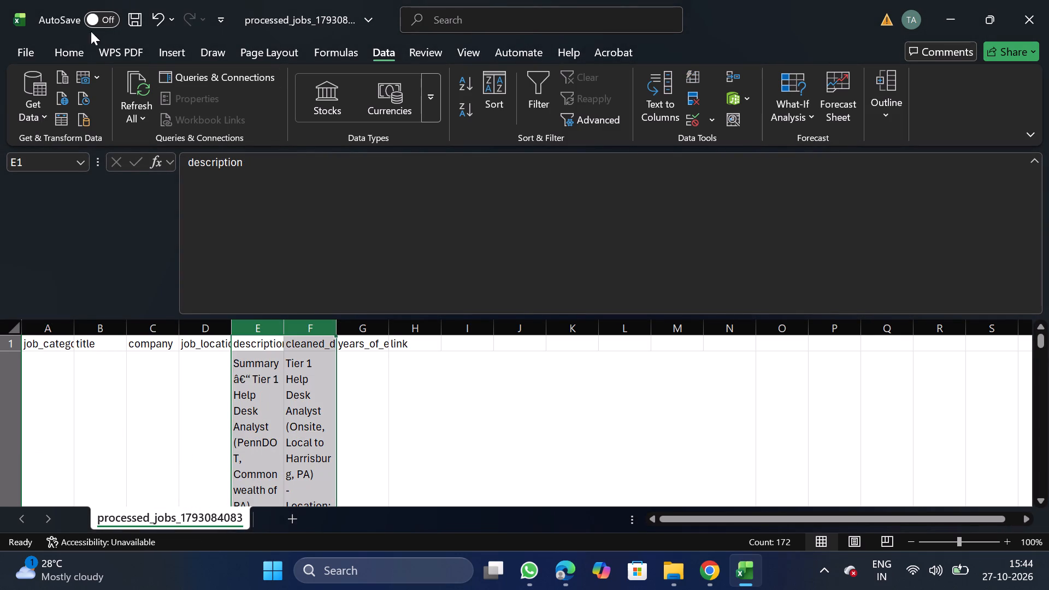
click(74, 58)
click(335, 134)
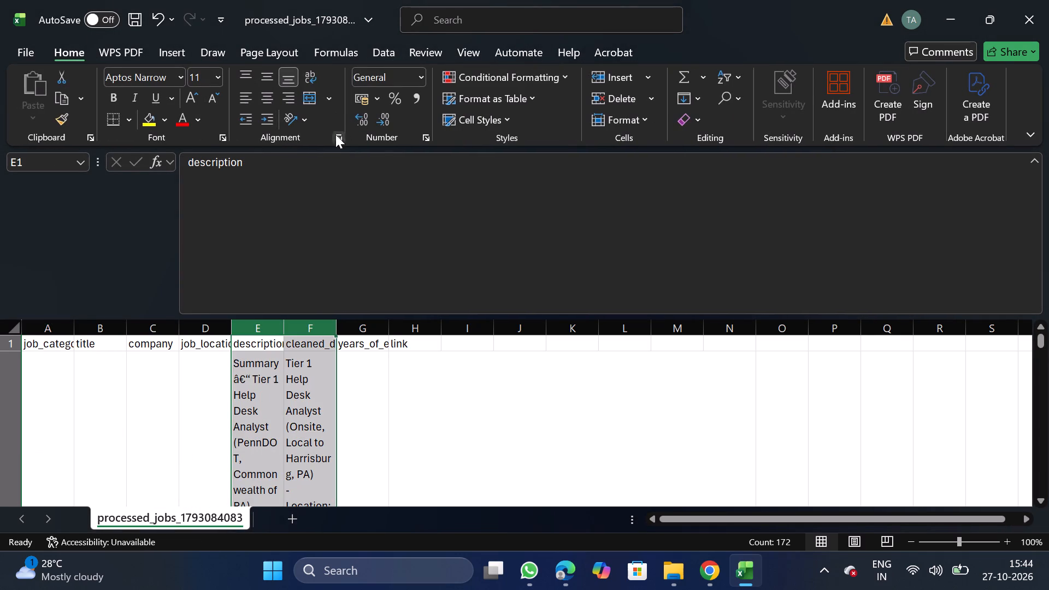
double_click(89, 257)
double_click(89, 261)
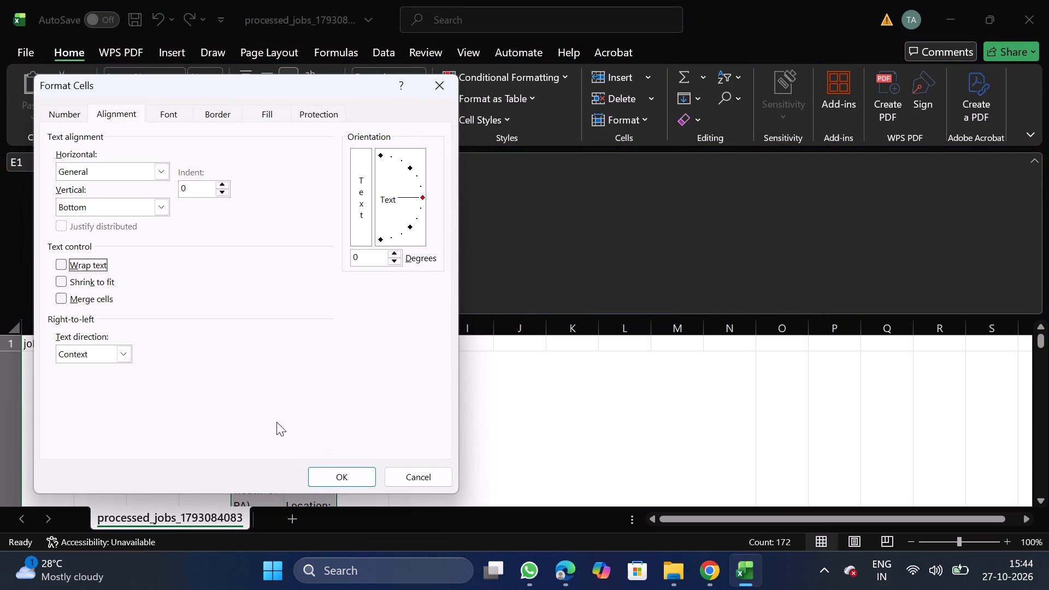
click(332, 474)
Move the years_of_experience column between the job location and description columns.
click(362, 328)
key(ctrl+x)
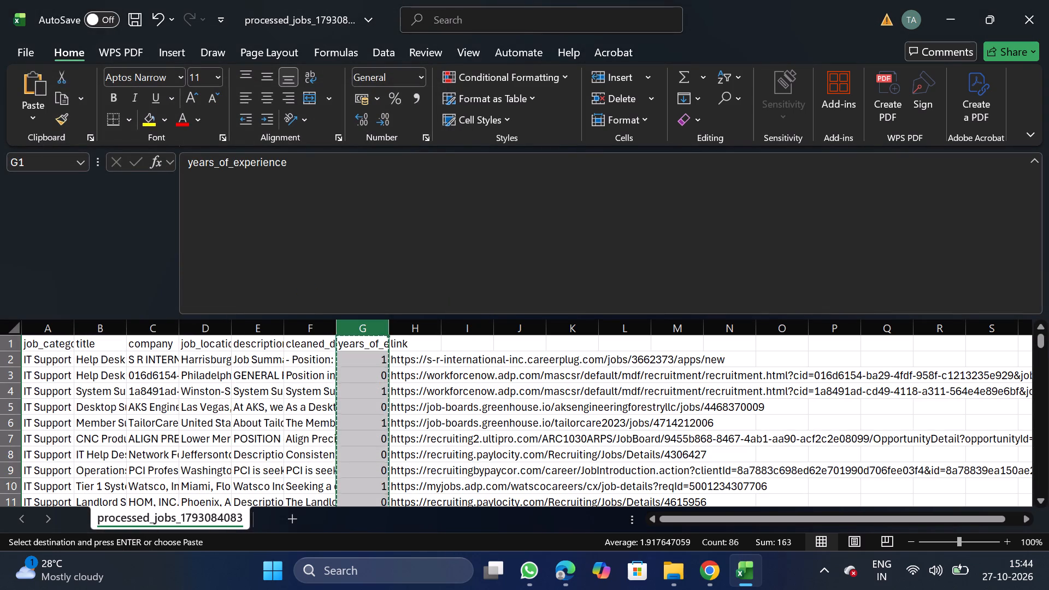
drag(258, 340, 262, 332)
drag(262, 332, 262, 406)
right_click(262, 406)
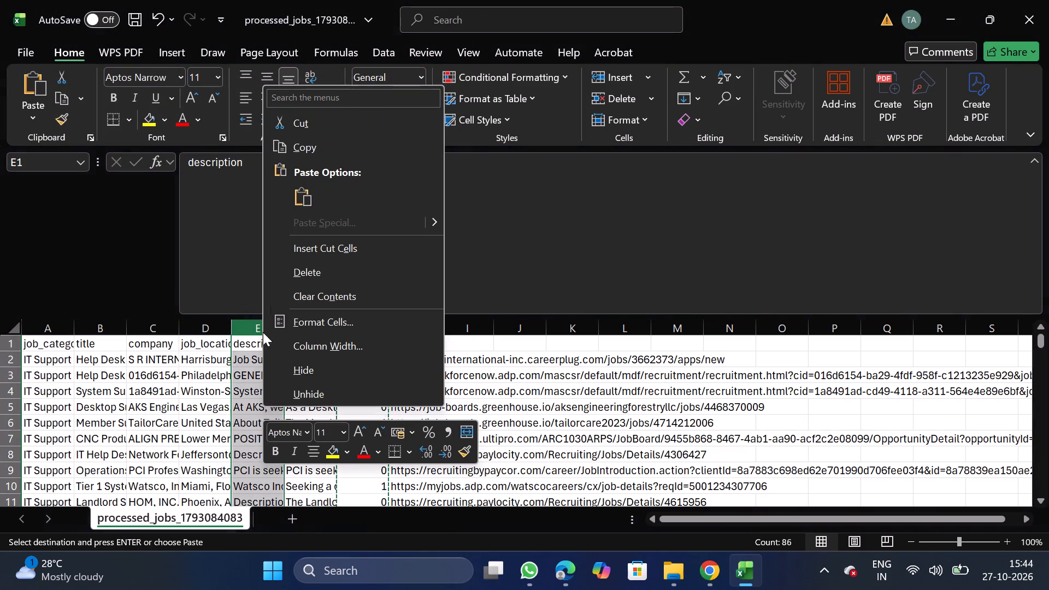
click(335, 246)
Replace the cleaned description column's header with description, copied from the header of the neighbouring column.
click(325, 338)
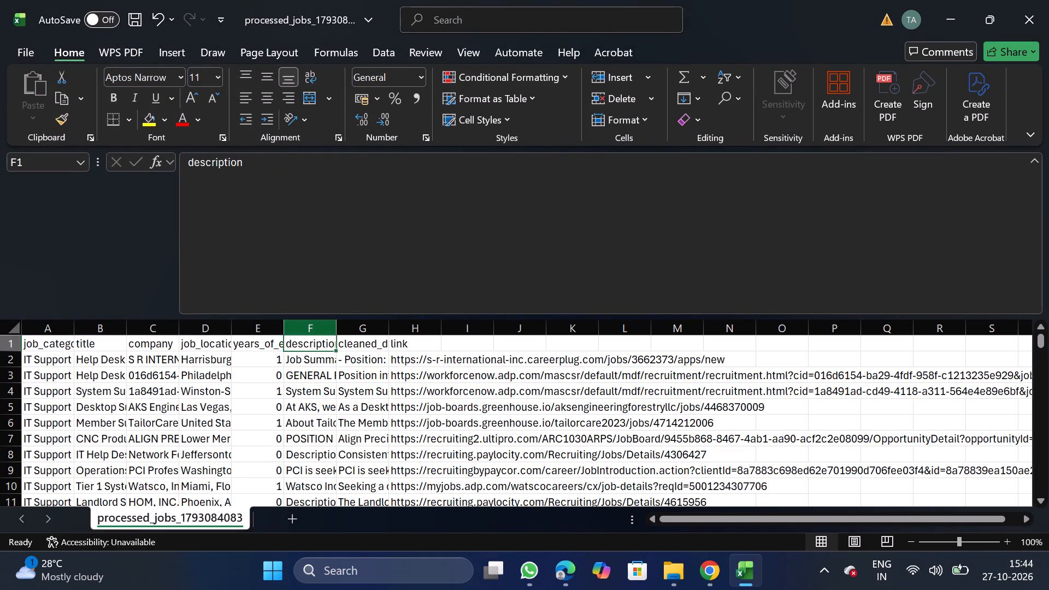
drag(186, 166, 293, 168)
key(ctrl+c)
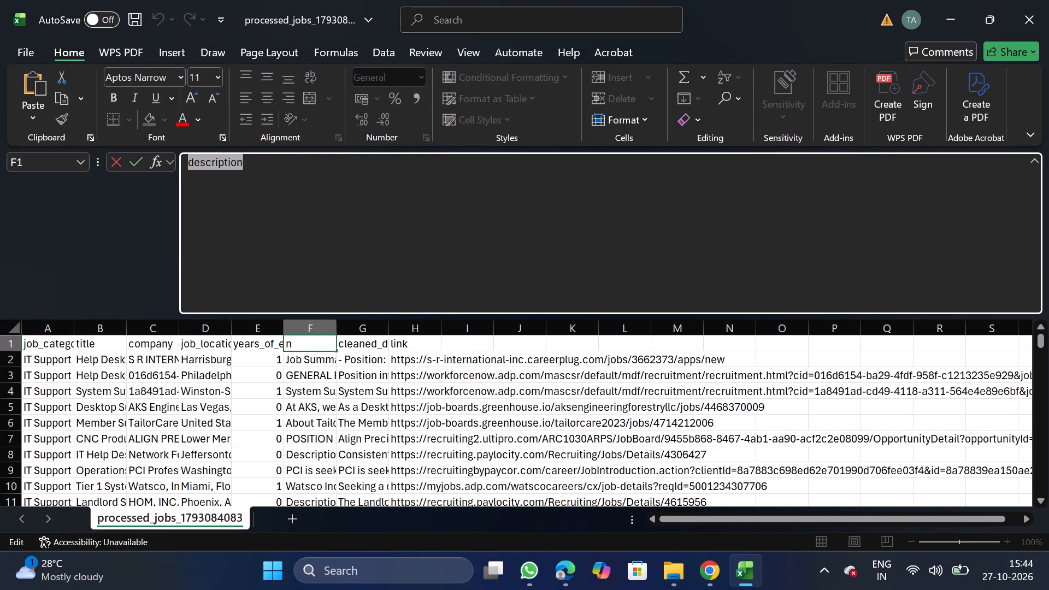
click(371, 341)
click(455, 278)
key(BackSpace)
key(BackSpace)
key(BackSpace)
key(BackSpace)
key(BackSpace)
key(BackSpace)
key(BackSpace)
key(BackSpace)
key(BackSpace)
key(BackSpace)
key(BackSpace)
key(BackSpace)
key(BackSpace)
key(BackSpace)
key(BackSpace)
key(BackSpace)
key(BackSpace)
key(BackSpace)
key(BackSpace)
key(BackSpace)
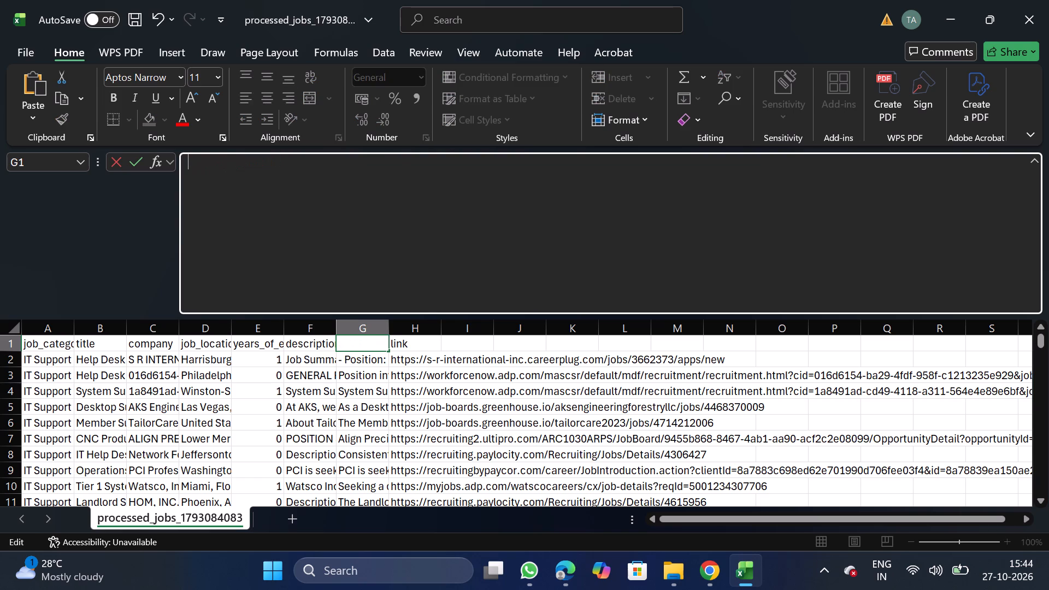
key(ctrl+v)
Replace the header in F1 with original_description, copied from the bulk upload CSV format requirements in NextGenApply in Chrome.
click(317, 346)
click(458, 260)
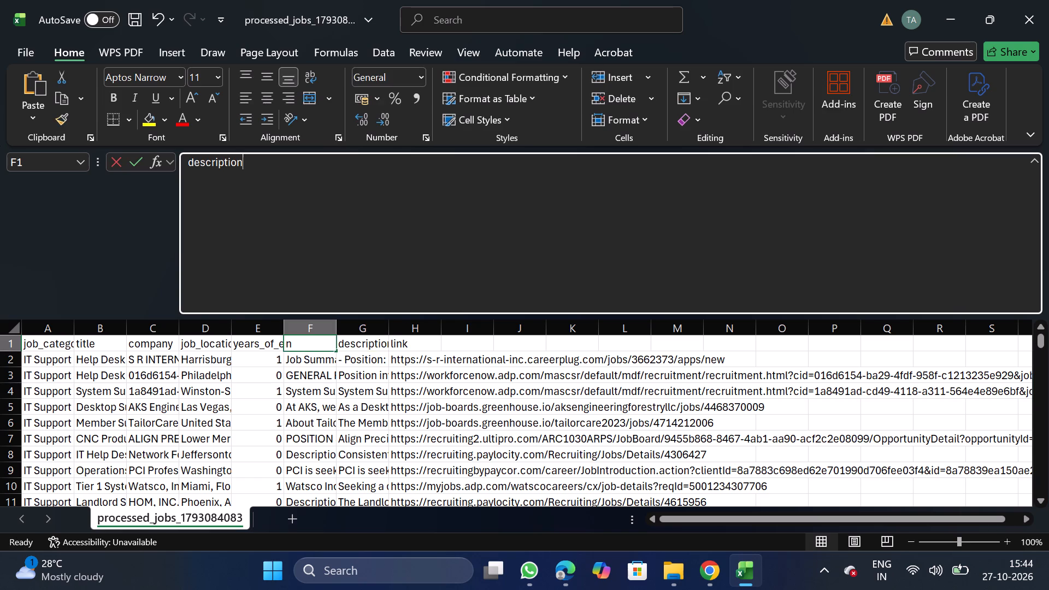
key(BackSpace)
key(BackSpace)
key(BackSpace)
key(BackSpace)
key(BackSpace)
key(BackSpace)
key(BackSpace)
key(BackSpace)
key(BackSpace)
key(BackSpace)
key(BackSpace)
key(BackSpace)
key(BackSpace)
key(BackSpace)
key(BackSpace)
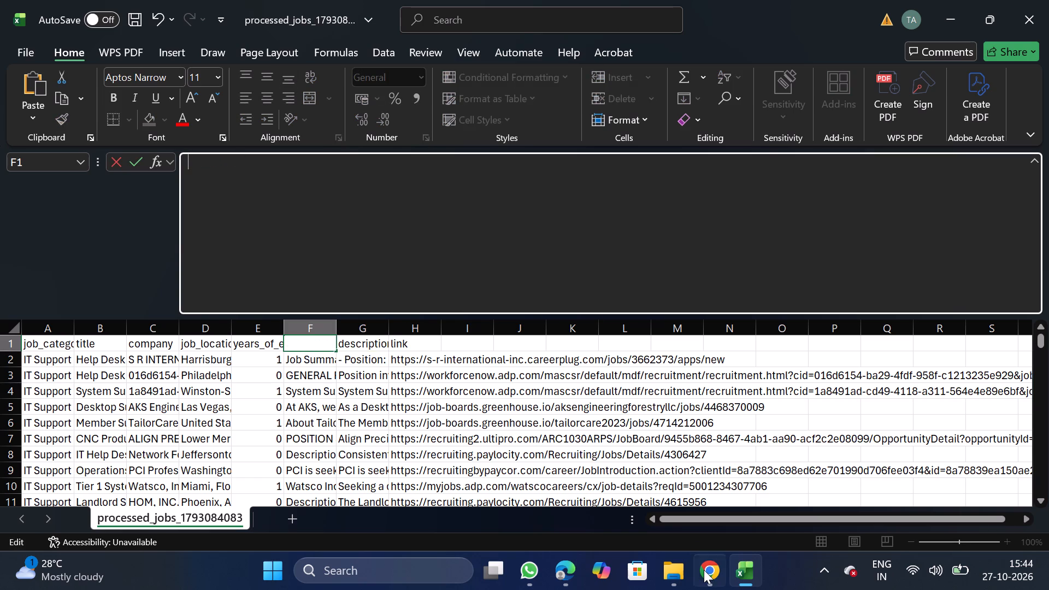
click(704, 570)
click(80, 166)
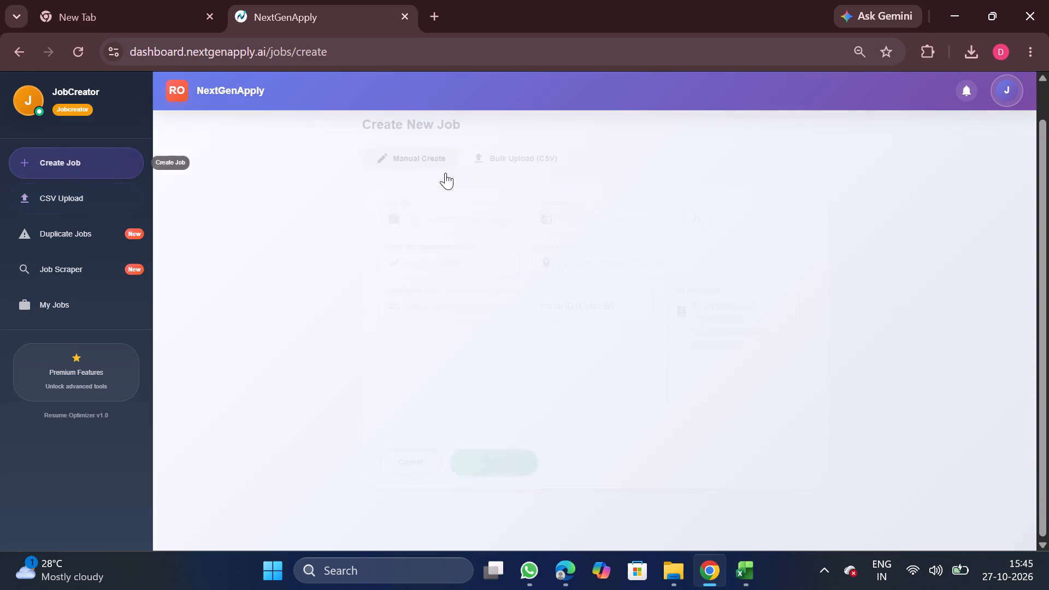
click(519, 153)
double_click(581, 268)
key(ctrl+c)
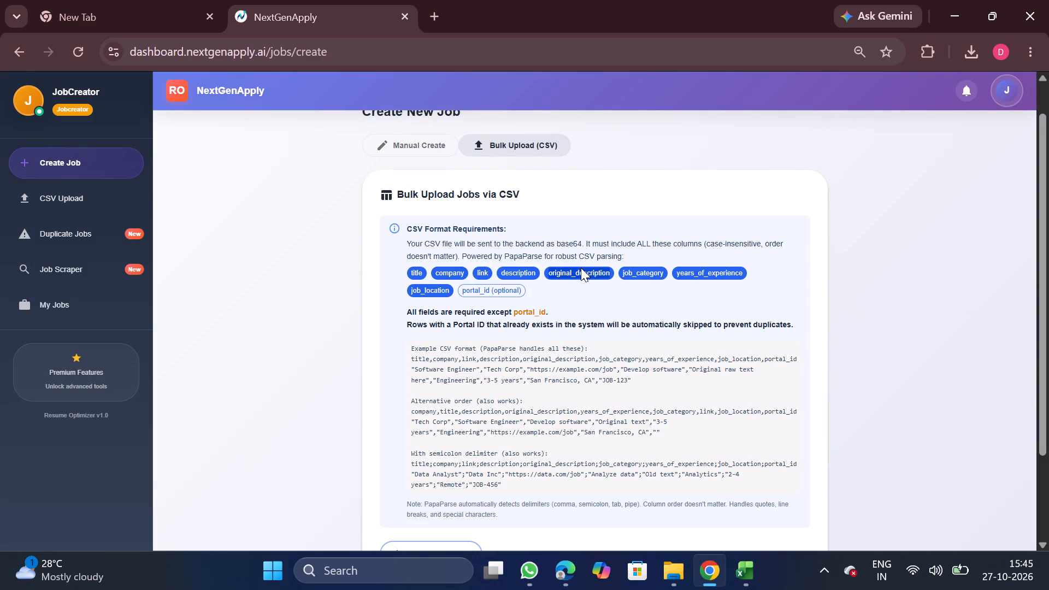
click(755, 589)
key(ctrl+v)
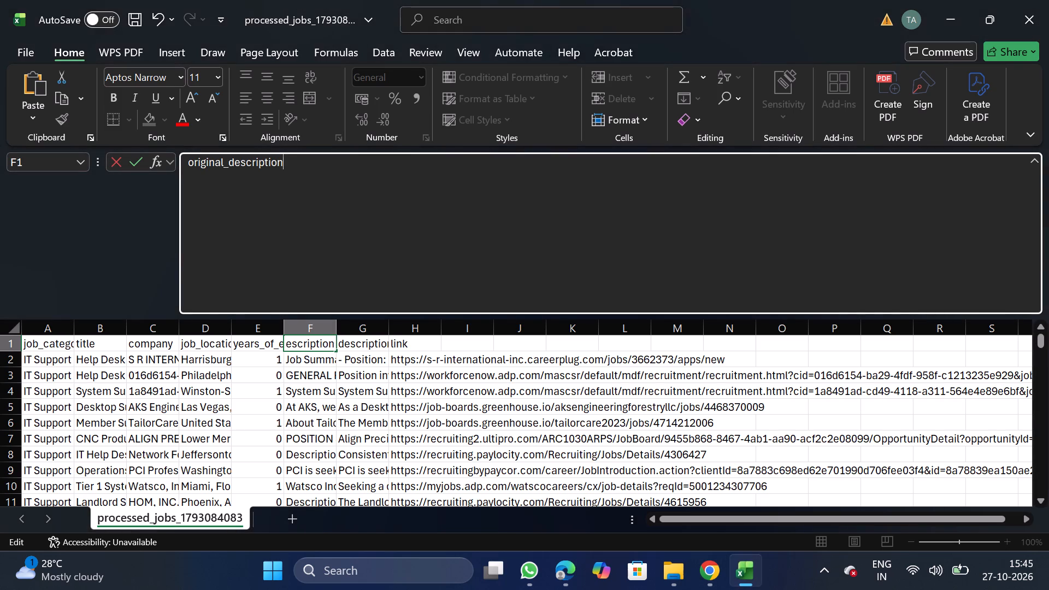
Turn on filtering and select only Call Center Support Specialist-Onsite, CNC Production Support Technician (Water Spider) and Landlord Support Specialist in the title filter.
click(95, 321)
drag(392, 33, 389, 46)
click(389, 46)
click(815, 20)
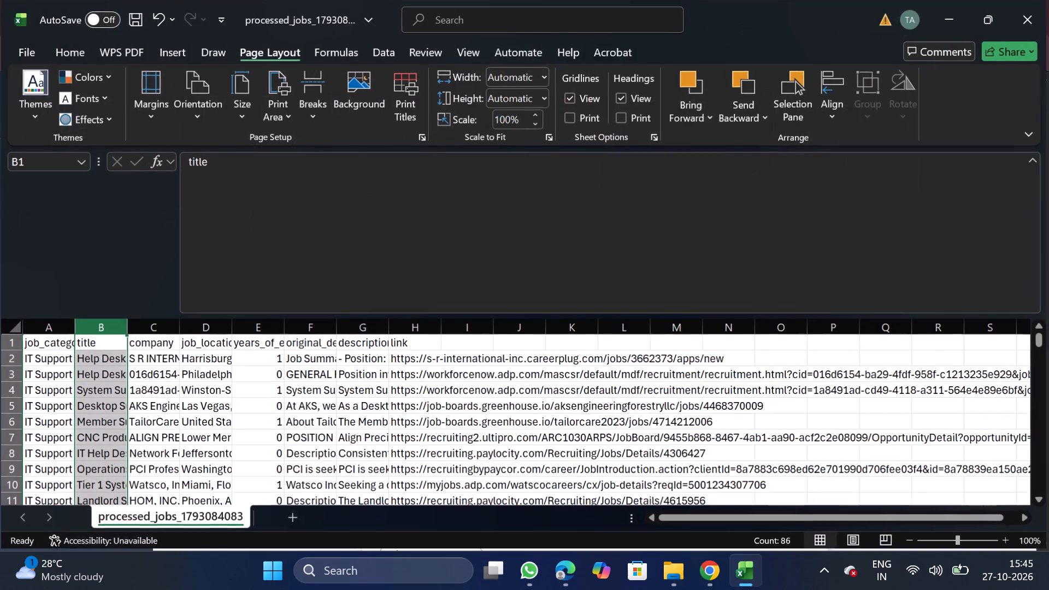
click(80, 55)
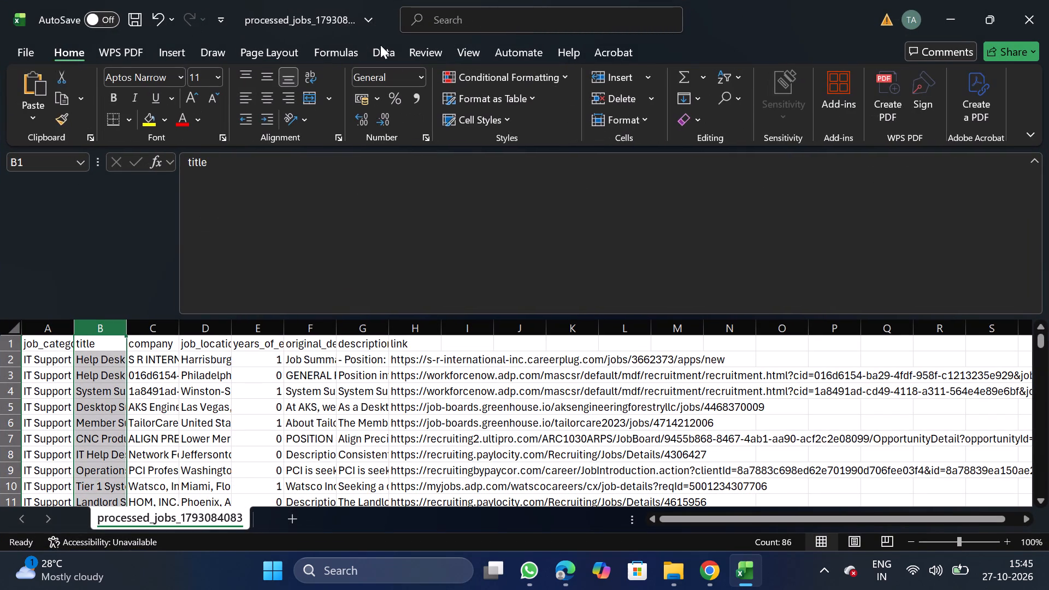
click(380, 45)
click(555, 79)
click(123, 339)
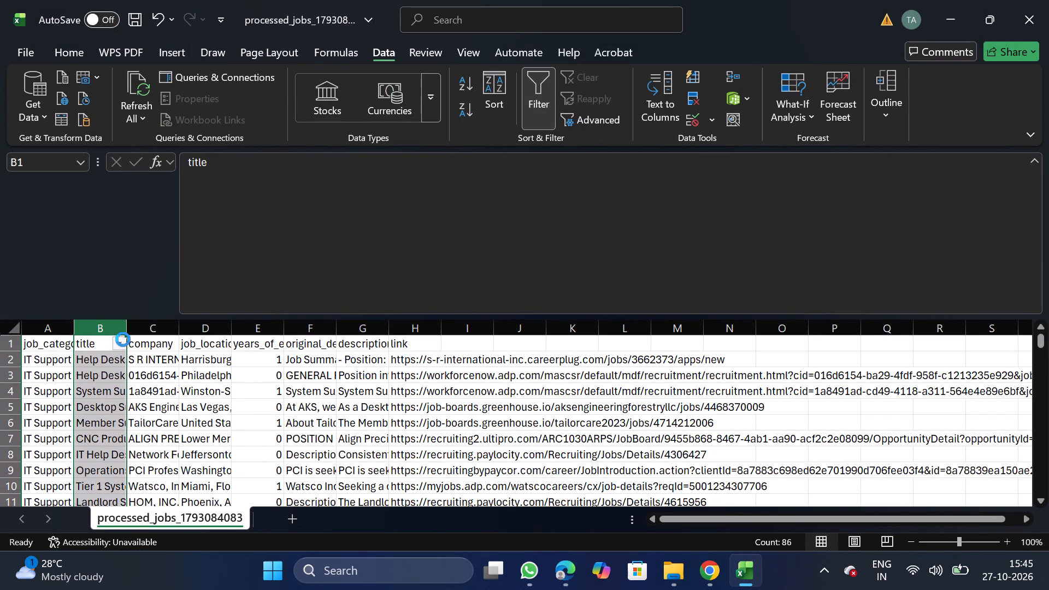
double_click(340, 546)
drag(340, 546, 497, 575)
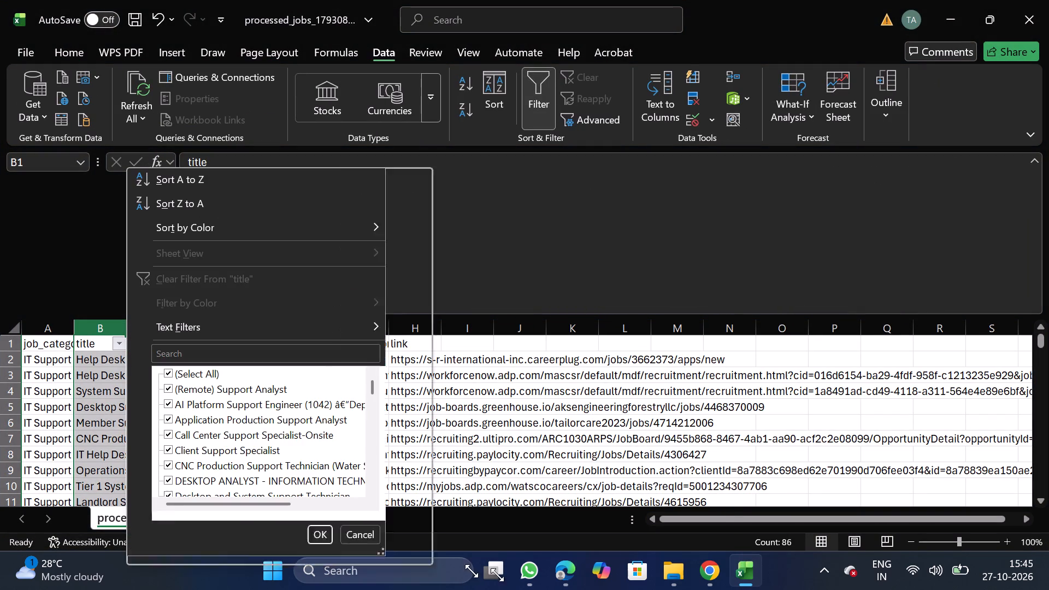
drag(497, 575, 729, 589)
click(203, 380)
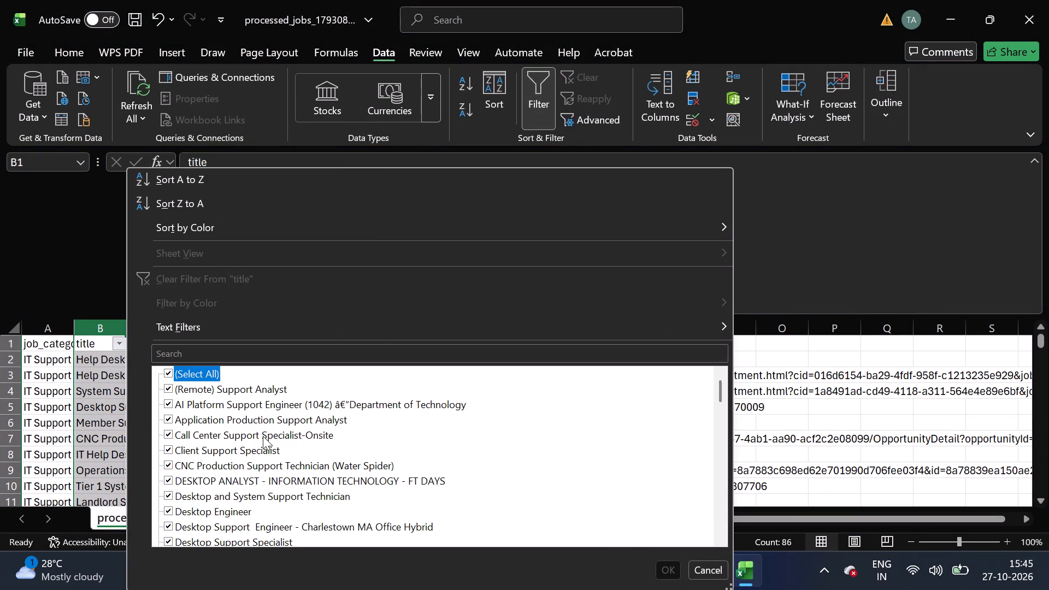
click(263, 436)
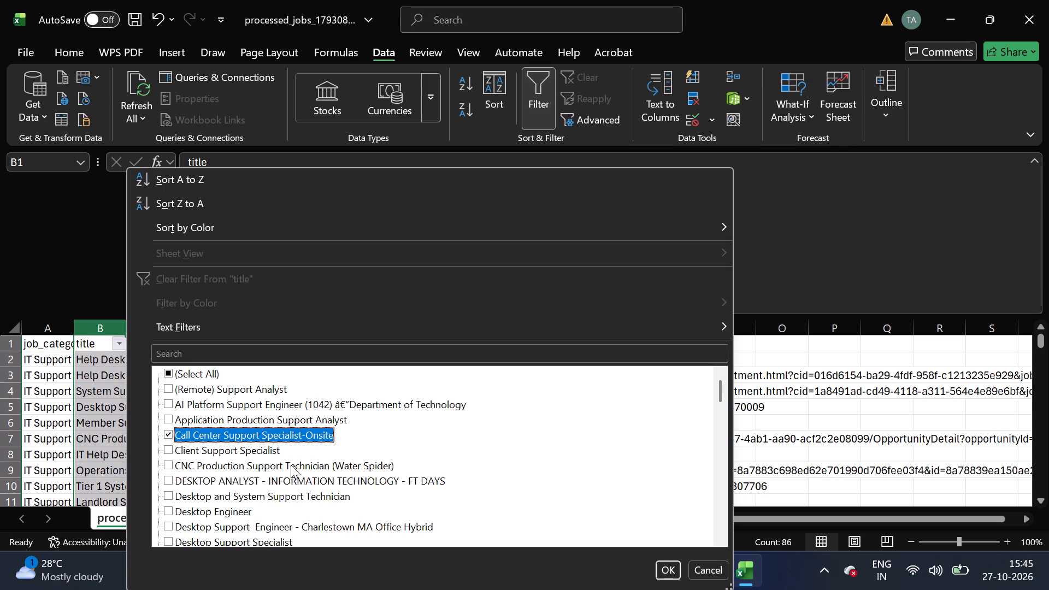
click(291, 465)
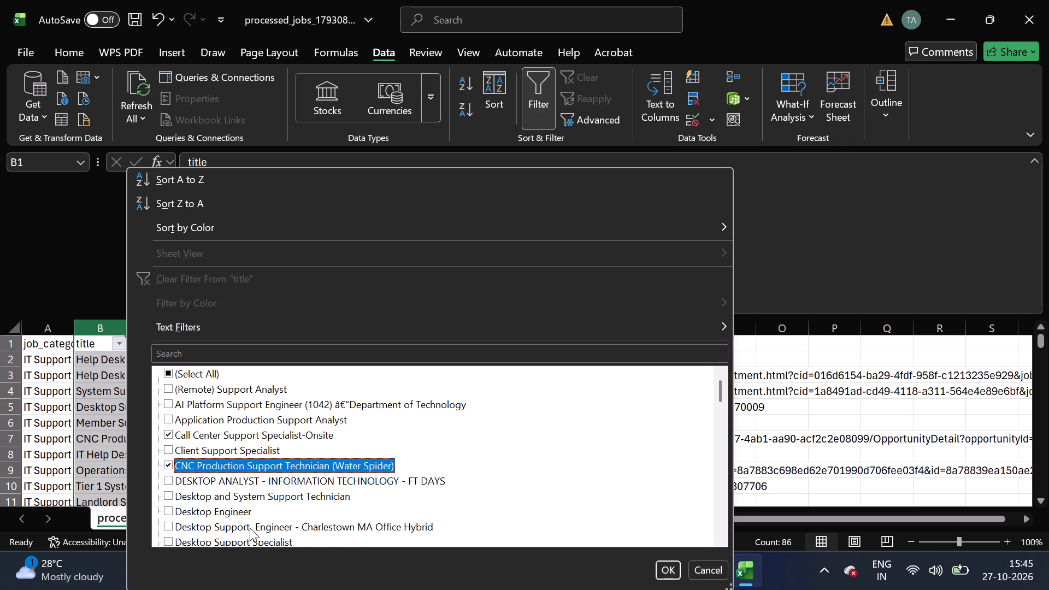
scroll(250, 528, down, 1)
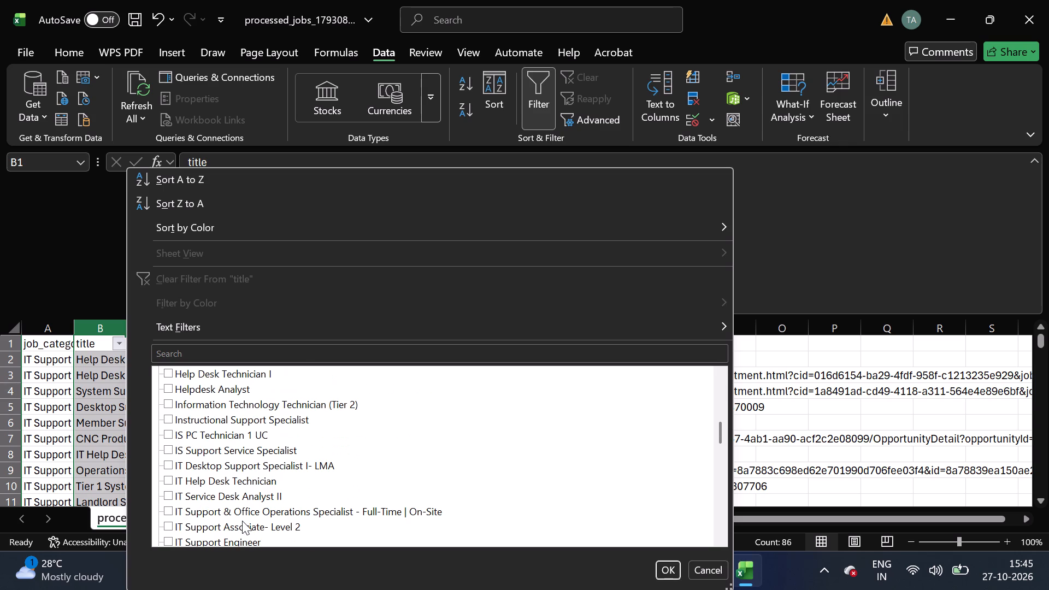
scroll(242, 521, down, 2)
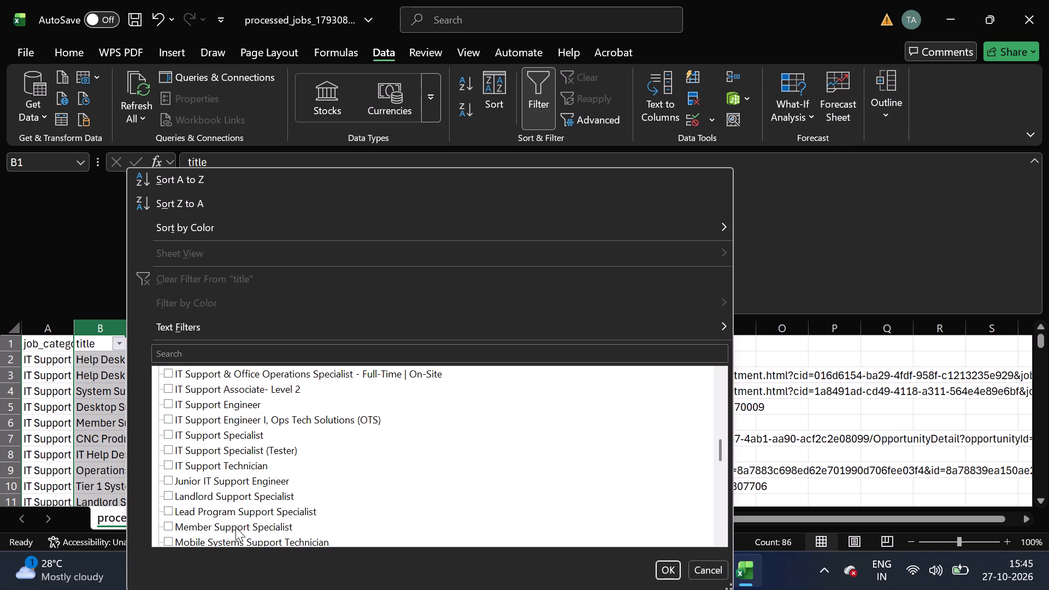
scroll(235, 527, down, 1)
click(235, 498)
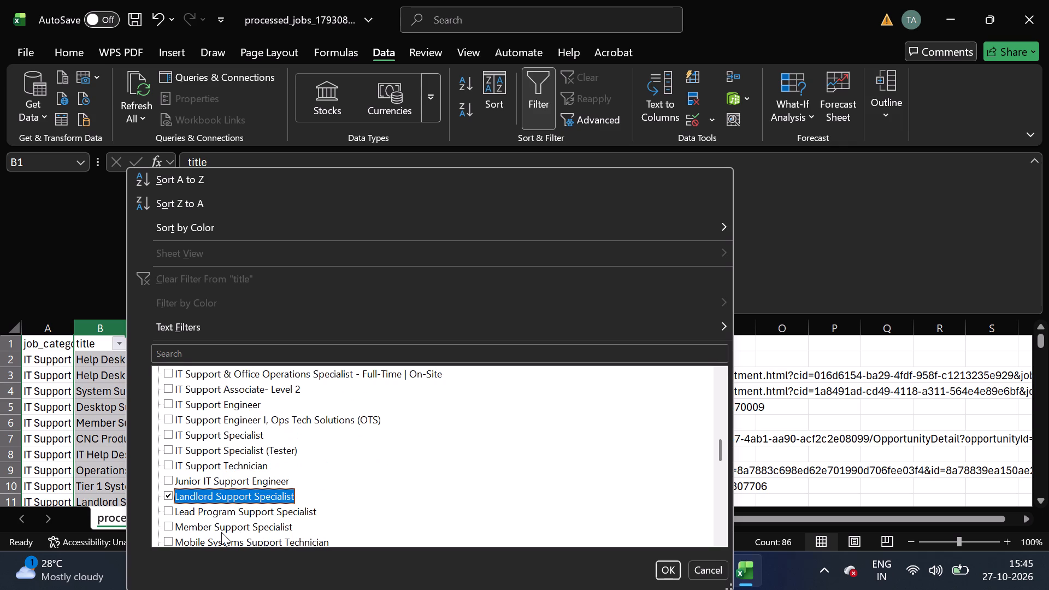
Add the Boston-area Regional Manager, Senior Salesforce Support Analyst, Summer Intern - Invoice, Warehouse Desktop Support Specialist and blank entries to the title filter and apply it.
scroll(221, 532, down, 2)
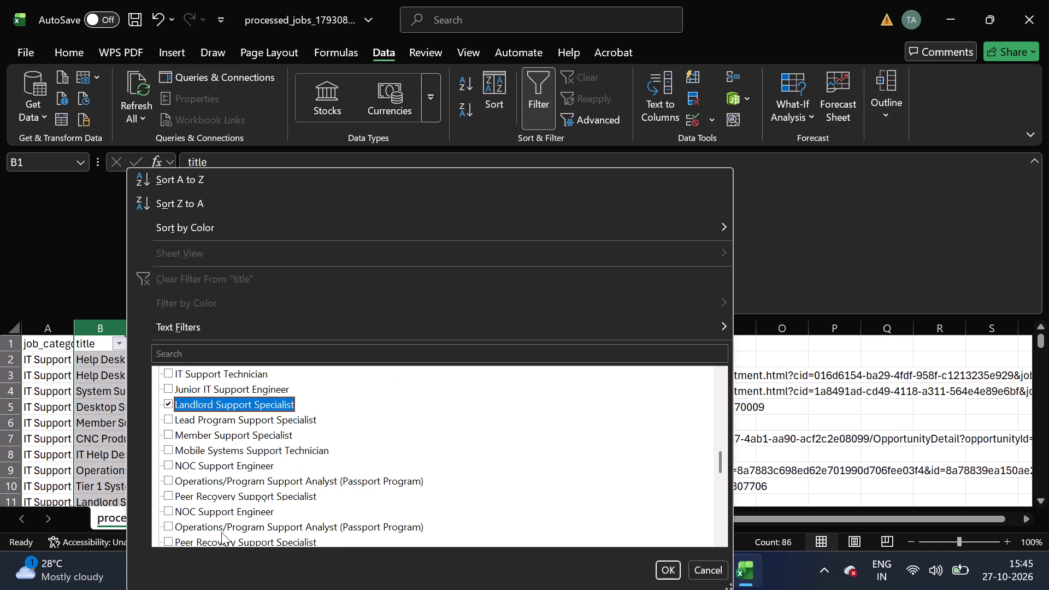
click(233, 526)
scroll(233, 526, down, 1)
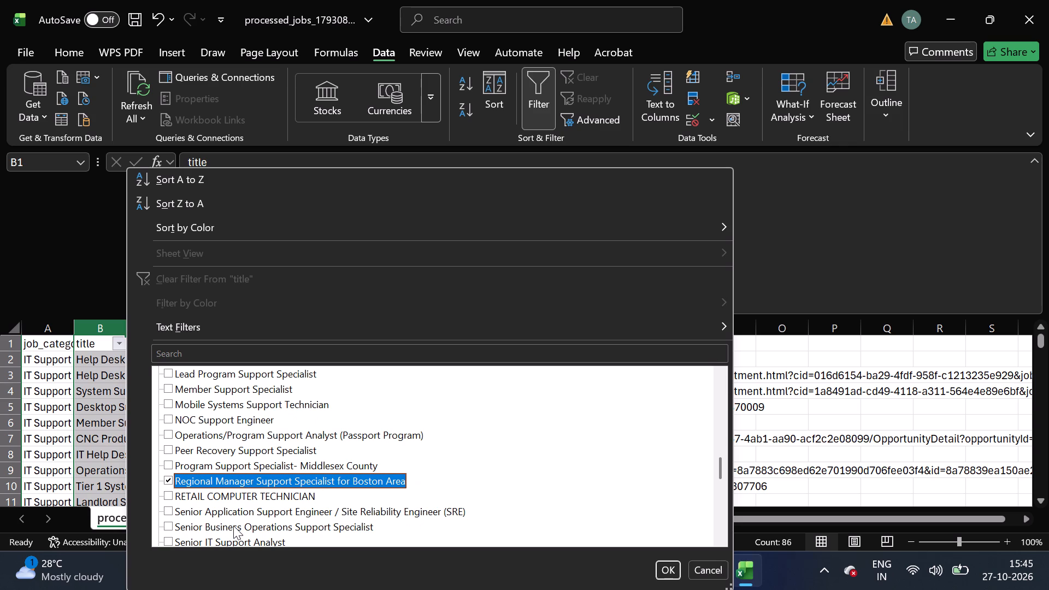
scroll(233, 526, down, 1)
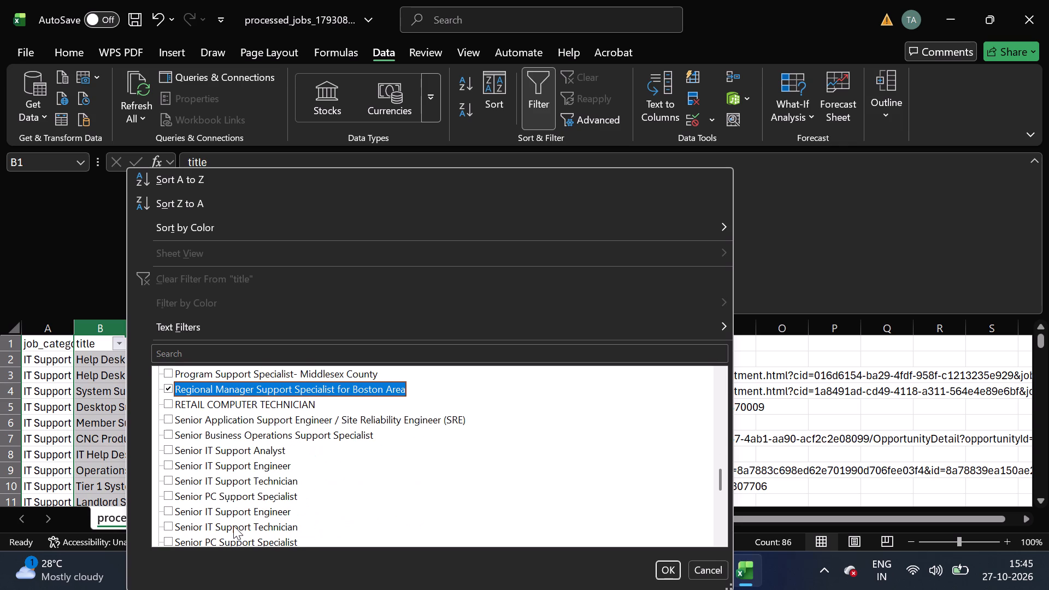
click(243, 517)
scroll(243, 517, down, 1)
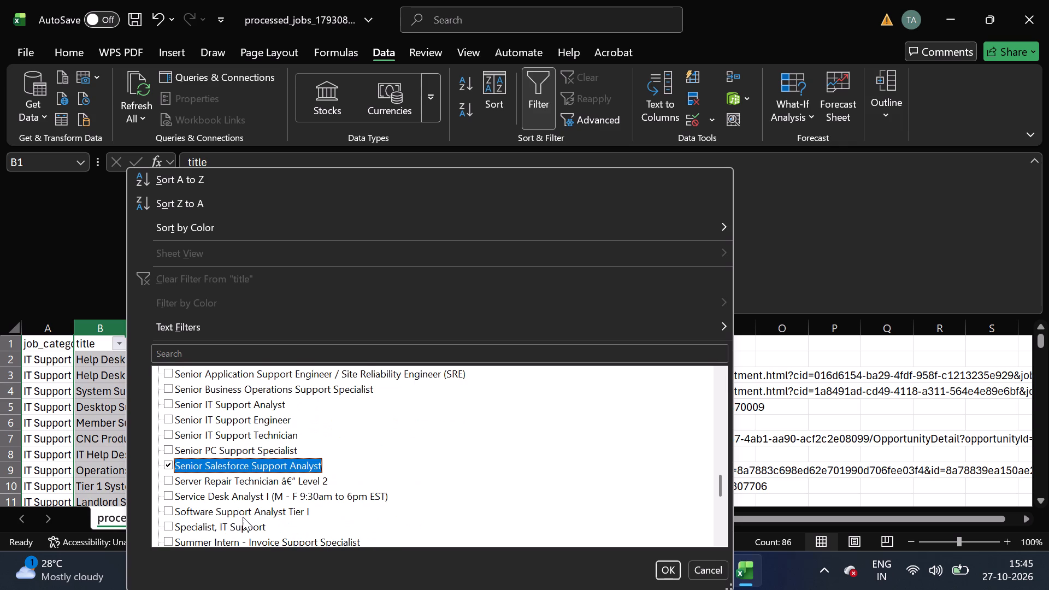
scroll(243, 517, down, 2)
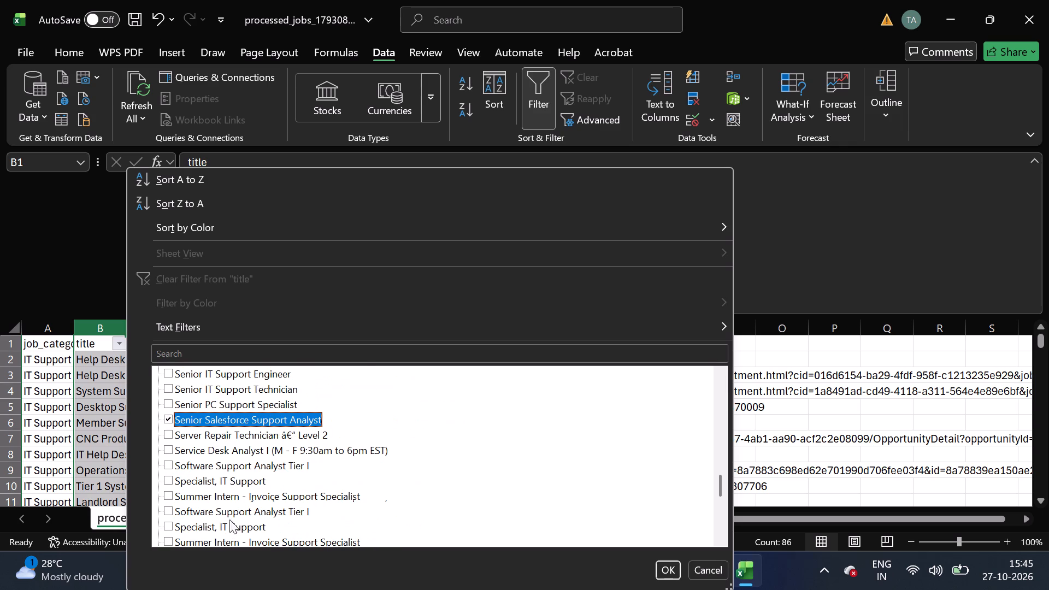
click(243, 495)
scroll(232, 522, down, 1)
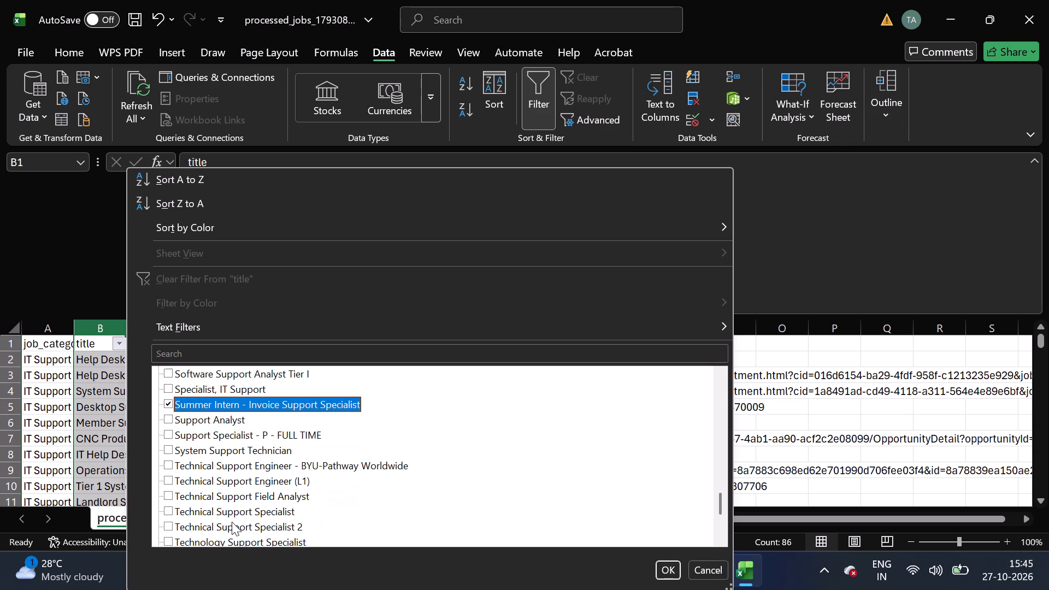
scroll(264, 534, down, 2)
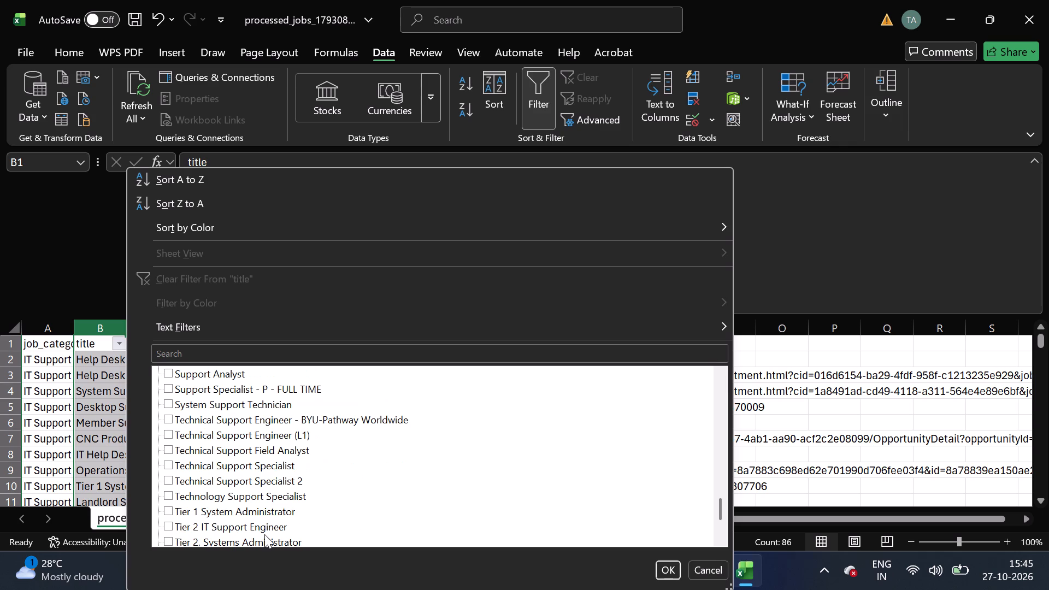
scroll(264, 534, down, 1)
click(246, 498)
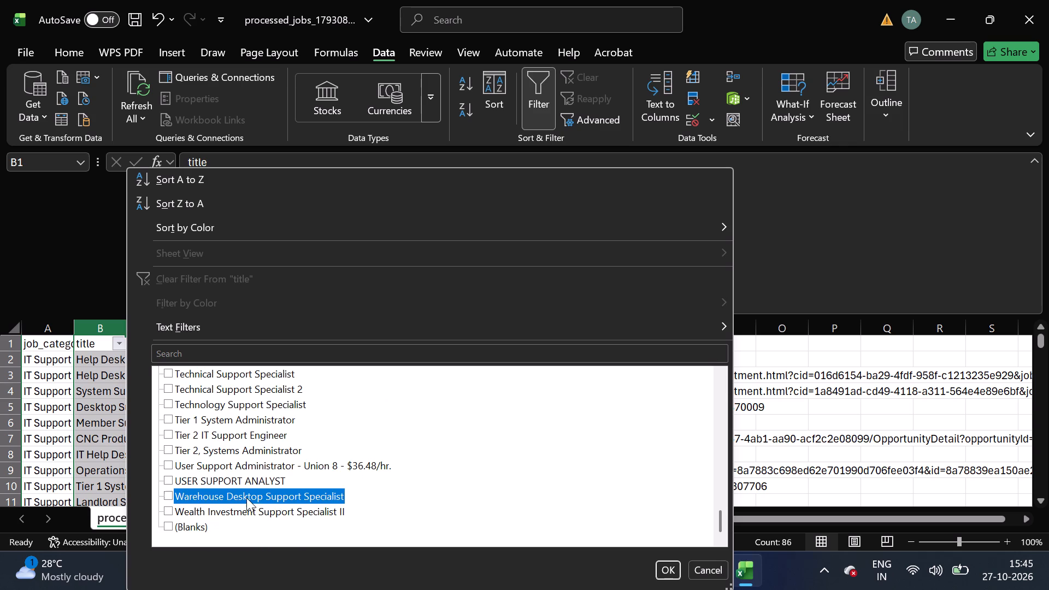
click(179, 526)
click(658, 569)
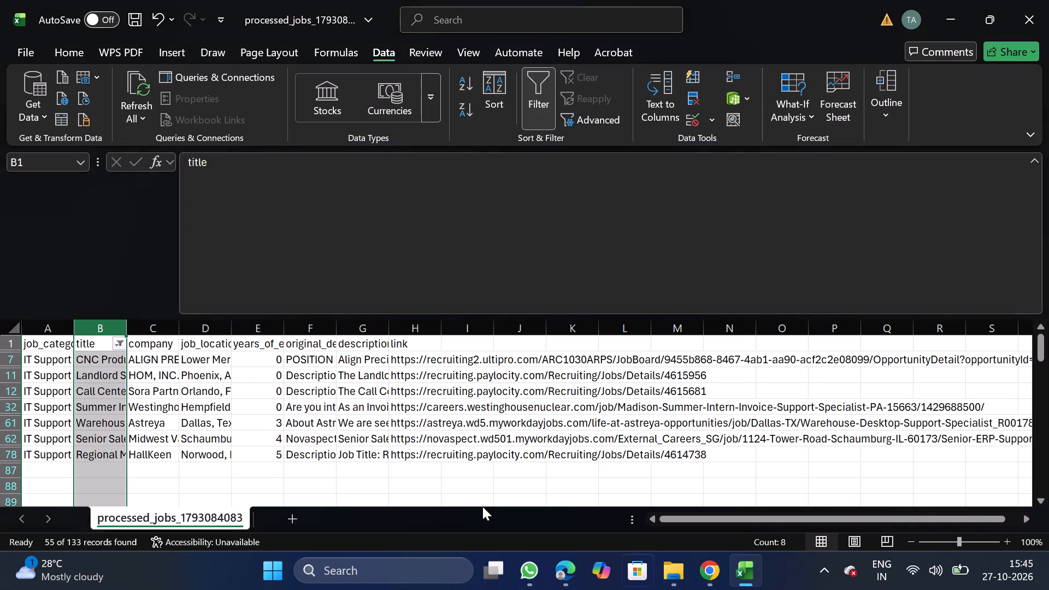
Delete all the filtered rows below the header and turn filtering off.
click(0, 357)
key(ctrl+shift+Down)
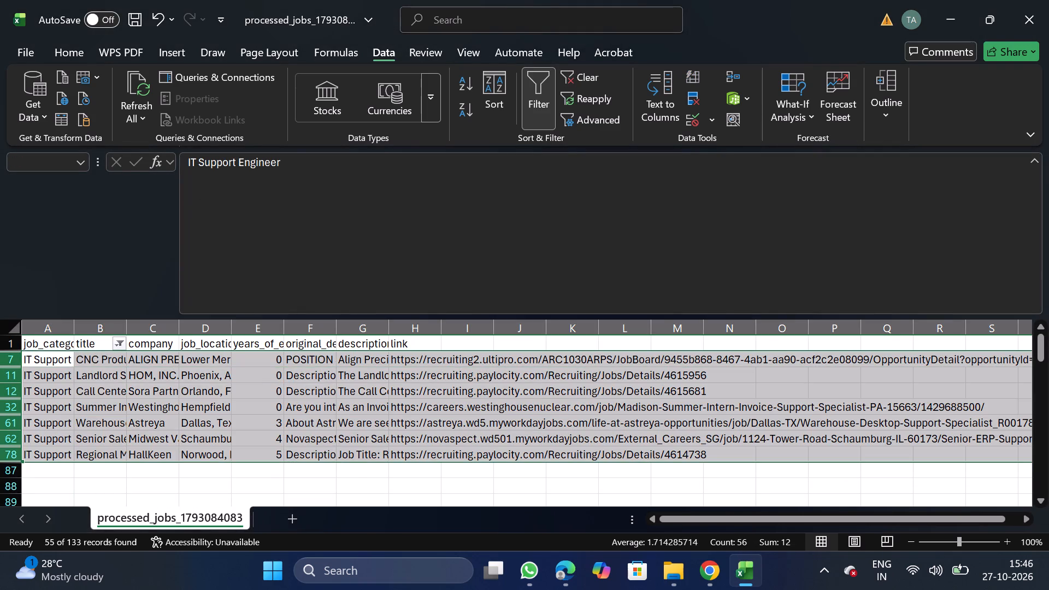
right_click(135, 423)
click(213, 294)
click(537, 91)
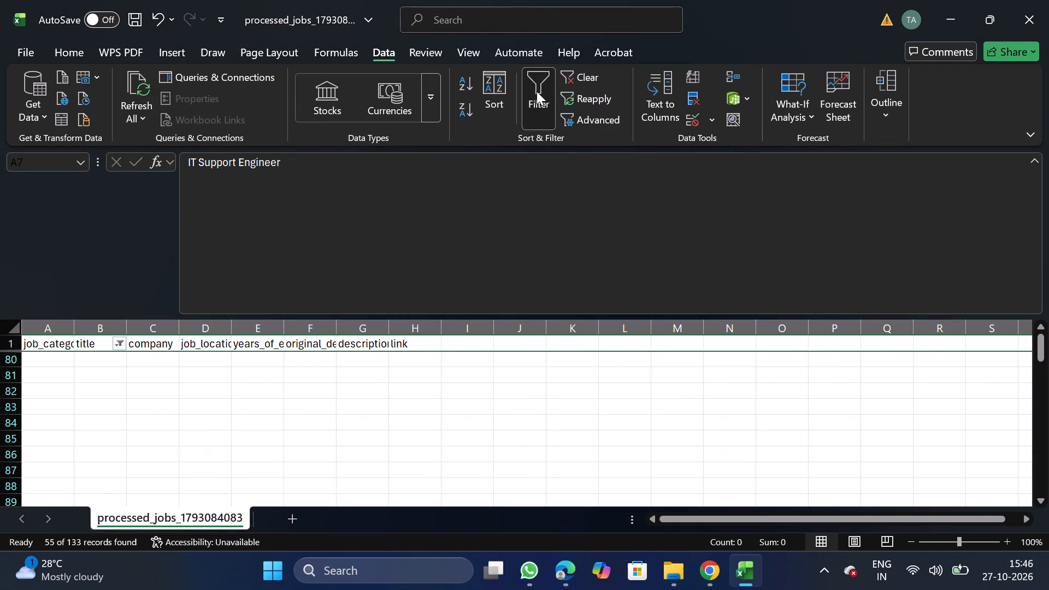
Filter the title column by lead to check the matching jobs, and turn filtering off.
click(90, 340)
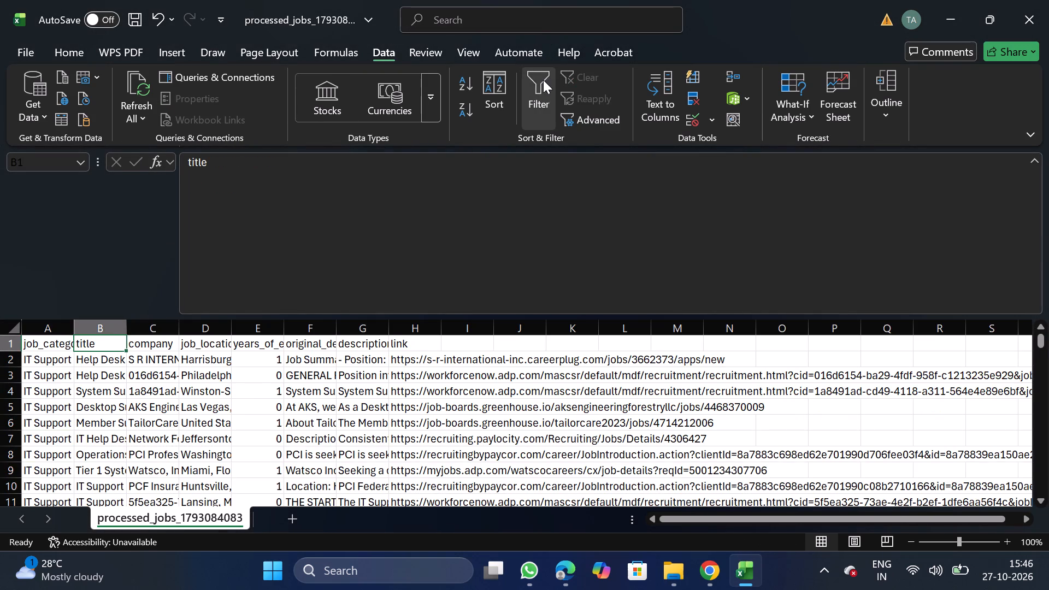
click(543, 80)
click(122, 342)
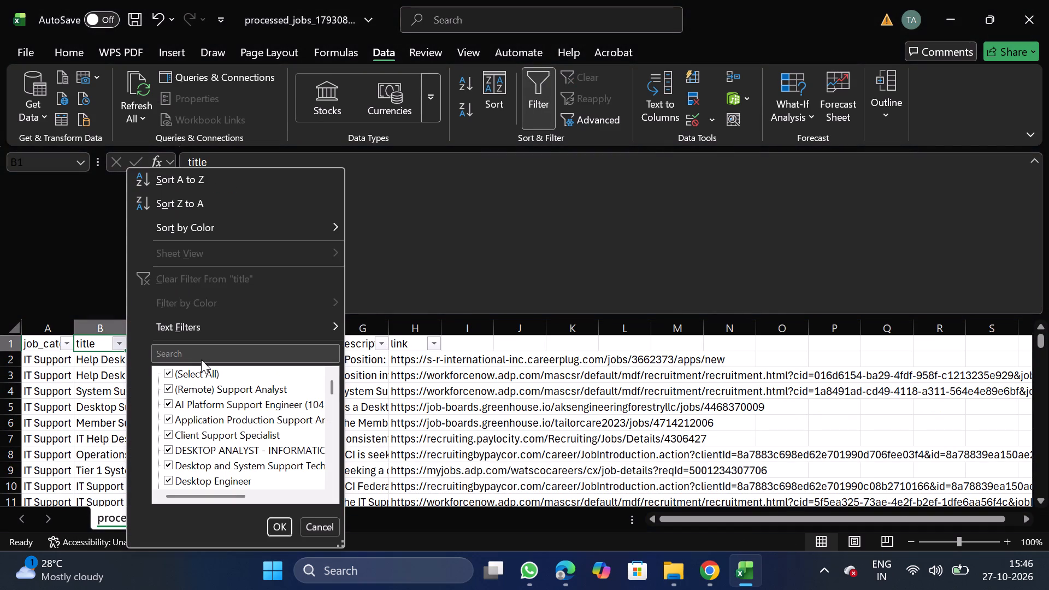
click(201, 359)
click(184, 356)
text(lead)
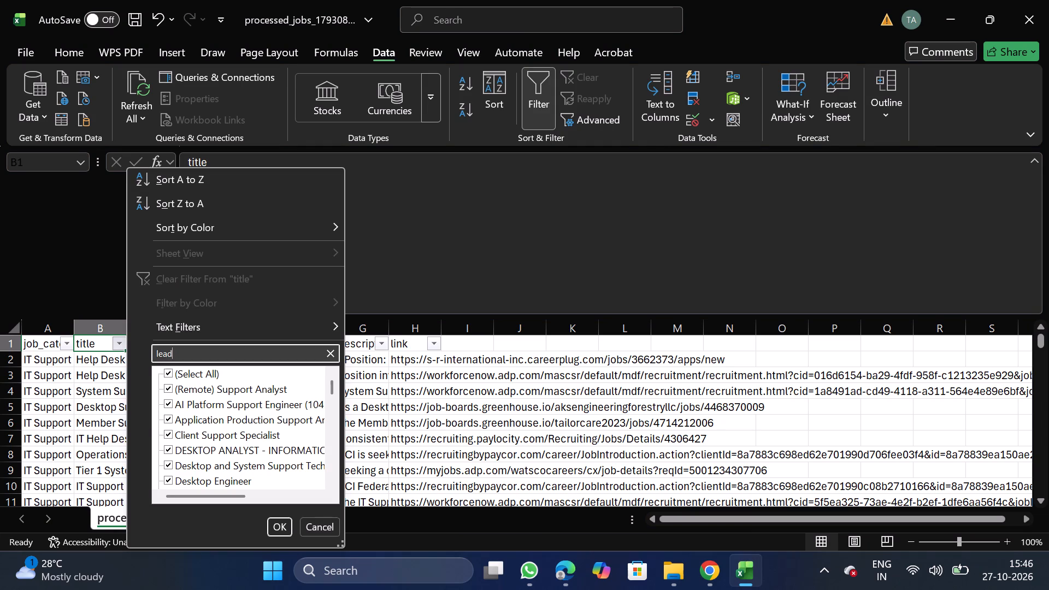
click(280, 533)
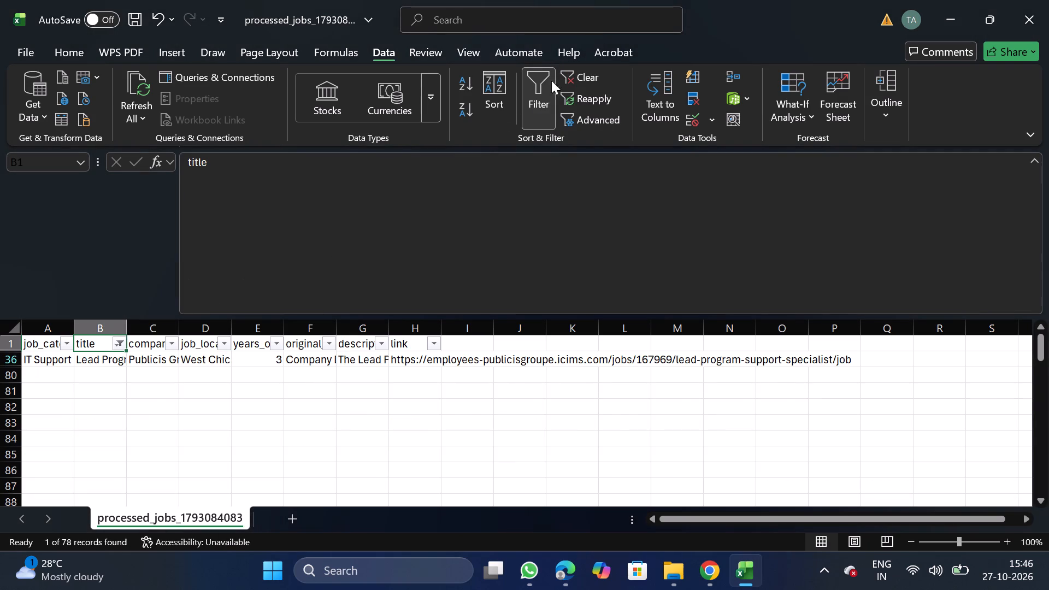
click(538, 98)
Turn on filtering and search the title filter for principa, staff and embedded in turn.
click(543, 88)
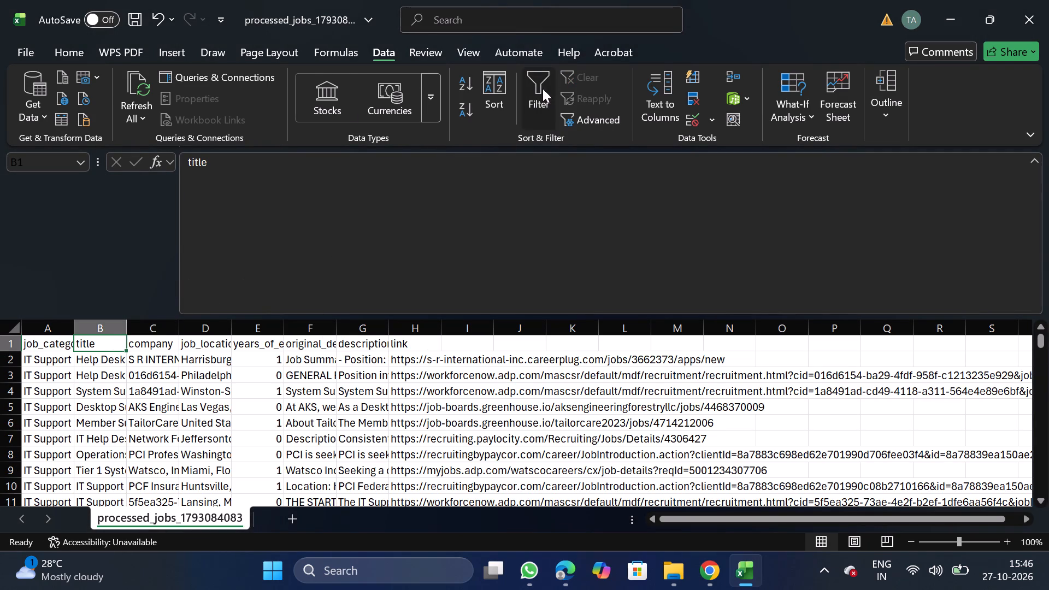
click(123, 352)
click(119, 340)
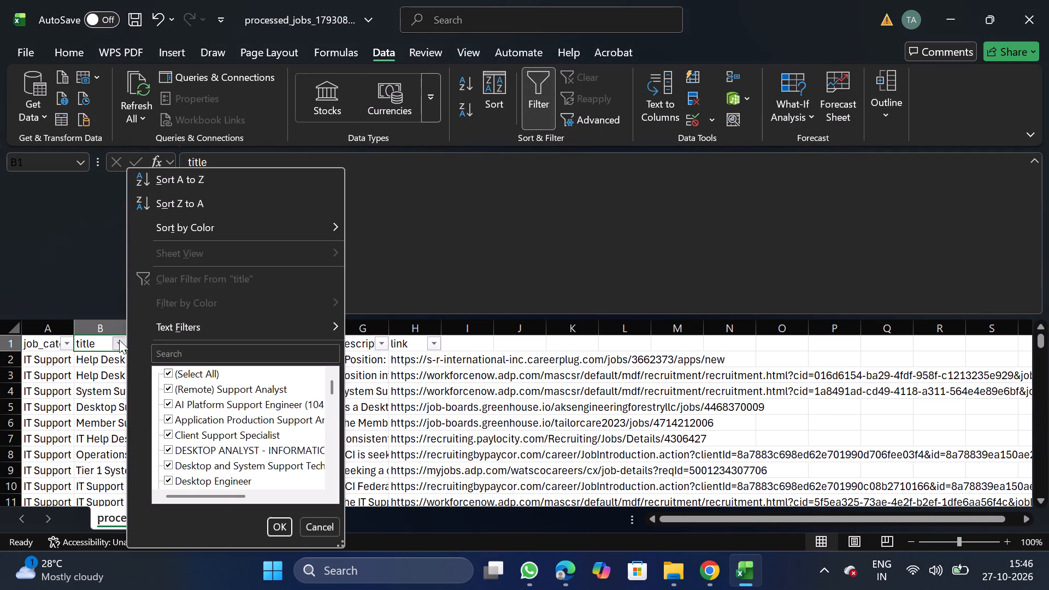
click(180, 348)
text(principa)
key(BackSpace)
key(BackSpace)
key(BackSpace)
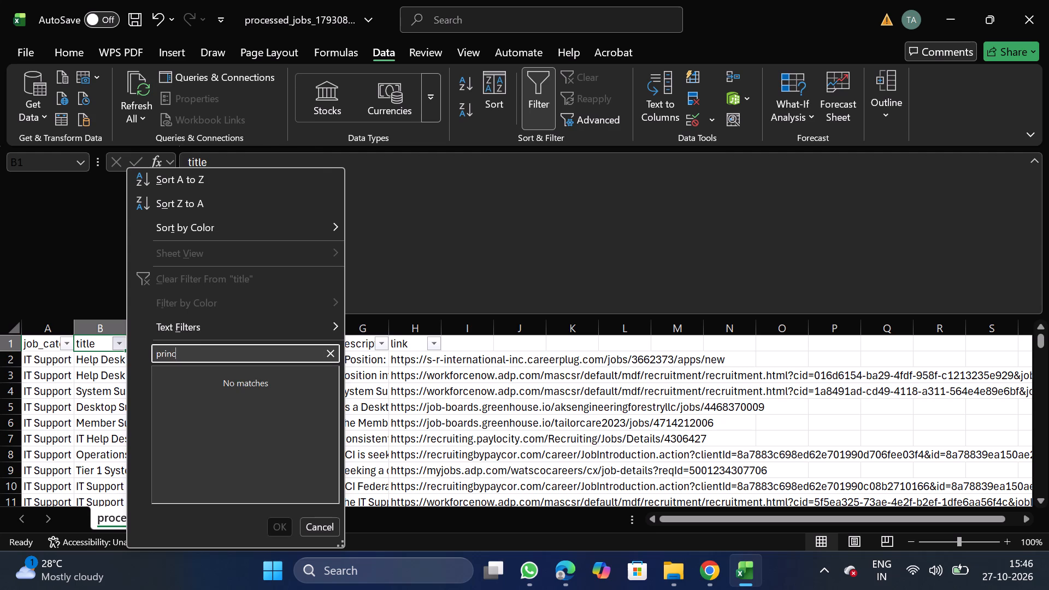
key(BackSpace)
key(BackSpace)
key(BackSpace)
key(BackSpace)
key(BackSpace)
key(BackSpace)
key(BackSpace)
text(staff)
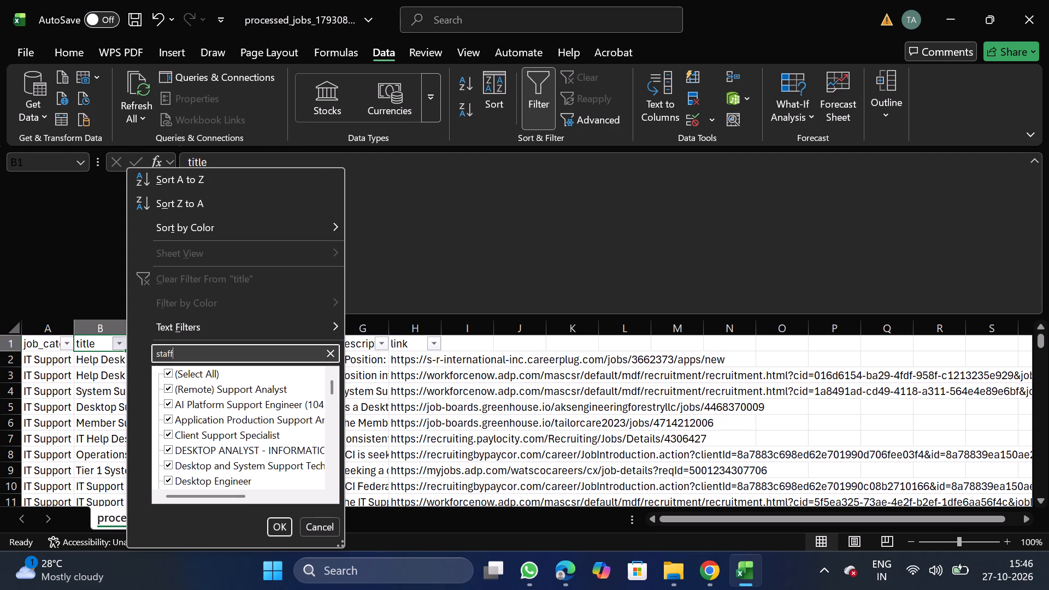
key(BackSpace)
key(BackSpace)
key(BackSpace)
key(BackSpace)
key(BackSpace)
key(BackSpace)
key(BackSpace)
key(BackSpace)
key(BackSpace)
key(BackSpace)
key(BackSpace)
key(BackSpace)
key(BackSpace)
key(BackSpace)
key(BackSpace)
key(BackSpace)
key(BackSpace)
key(BackSpace)
text(embedded)
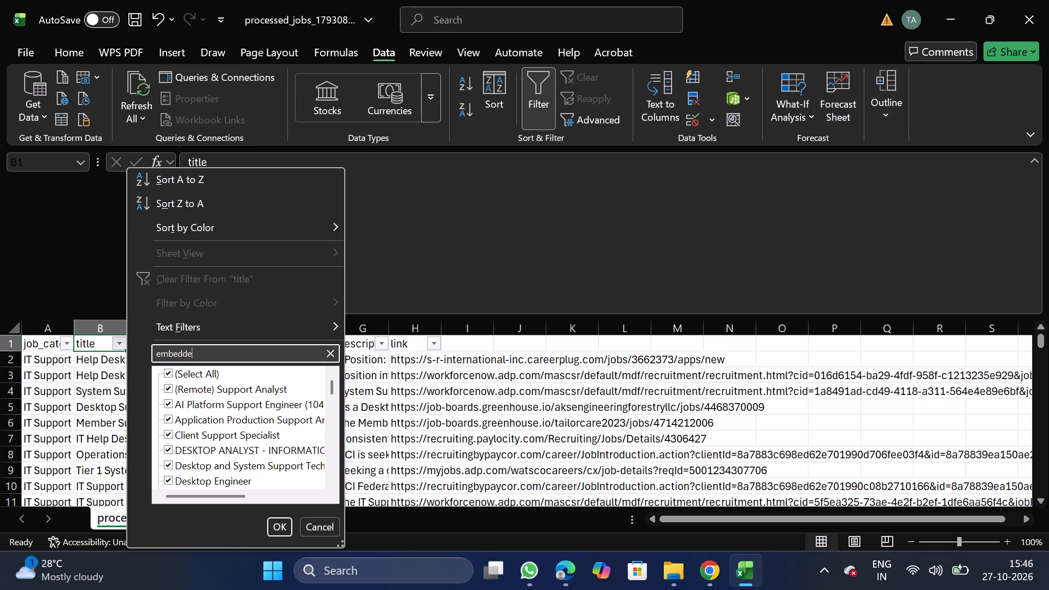
key(BackSpace)
key(BackSpace)
key(BackSpace)
key(BackSpace)
key(BackSpace)
key(BackSpace)
key(BackSpace)
key(BackSpace)
key(BackSpace)
key(BackSpace)
key(BackSpace)
key(BackSpace)
key(BackSpace)
key(BackSpace)
key(BackSpace)
key(BackSpace)
key(BackSpace)
key(BackSpace)
key(BackSpace)
key(BackSpace)
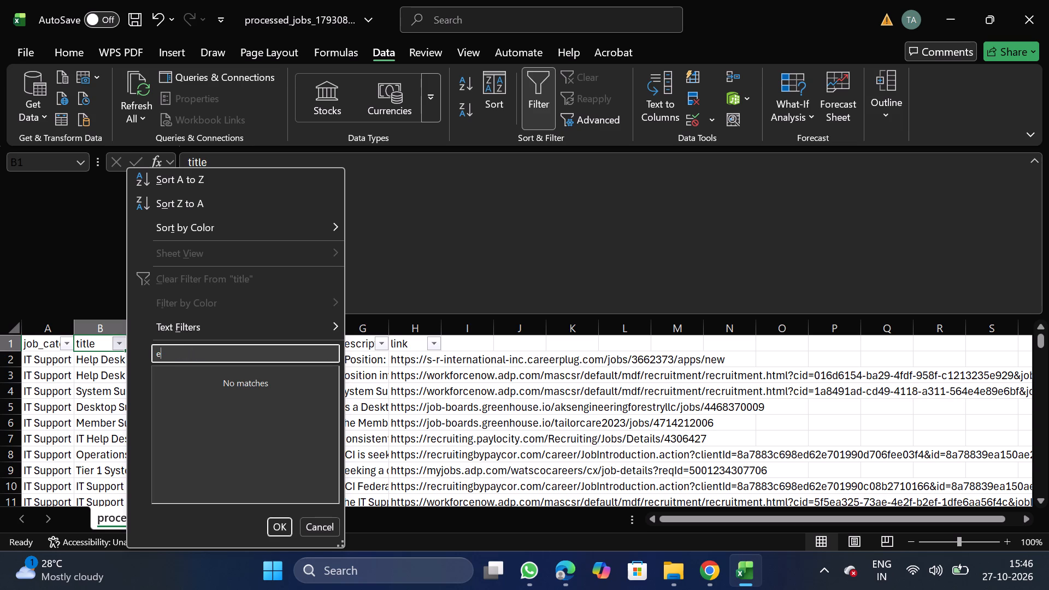
Filter the title column by enterprise to check the matching jobs, and turn filtering off.
text(enterprise)
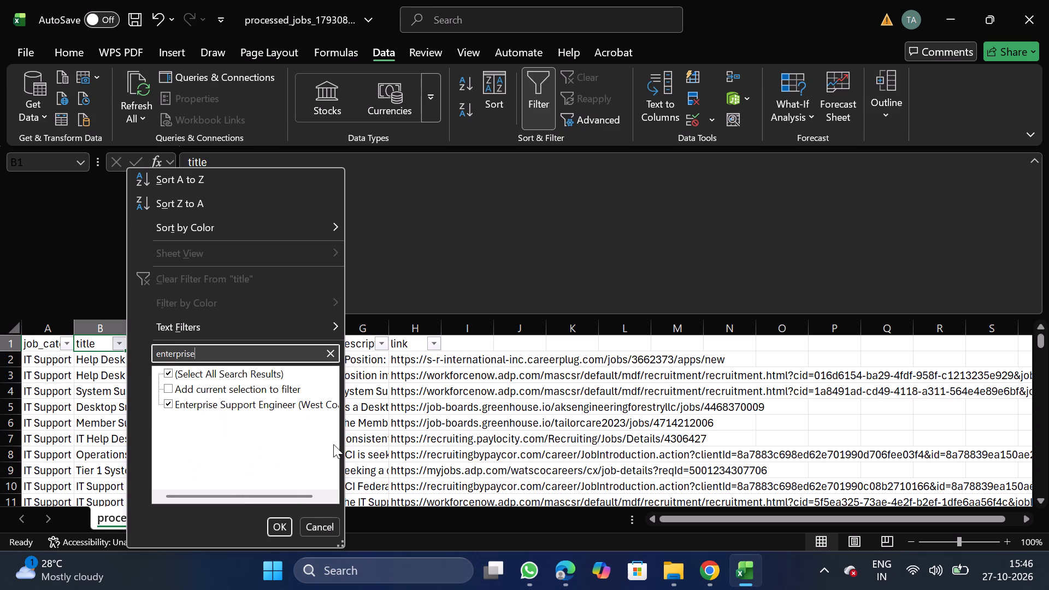
click(285, 514)
click(278, 526)
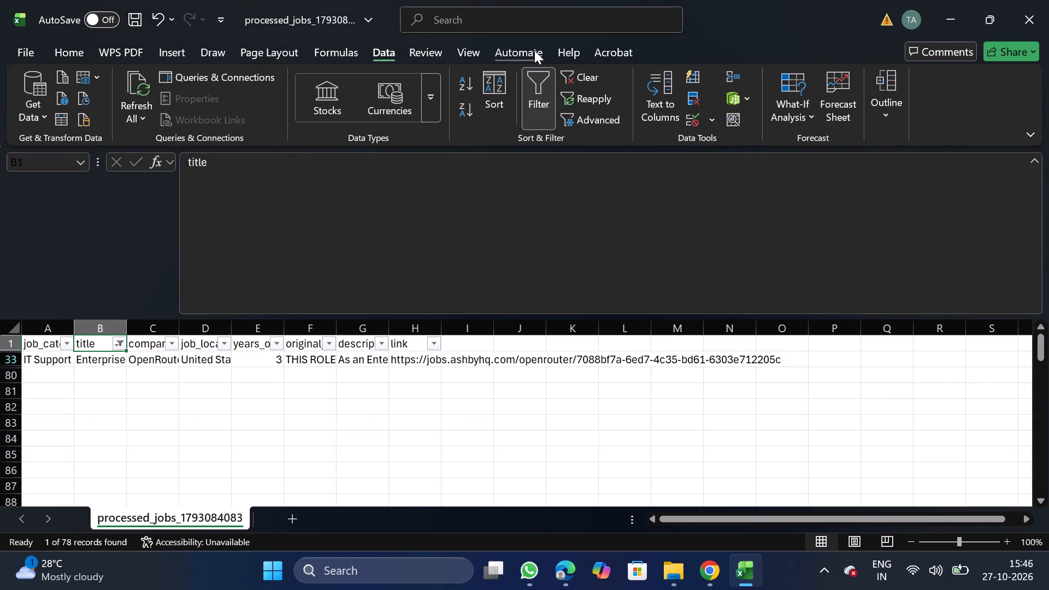
click(531, 90)
Turn on filtering for the company column and search its filter for walmart and dried in turn.
click(152, 333)
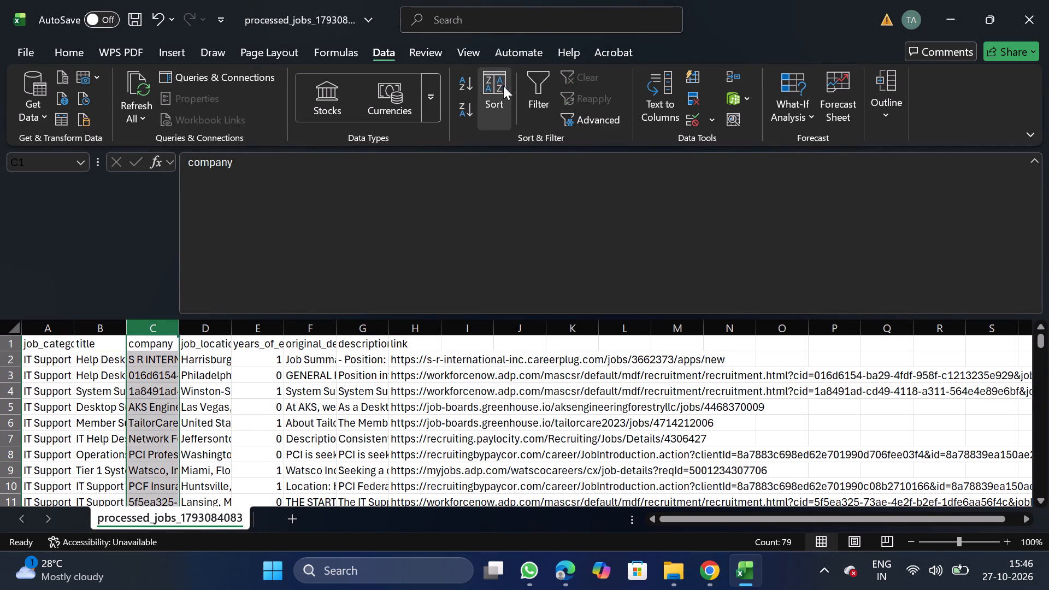
click(534, 99)
click(166, 345)
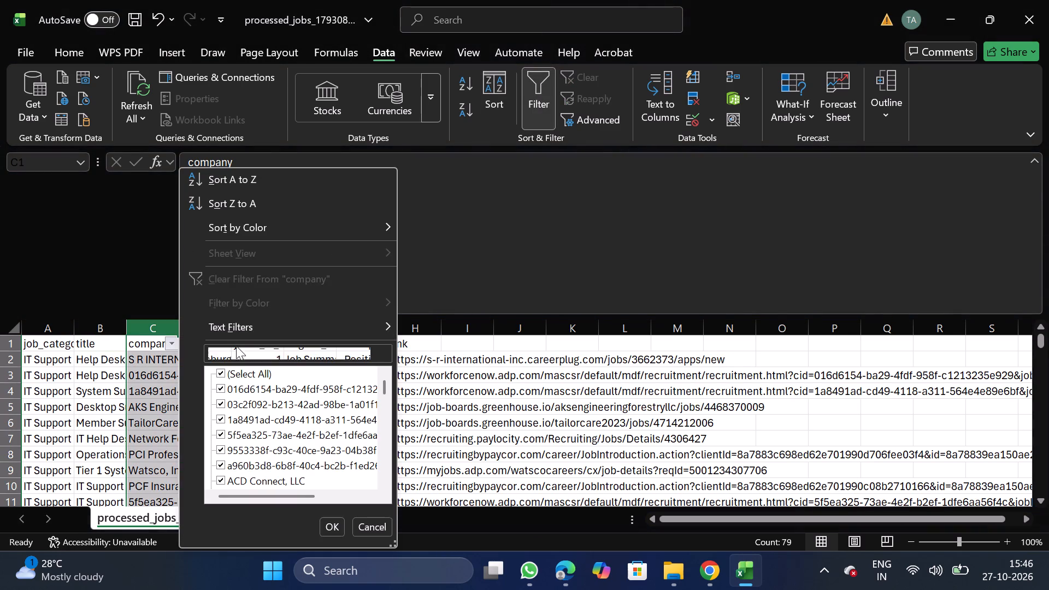
click(249, 351)
text(walmart)
key(BackSpace)
key(BackSpace)
key(BackSpace)
key(BackSpace)
key(BackSpace)
key(BackSpace)
key(BackSpace)
key(BackSpace)
key(BackSpace)
key(BackSpace)
key(BackSpace)
key(BackSpace)
key(BackSpace)
key(BackSpace)
key(BackSpace)
key(BackSpace)
key(BackSpace)
key(BackSpace)
text(dried)
key(BackSpace)
key(BackSpace)
key(BackSpace)
key(BackSpace)
key(BackSpace)
key(BackSpace)
key(BackSpace)
key(BackSpace)
key(BackSpace)
key(BackSpace)
key(BackSpace)
key(BackSpace)
key(BackSpace)
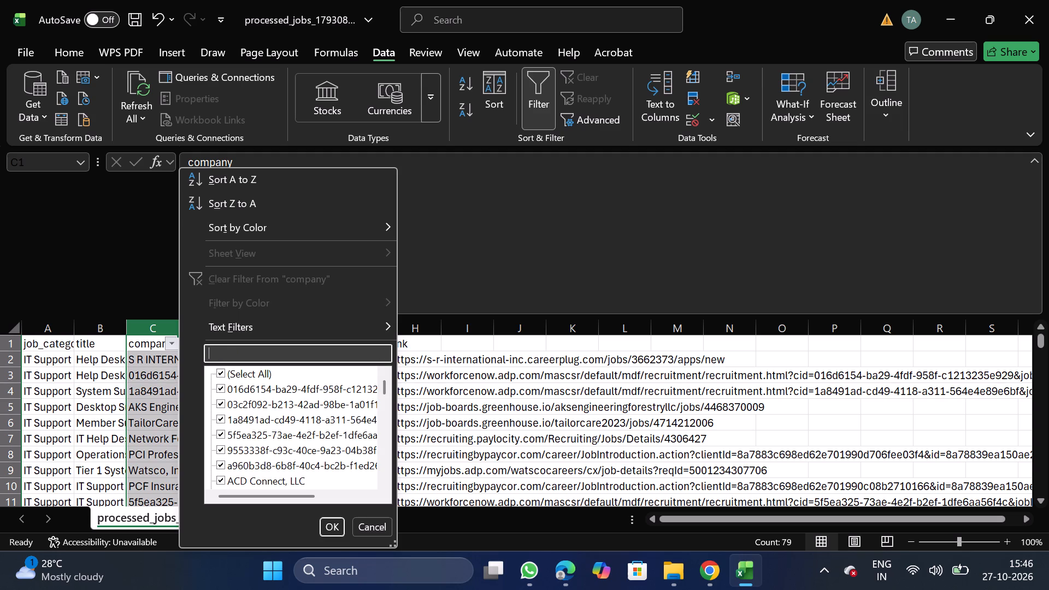
Search the company filter for capital, under and hunt in turn.
text(capital)
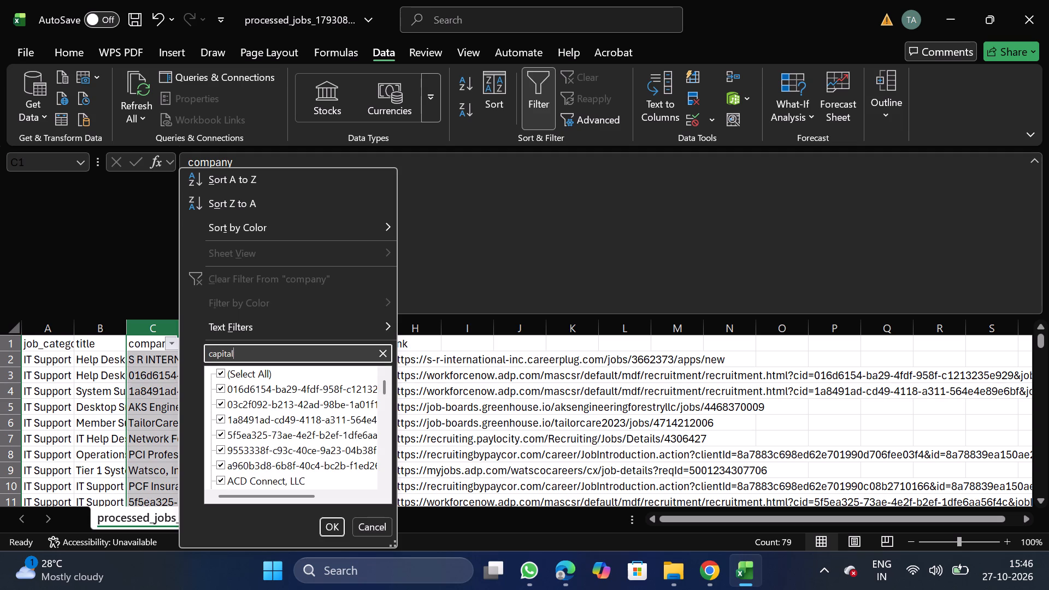
key(BackSpace)
key(BackSpace)
key(BackSpace)
key(BackSpace)
key(BackSpace)
key(BackSpace)
key(BackSpace)
key(BackSpace)
key(BackSpace)
key(BackSpace)
key(BackSpace)
key(BackSpace)
key(BackSpace)
key(BackSpace)
key(BackSpace)
key(BackSpace)
key(BackSpace)
text(under)
key(BackSpace)
key(BackSpace)
key(BackSpace)
key(BackSpace)
key(BackSpace)
key(BackSpace)
key(BackSpace)
key(BackSpace)
key(BackSpace)
key(BackSpace)
key(BackSpace)
key(BackSpace)
key(BackSpace)
text(hunt)
key(BackSpace)
key(BackSpace)
key(BackSpace)
key(BackSpace)
key(BackSpace)
key(BackSpace)
key(BackSpace)
key(BackSpace)
key(BackSpace)
key(BackSpace)
key(BackSpace)
key(BackSpace)
key(BackSpace)
key(BackSpace)
Search the company filter for skim, apex and in lande in turn, and turn filtering off without applying anything.
text(skim)
key(BackSpace)
key(BackSpace)
key(BackSpace)
key(BackSpace)
key(BackSpace)
key(BackSpace)
key(BackSpace)
key(BackSpace)
key(BackSpace)
key(BackSpace)
key(BackSpace)
key(BackSpace)
key(BackSpace)
key(BackSpace)
key(BackSpace)
key(BackSpace)
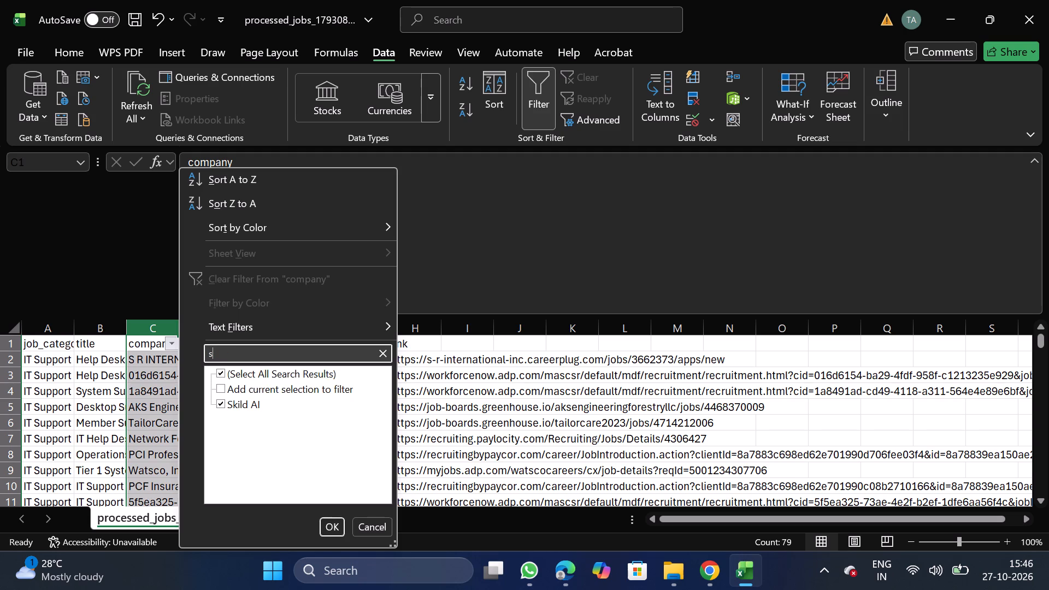
text(apex)
key(BackSpace)
key(BackSpace)
key(BackSpace)
key(BackSpace)
key(BackSpace)
key(BackSpace)
key(BackSpace)
key(BackSpace)
key(BackSpace)
key(BackSpace)
key(BackSpace)
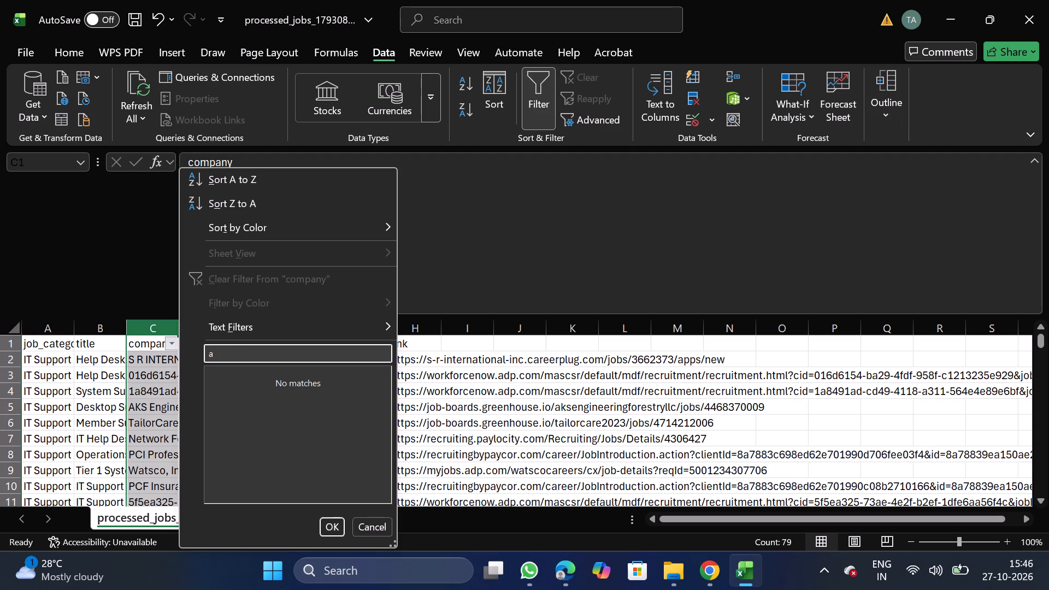
text(in lande)
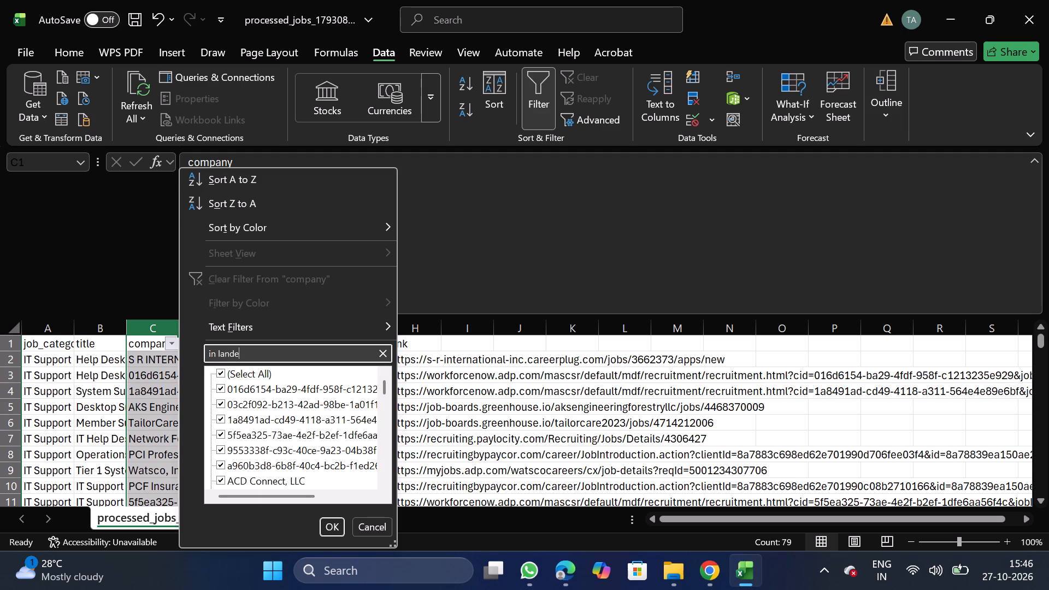
click(372, 520)
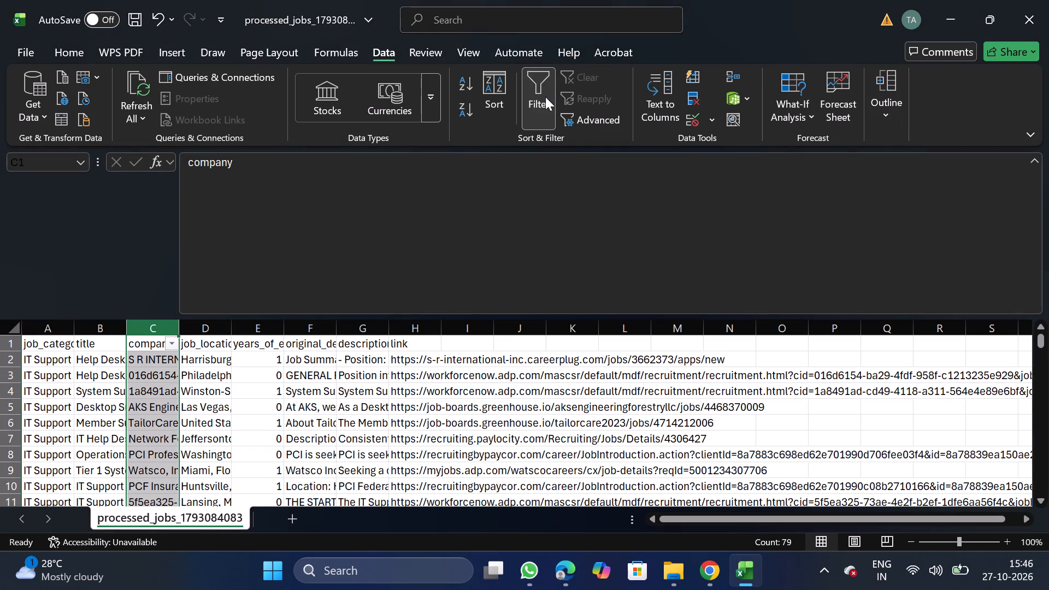
click(545, 97)
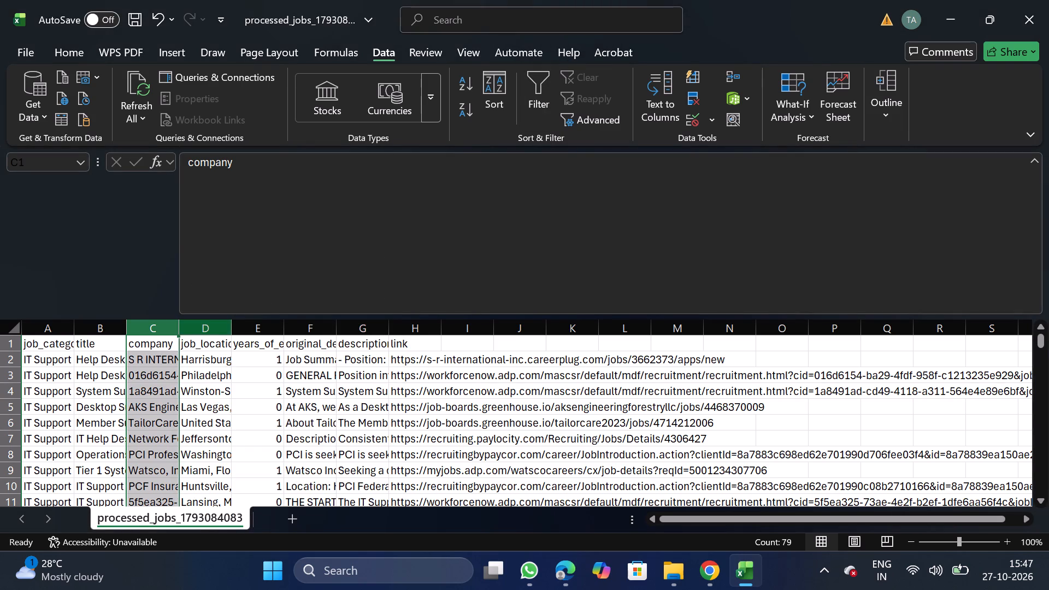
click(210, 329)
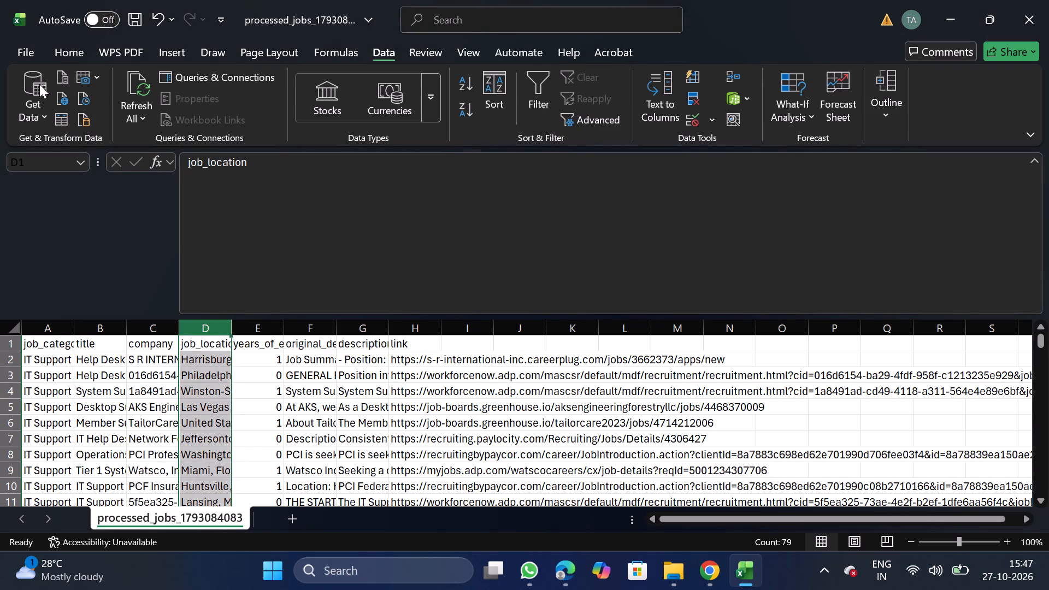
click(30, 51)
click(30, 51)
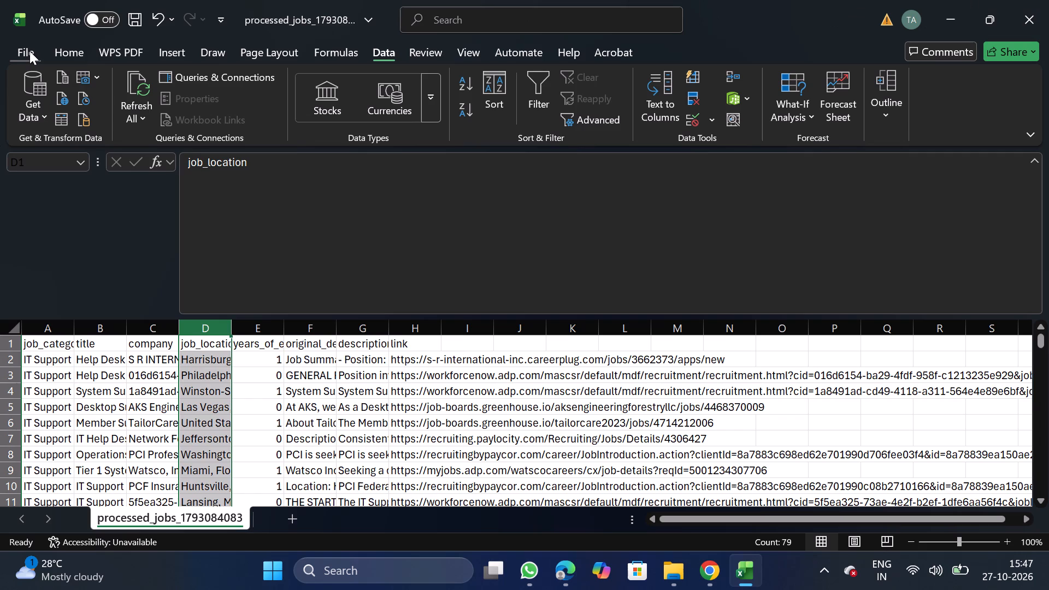
Filter the company column to only the seven entries that are long ID strings instead of company names, plus the blanks.
click(149, 333)
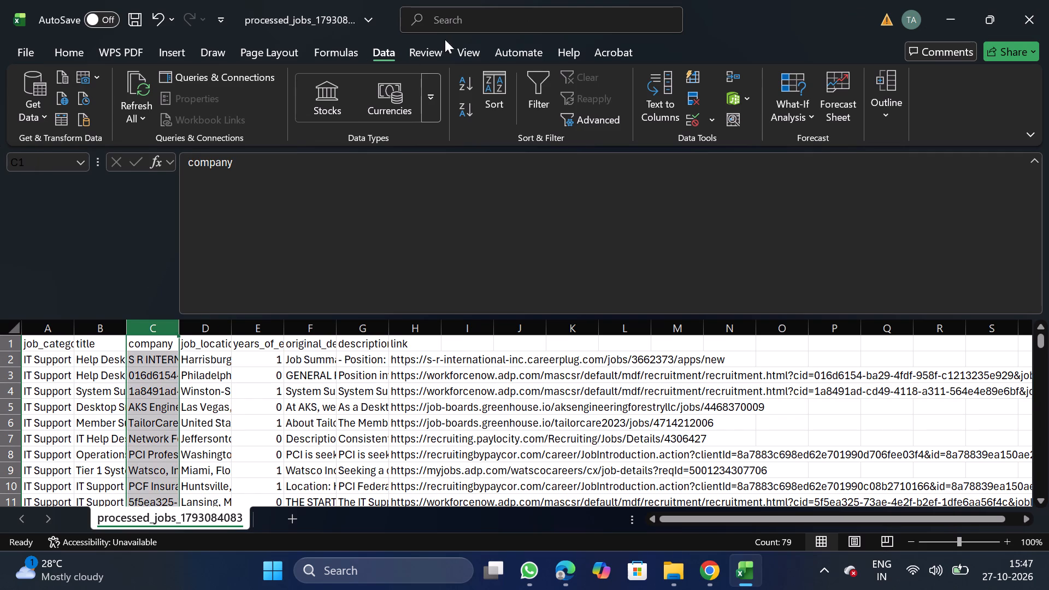
click(522, 100)
click(173, 348)
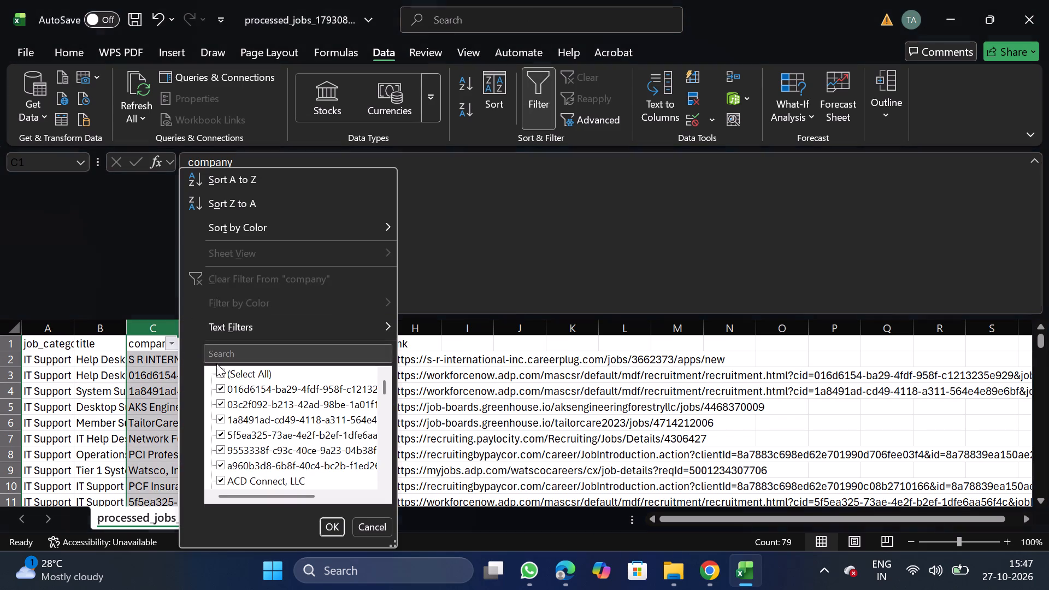
click(233, 375)
click(247, 387)
click(247, 403)
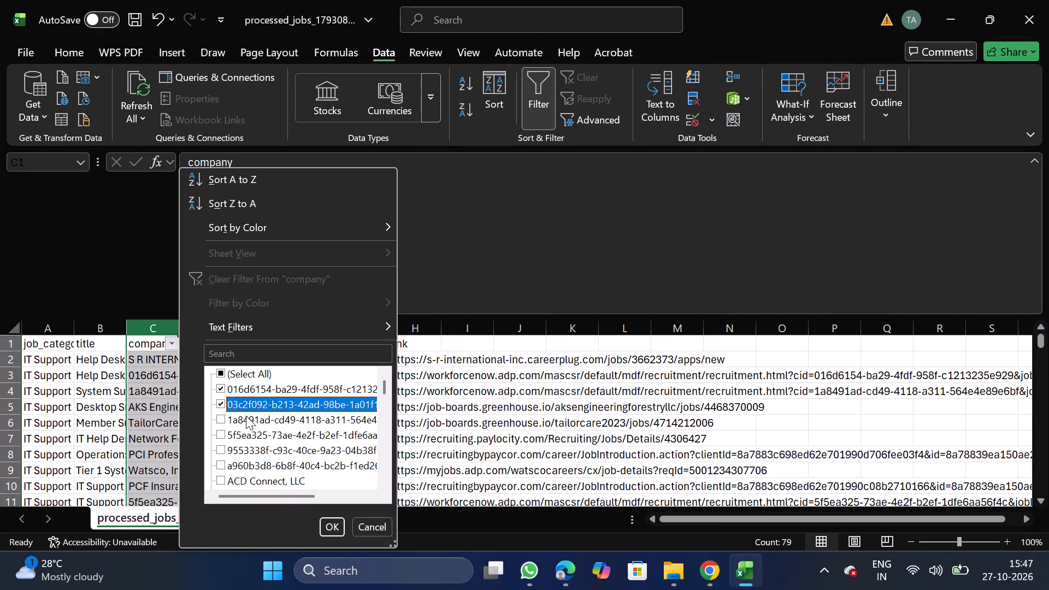
click(244, 426)
click(247, 434)
click(247, 443)
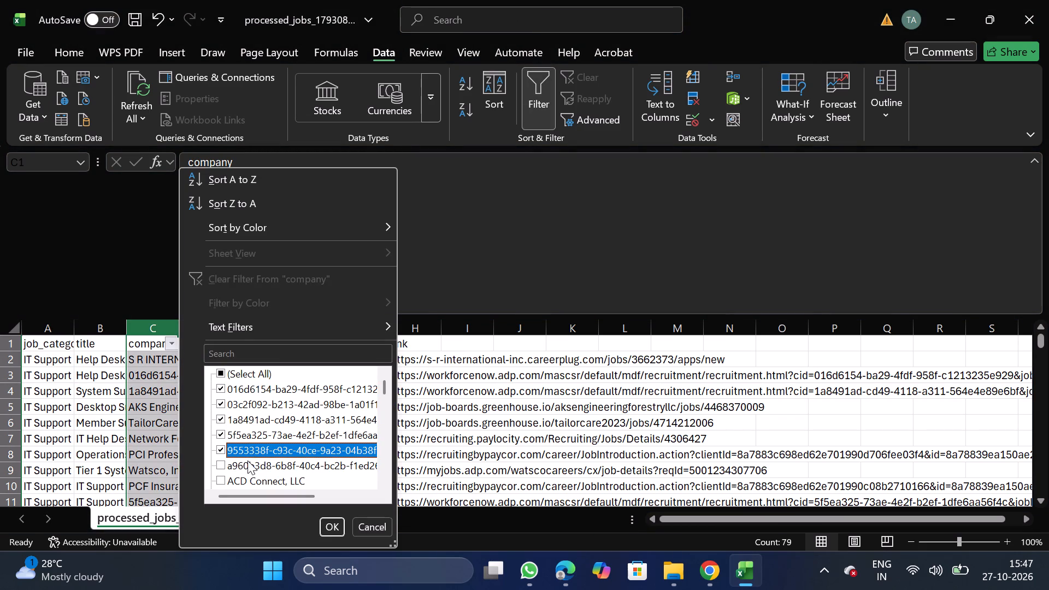
click(247, 461)
scroll(247, 461, down, 1)
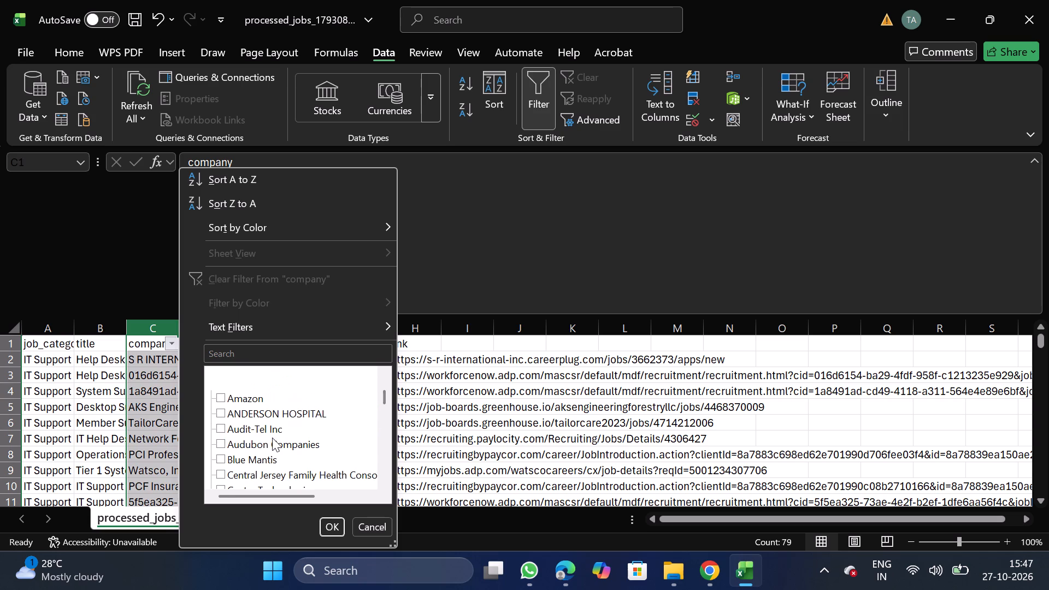
scroll(272, 438, down, 2)
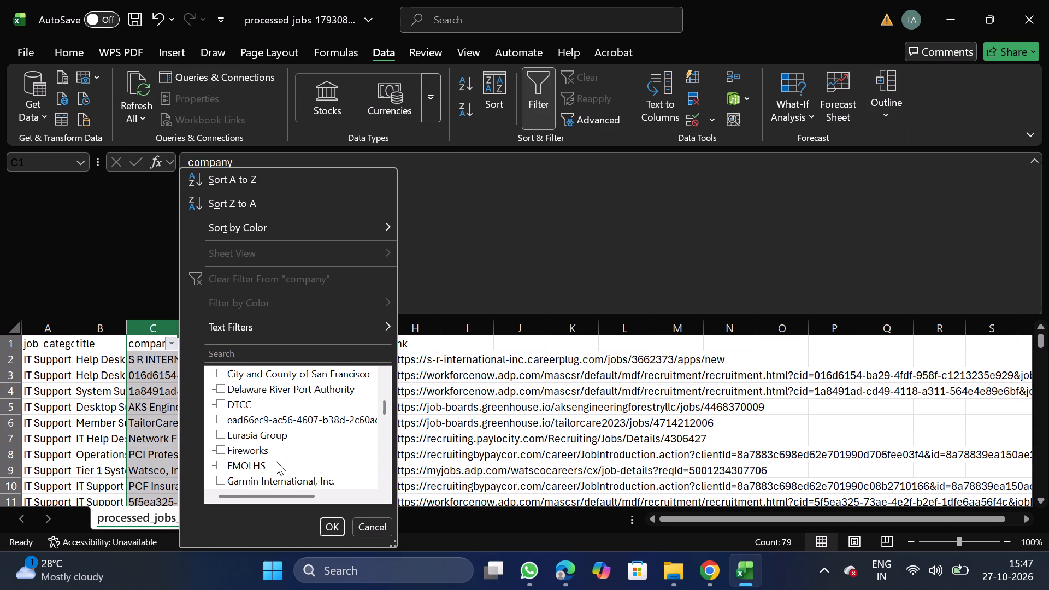
click(274, 422)
scroll(281, 450, down, 2)
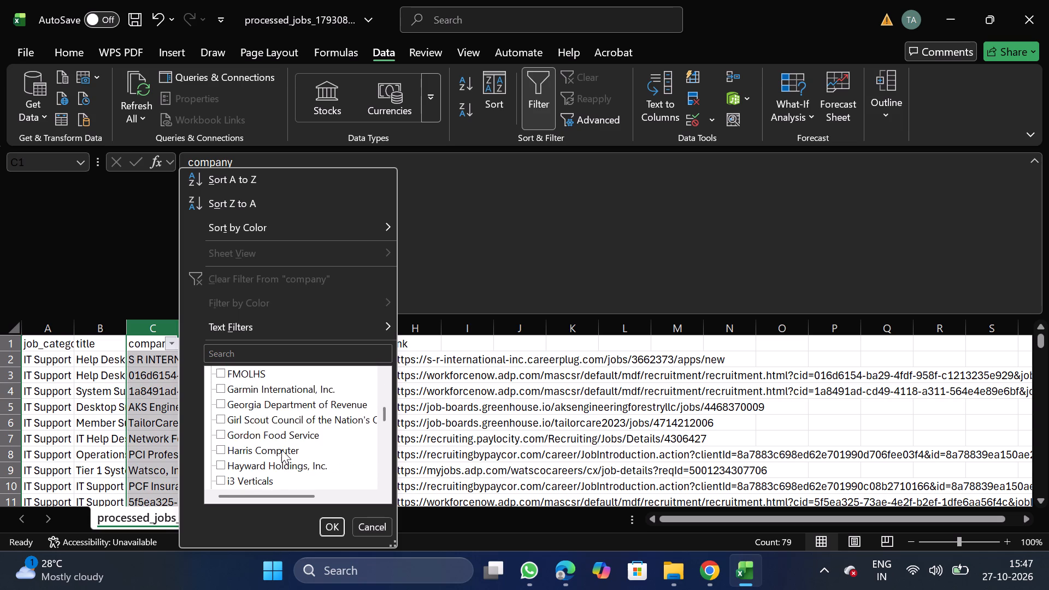
scroll(281, 450, down, 3)
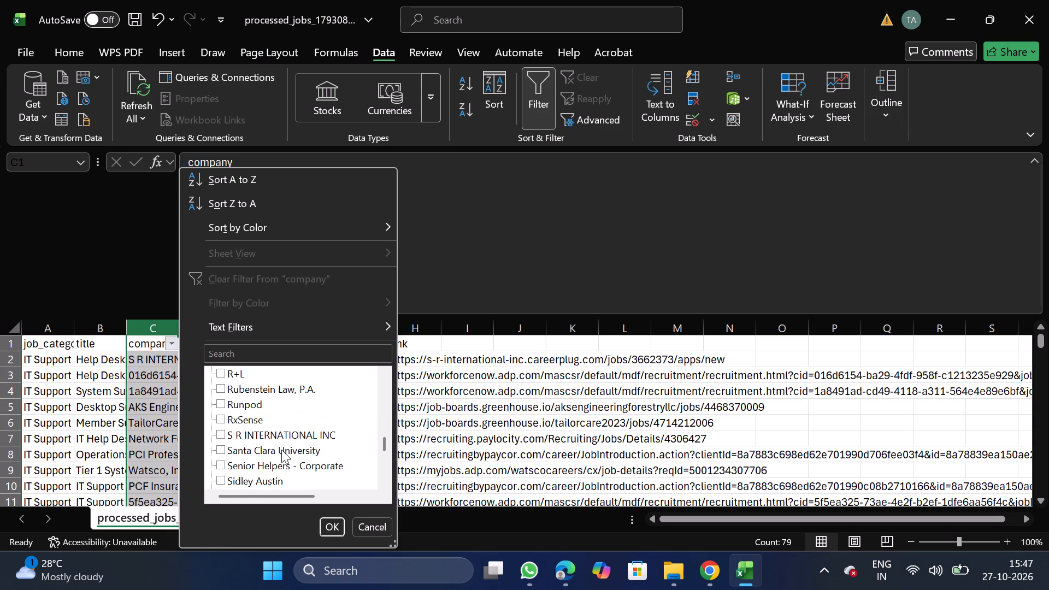
scroll(281, 450, down, 2)
scroll(281, 450, up, 1)
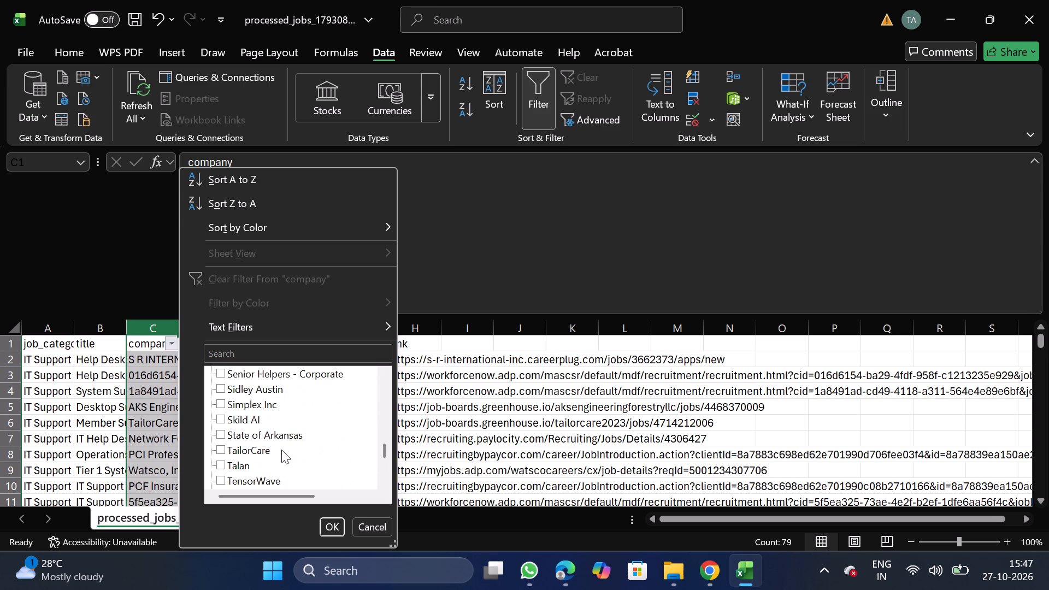
scroll(281, 450, up, 1)
scroll(251, 463, down, 1)
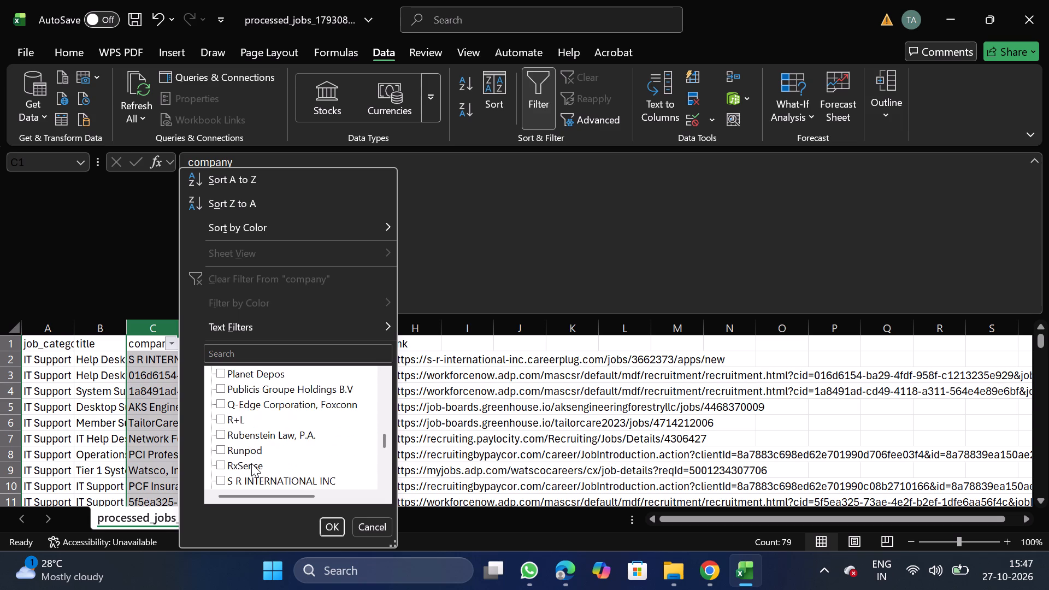
scroll(251, 463, down, 4)
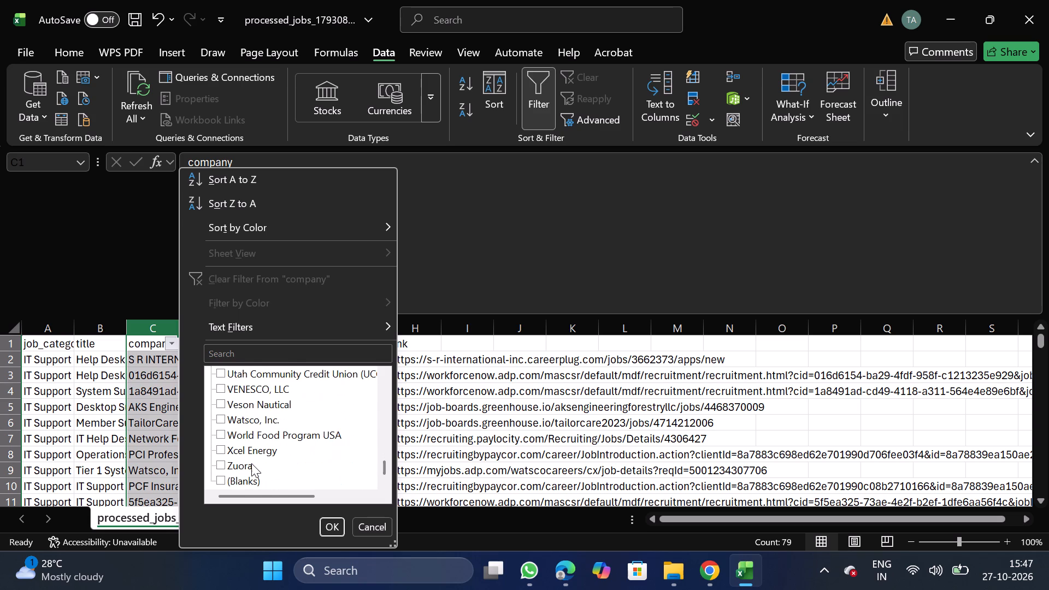
scroll(251, 463, down, 1)
click(244, 479)
click(337, 533)
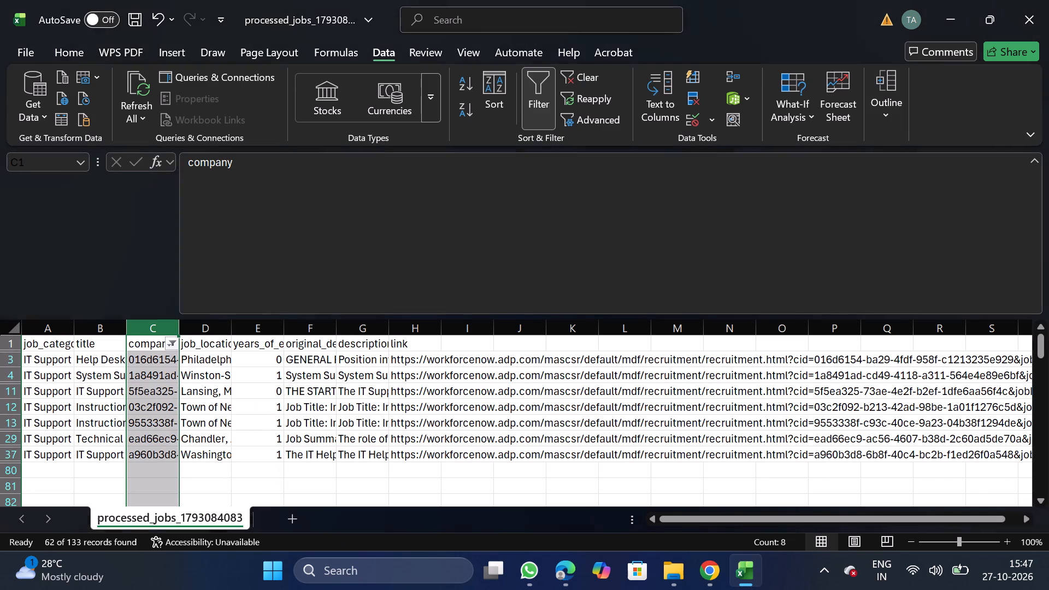
Delete all the filtered rows below the header and turn filtering off.
click(4, 359)
key(ctrl+shift+Down)
right_click(68, 387)
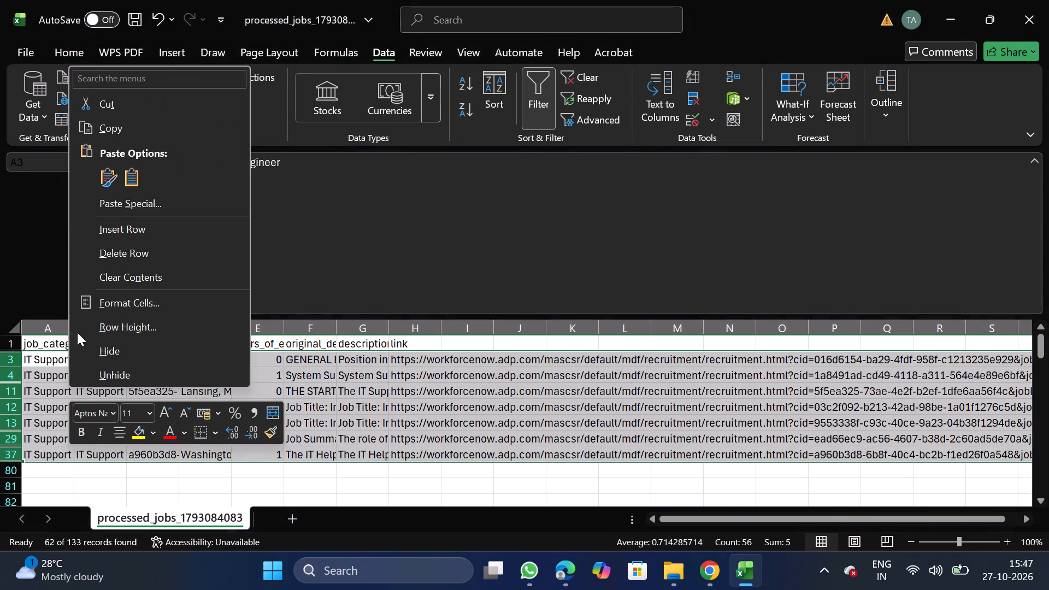
click(151, 250)
click(537, 101)
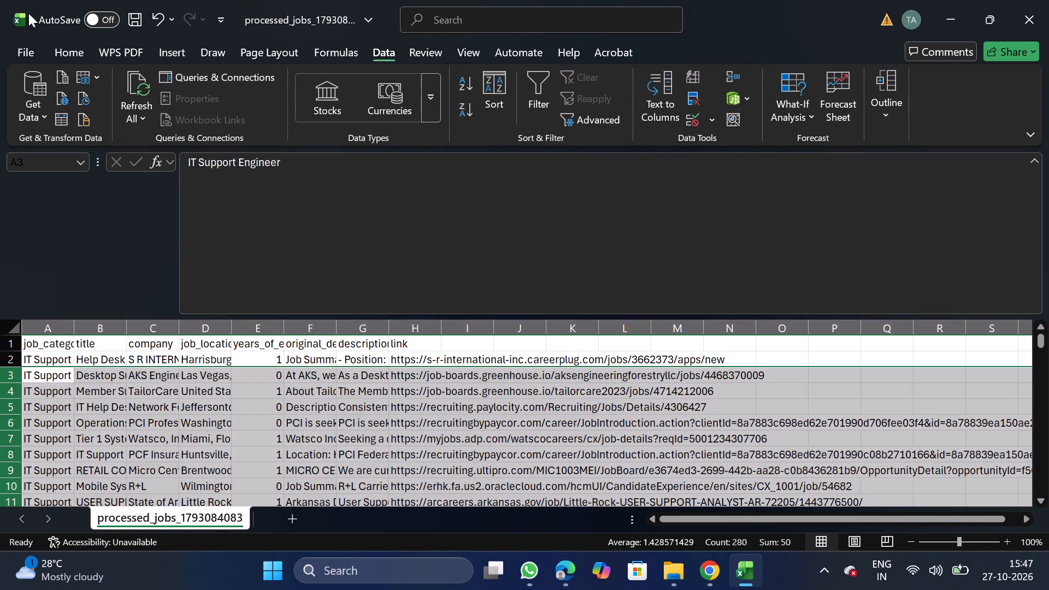
Save the cleaned IT Support Engineer file as CSV named IT_10_27 in the Daily Scraping jobs folder under Documents.
click(24, 56)
triple_click(57, 278)
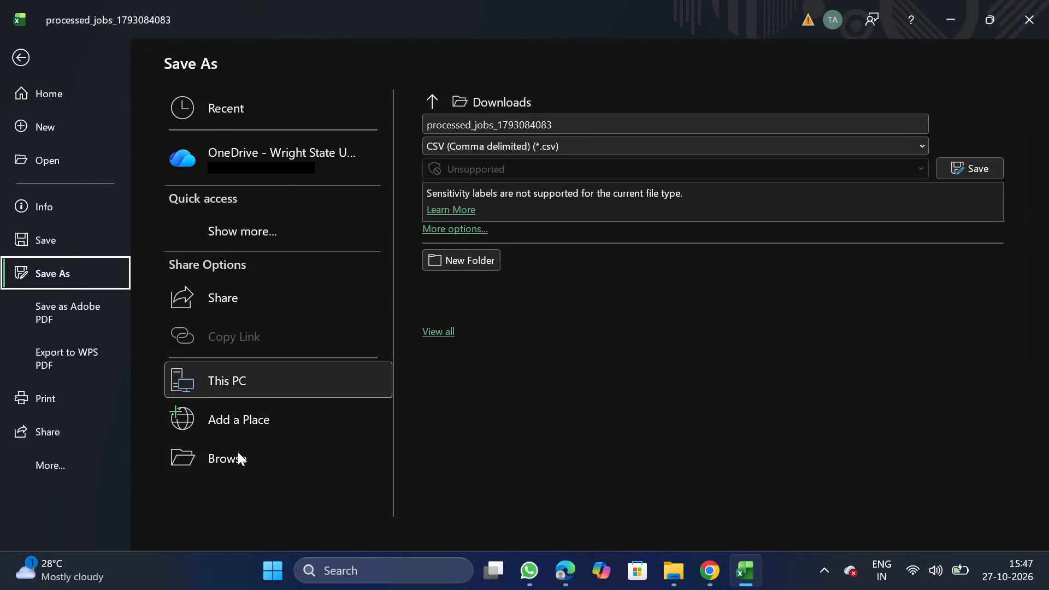
triple_click(240, 453)
click(240, 453)
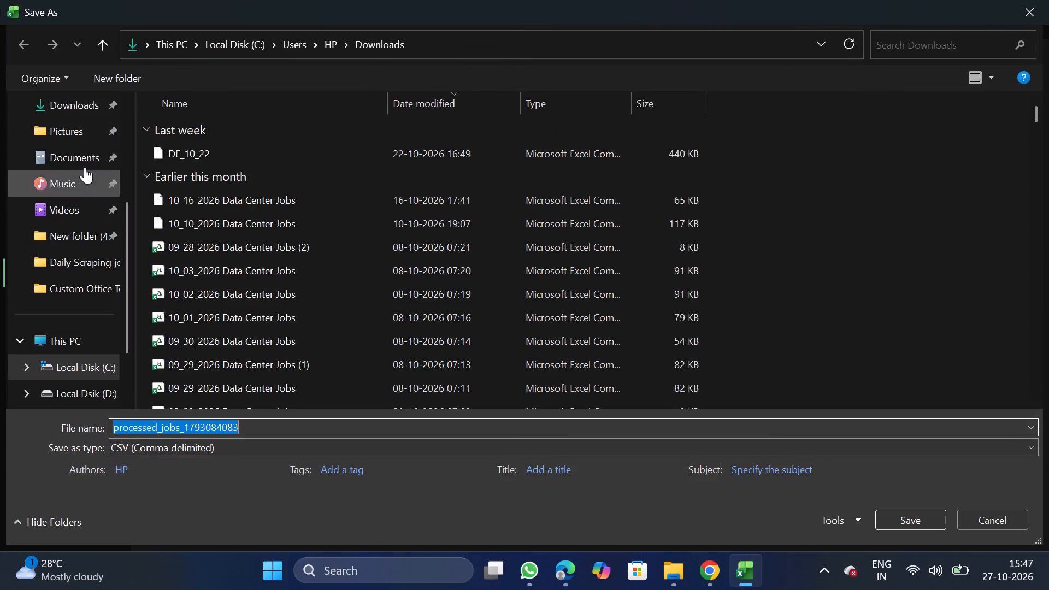
double_click(91, 156)
click(235, 170)
double_click(233, 184)
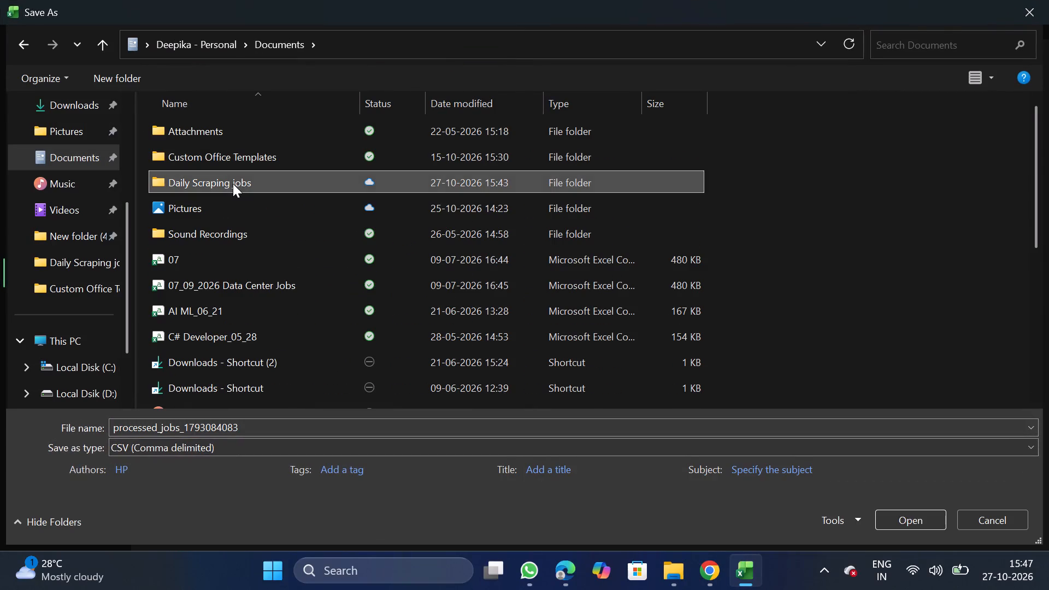
click(282, 432)
key(BackSpace)
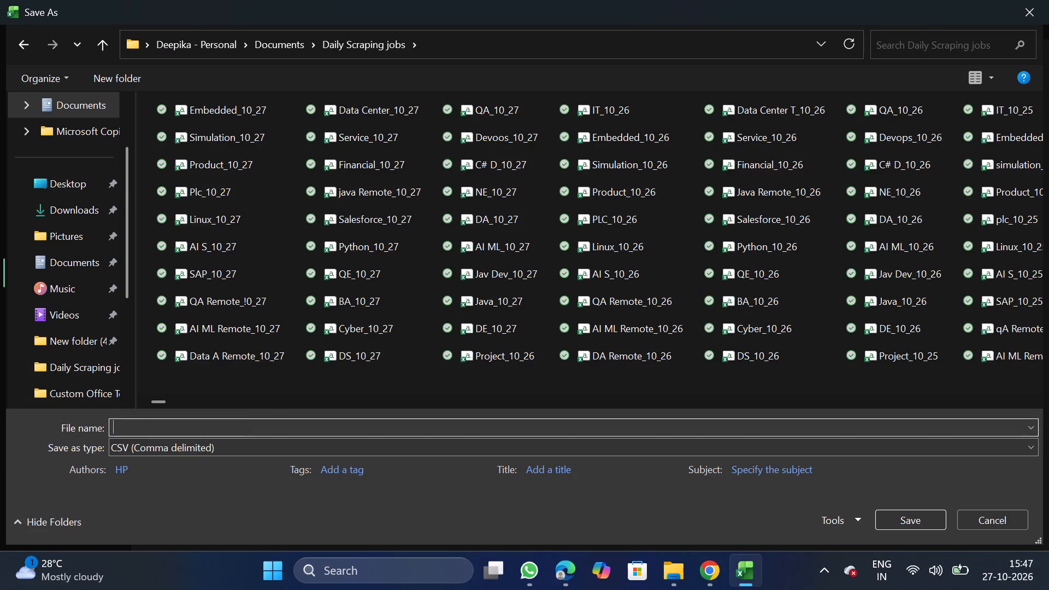
text(IR)
key(BackSpace)
text(T_10_29)
key(BackSpace)
key(7)
click(888, 522)
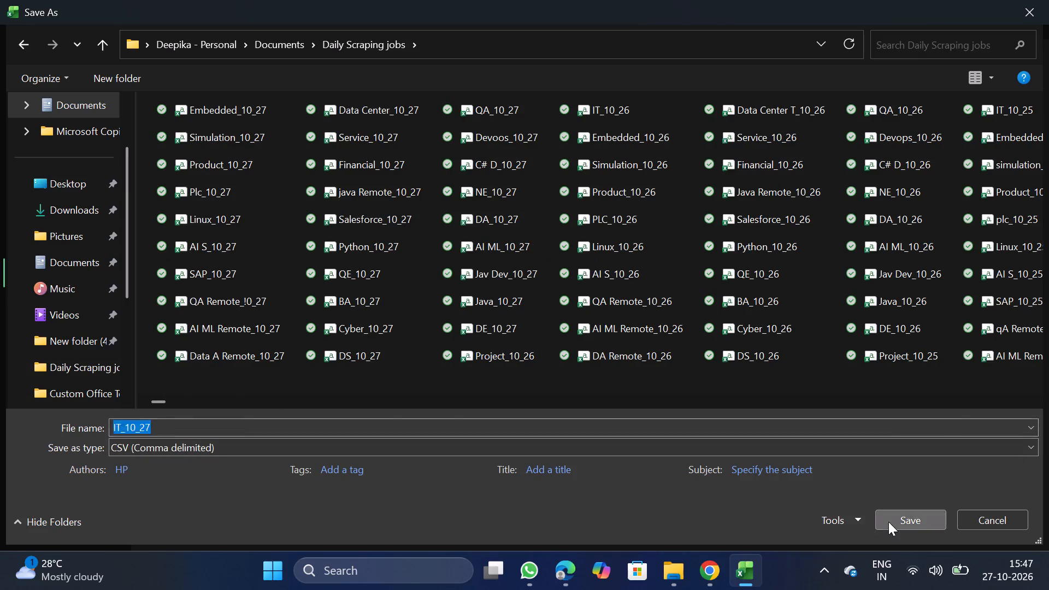
Switch to NextGenApply in Chrome, bulk upload the IT_10_27 CSV file, and close its workbook in Excel.
click(698, 580)
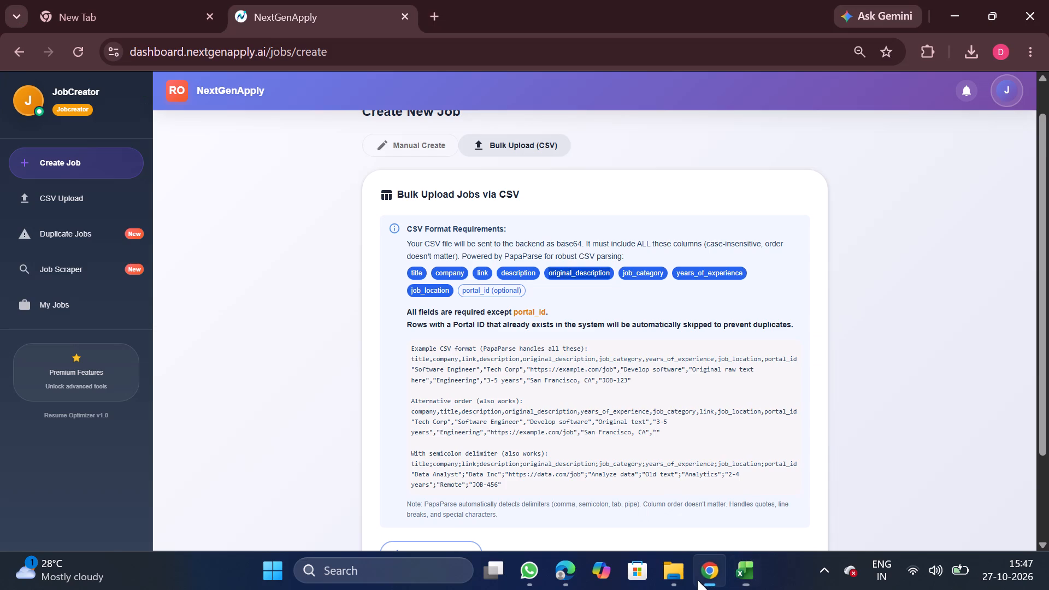
scroll(491, 474, down, 2)
click(461, 448)
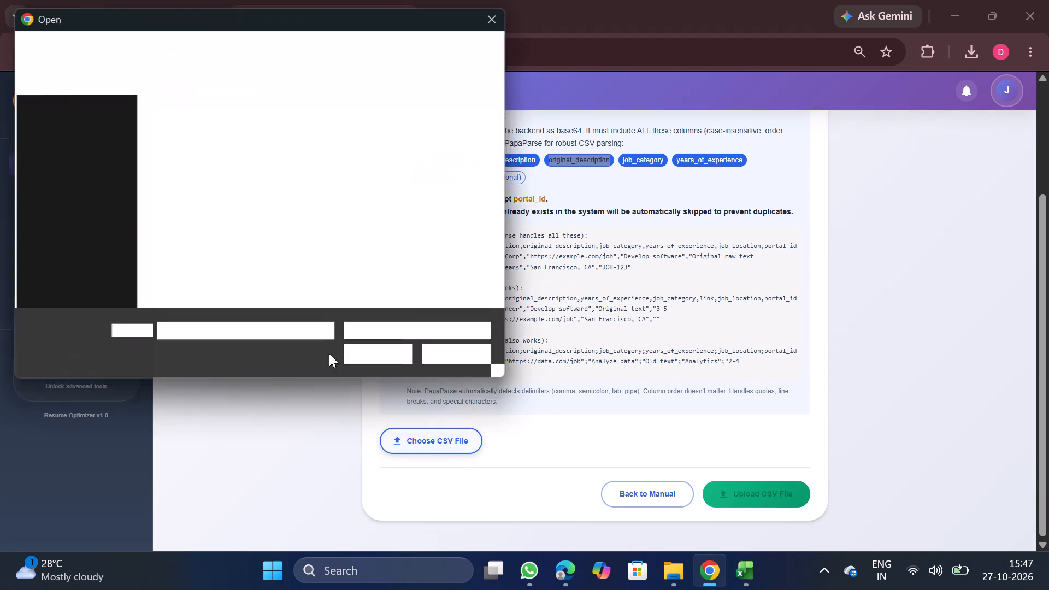
double_click(243, 97)
scroll(615, 407, down, 2)
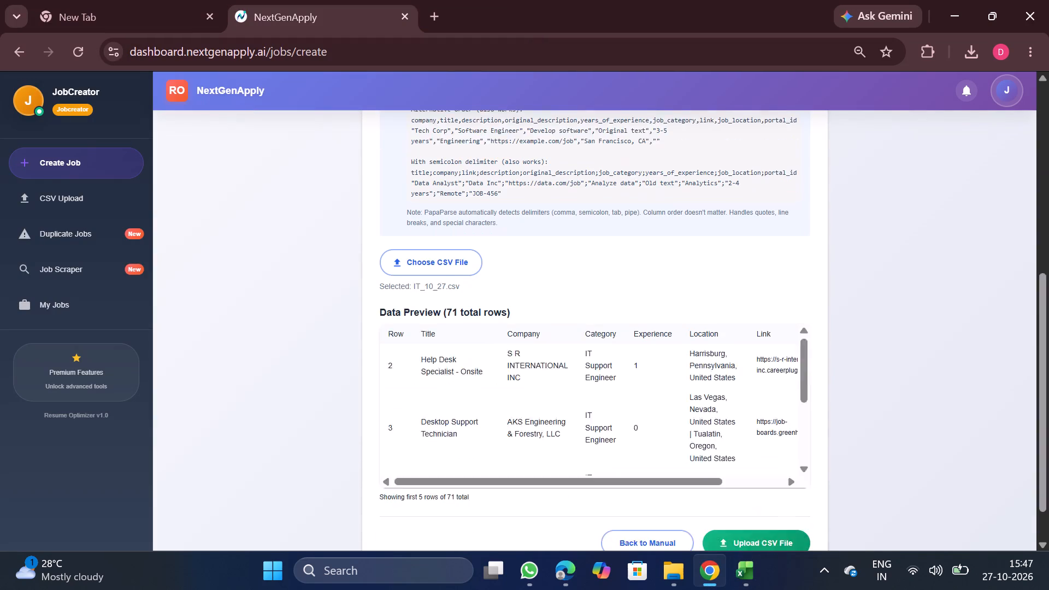
scroll(615, 407, down, 2)
click(744, 483)
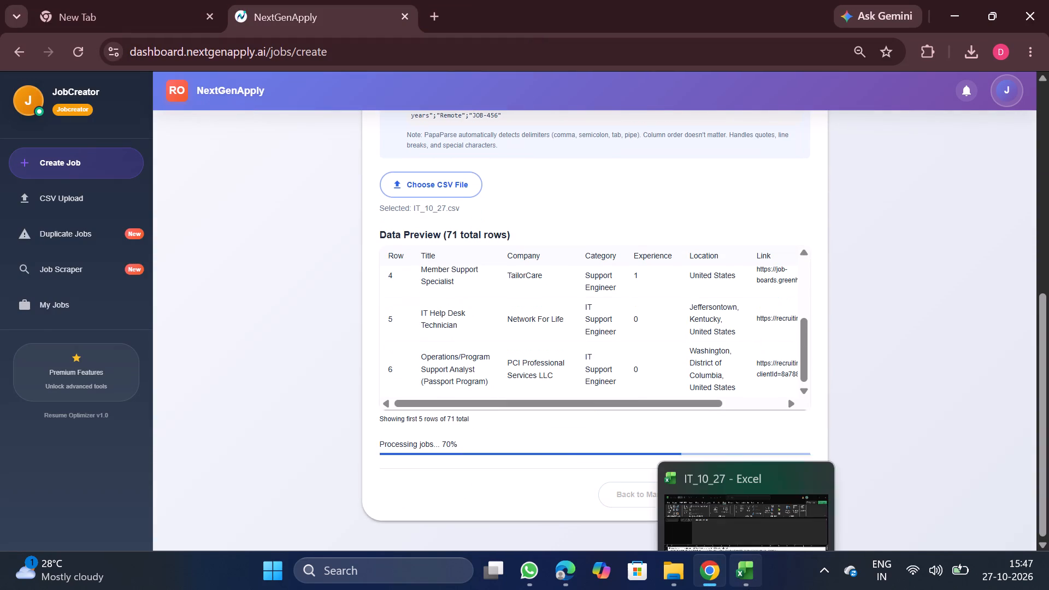
click(816, 435)
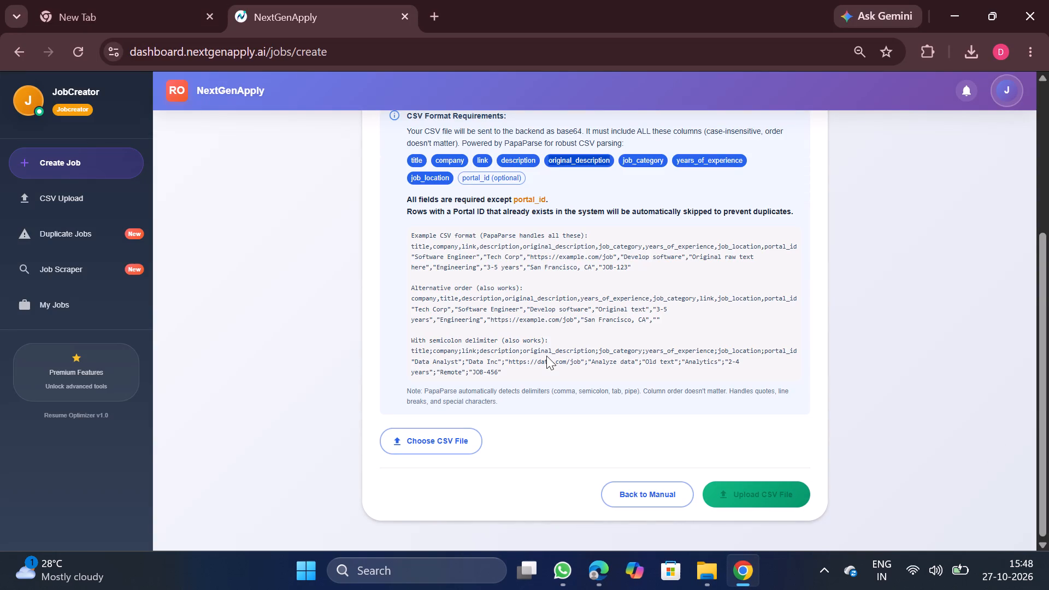
scroll(546, 356, up, 4)
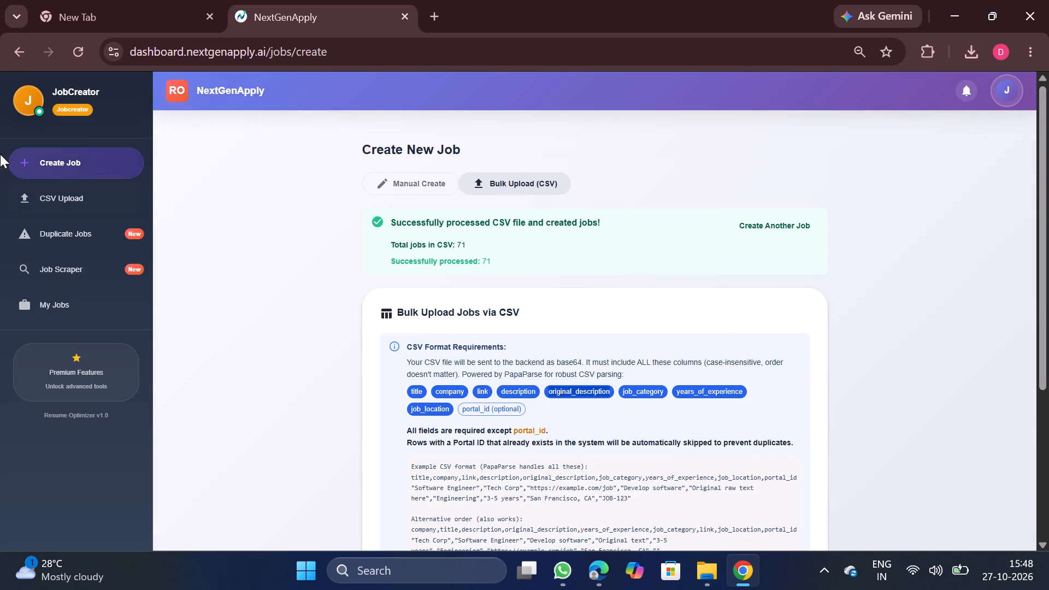
Open the CSV Upload page in NextGenApply.
click(82, 200)
scroll(483, 304, up, 4)
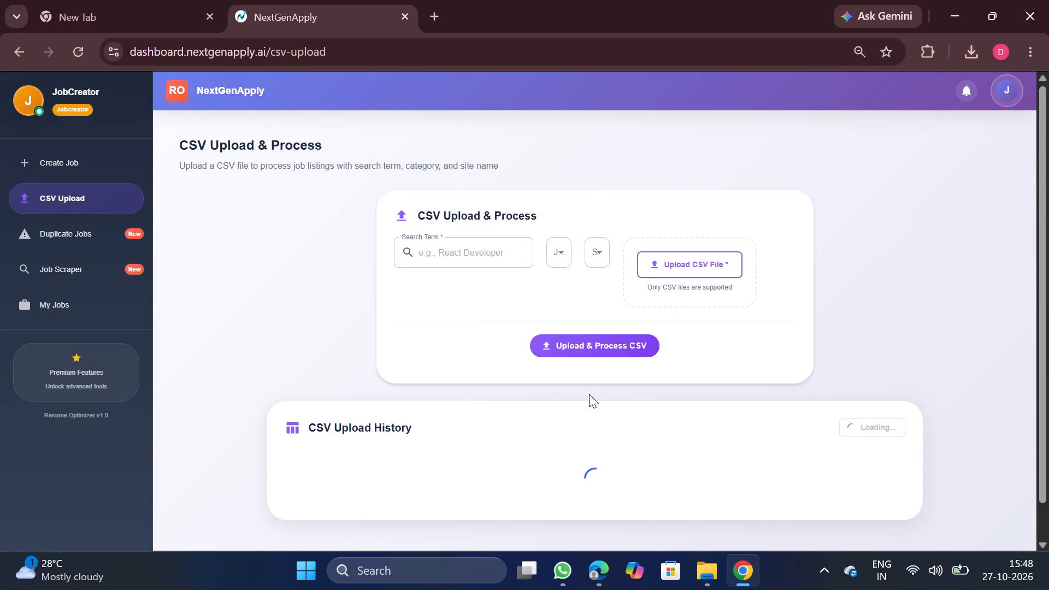
Reopen IT_10_27 from the Daily Scraping jobs folder, check it for duplicates by the company column only, and close it.
click(697, 564)
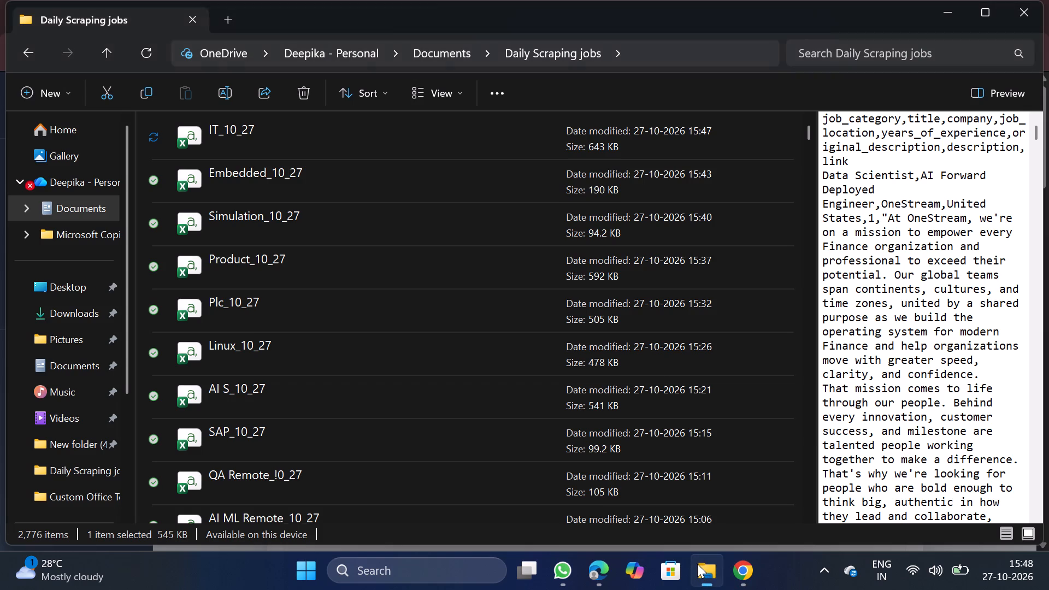
click(258, 157)
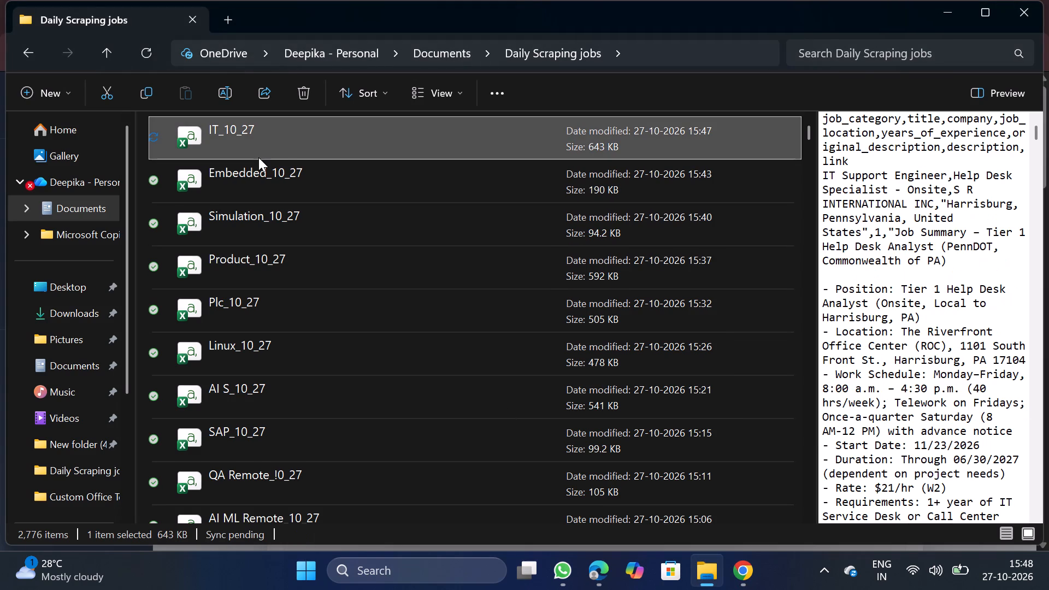
double_click(278, 141)
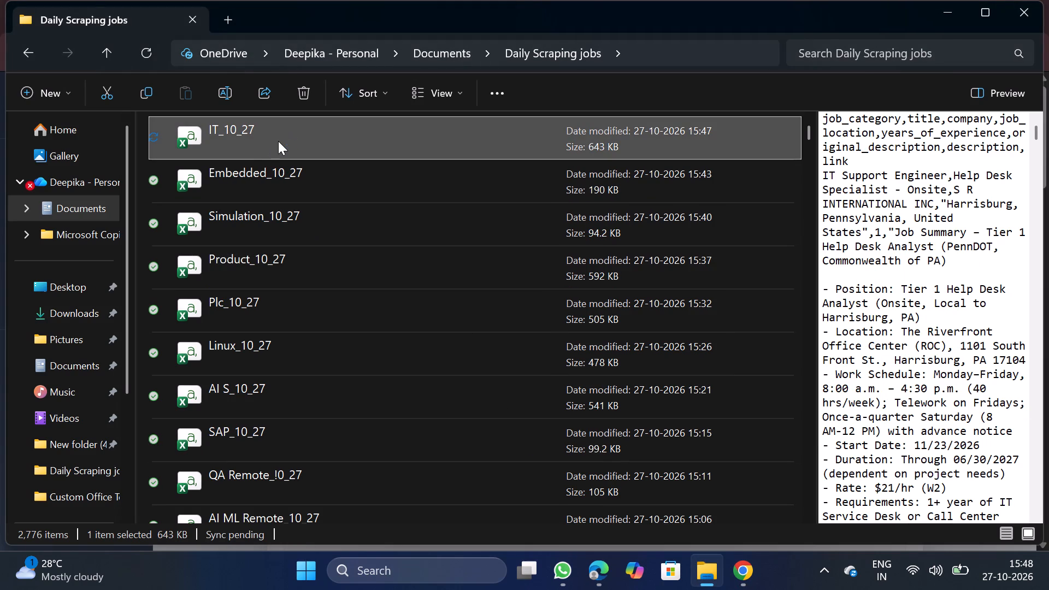
key(ctrl+a)
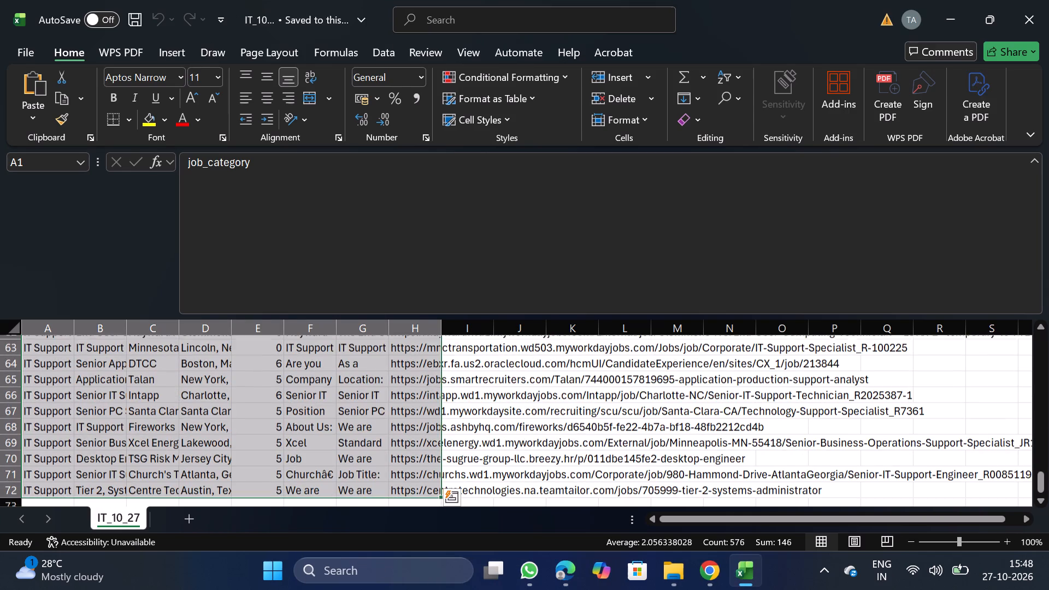
click(378, 63)
click(694, 102)
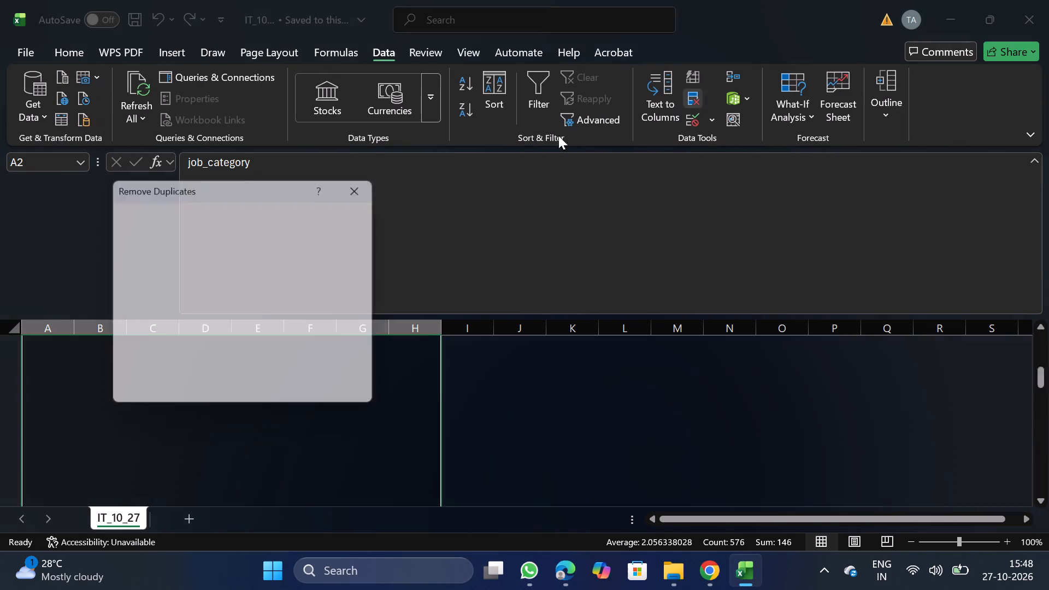
click(226, 251)
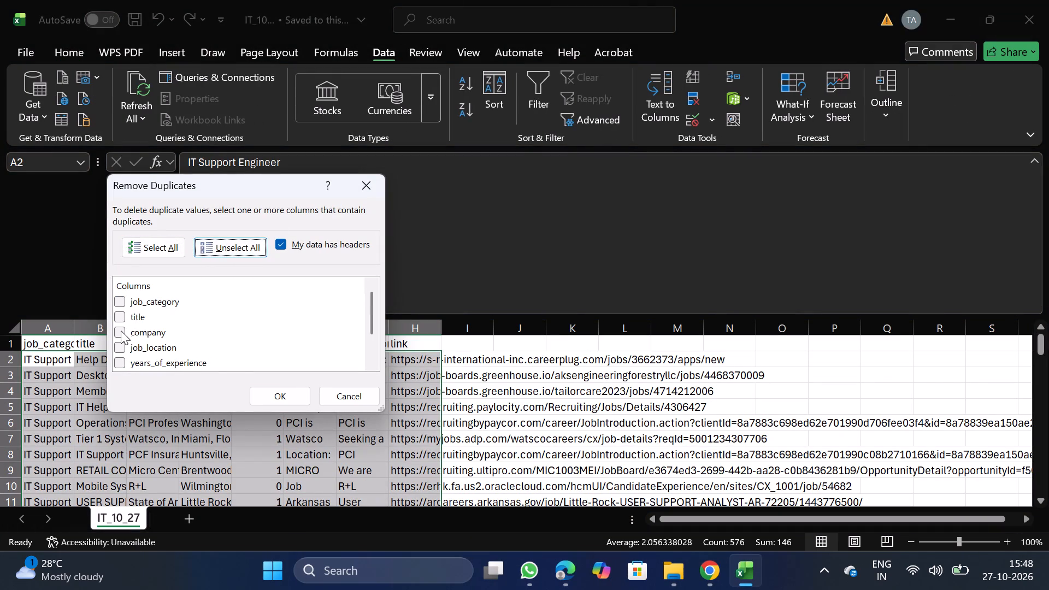
click(121, 331)
click(280, 393)
click(617, 328)
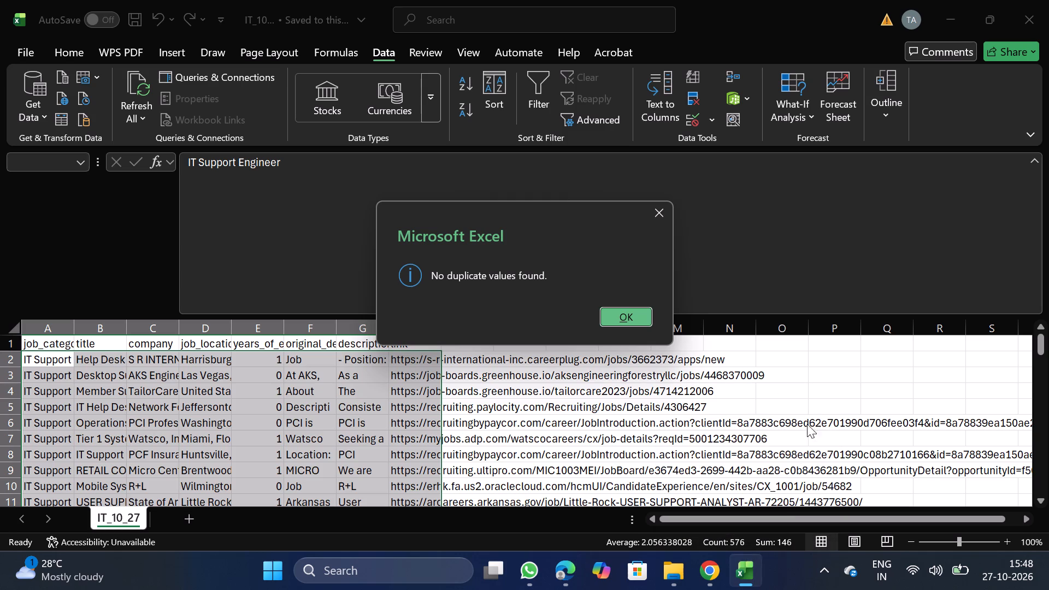
click(625, 317)
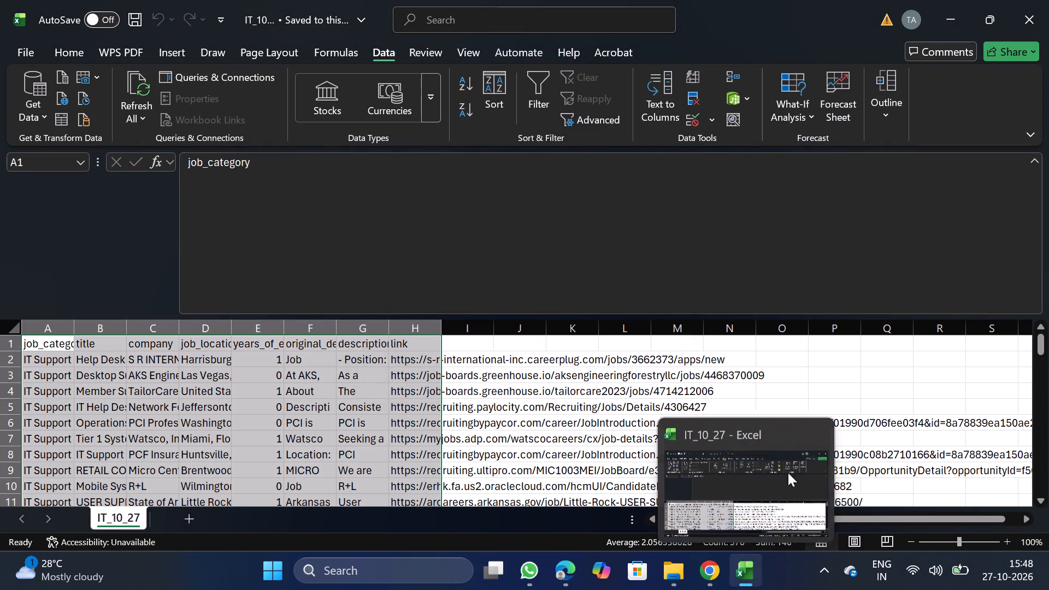
click(828, 430)
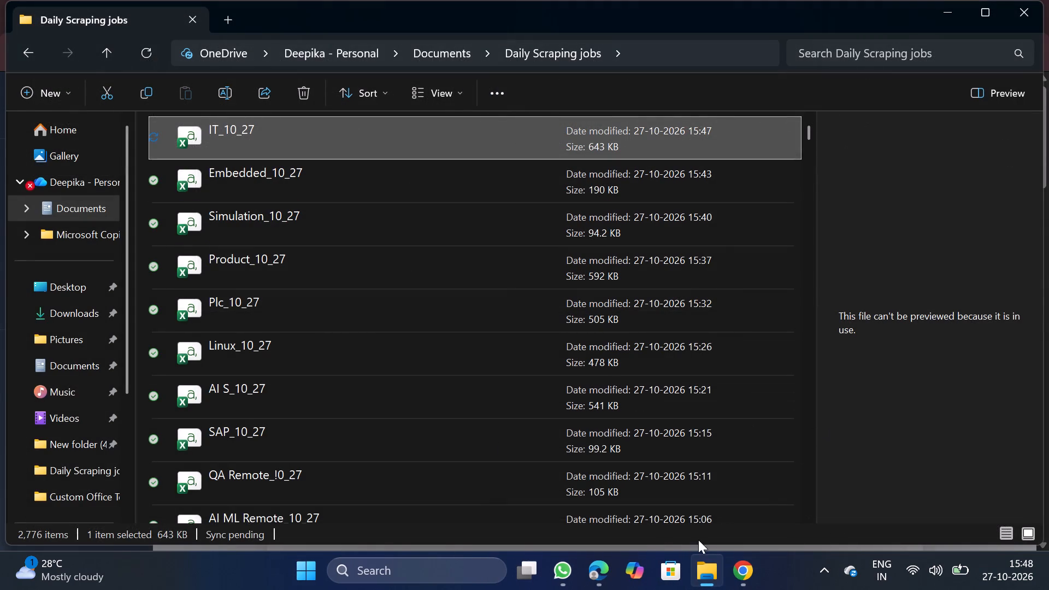
Download the processed CSV for Project and Program Manager, entry #4585, from NextGenApply's upload history and open it in Excel.
click(750, 572)
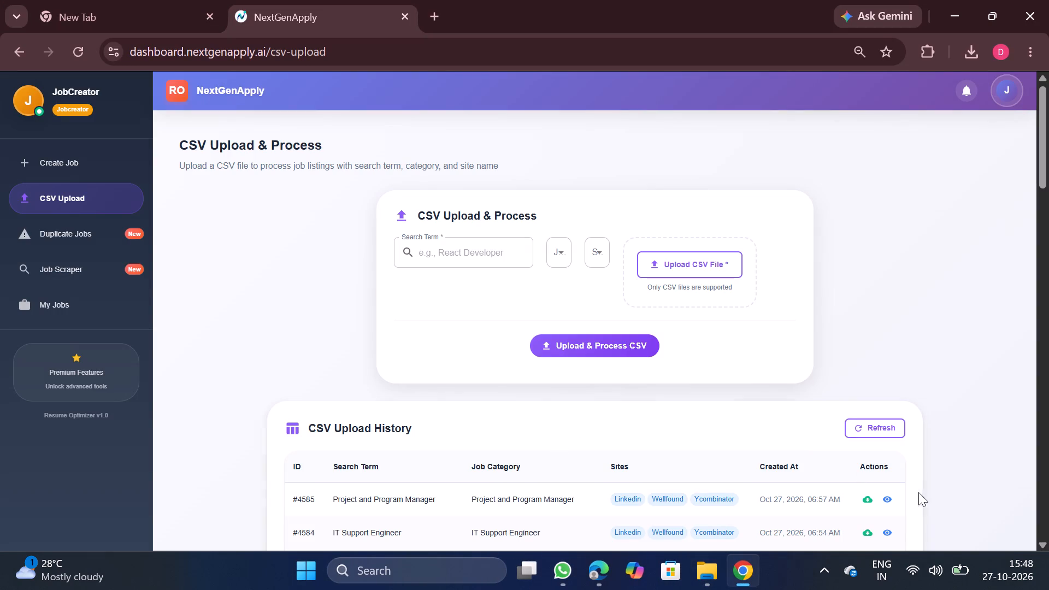
click(866, 497)
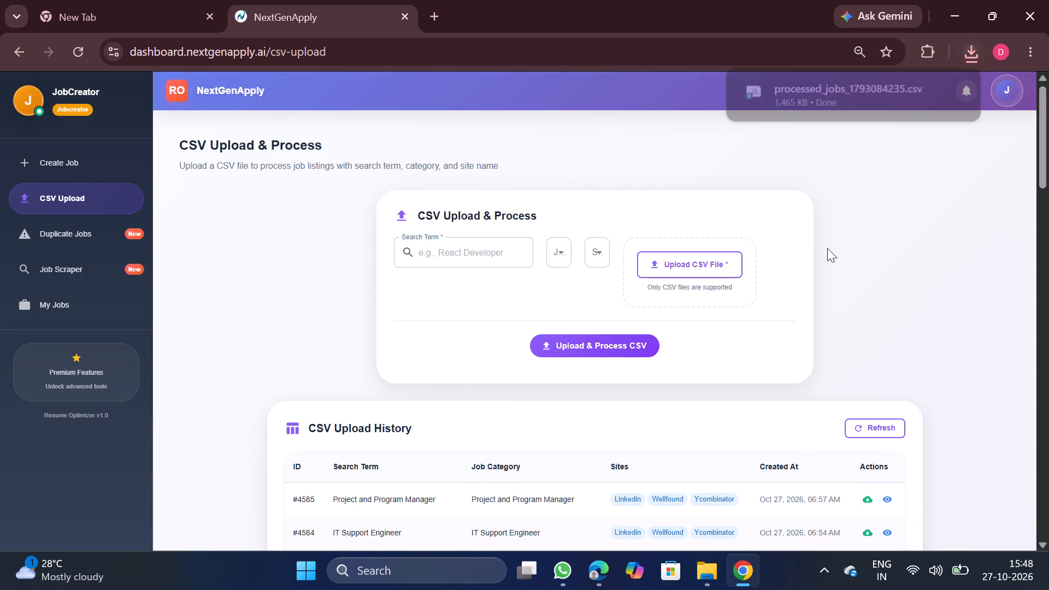
click(850, 96)
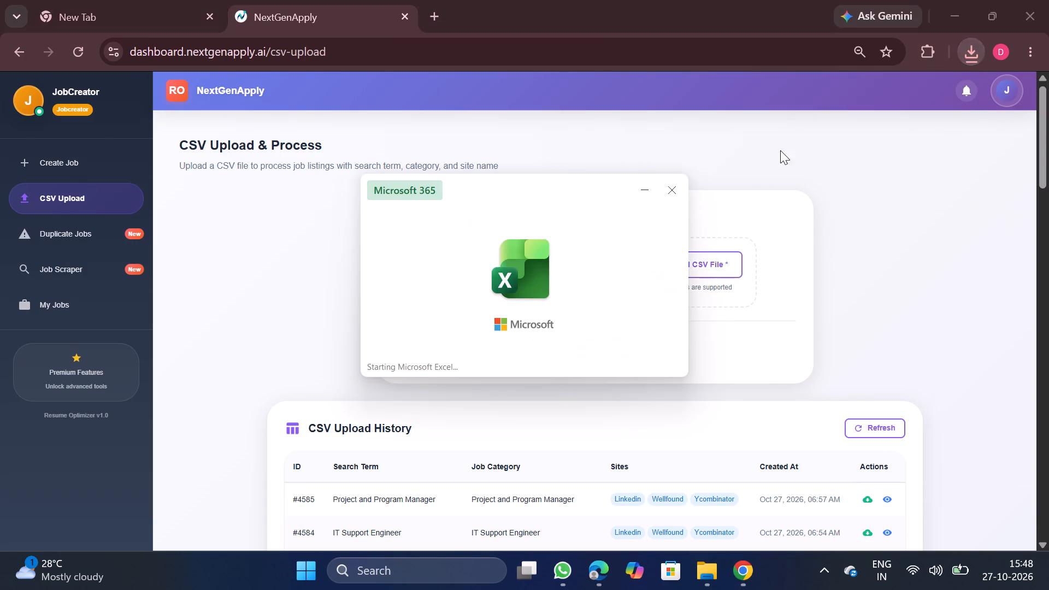
Remove duplicate rows from the Project and Program Manager data based only on the company column.
click(305, 414)
key(ctrl+a)
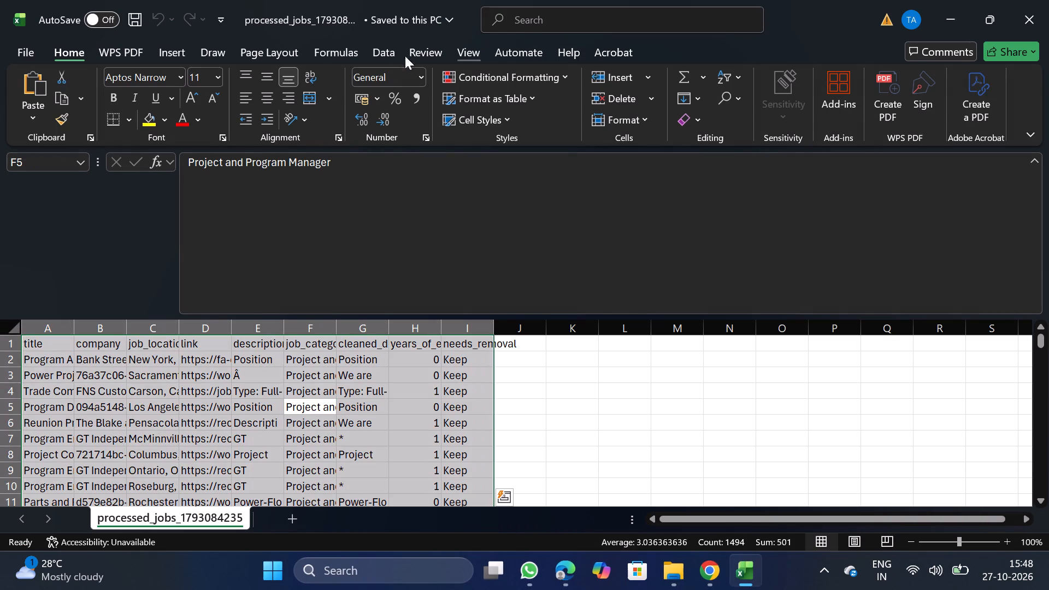
click(384, 62)
click(687, 95)
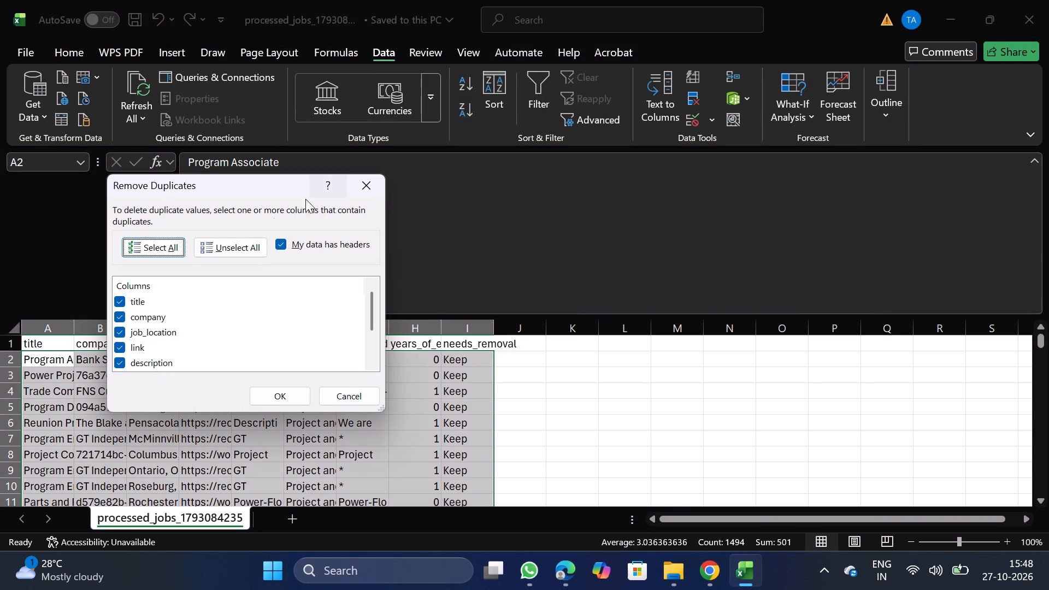
click(254, 244)
click(115, 319)
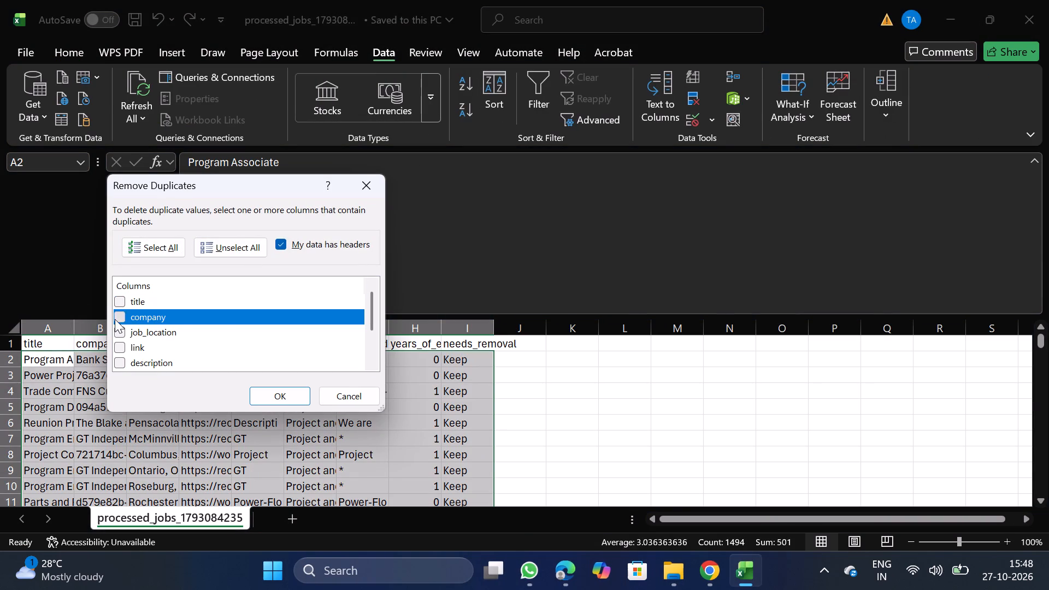
click(285, 399)
click(618, 324)
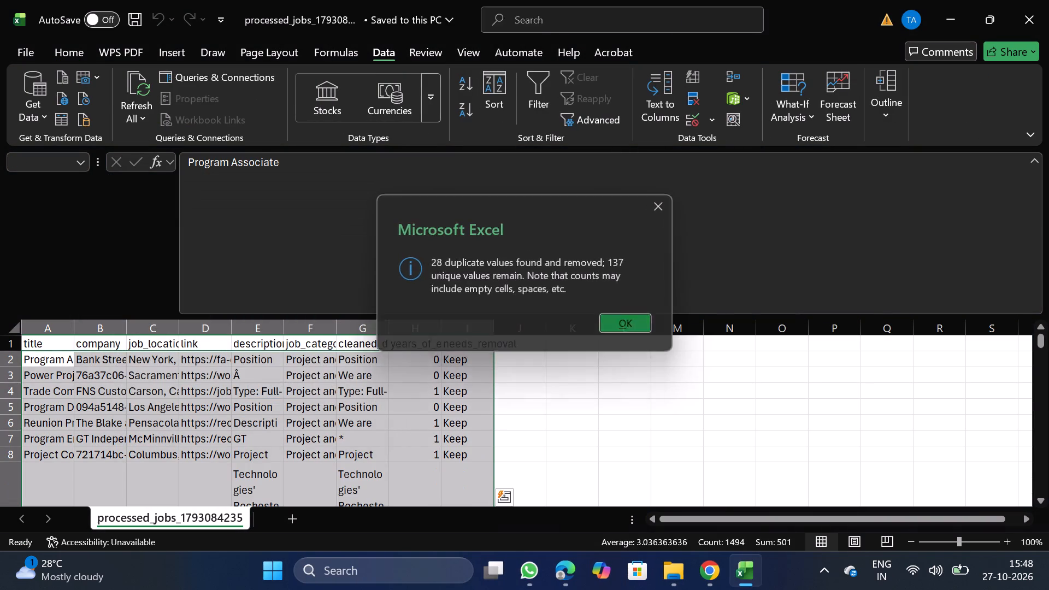
Filter the needs_removal column to Remove, delete all the filtered rows below the header, and turn filtering off.
click(481, 338)
click(532, 93)
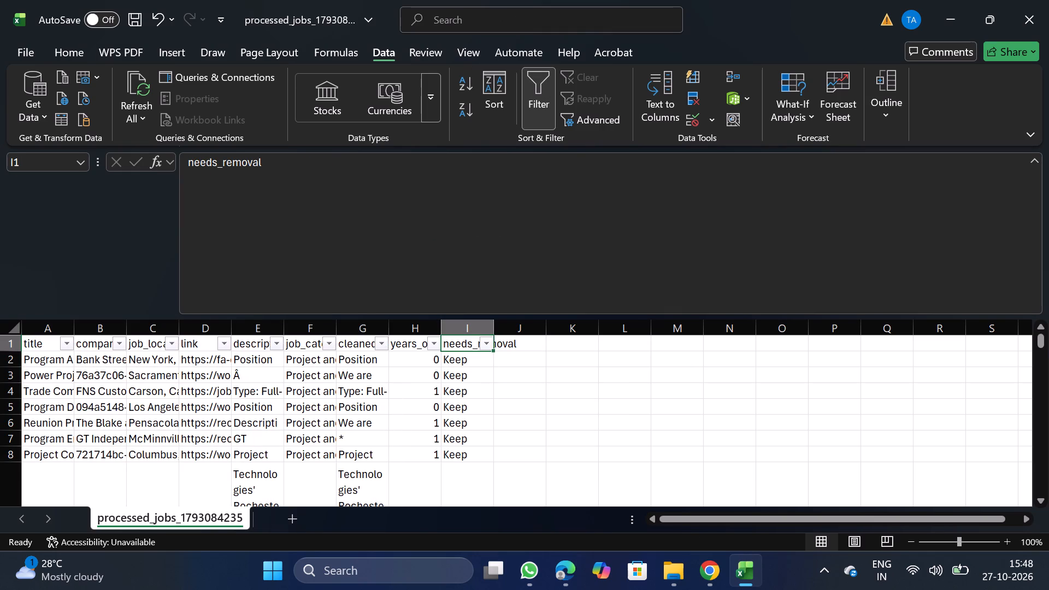
click(485, 352)
click(486, 345)
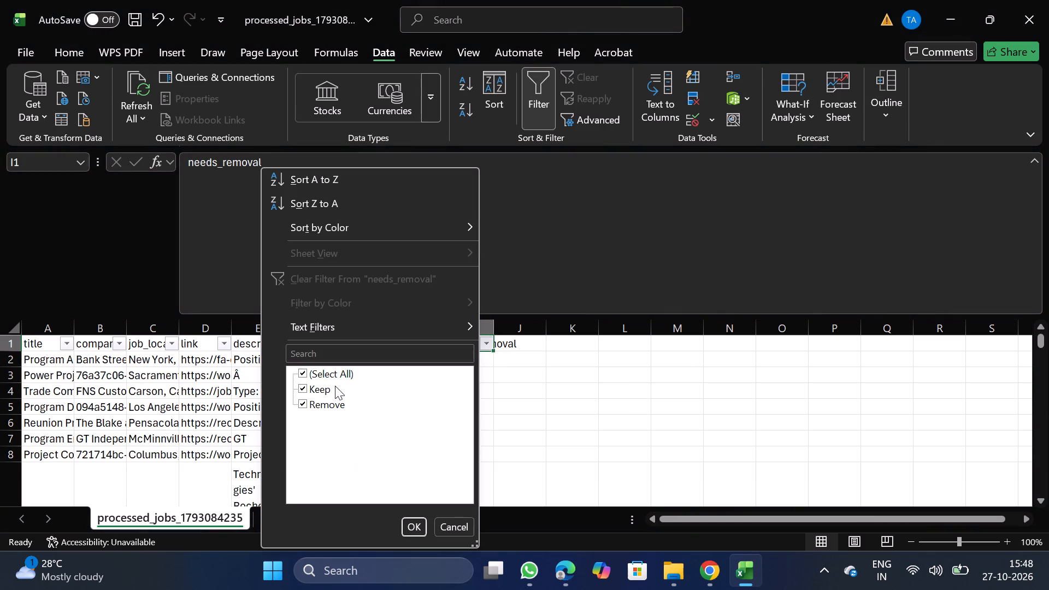
click(321, 391)
click(411, 530)
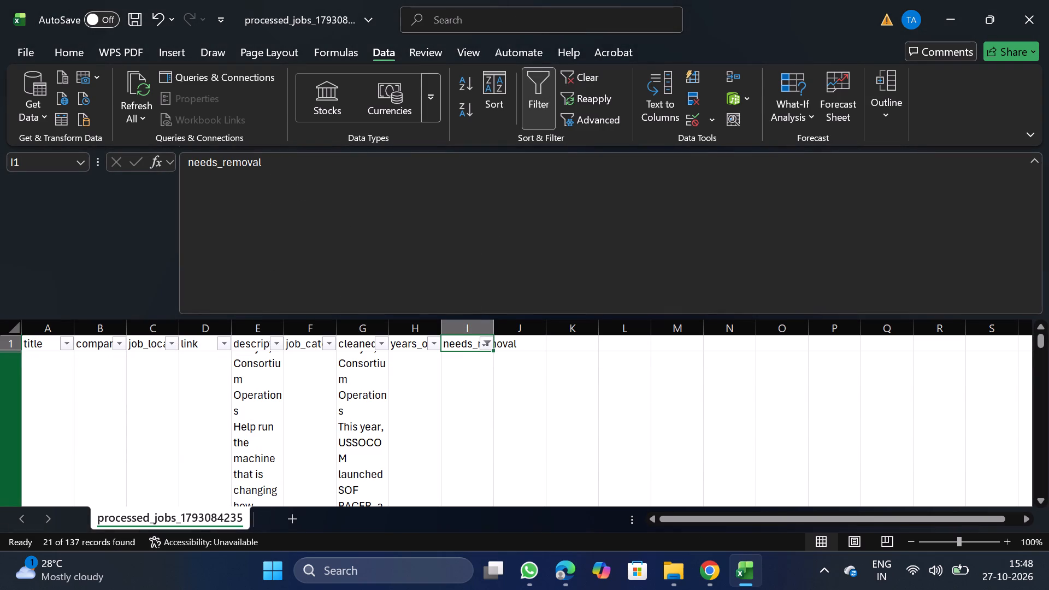
click(5, 376)
key(ctrl+shift+Down)
right_click(123, 442)
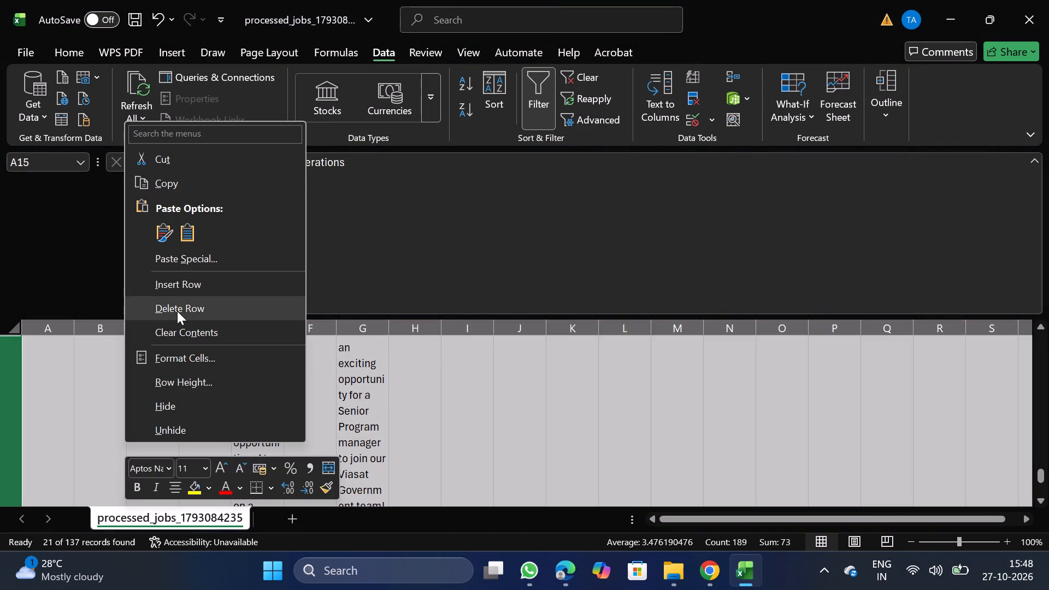
click(177, 311)
click(539, 99)
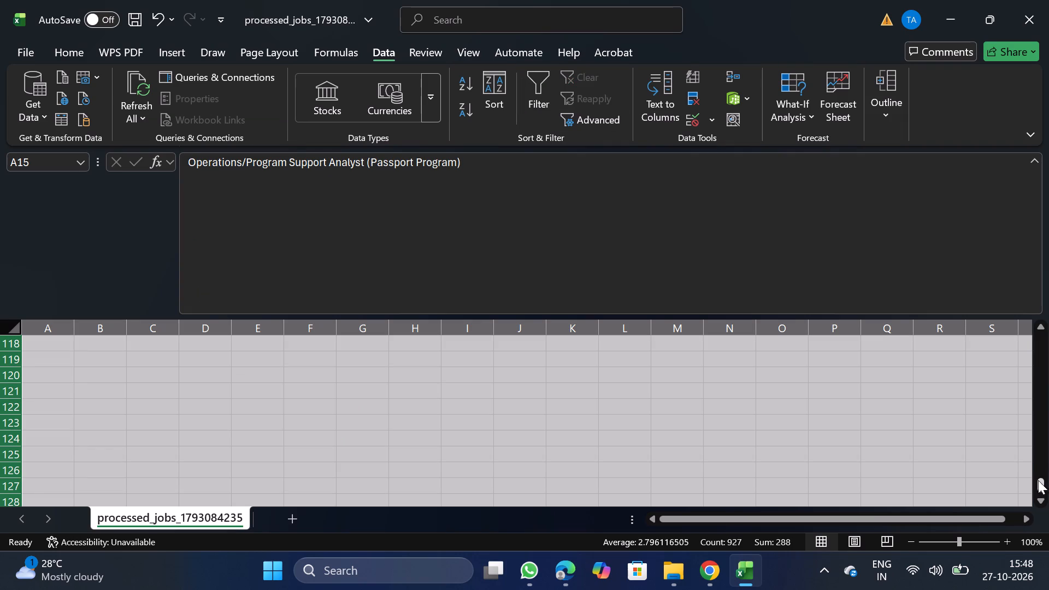
Delete the needs_removal column from the Project and Program Manager sheet.
drag(1036, 480, 1041, 223)
click(476, 323)
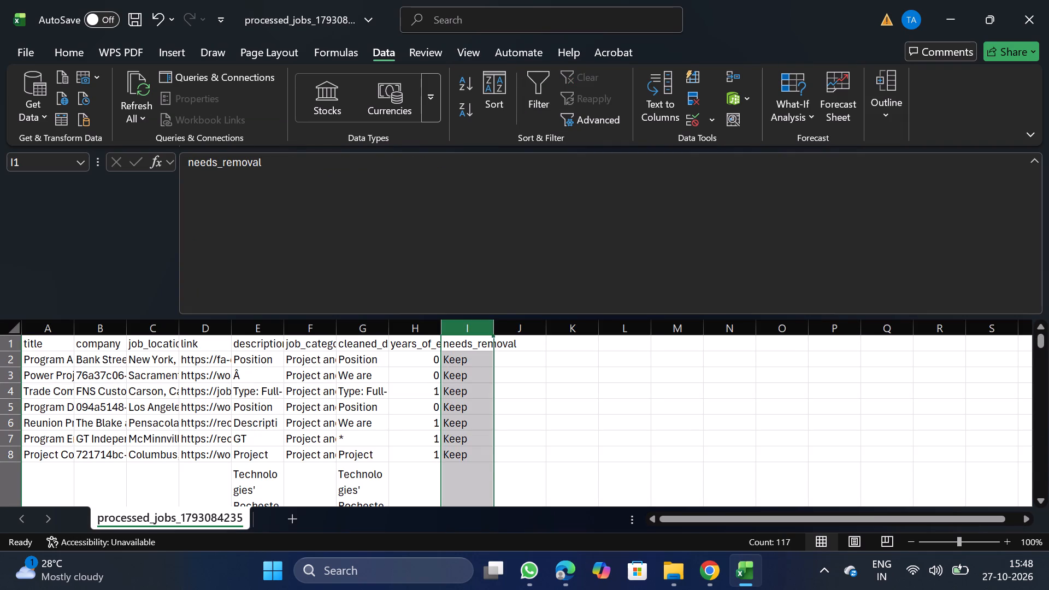
right_click(472, 404)
click(521, 275)
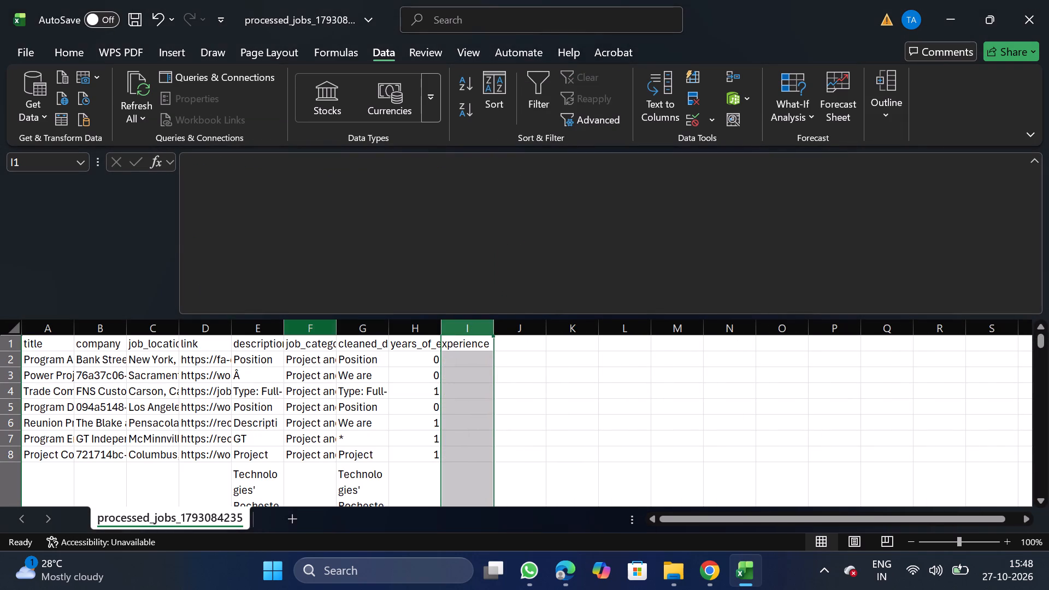
Move the job_category column to the start of the sheet, before the title column.
click(310, 330)
key(ctrl+x)
click(61, 331)
right_click(49, 393)
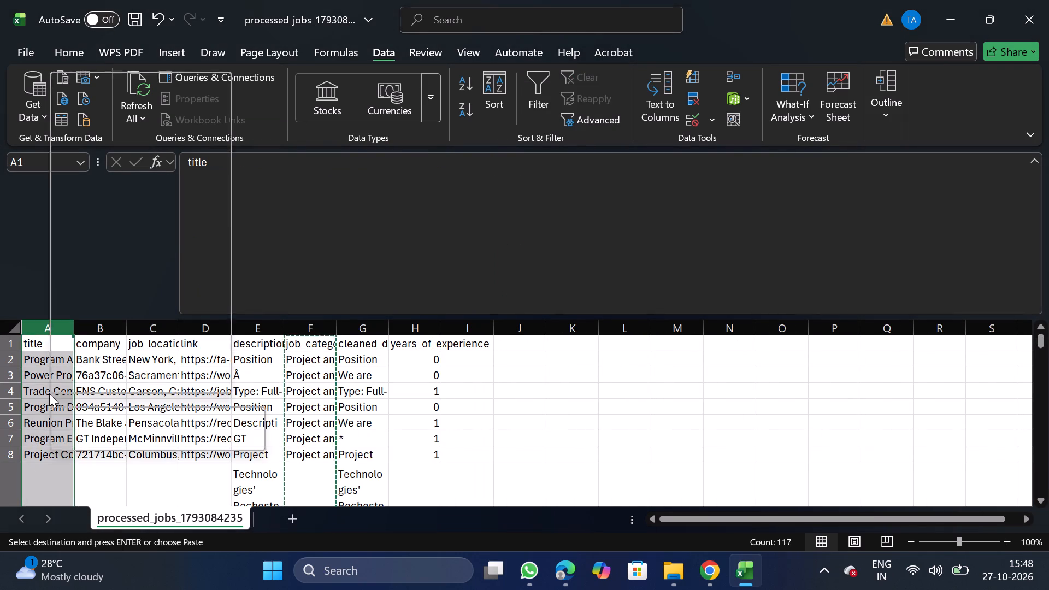
click(149, 234)
Turn off text wrapping for the description and cleaned description columns.
click(304, 332)
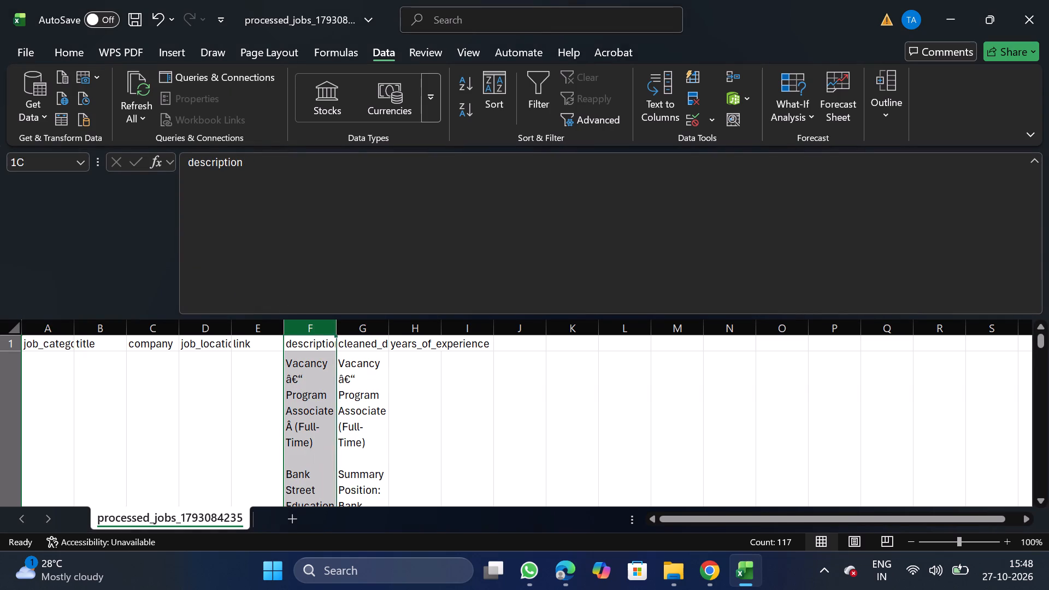
key(shift+Right)
click(75, 47)
click(337, 135)
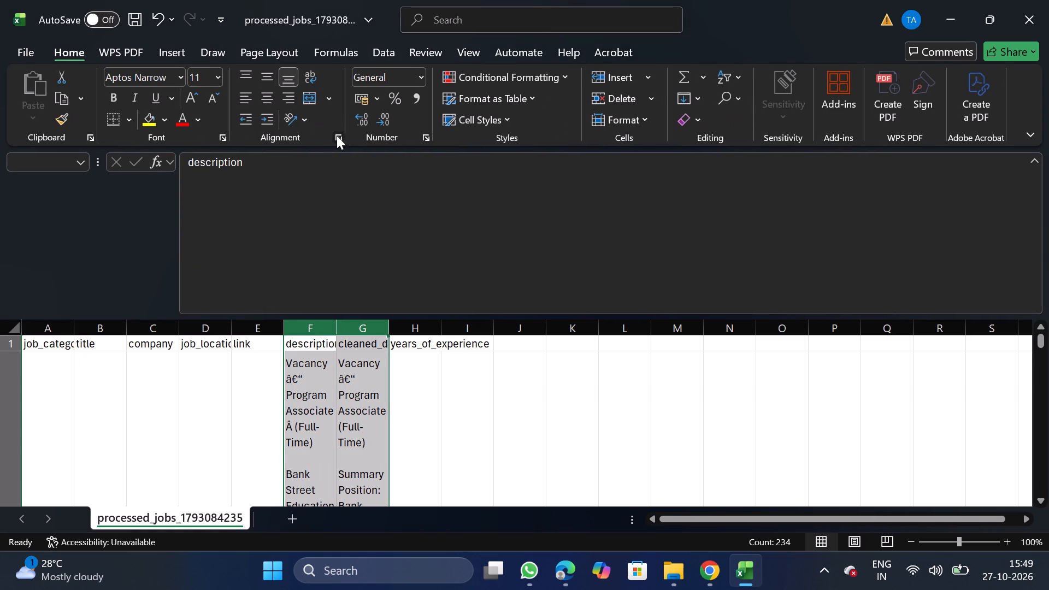
click(80, 274)
double_click(90, 267)
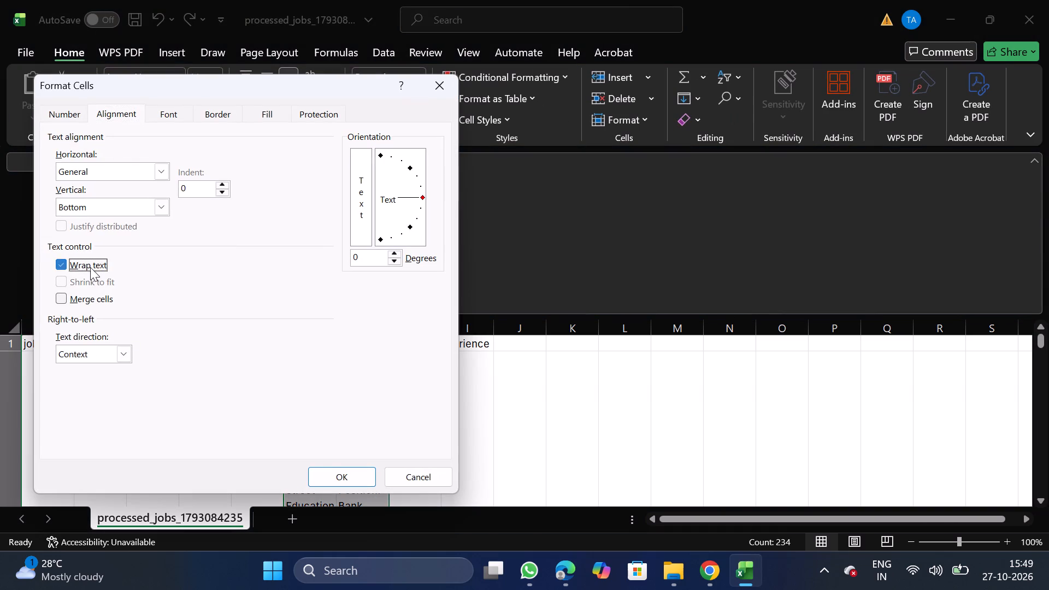
click(349, 480)
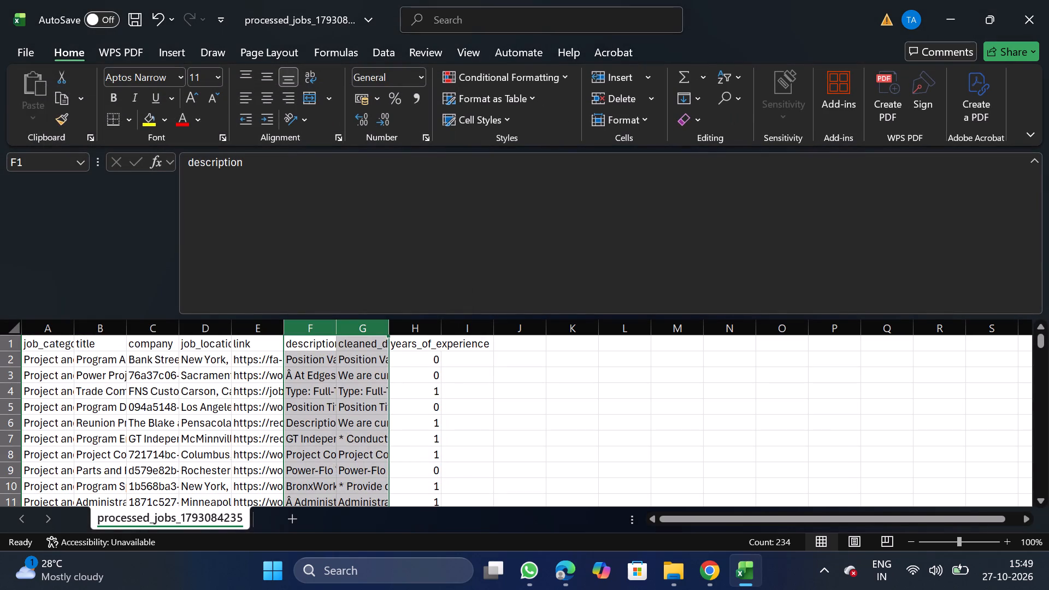
Move the link column to the end of the data, after years_of_experience.
click(254, 335)
click(263, 328)
key(ctrl+x)
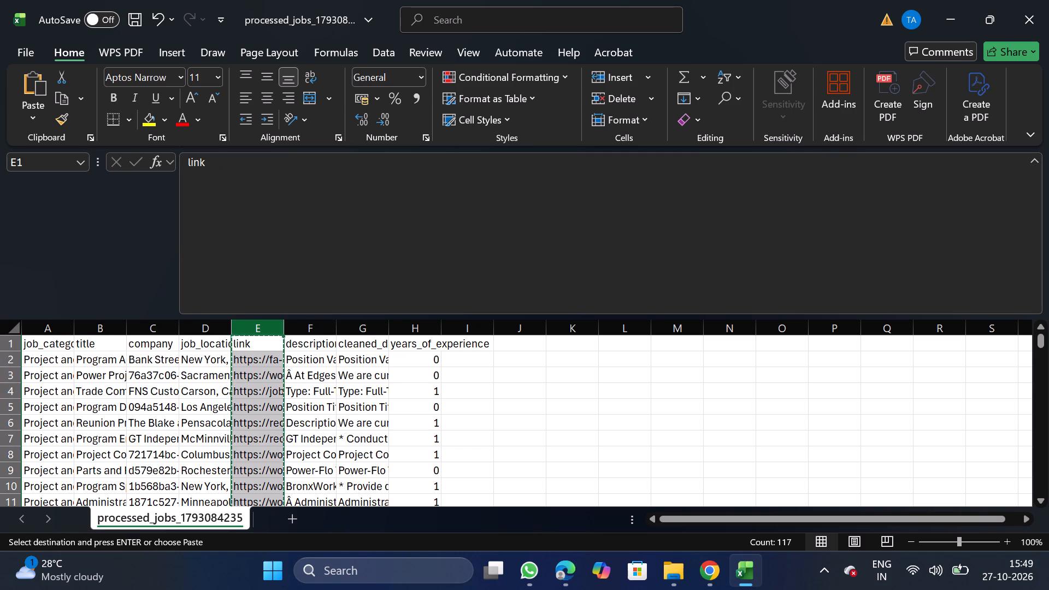
click(444, 323)
drag(462, 327, 469, 380)
click(457, 361)
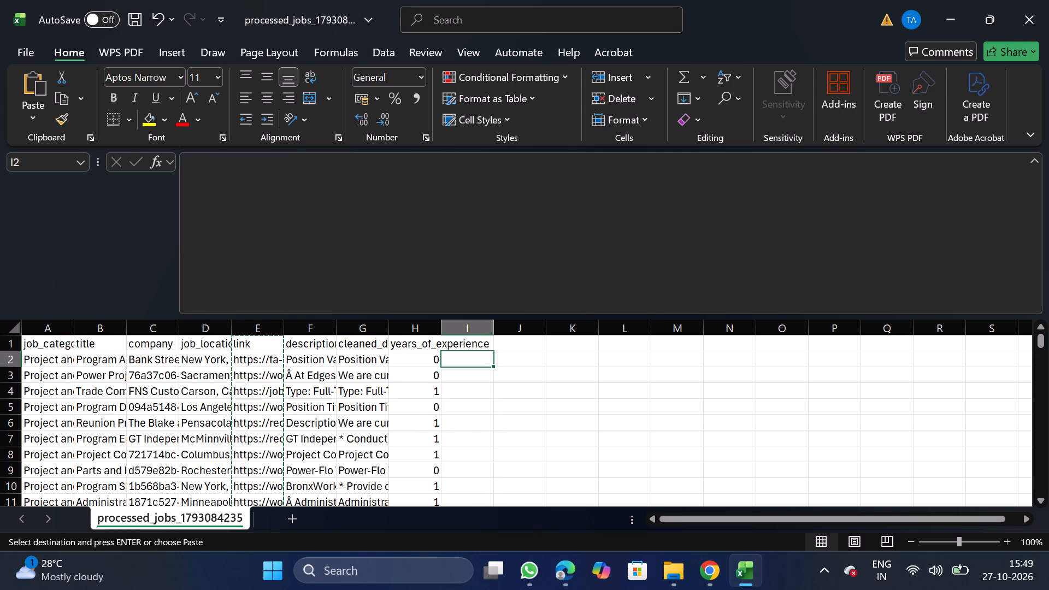
click(474, 324)
right_click(464, 389)
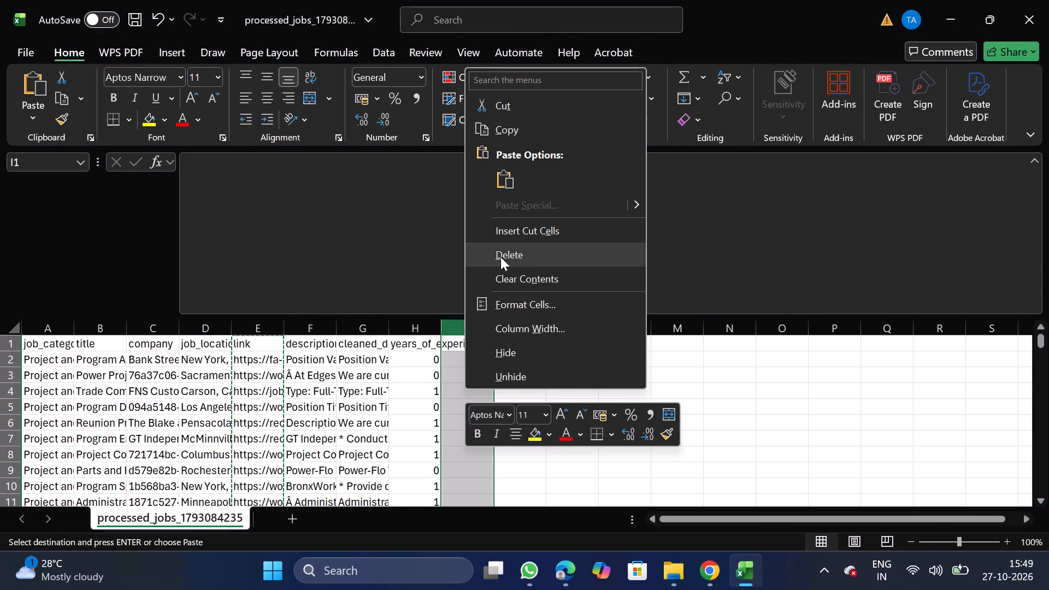
click(544, 229)
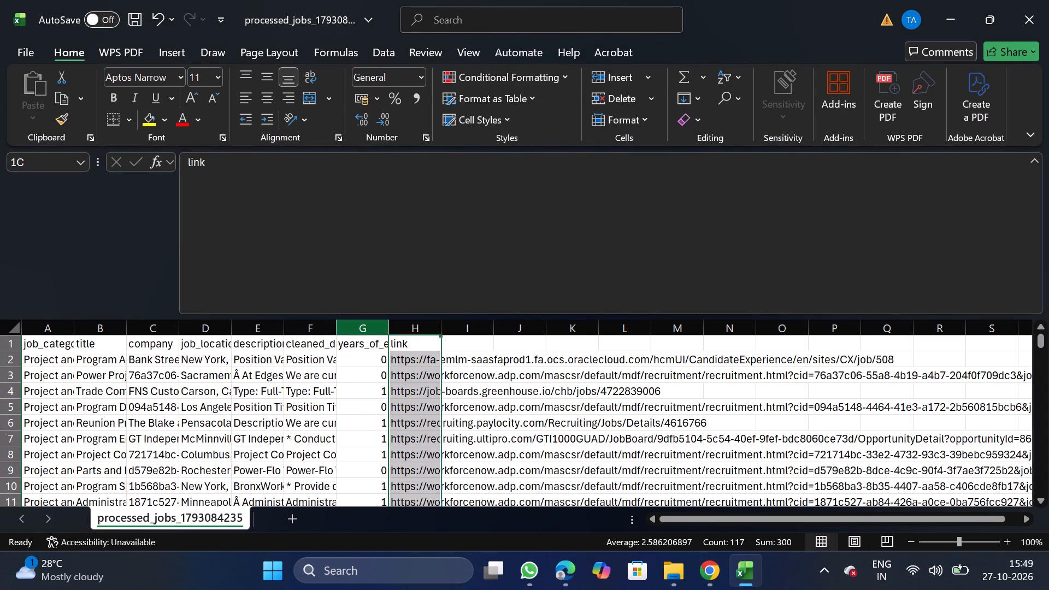
Move the years_of_experience column between the job_location and description columns.
click(357, 326)
key(ctrl+x)
drag(256, 329, 238, 387)
right_click(238, 387)
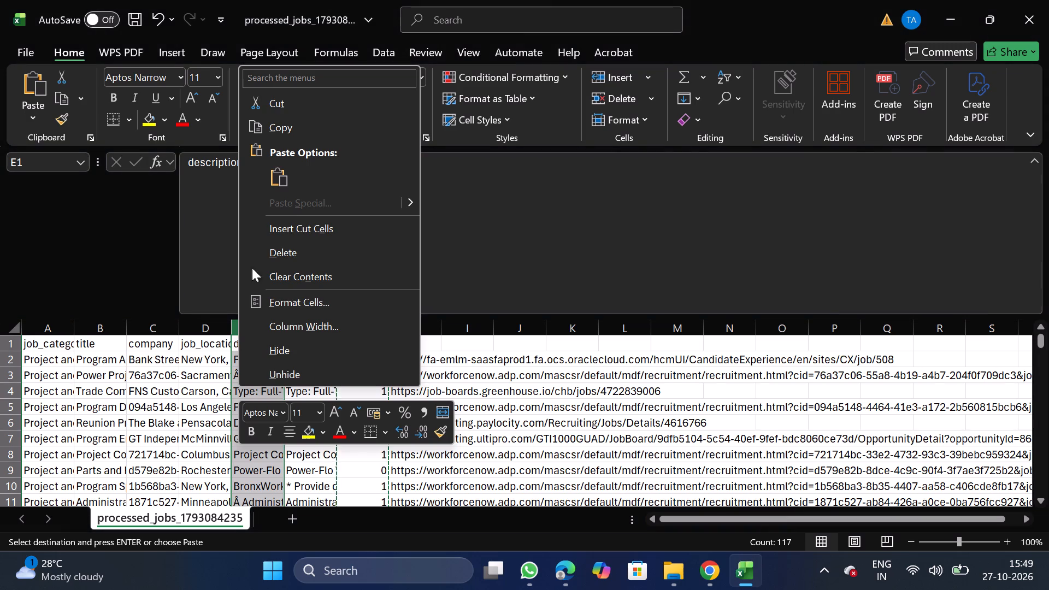
click(310, 228)
Copy the header text description from F1 and use it to replace the cleaned description header in G1.
click(319, 350)
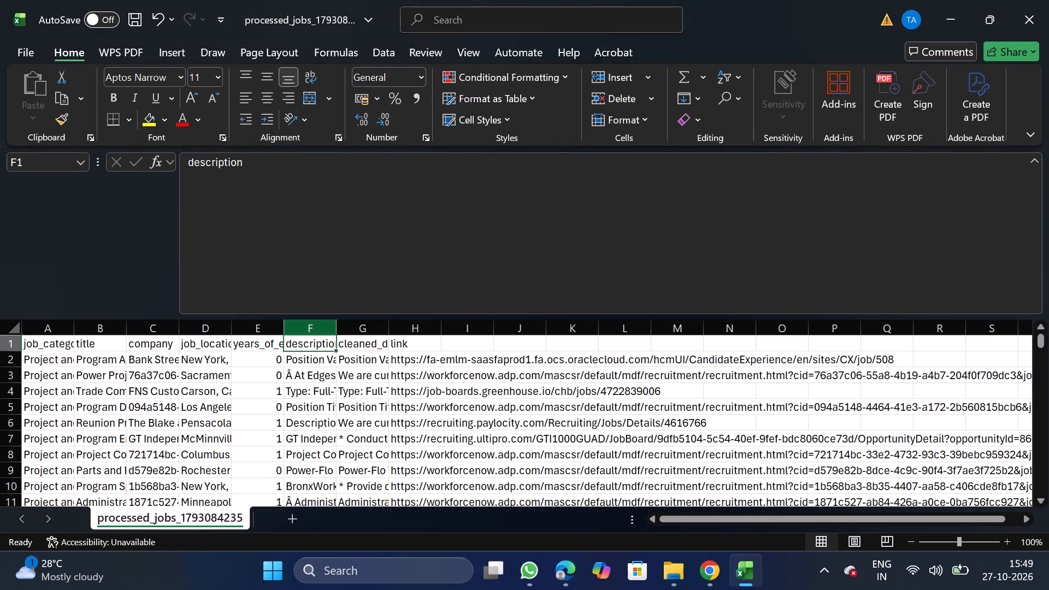
drag(192, 173, 262, 178)
click(262, 178)
drag(183, 167, 257, 166)
key(ctrl+c)
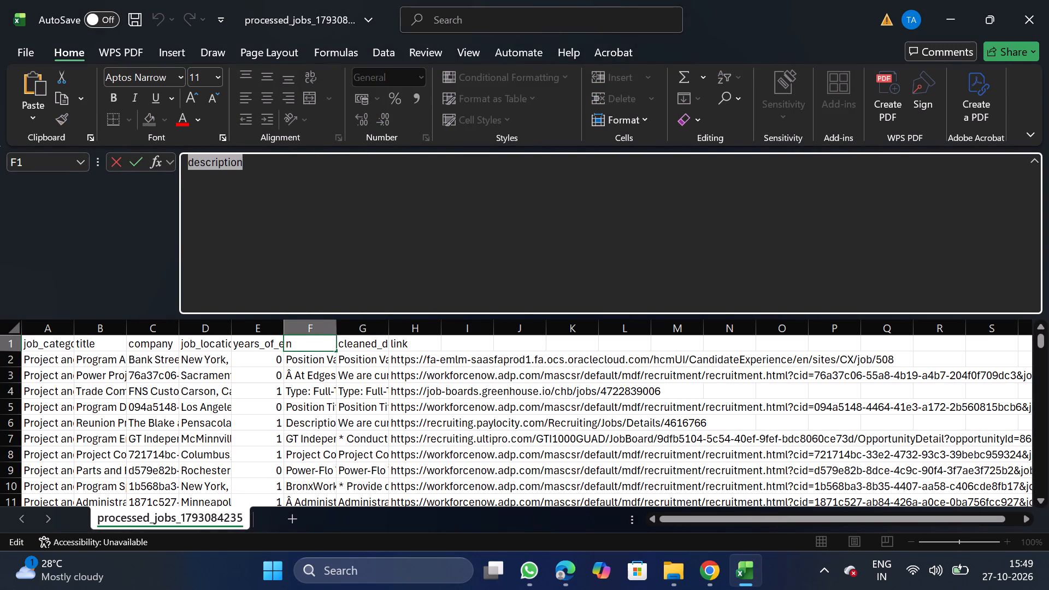
click(368, 347)
click(453, 286)
key(BackSpace)
key(BackSpace)
key(BackSpace)
key(BackSpace)
key(BackSpace)
key(BackSpace)
key(BackSpace)
key(BackSpace)
key(BackSpace)
key(BackSpace)
key(BackSpace)
key(BackSpace)
key(BackSpace)
key(BackSpace)
key(BackSpace)
key(BackSpace)
key(BackSpace)
key(BackSpace)
key(BackSpace)
key(BackSpace)
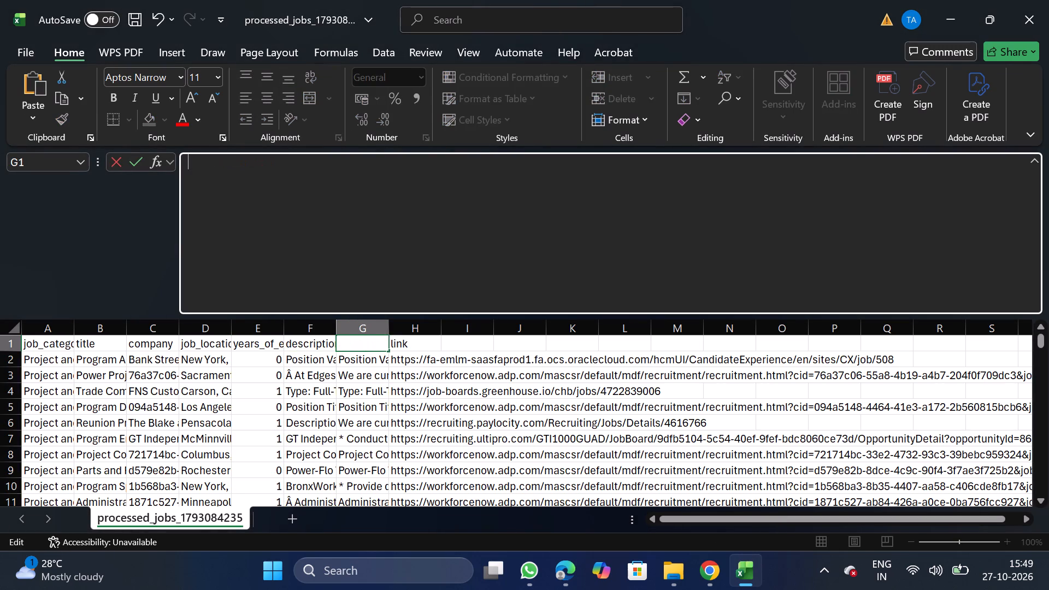
key(ctrl+v)
Replace the header in F1 with original_description, copied from the required column names on NextGenApply's bulk upload page.
drag(272, 349, 312, 339)
click(312, 339)
click(427, 275)
key(BackSpace)
key(BackSpace)
key(BackSpace)
key(BackSpace)
key(BackSpace)
key(BackSpace)
key(BackSpace)
key(BackSpace)
key(BackSpace)
key(BackSpace)
key(BackSpace)
key(BackSpace)
key(BackSpace)
key(BackSpace)
key(BackSpace)
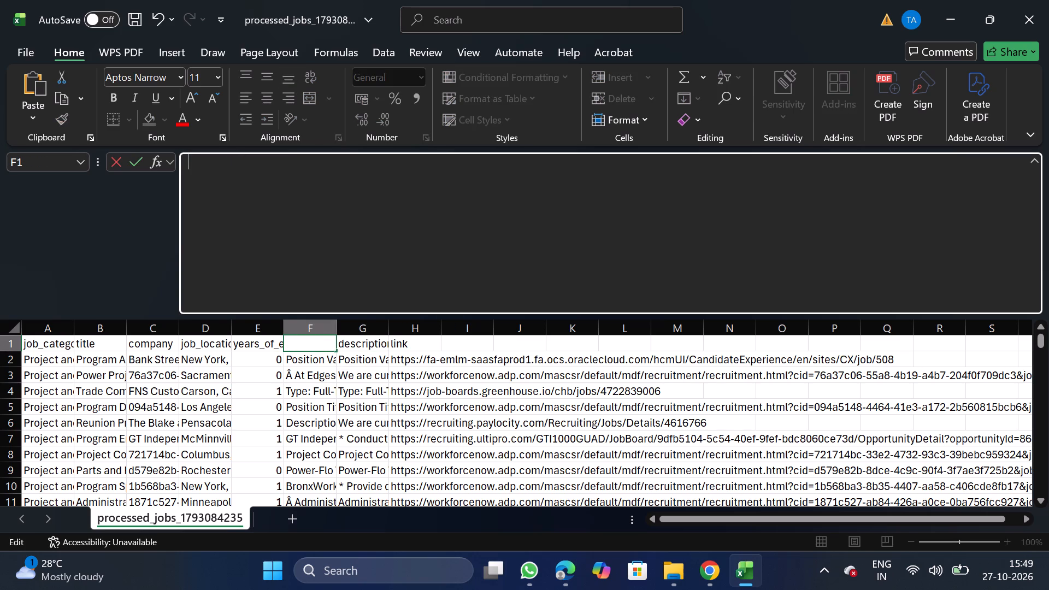
click(711, 577)
click(72, 166)
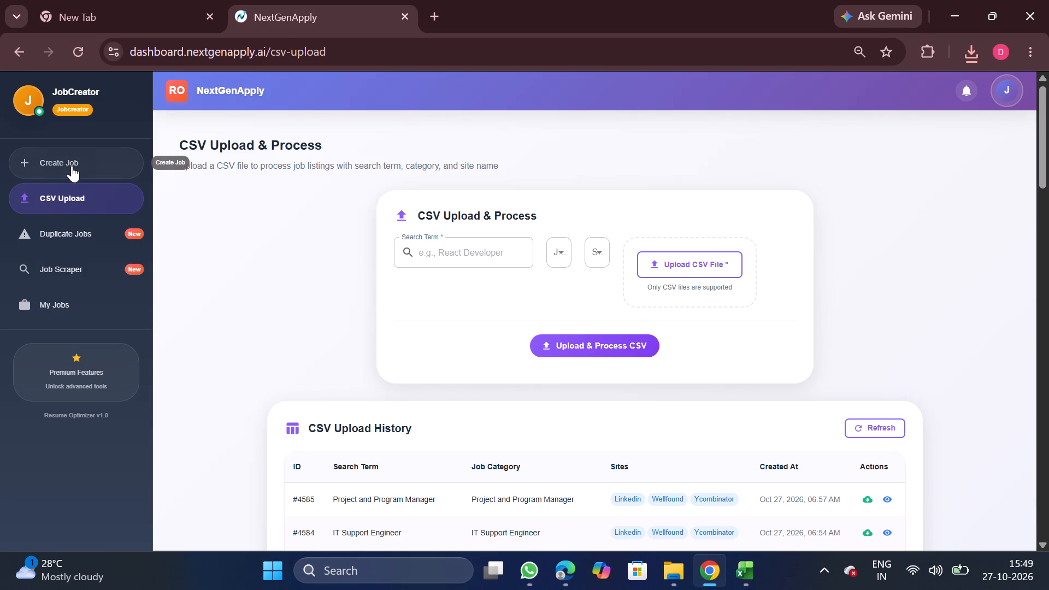
click(538, 183)
double_click(584, 309)
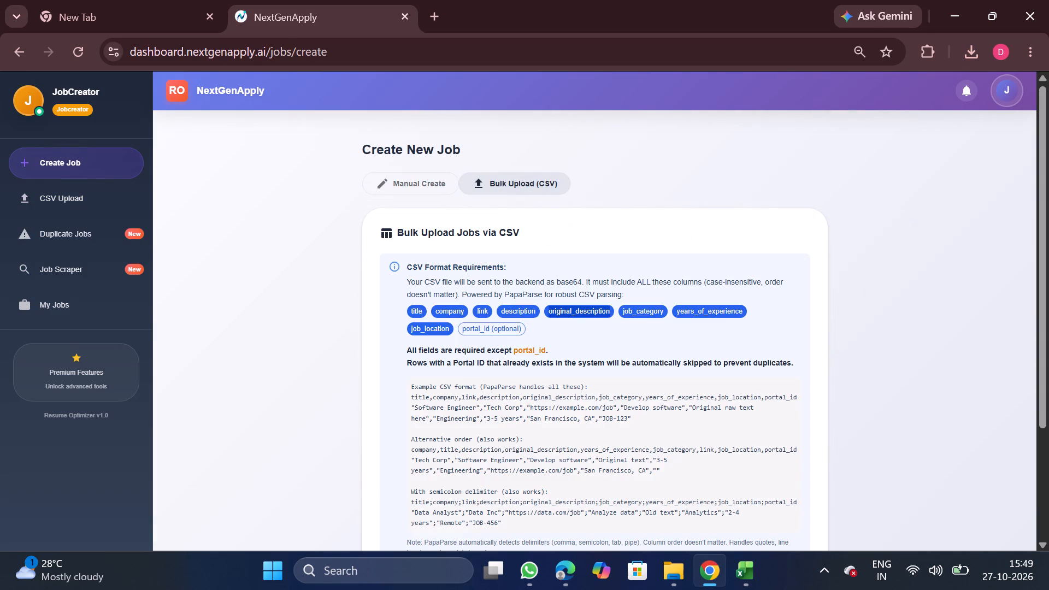
key(ctrl+c)
click(736, 570)
key(ctrl+v)
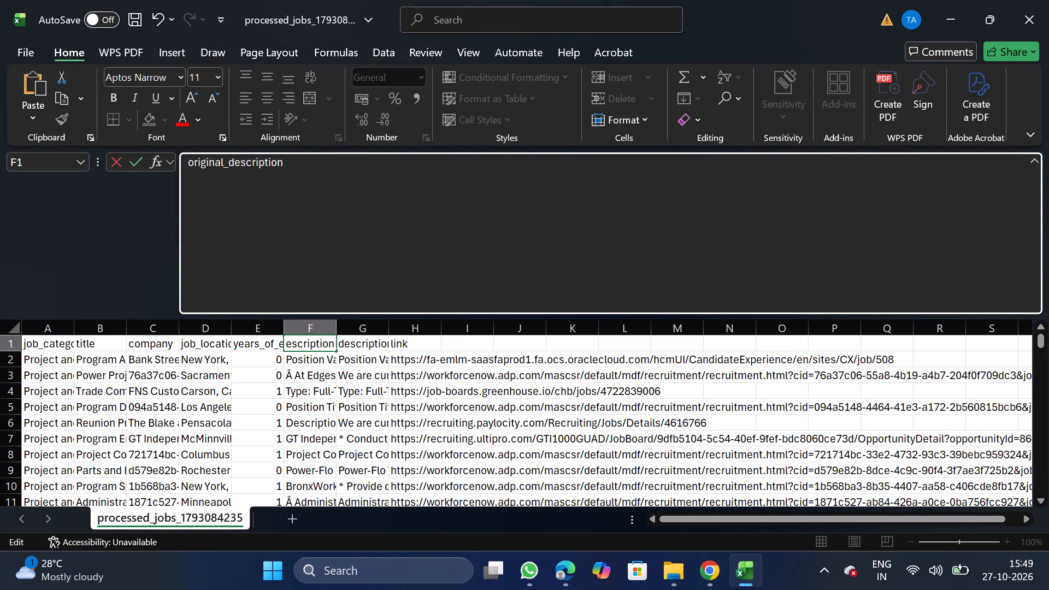
Add a filter to the title column, enlarge its list of values and deselect all titles.
click(111, 328)
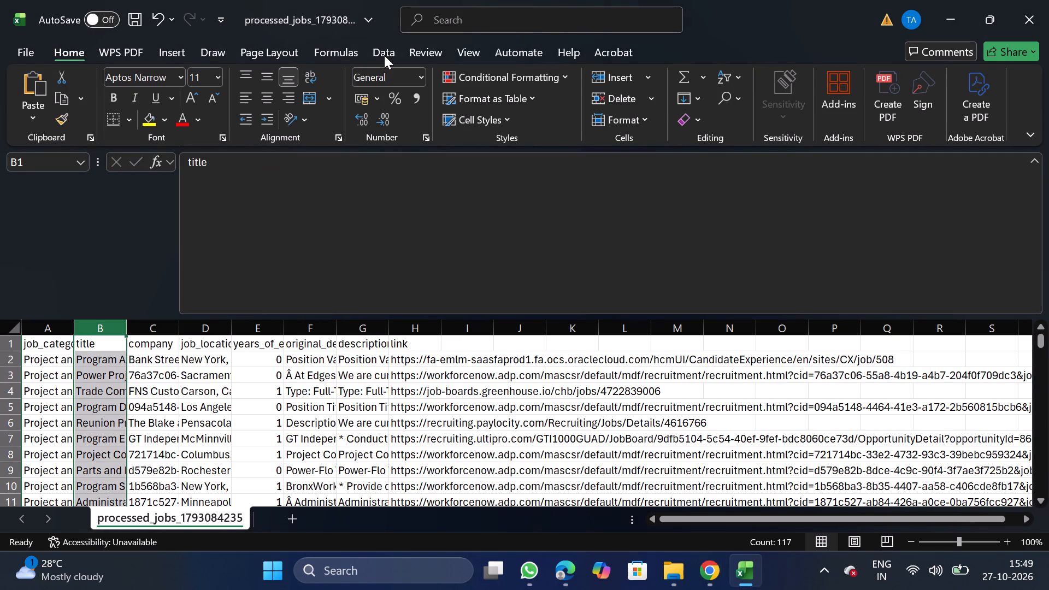
click(384, 55)
click(542, 108)
click(120, 335)
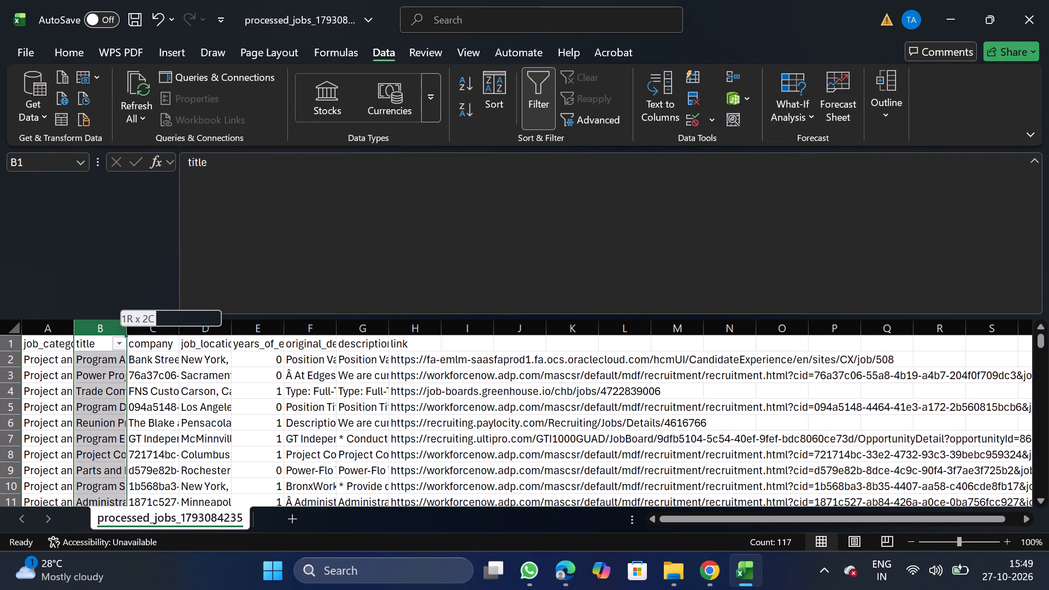
click(122, 341)
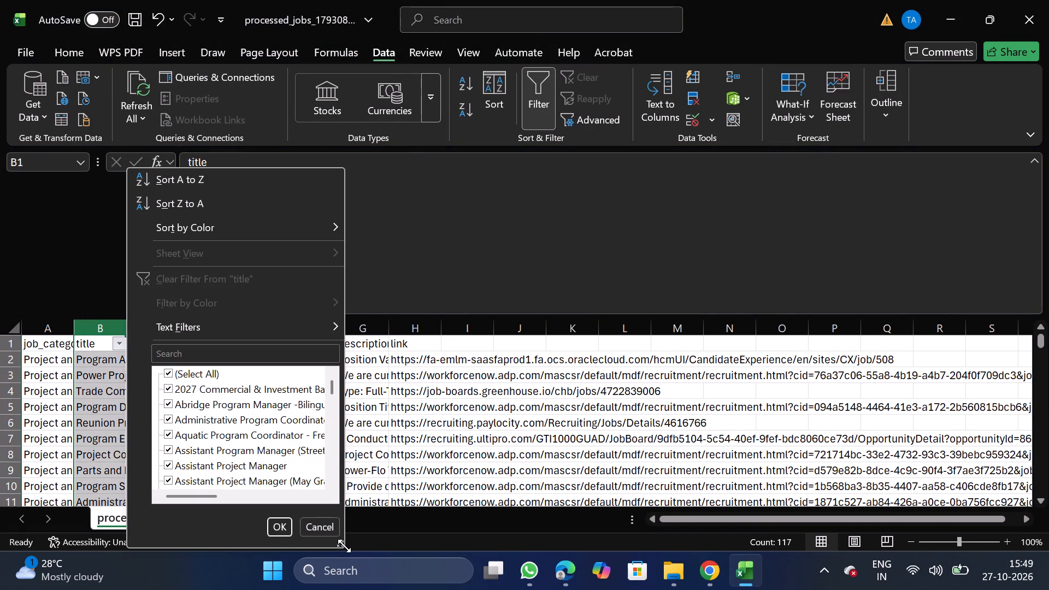
double_click(344, 546)
drag(344, 546, 789, 589)
click(209, 380)
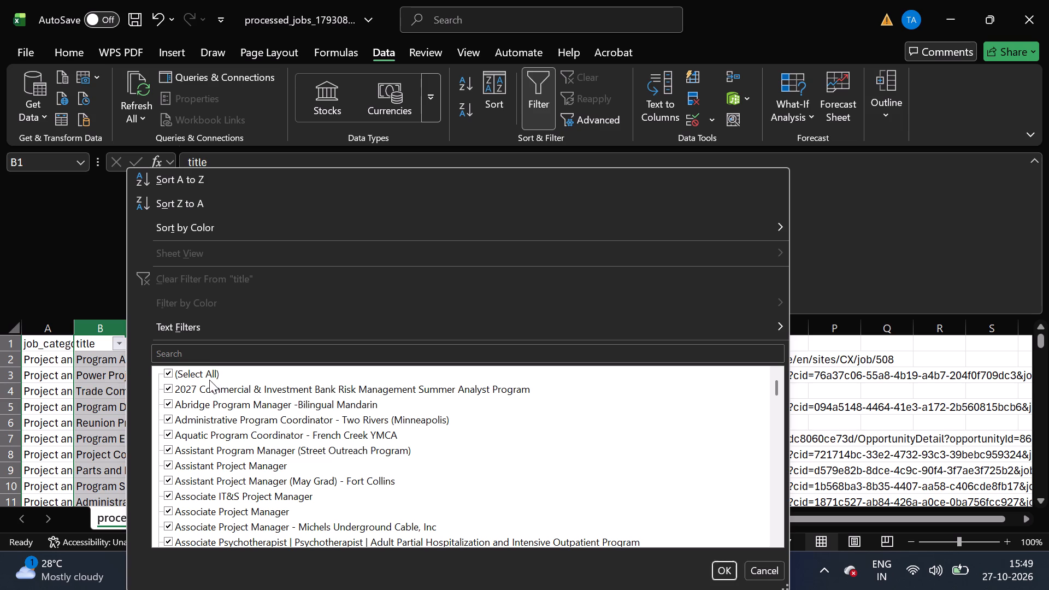
Tick the 2027 Commercial & Investment Bank Risk Management Summer Analyst Program, Associate Psychotherapist and Critical Environment Program Manager titles in the filter.
click(254, 390)
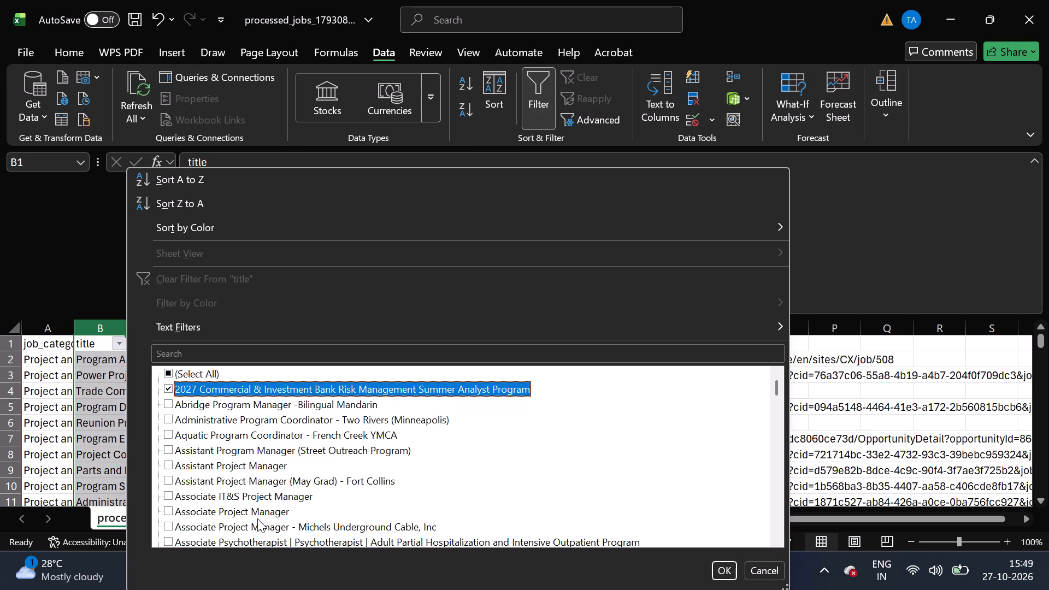
scroll(258, 520, down, 1)
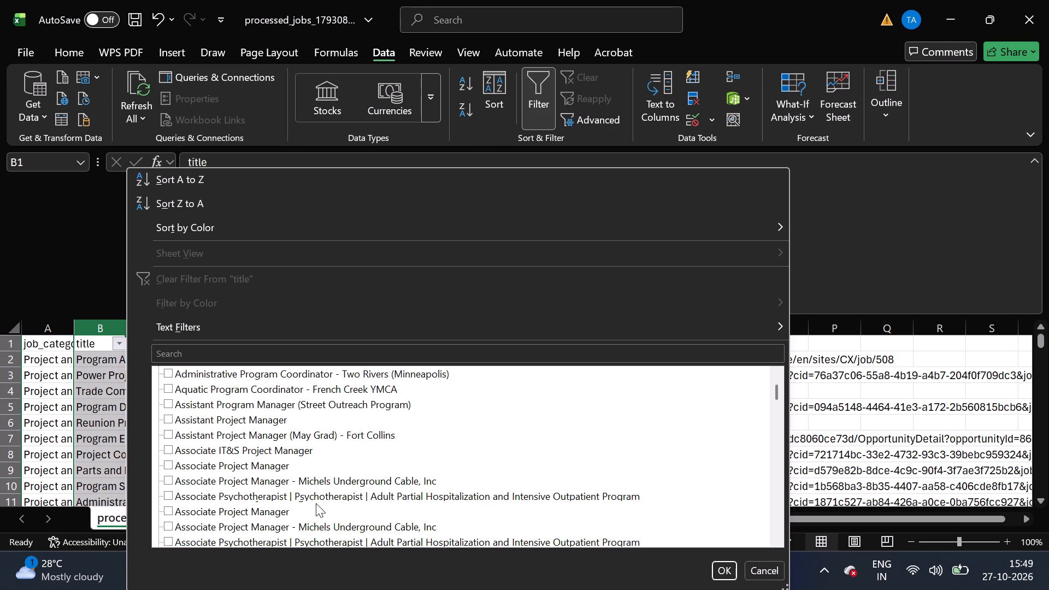
click(325, 495)
scroll(291, 521, down, 1)
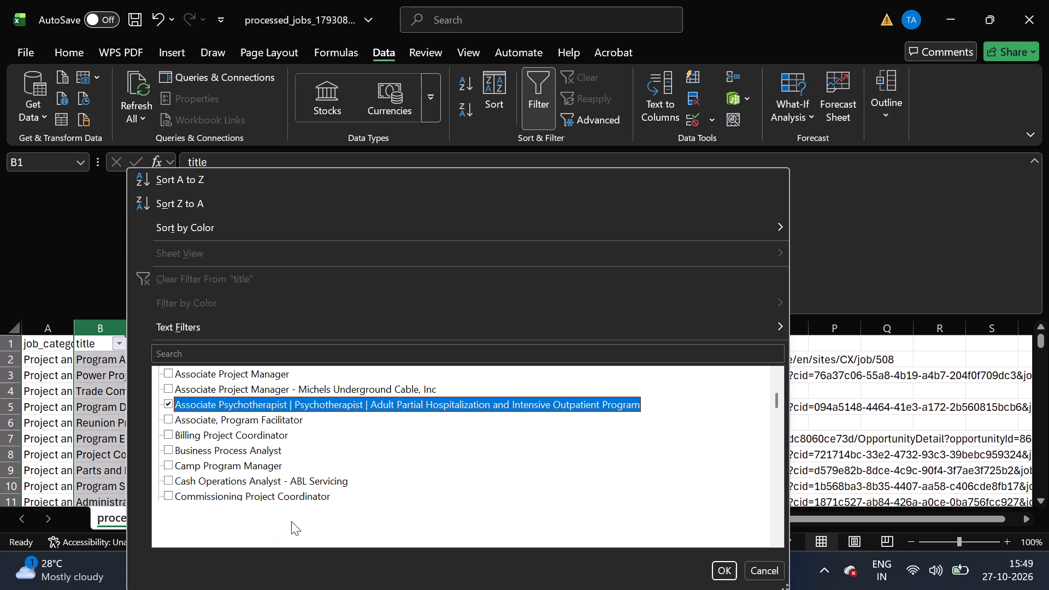
scroll(291, 521, down, 2)
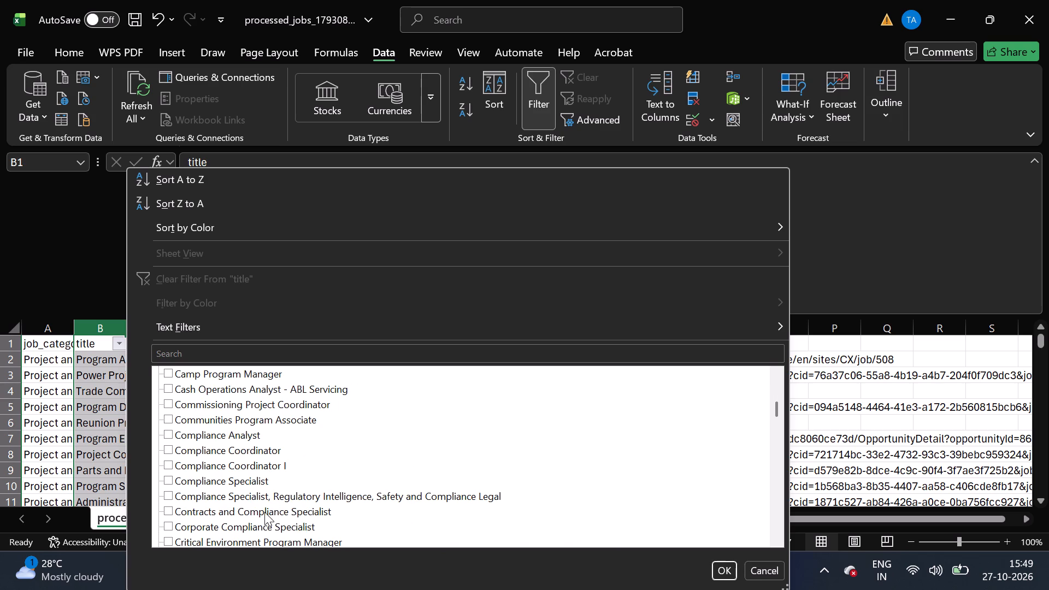
click(238, 539)
Tick Customer Project Manager, Engineering Project Manager -- Site/Civil, Environmental Assistant Staff Project Manager and Facilities Project Manager - Mechanical Engineer in the title filter.
scroll(238, 539, down, 1)
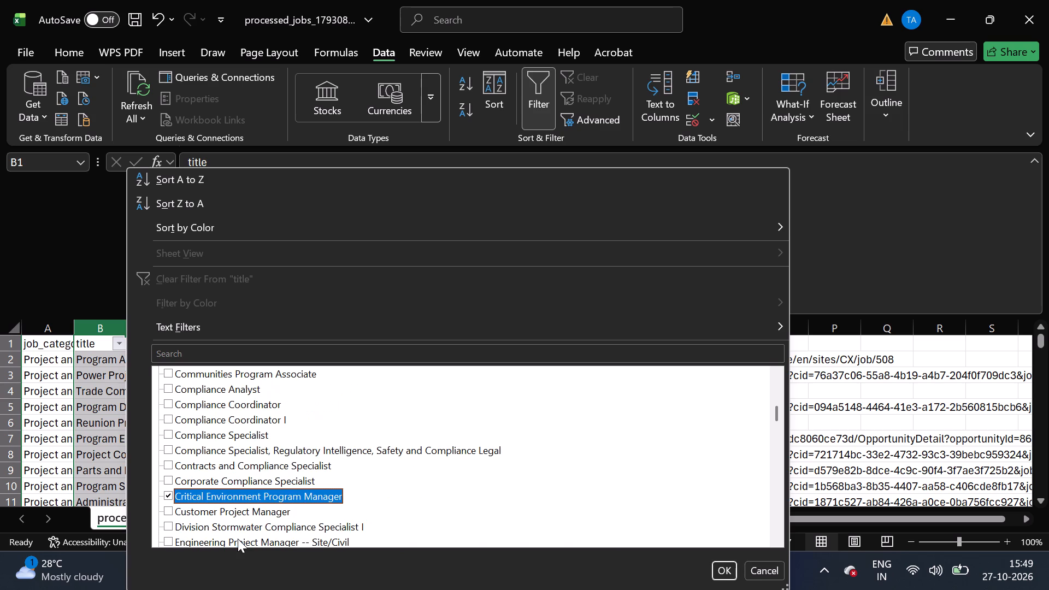
click(251, 514)
scroll(251, 514, down, 1)
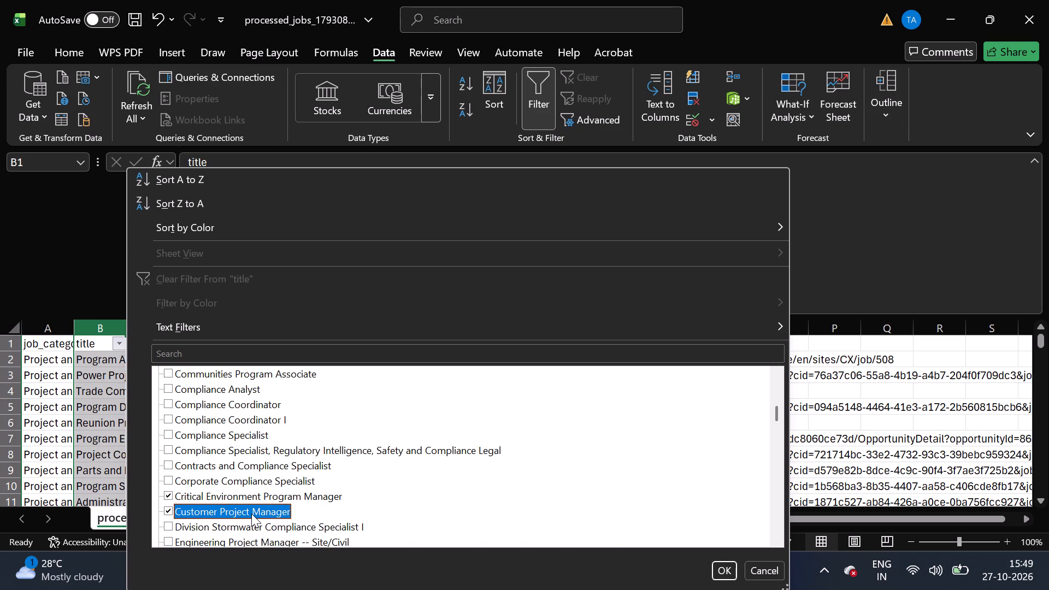
scroll(251, 514, down, 1)
click(263, 506)
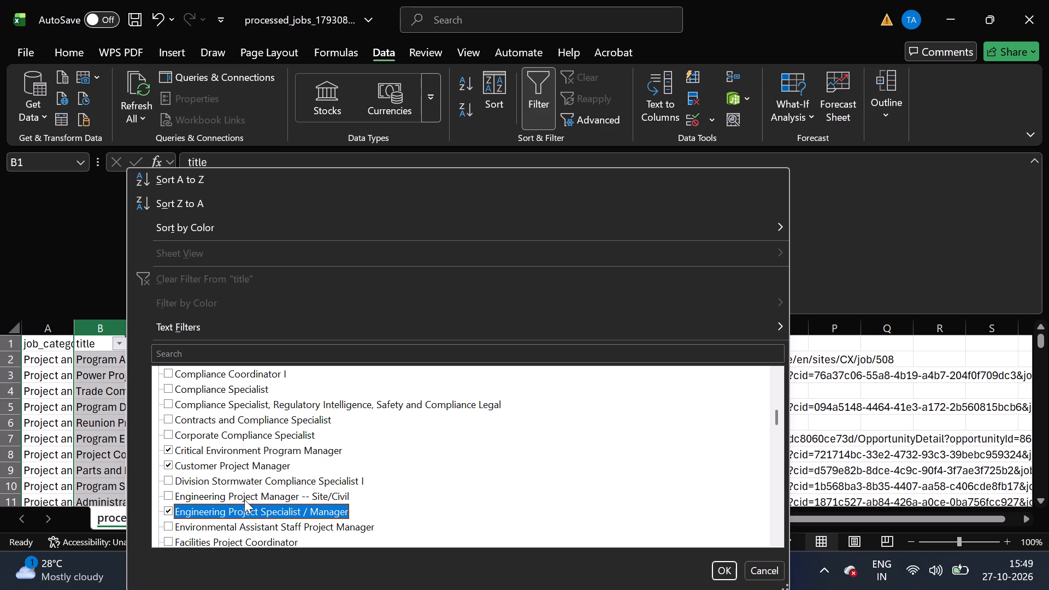
click(244, 499)
click(257, 511)
click(252, 524)
scroll(252, 524, down, 1)
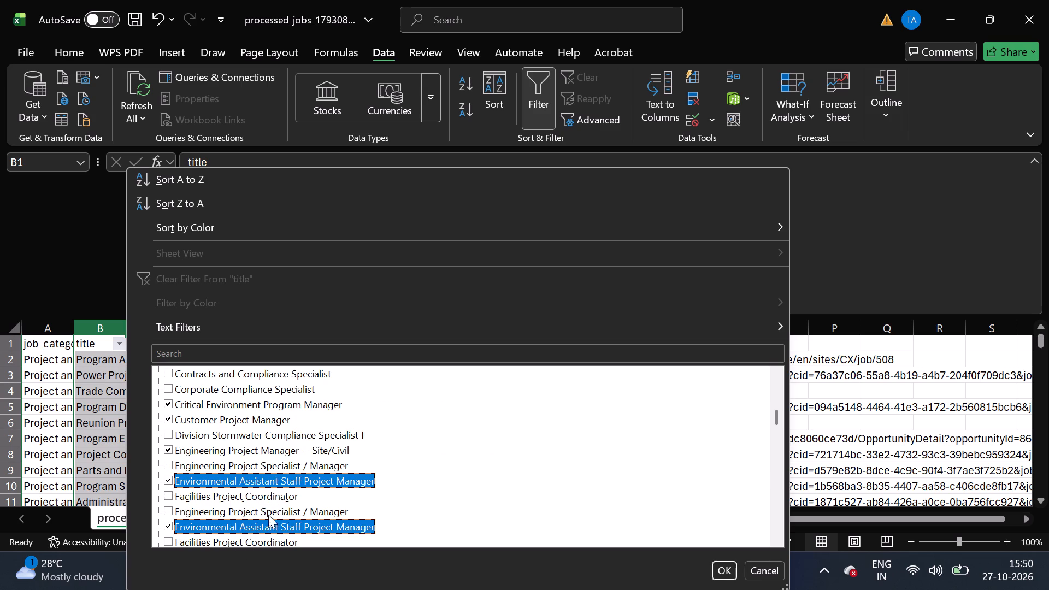
click(316, 508)
Tick Program Analyst I - Onsite (US Citizens w/Secret Clearance), Program Manager, Charging Smart, and Program Support Coordinator - Pharmacy Technician in the title filter.
scroll(316, 508, down, 1)
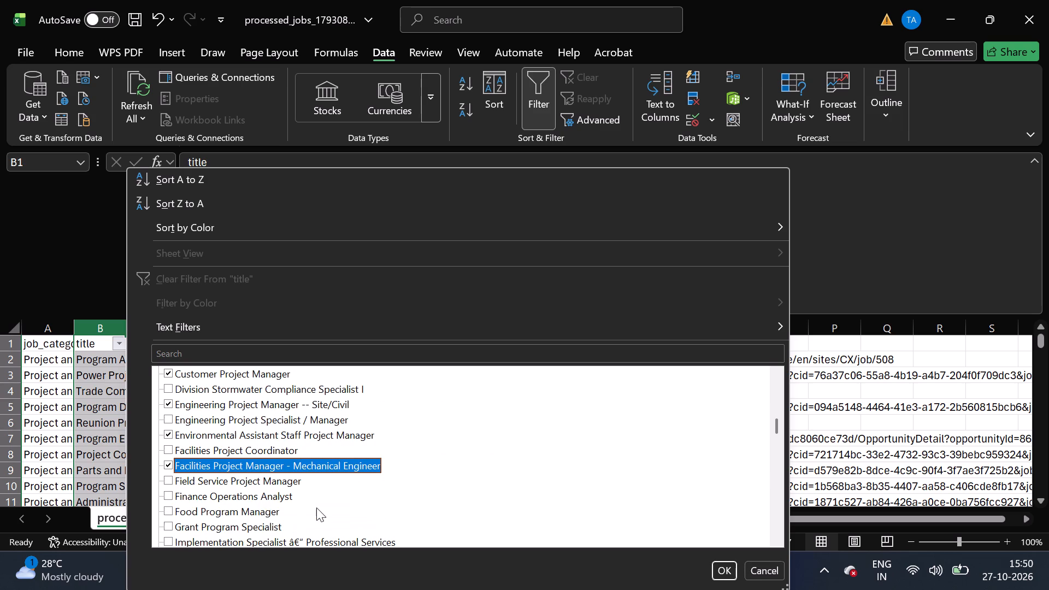
scroll(285, 528, down, 1)
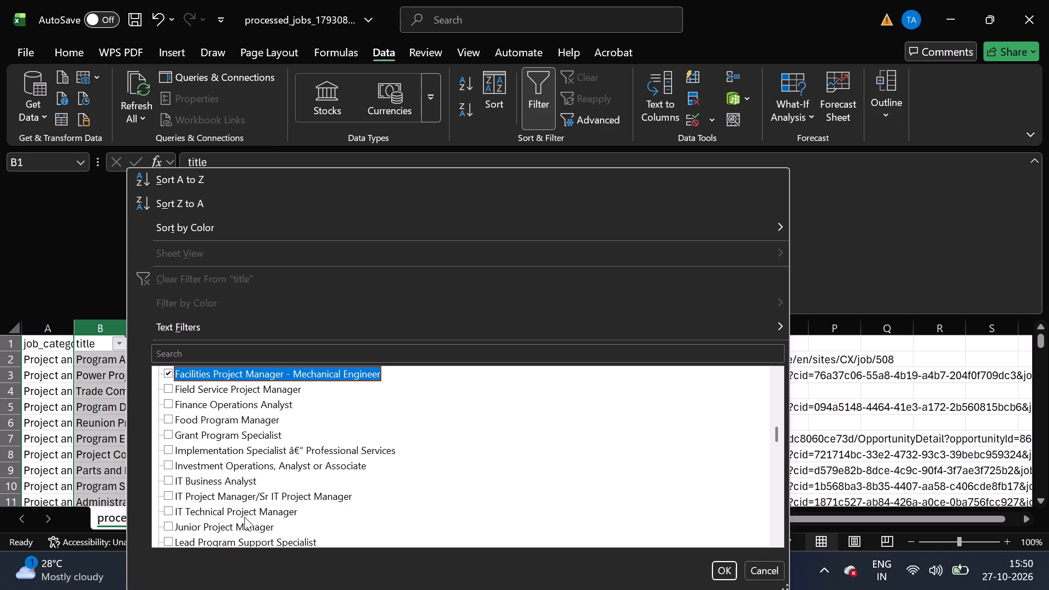
scroll(232, 531, down, 1)
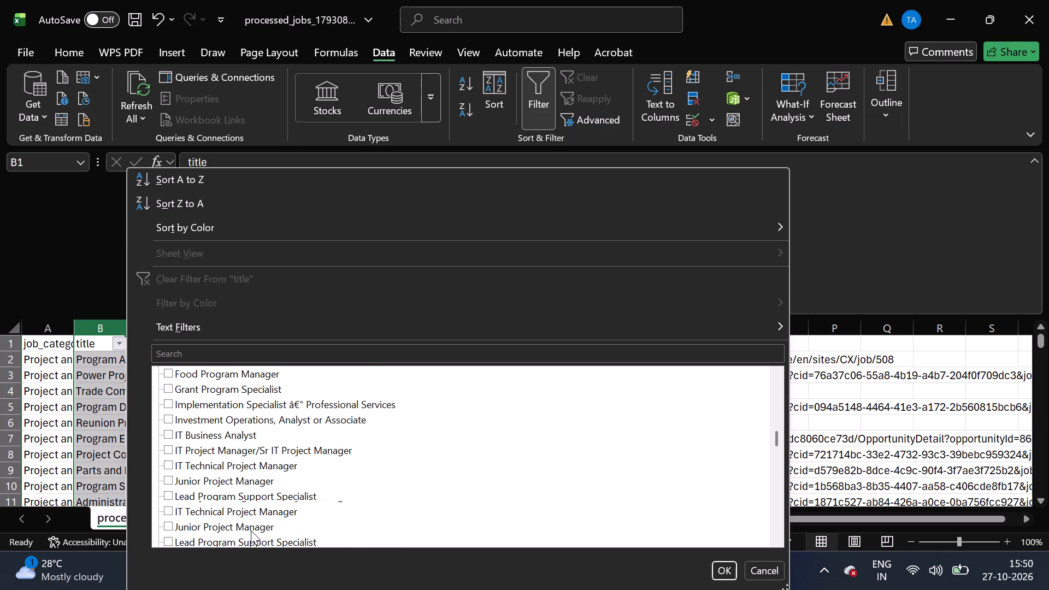
scroll(251, 530, down, 2)
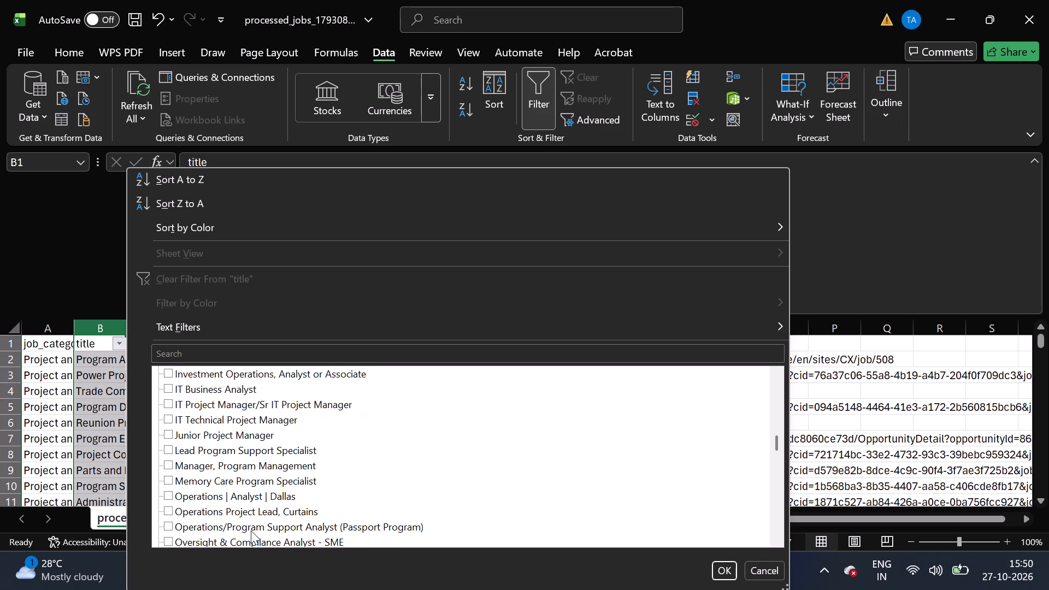
scroll(251, 530, down, 2)
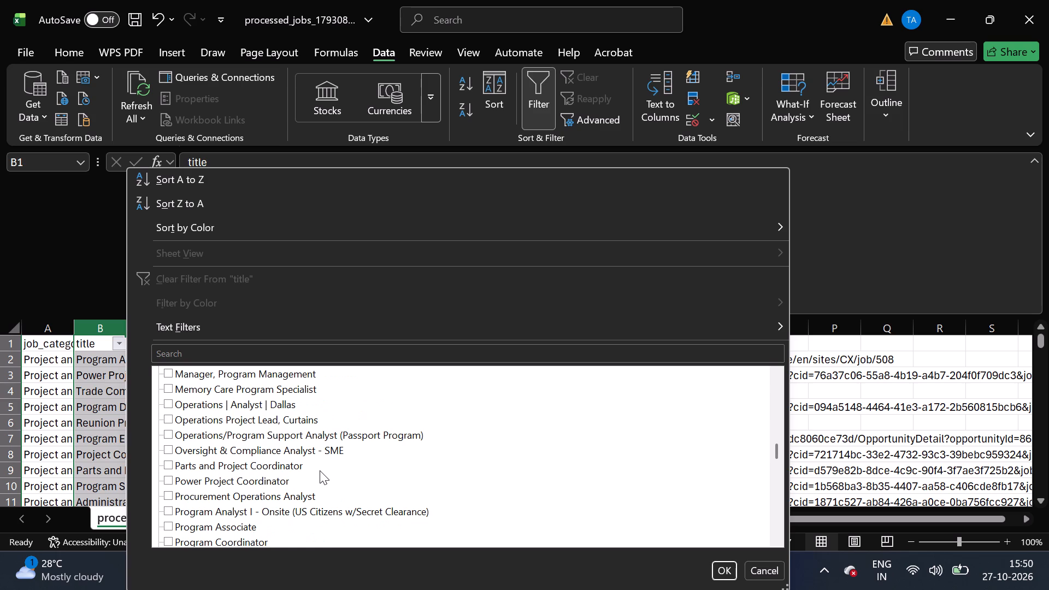
click(327, 467)
scroll(244, 524, down, 1)
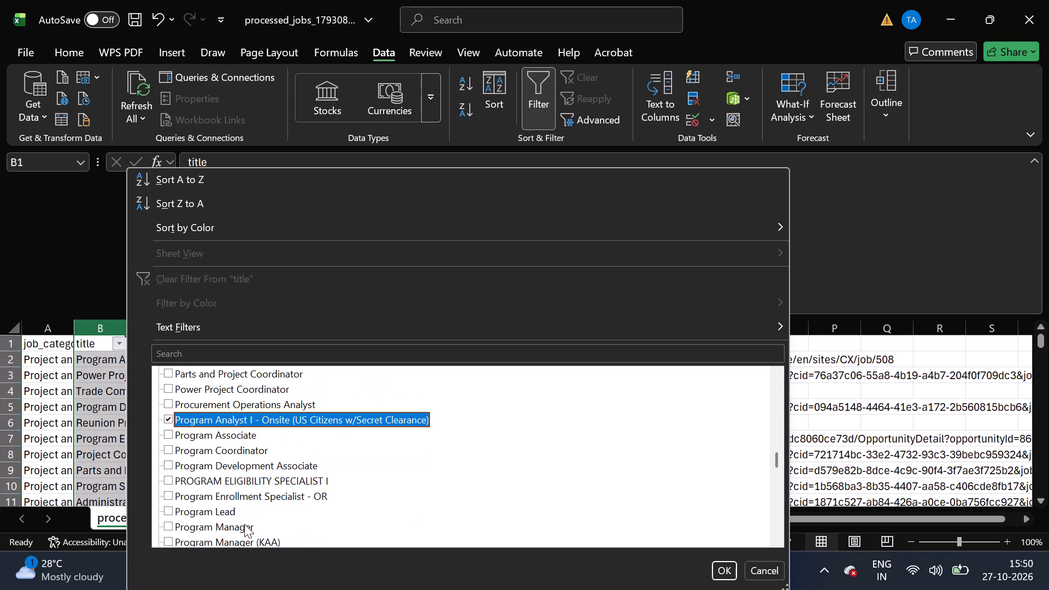
scroll(244, 524, down, 2)
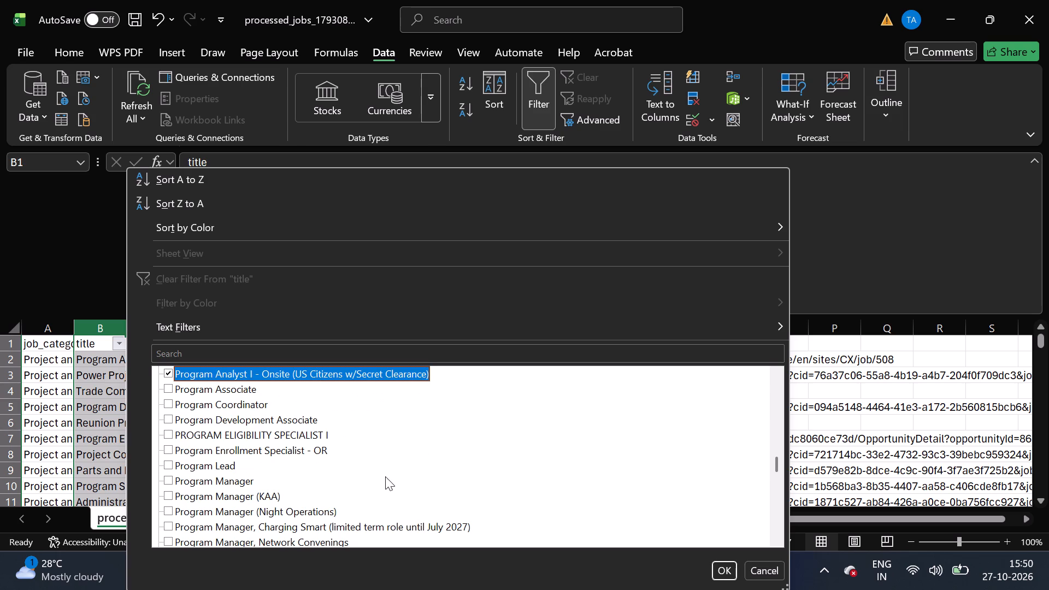
click(385, 476)
scroll(296, 538, down, 1)
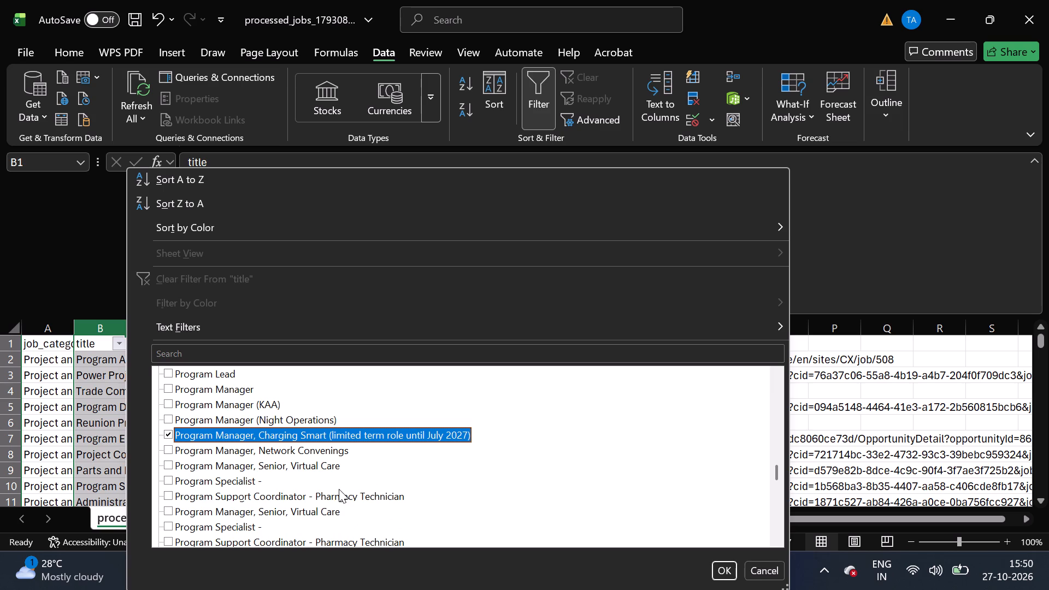
click(339, 489)
Tick Project Manager III - Advanced Electrical Systems and (Blanks) in the title filter and apply it.
scroll(314, 527, down, 2)
scroll(243, 538, down, 1)
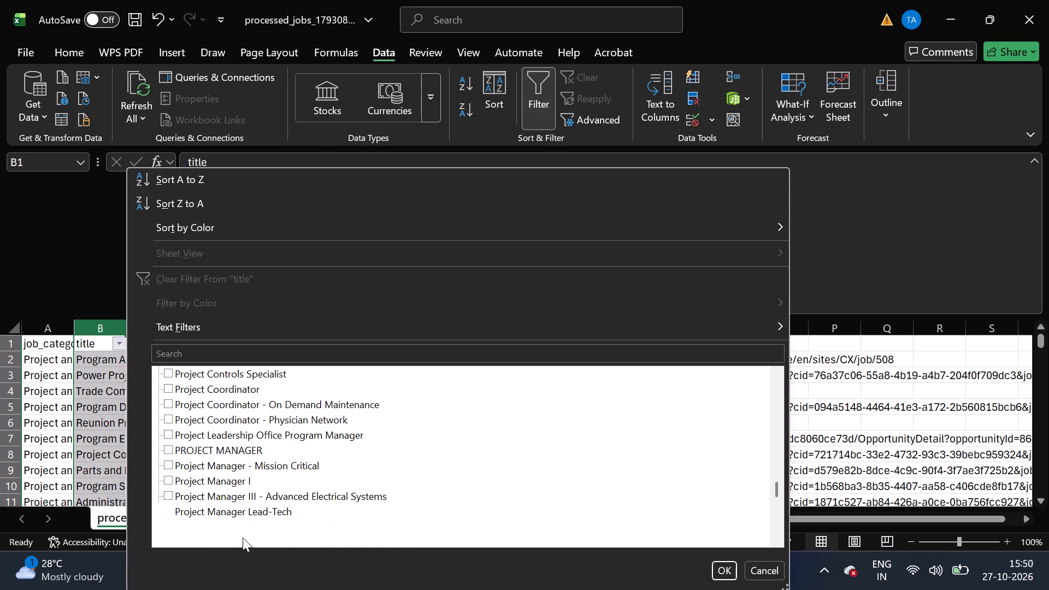
scroll(243, 538, down, 1)
click(305, 451)
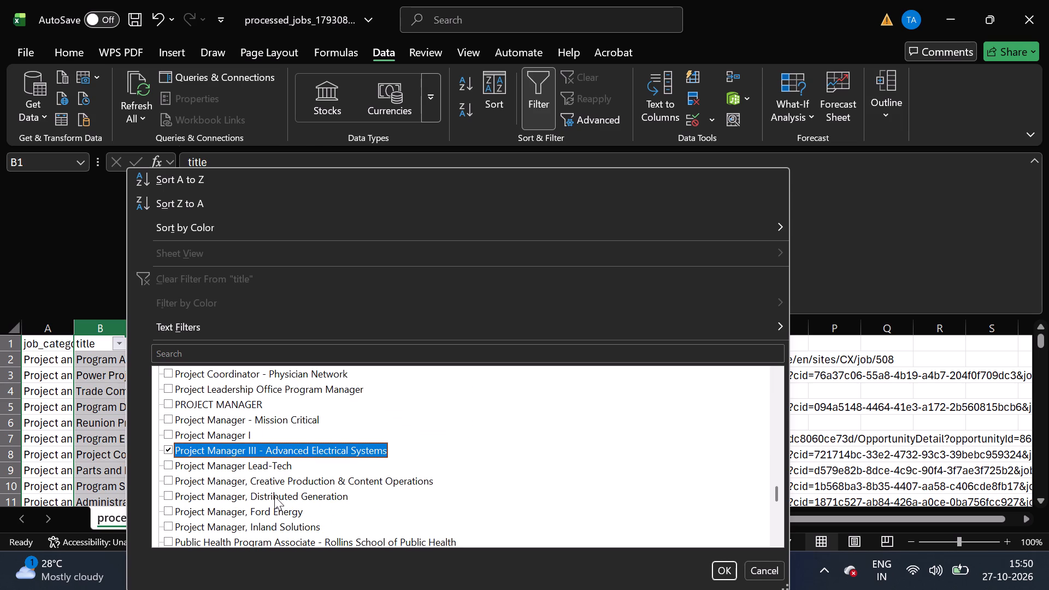
scroll(249, 536, down, 1)
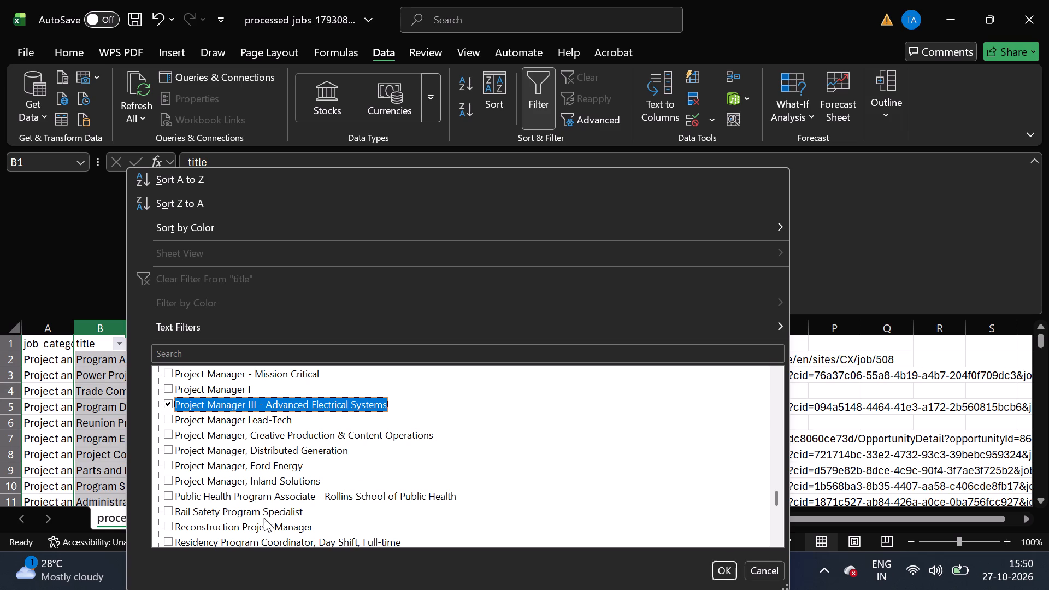
scroll(245, 537, down, 2)
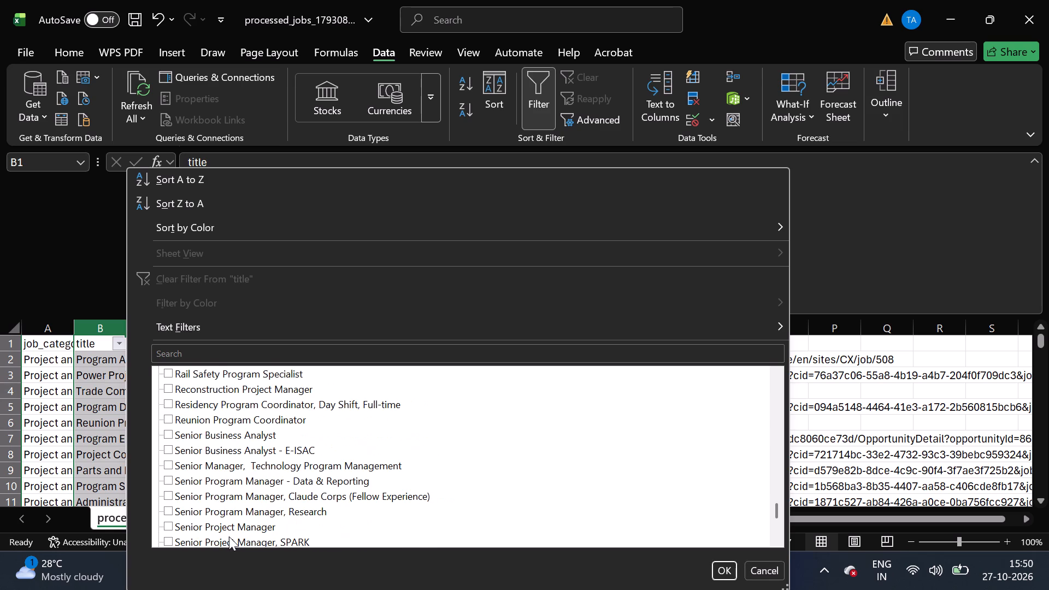
scroll(229, 536, down, 2)
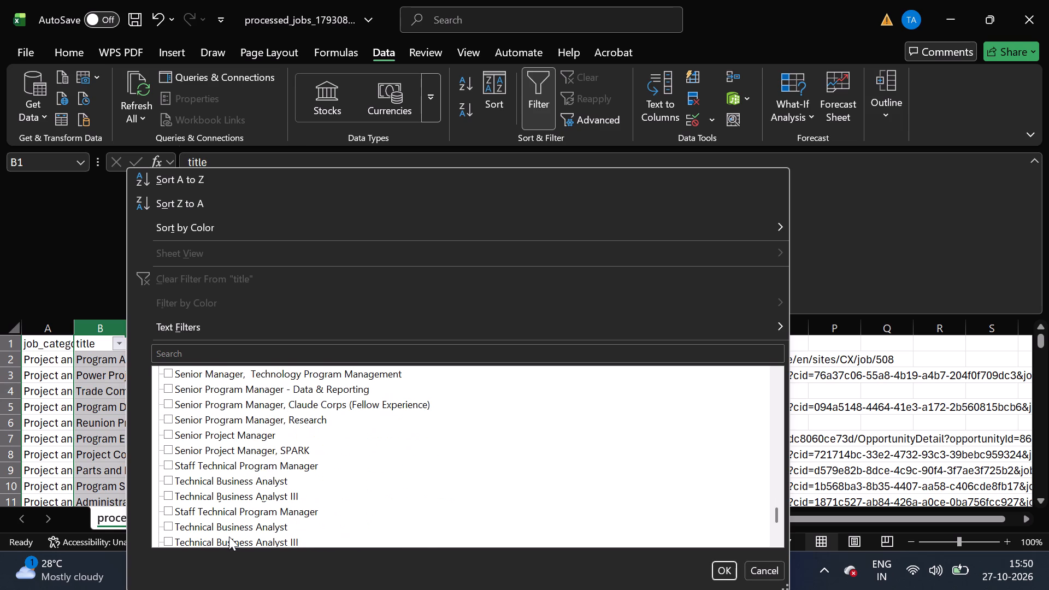
scroll(229, 536, down, 2)
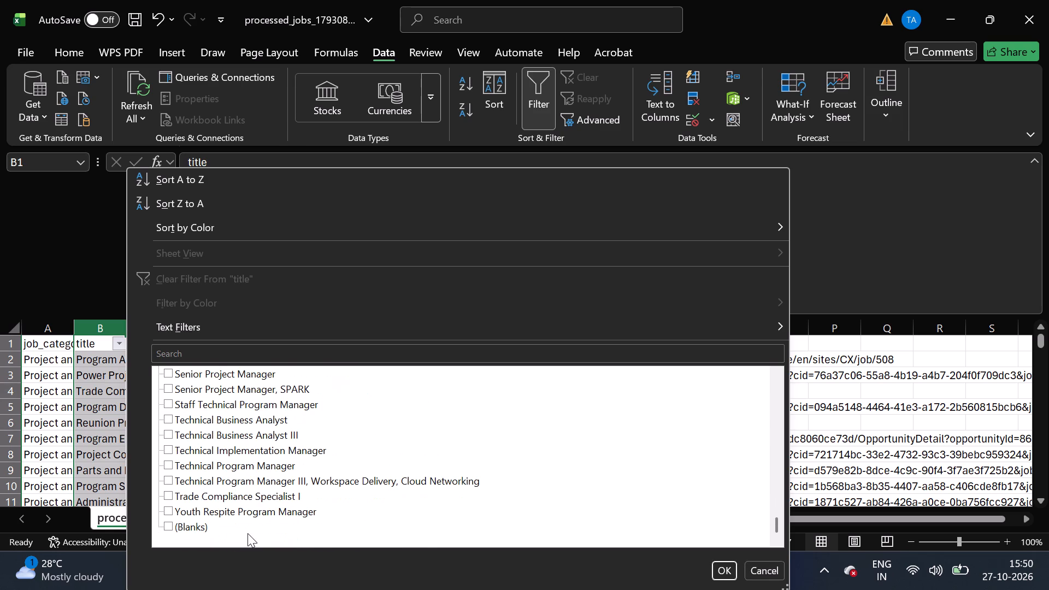
scroll(247, 533, down, 1)
click(193, 527)
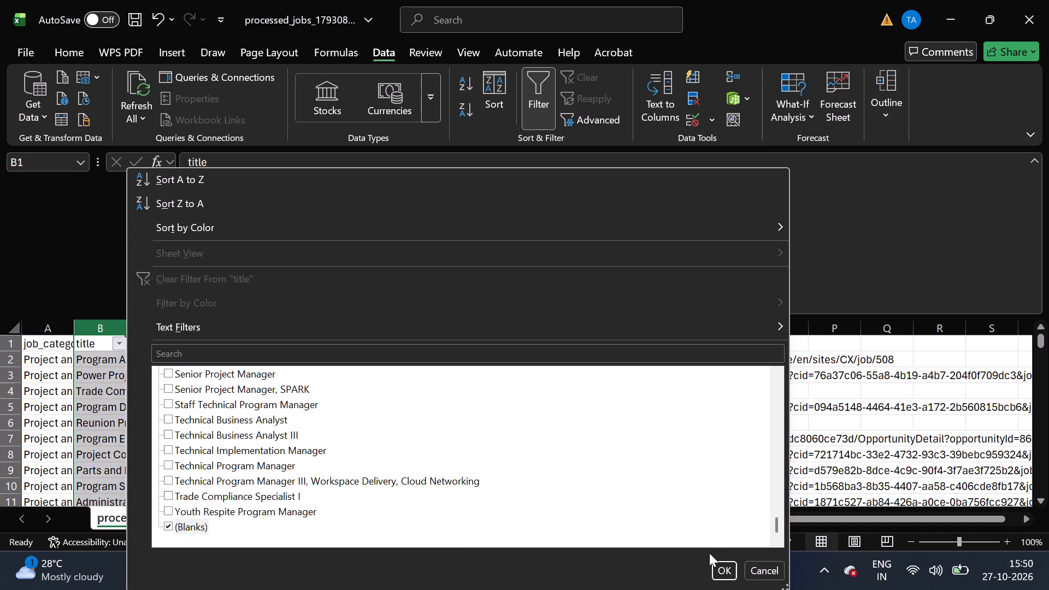
click(723, 569)
Delete all the filtered rows below the header and remove the filter from the sheet.
click(0, 357)
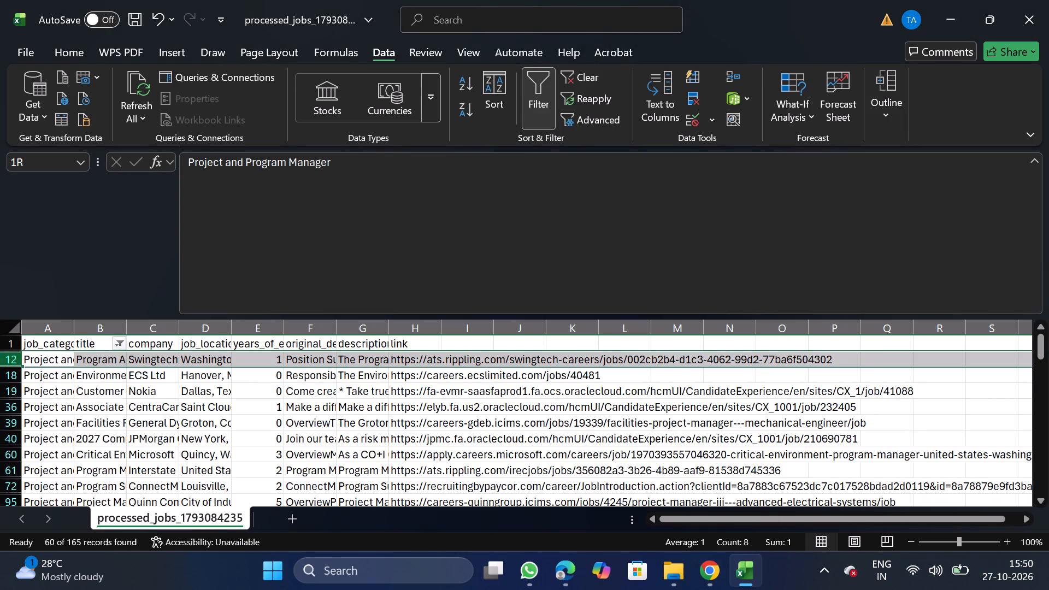
key(ctrl+shift+Down)
right_click(89, 402)
click(174, 274)
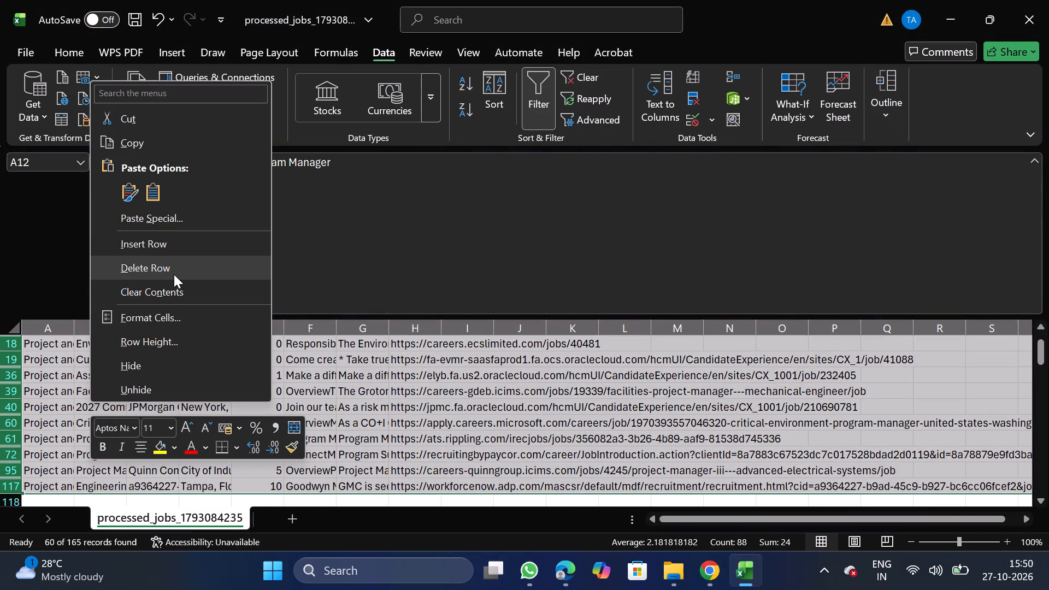
click(532, 114)
Add a filter again and show only the titles containing LEAD.
click(120, 343)
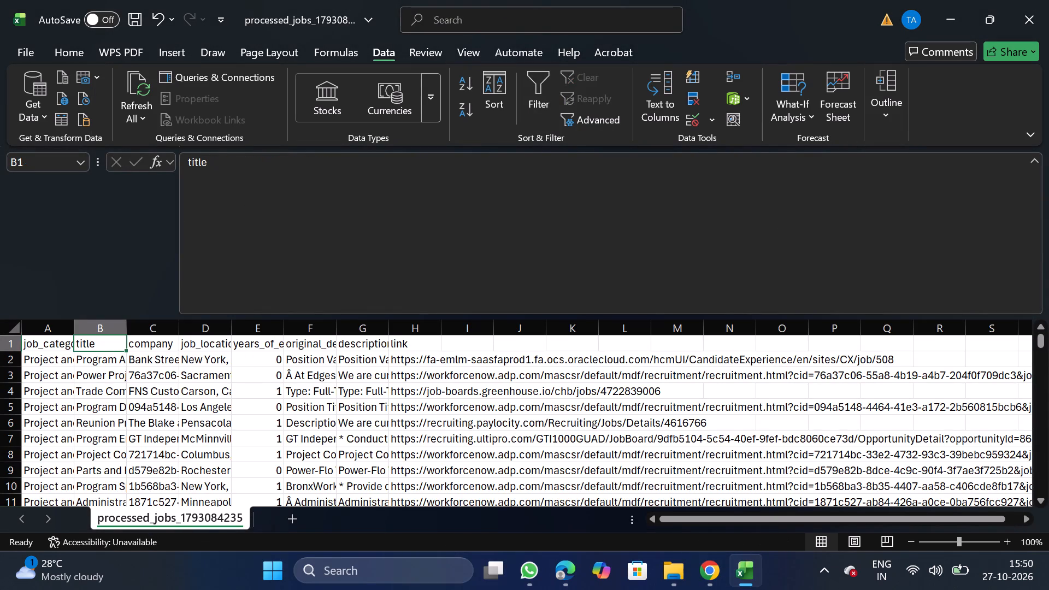
click(539, 92)
click(122, 344)
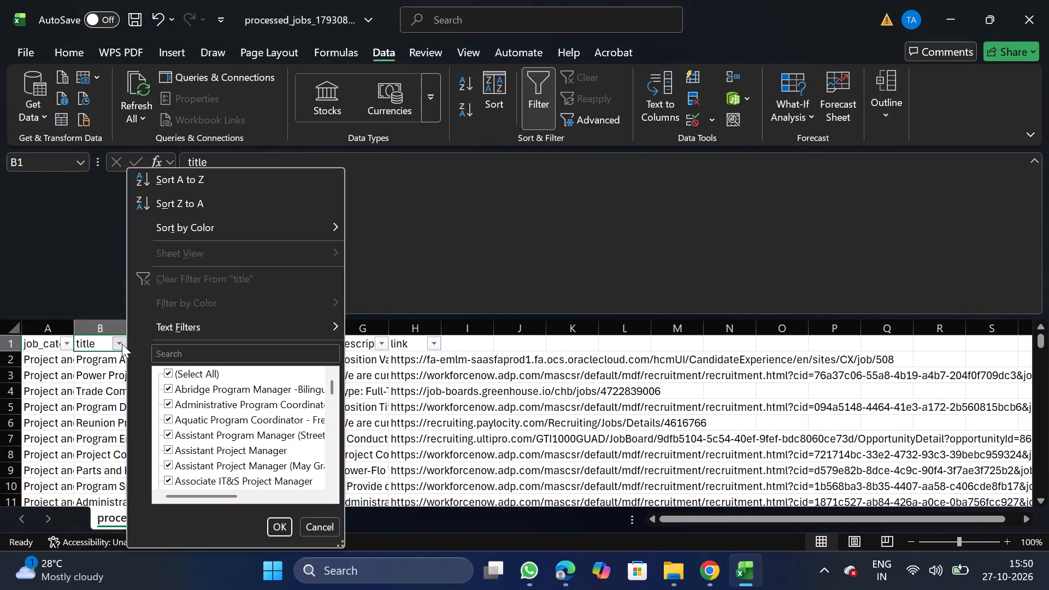
click(201, 357)
text(LEAD)
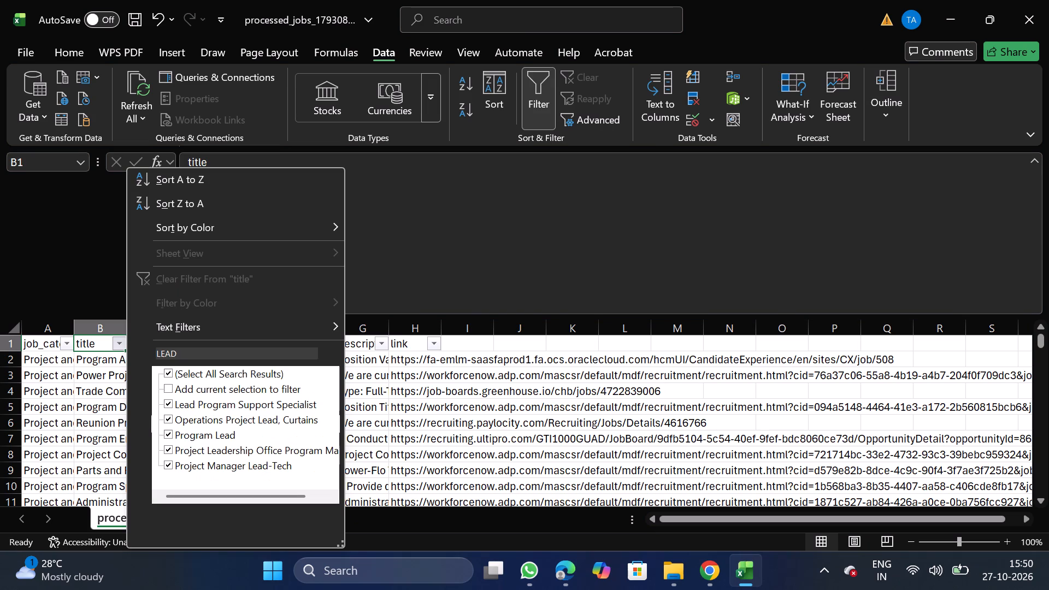
click(274, 528)
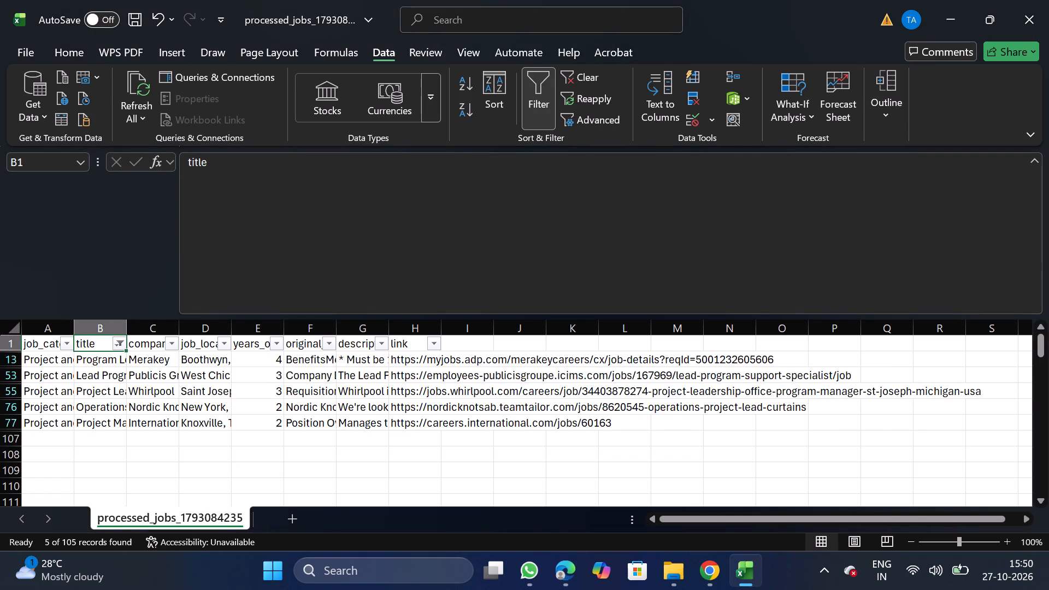
Delete the Operations Project Lead, Curtains and Project Manager Lead-Tech rows and remove the filter.
click(0, 402)
click(5, 407)
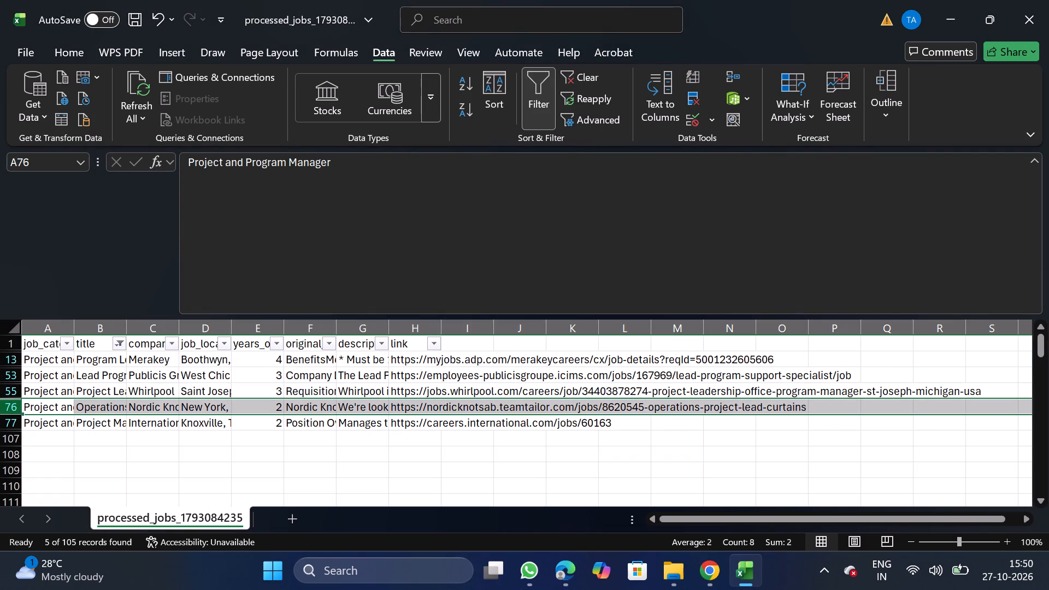
key(shift+Down)
right_click(31, 412)
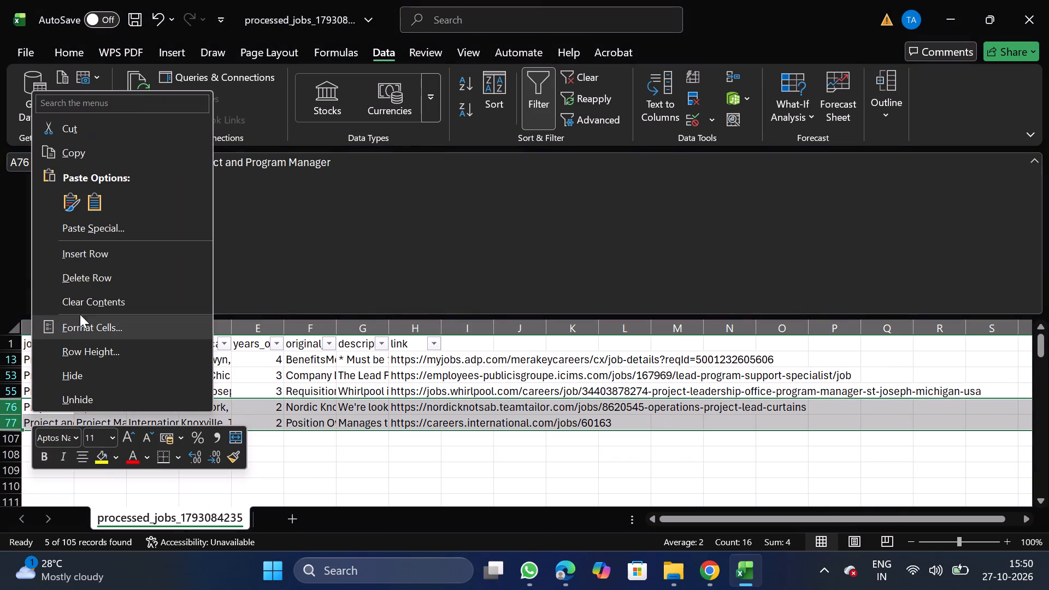
click(132, 275)
click(532, 91)
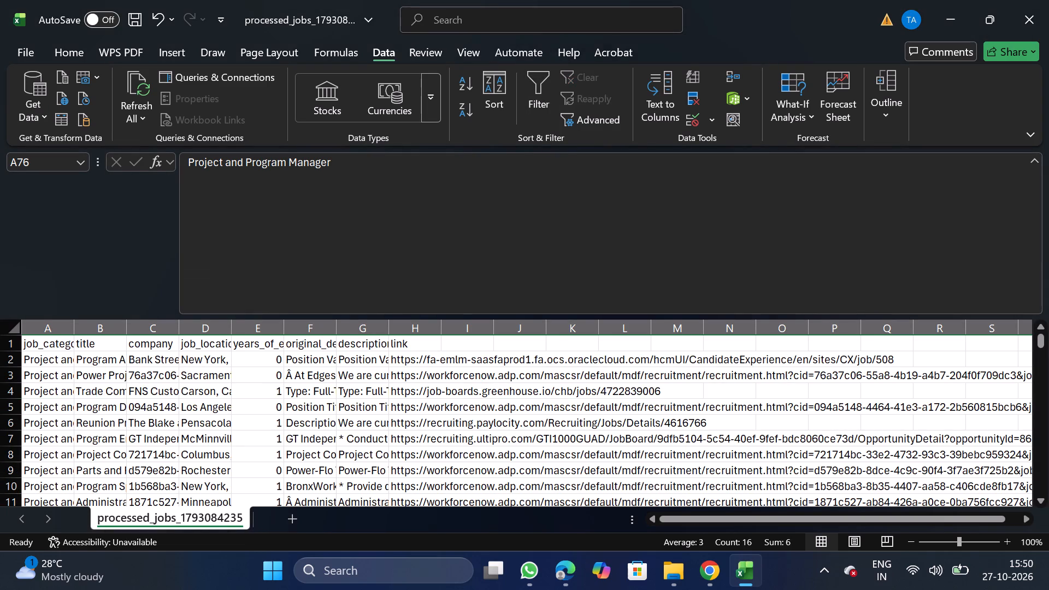
Filter the title column for staff to check the matching jobs, and remove the filter.
click(96, 337)
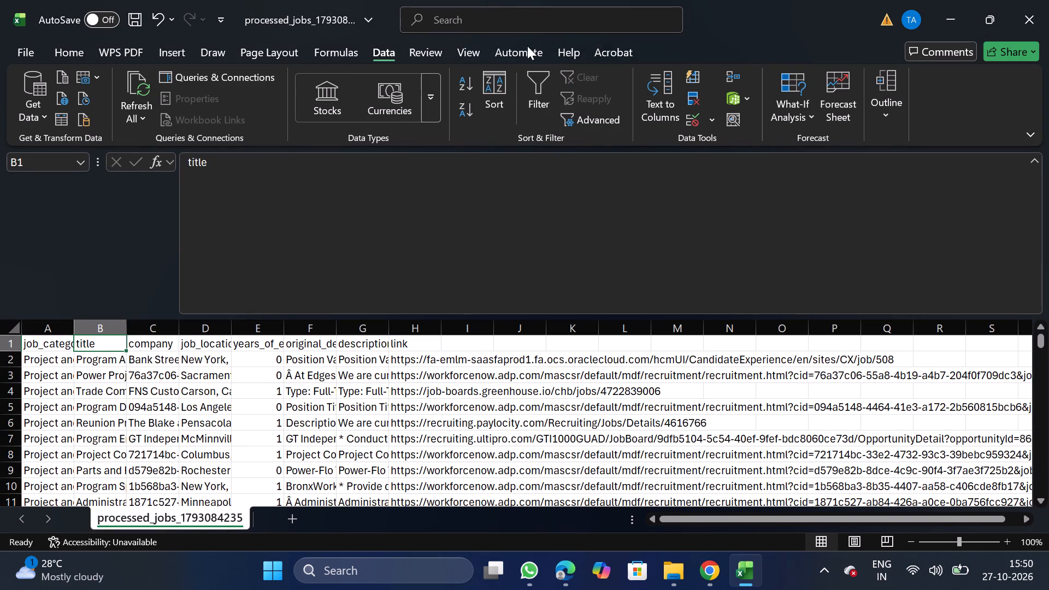
click(544, 91)
click(121, 344)
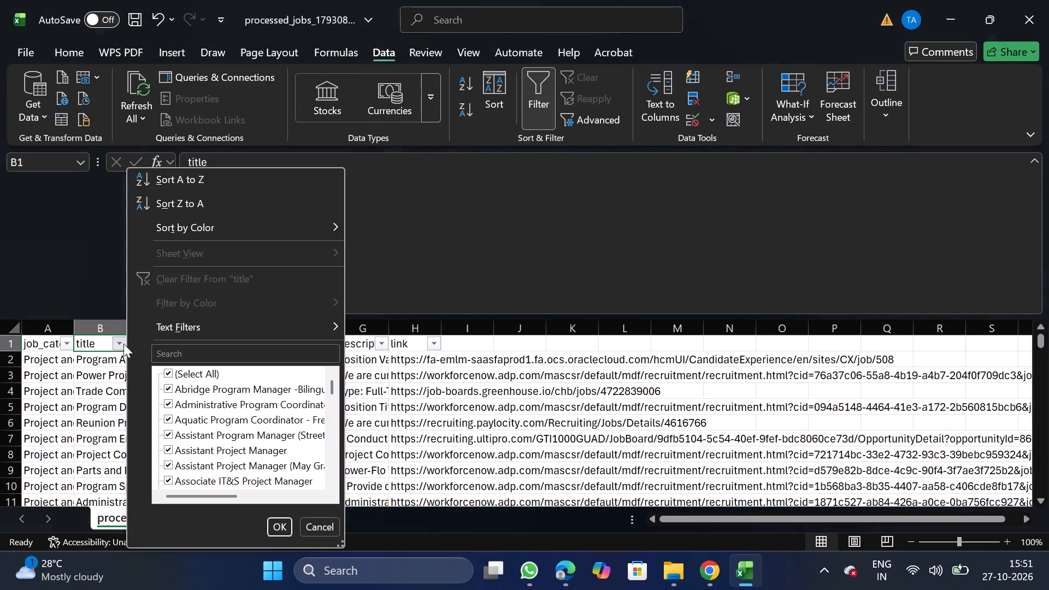
click(180, 358)
text(staff)
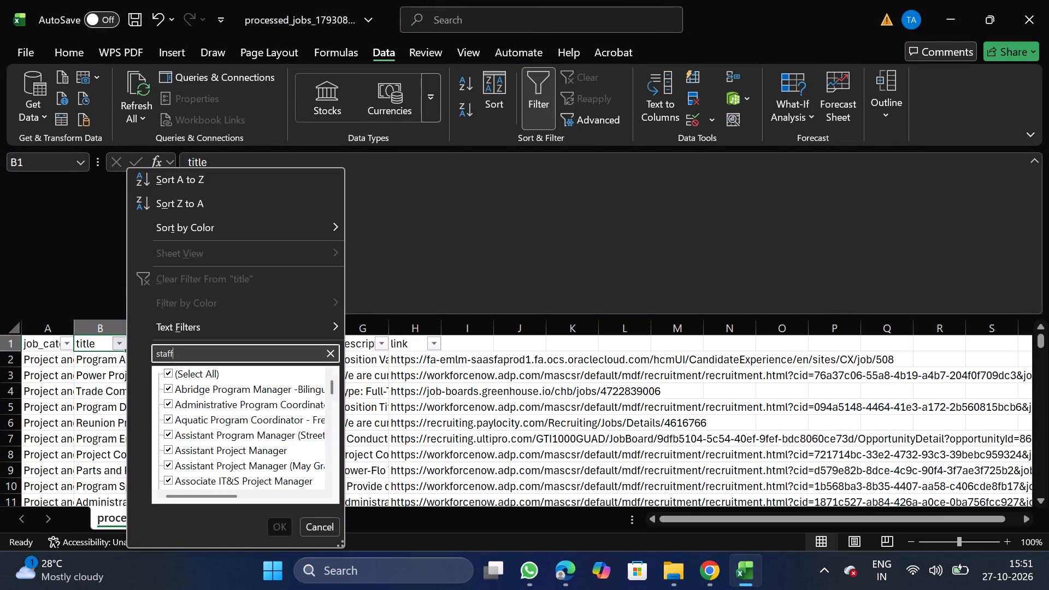
click(278, 528)
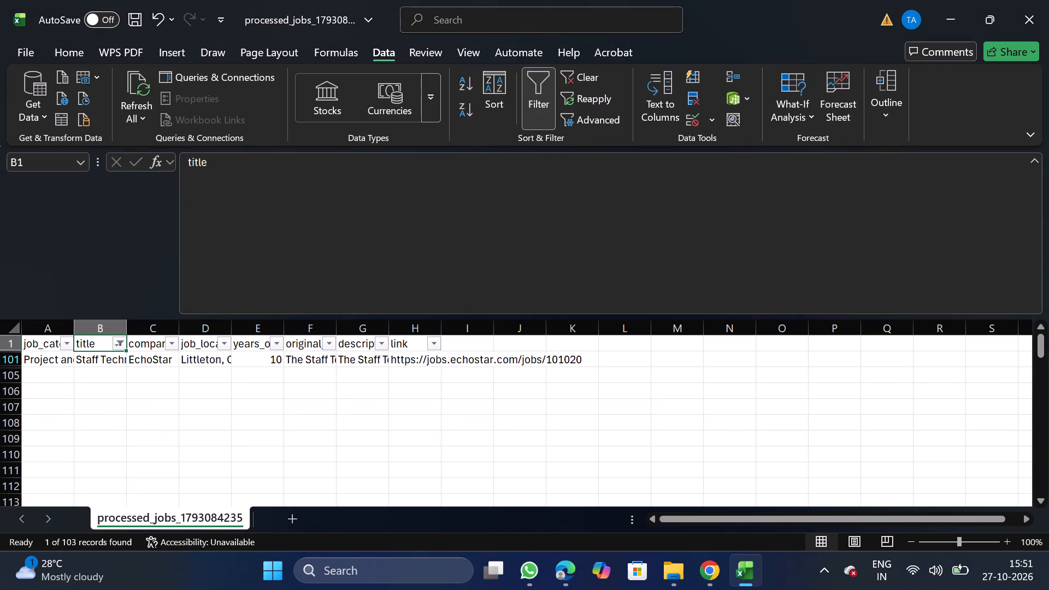
click(539, 84)
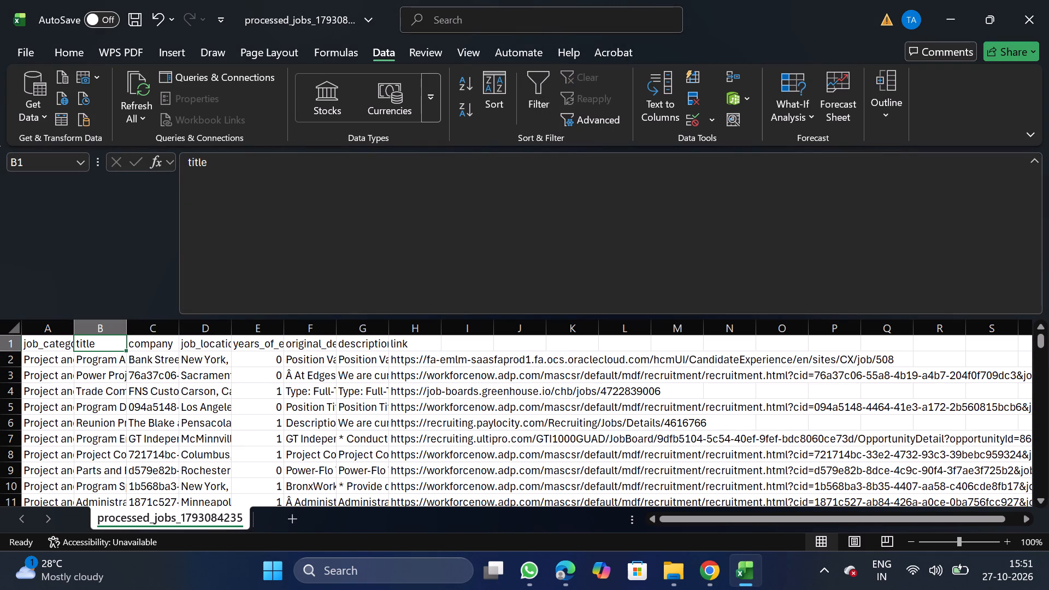
Add a filter, search the title column for principal, and remove the filter.
click(538, 94)
click(534, 94)
click(534, 94)
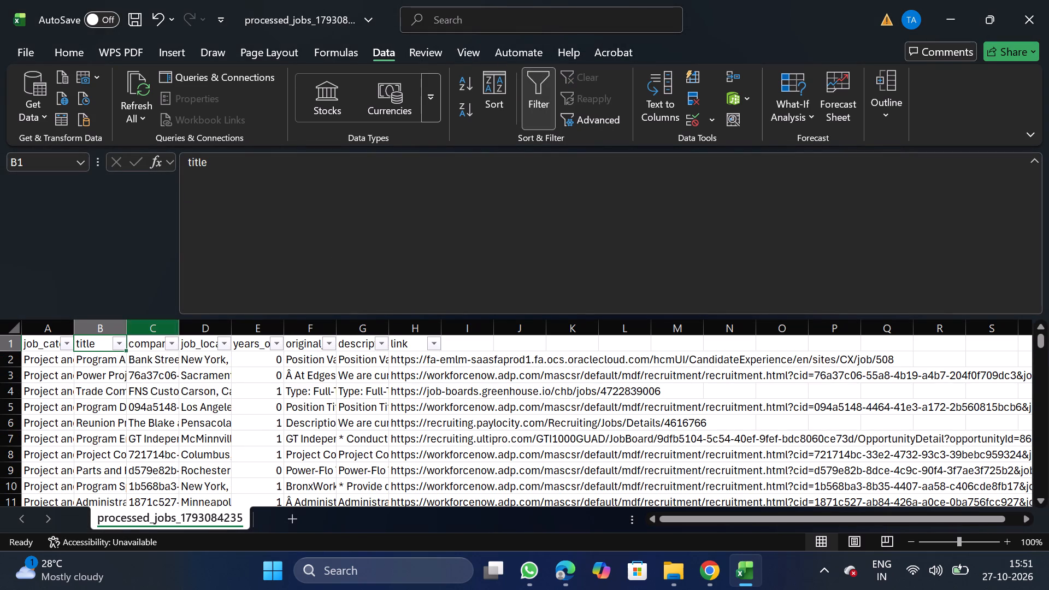
click(123, 339)
click(193, 360)
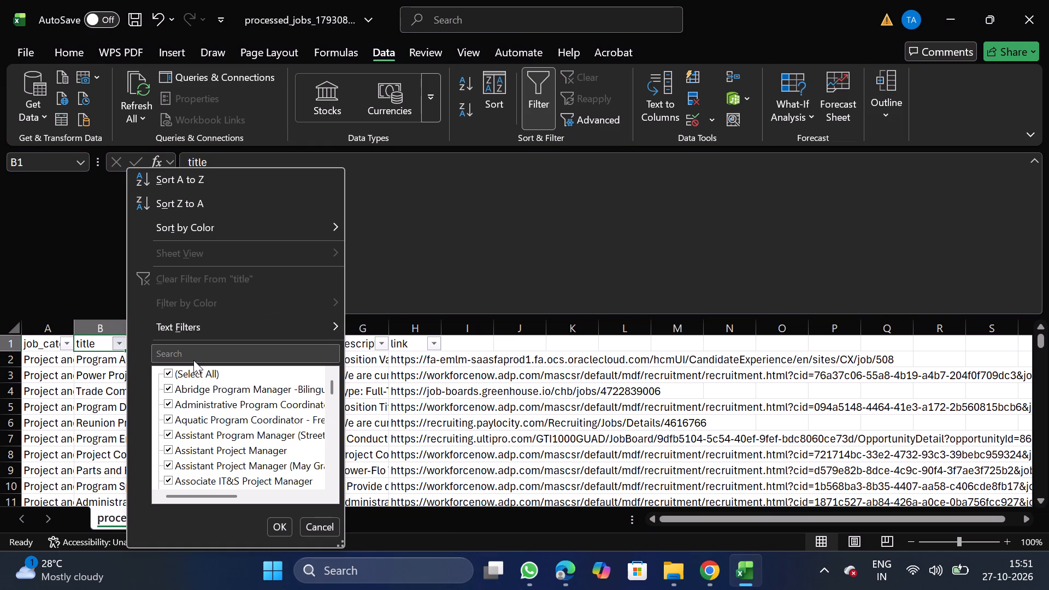
click(178, 349)
text(principal)
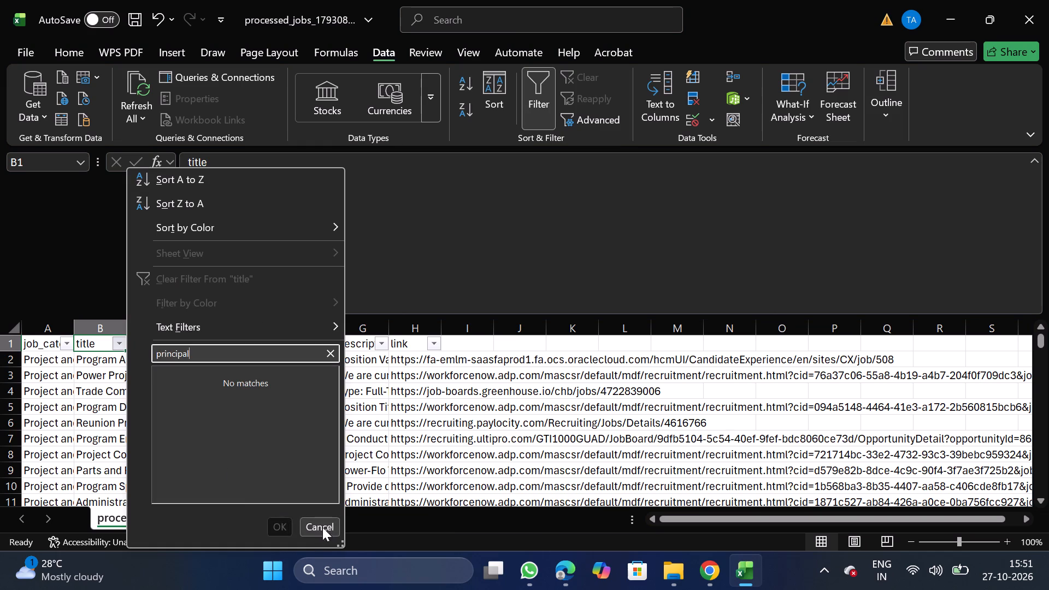
click(338, 527)
click(546, 96)
Add a filter again and search the company column's values for walmart, then clear the search.
click(168, 344)
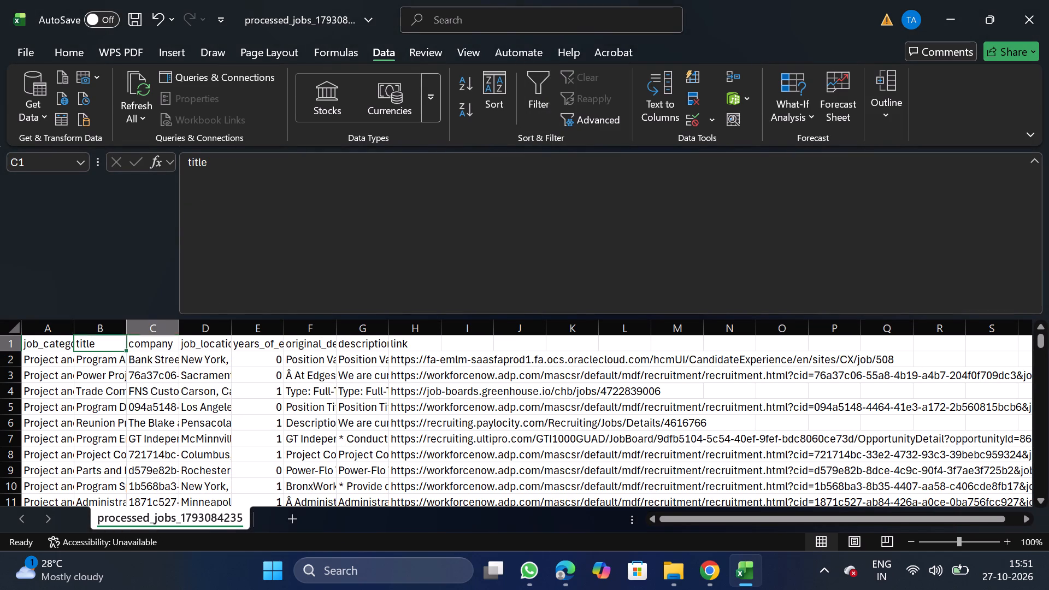
click(540, 85)
click(174, 343)
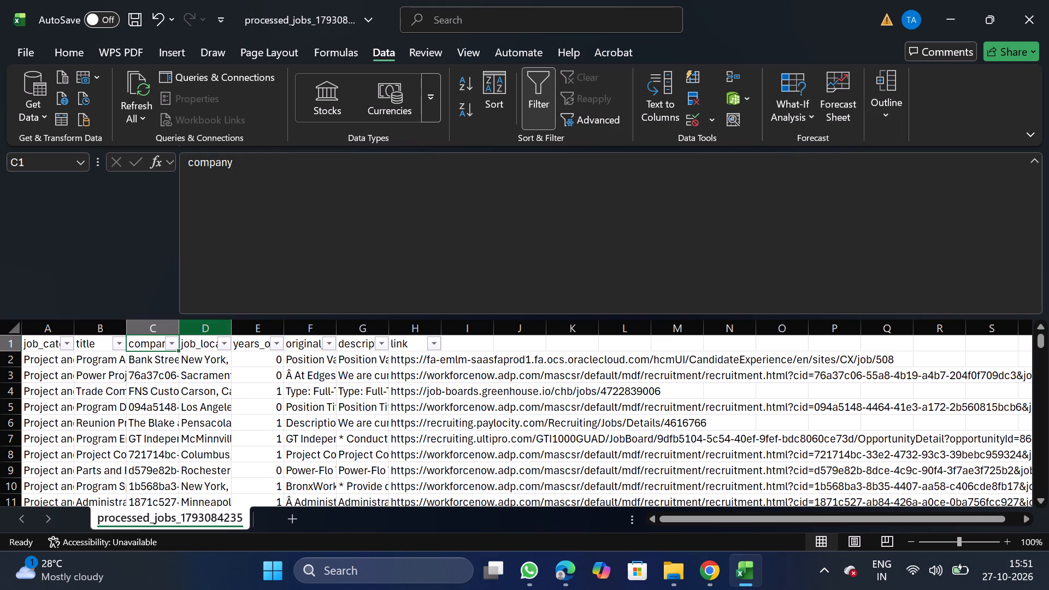
click(253, 352)
text(walmart)
key(BackSpace)
key(BackSpace)
key(BackSpace)
key(BackSpace)
key(BackSpace)
key(BackSpace)
key(BackSpace)
key(BackSpace)
key(BackSpace)
key(BackSpace)
key(BackSpace)
key(BackSpace)
key(BackSpace)
key(BackSpace)
key(BackSpace)
key(BackSpace)
key(BackSpace)
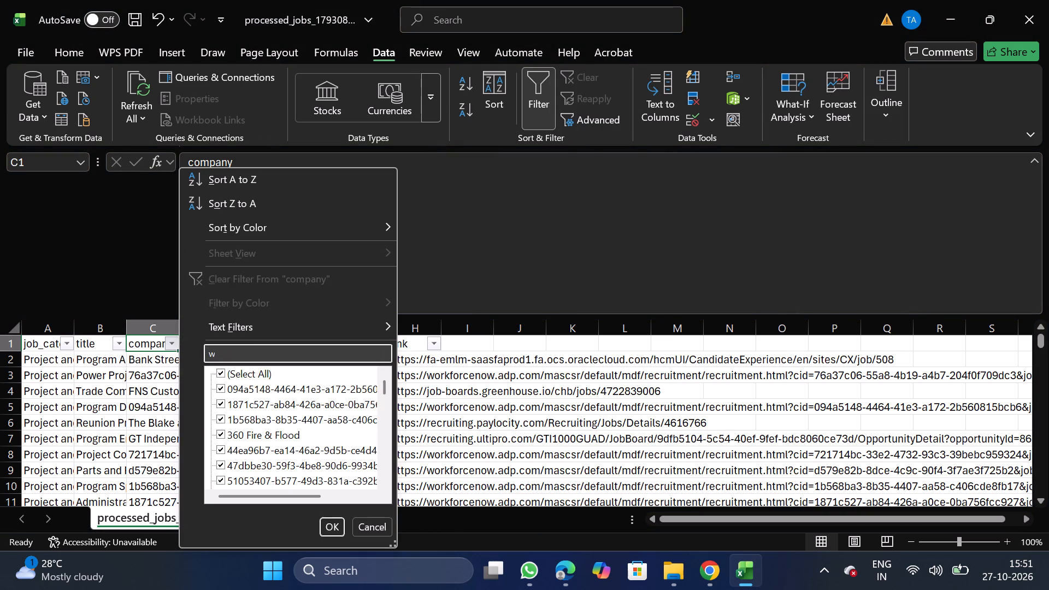
Search the company column's values for dried and clear the search.
text(dried)
key(BackSpace)
key(BackSpace)
key(BackSpace)
key(BackSpace)
key(BackSpace)
key(BackSpace)
key(BackSpace)
key(BackSpace)
key(BackSpace)
key(BackSpace)
key(BackSpace)
key(BackSpace)
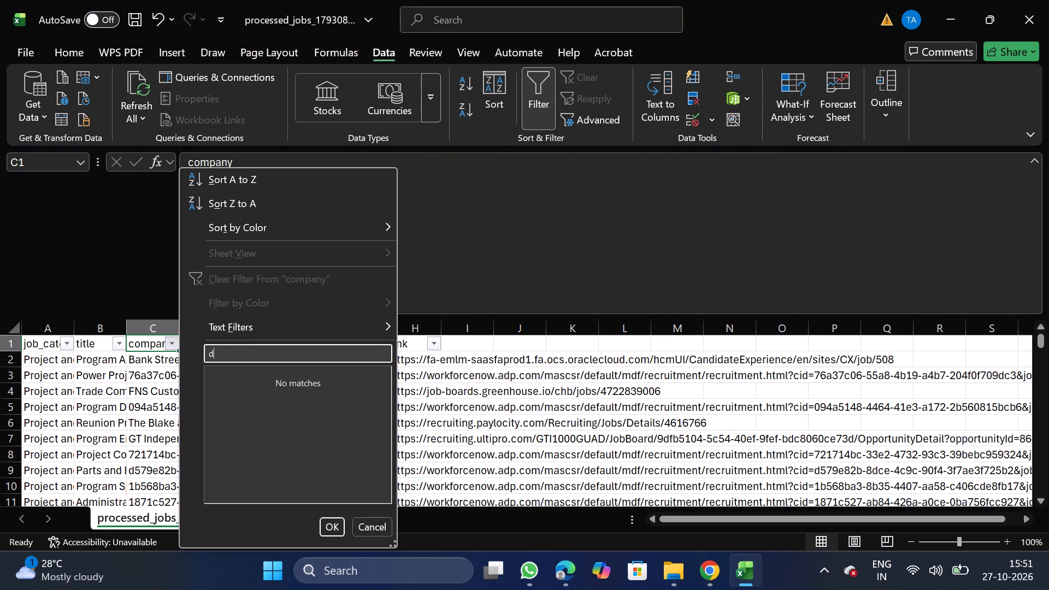
Search the company column's values for capital and clear the search.
text(capital)
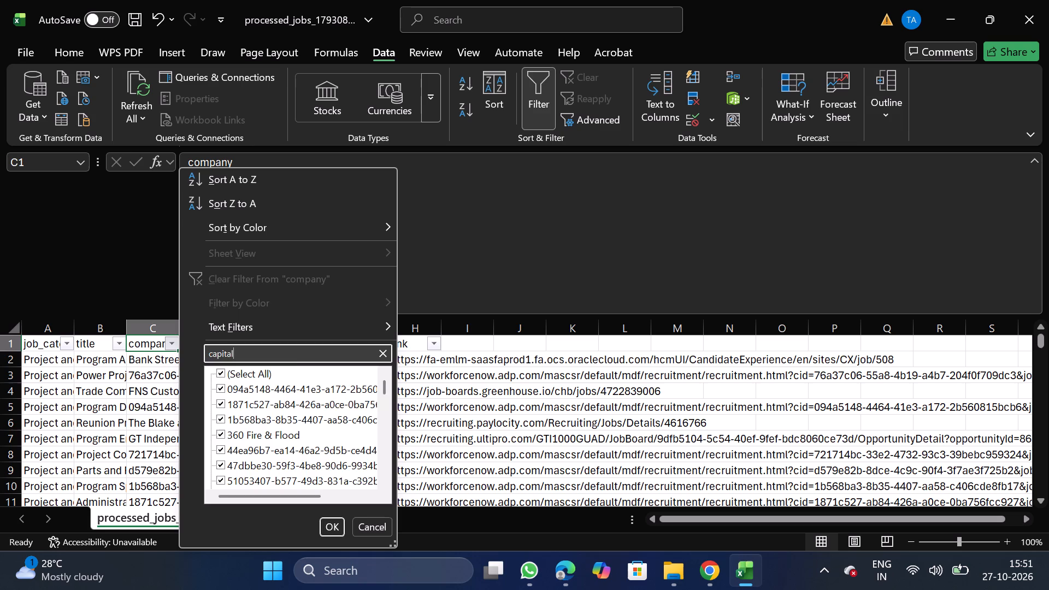
key(BackSpace)
key(BackSpace)
key(BackSpace)
key(BackSpace)
key(BackSpace)
key(BackSpace)
key(BackSpace)
key(BackSpace)
key(BackSpace)
key(BackSpace)
key(BackSpace)
key(BackSpace)
key(BackSpace)
key(BackSpace)
key(BackSpace)
key(BackSpace)
key(BackSpace)
Search the company column's values for under and clear the search.
text(under)
key(BackSpace)
key(BackSpace)
key(BackSpace)
key(BackSpace)
key(BackSpace)
key(BackSpace)
key(BackSpace)
key(BackSpace)
key(BackSpace)
key(BackSpace)
key(BackSpace)
key(BackSpace)
Search the company column's values for hunt and clear the search.
text(hunt)
key(BackSpace)
key(BackSpace)
key(BackSpace)
key(BackSpace)
key(BackSpace)
key(BackSpace)
key(BackSpace)
key(BackSpace)
key(BackSpace)
key(BackSpace)
key(BackSpace)
key(BackSpace)
key(BackSpace)
Search the company column's values for skim and clear the search.
text(skim)
key(BackSpace)
key(BackSpace)
key(BackSpace)
key(BackSpace)
key(BackSpace)
key(BackSpace)
key(BackSpace)
key(BackSpace)
key(BackSpace)
key(BackSpace)
key(BackSpace)
key(BackSpace)
key(BackSpace)
key(BackSpace)
Search the company column's values for apex, clear the search, cancel, and remove the filter.
text(apex)
key(BackSpace)
key(BackSpace)
key(BackSpace)
key(BackSpace)
key(BackSpace)
key(BackSpace)
key(BackSpace)
key(BackSpace)
key(BackSpace)
key(BackSpace)
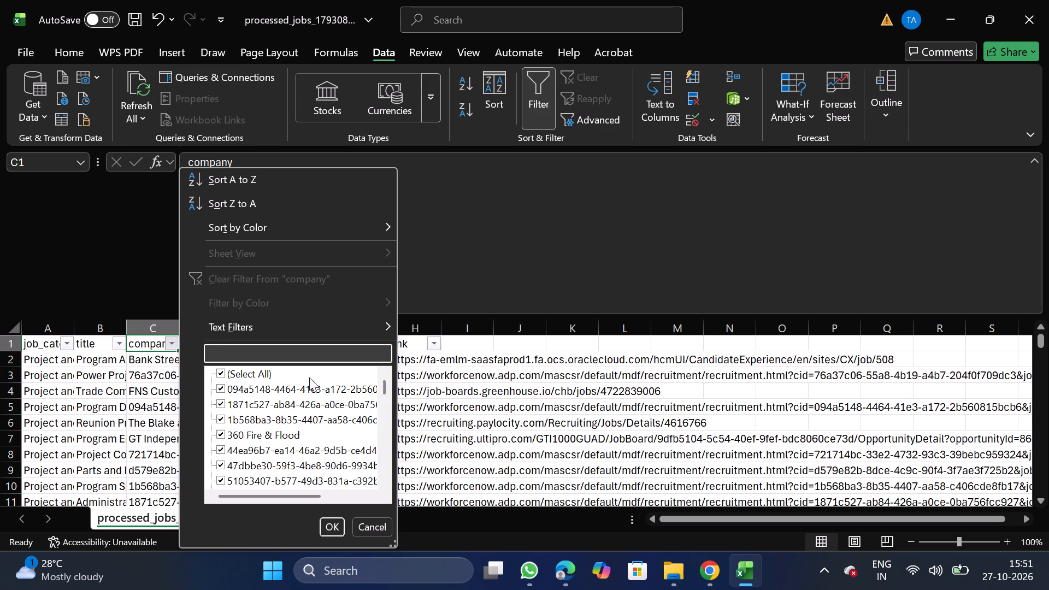
click(366, 528)
click(542, 95)
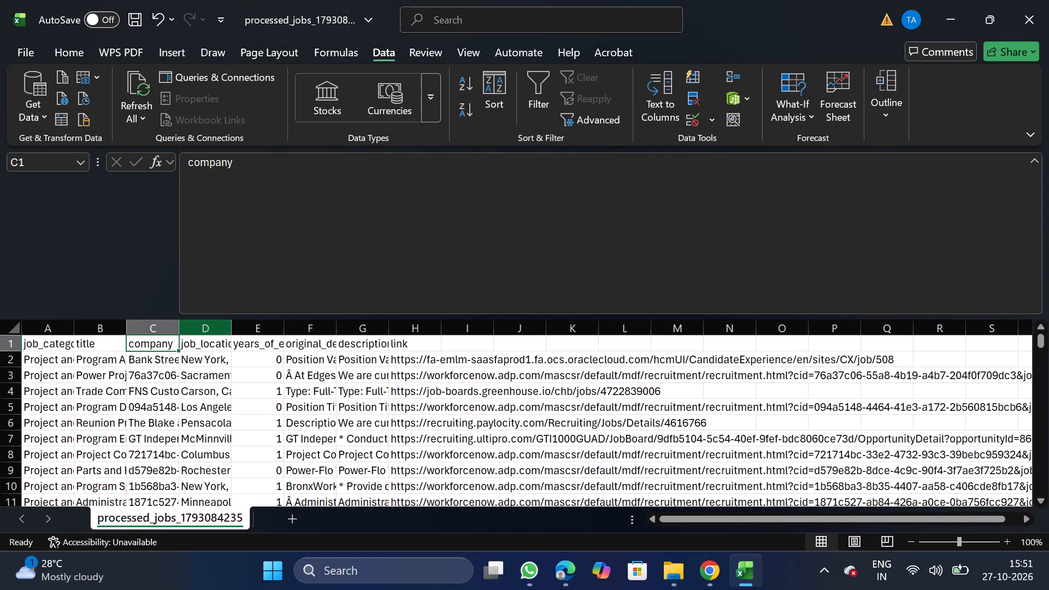
Add a filter, deselect all companies and select only the ID-code companies from 094a5148 to 51053407, leaving out 360 Fire & Flood.
click(545, 104)
click(176, 342)
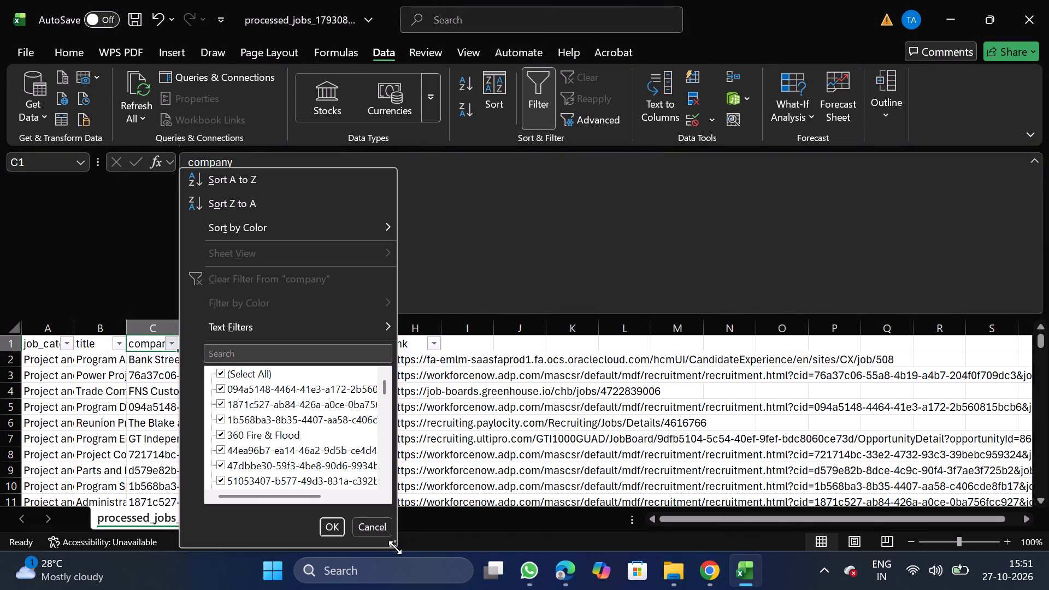
double_click(395, 547)
drag(395, 547, 757, 589)
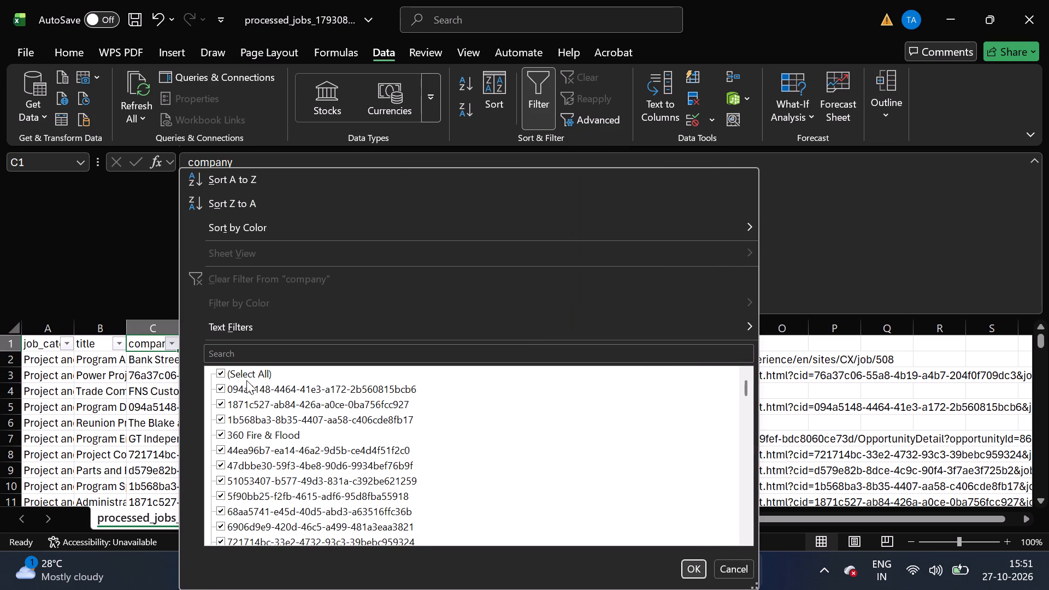
click(240, 376)
click(267, 390)
click(270, 403)
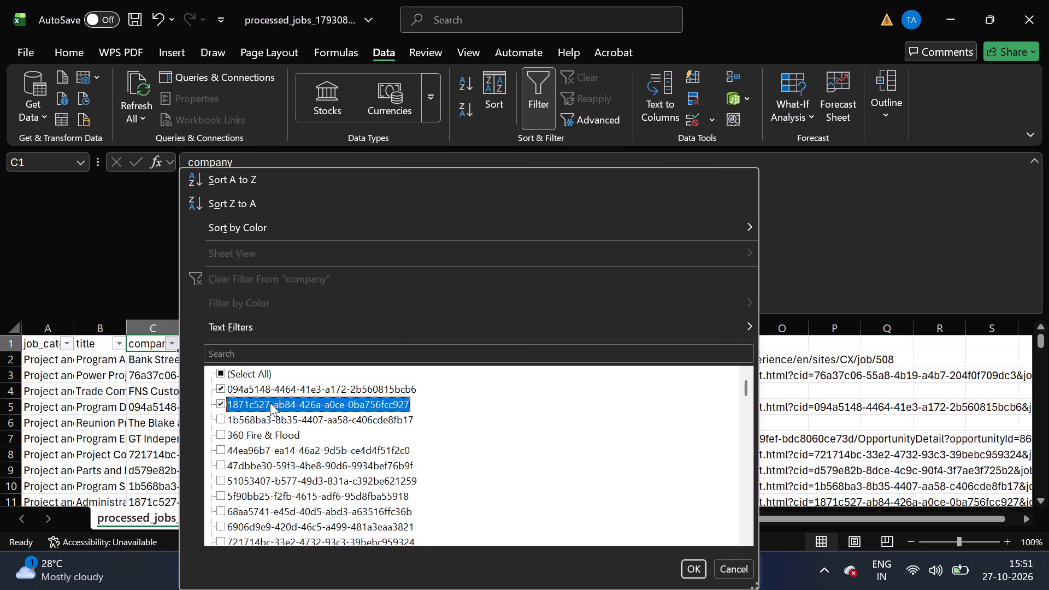
click(267, 422)
click(265, 433)
click(265, 433)
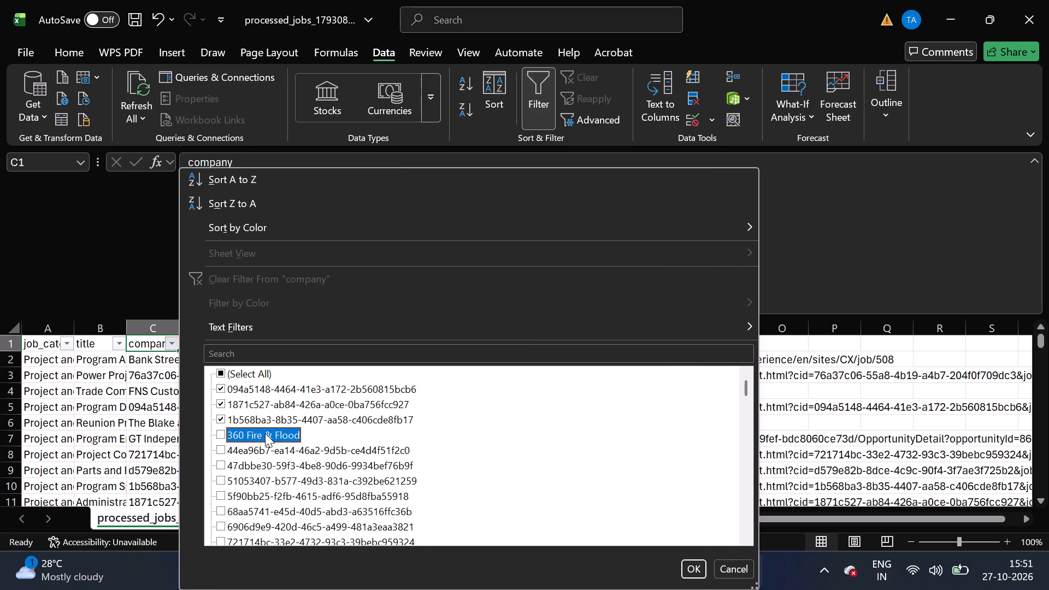
click(273, 447)
click(269, 464)
click(266, 484)
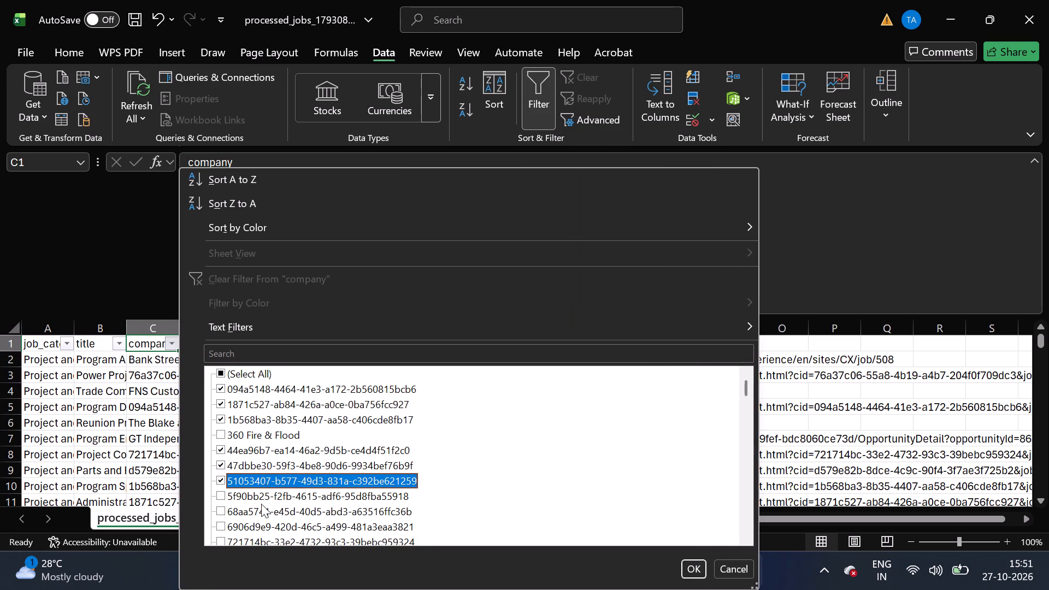
Add the ID-code companies from 5f90bb25 through 9d9845a7 to the company filter selection.
click(261, 504)
drag(261, 504, 238, 498)
click(238, 498)
click(250, 516)
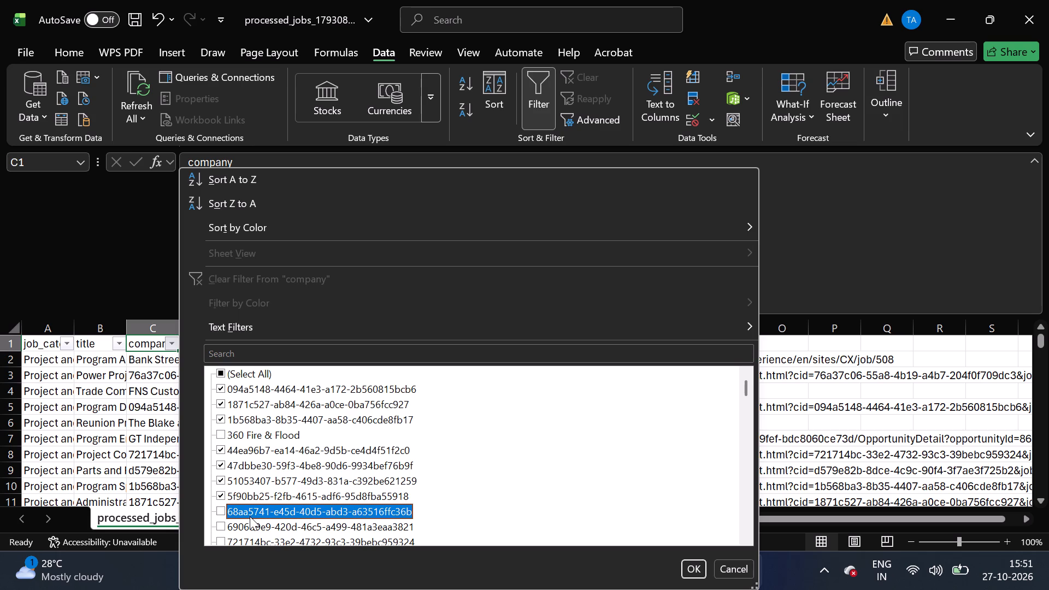
click(250, 516)
click(254, 527)
click(254, 540)
scroll(254, 540, down, 1)
click(287, 417)
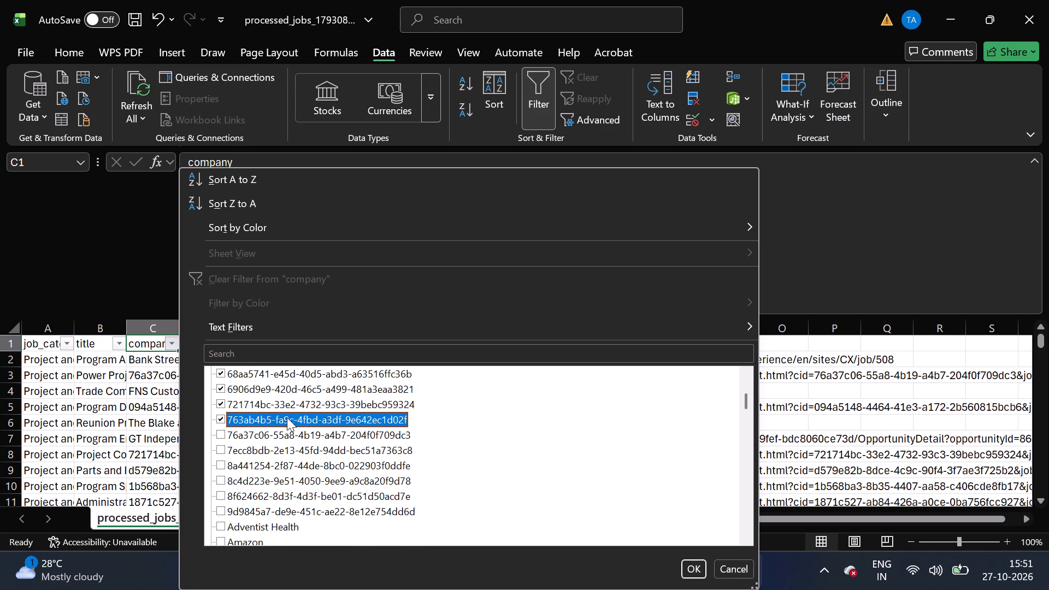
click(282, 435)
click(278, 447)
click(266, 473)
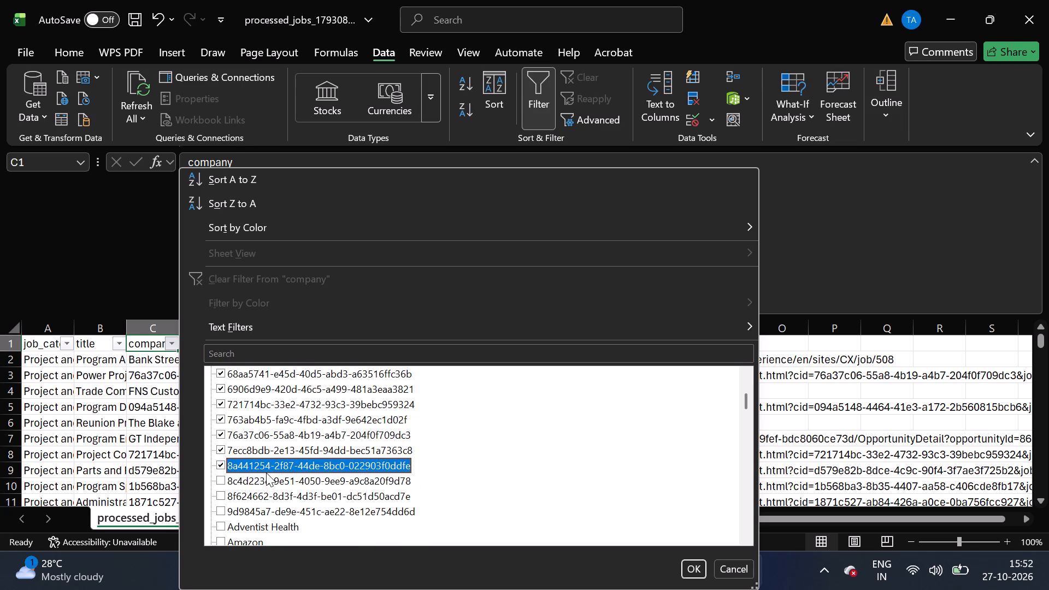
click(264, 476)
click(256, 495)
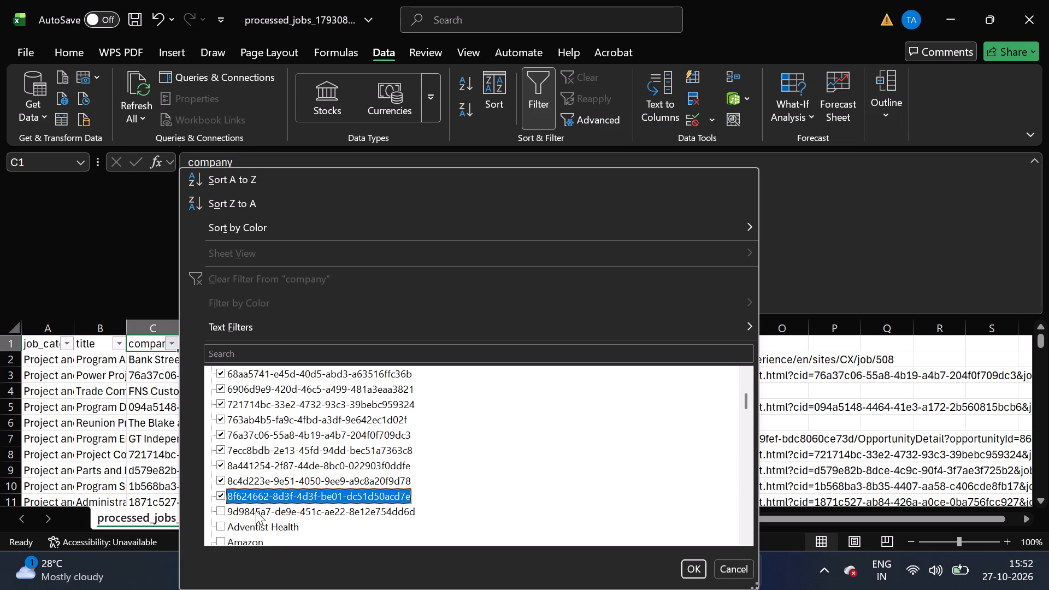
click(256, 511)
Add the ID-code companies c84dacd8, d280e2f0 and d579e82b to the company filter selection.
scroll(256, 511, down, 2)
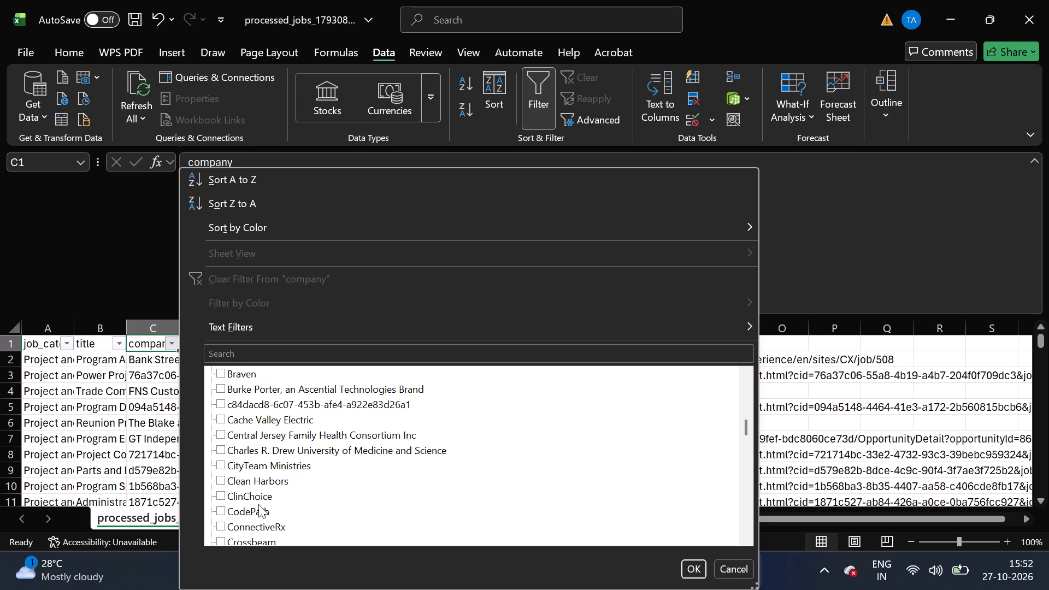
click(318, 398)
scroll(256, 494, down, 1)
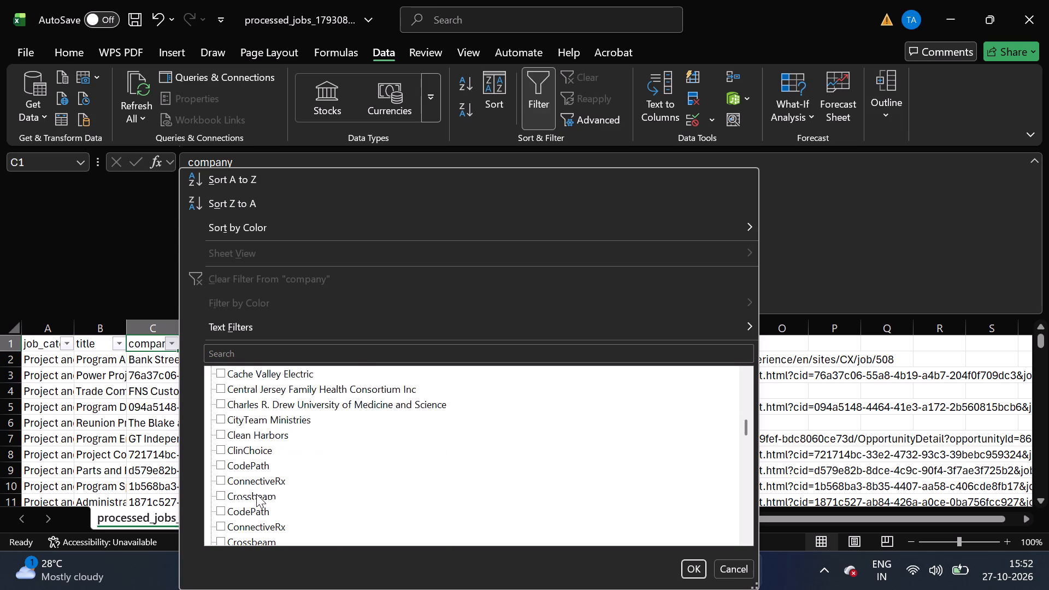
scroll(256, 494, down, 1)
click(279, 483)
click(276, 497)
Add the ID-code company f66a1b3b, check the rest of the company list and apply the filter.
scroll(276, 497, down, 1)
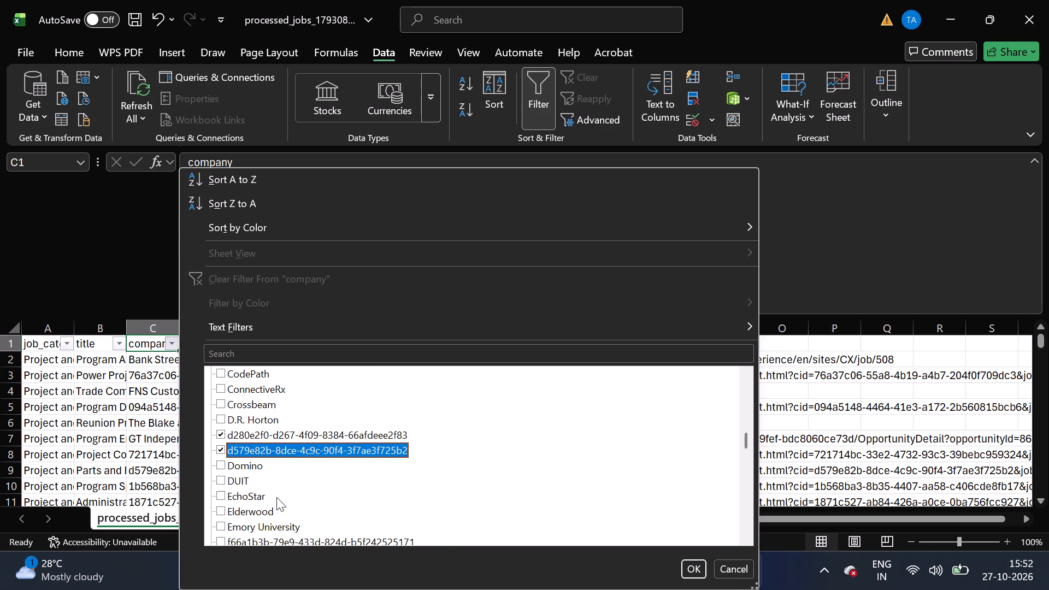
scroll(276, 497, down, 1)
click(276, 497)
scroll(276, 497, down, 1)
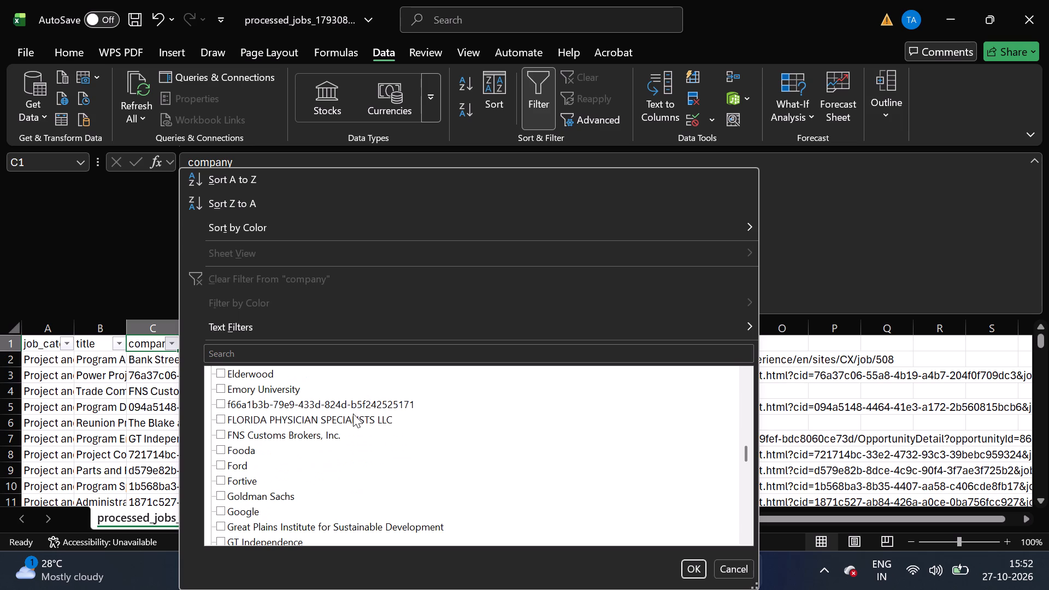
click(353, 414)
click(320, 406)
click(332, 415)
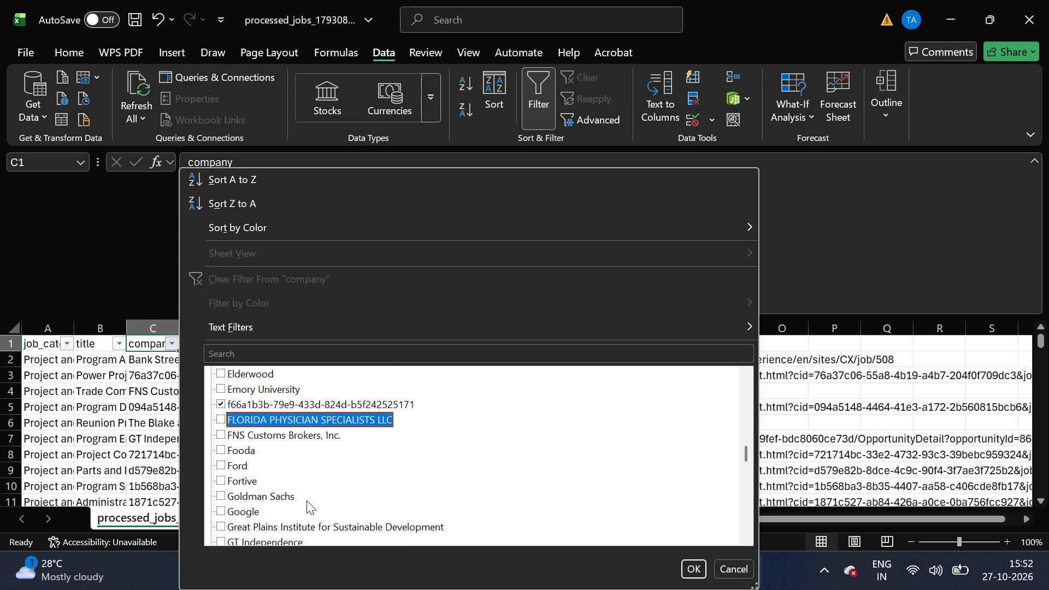
scroll(307, 500, down, 3)
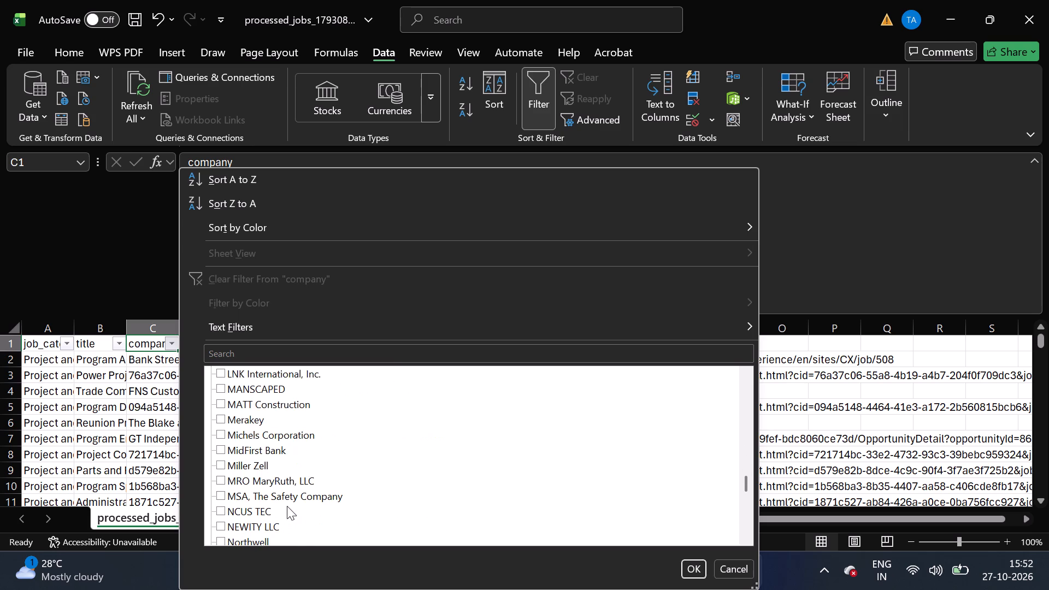
scroll(298, 481, down, 3)
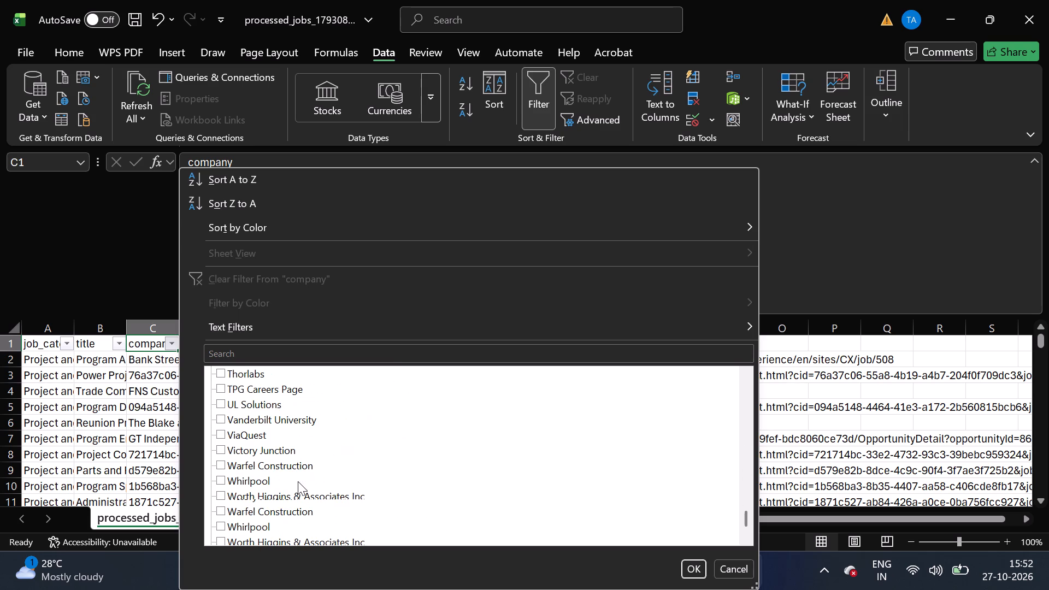
click(699, 564)
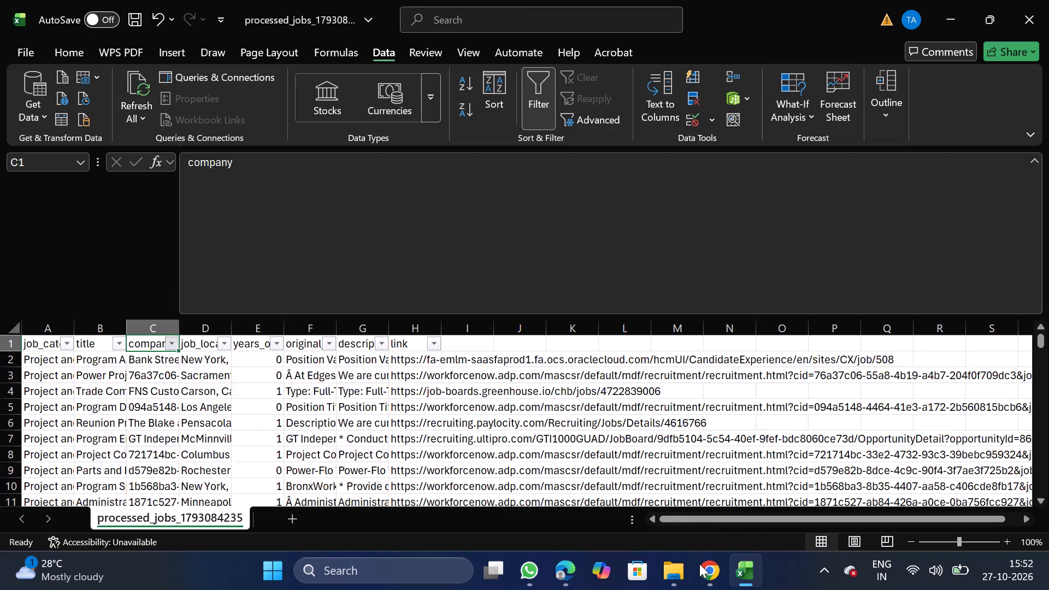
Delete all the filtered ID-code company rows and remove the filter.
click(17, 363)
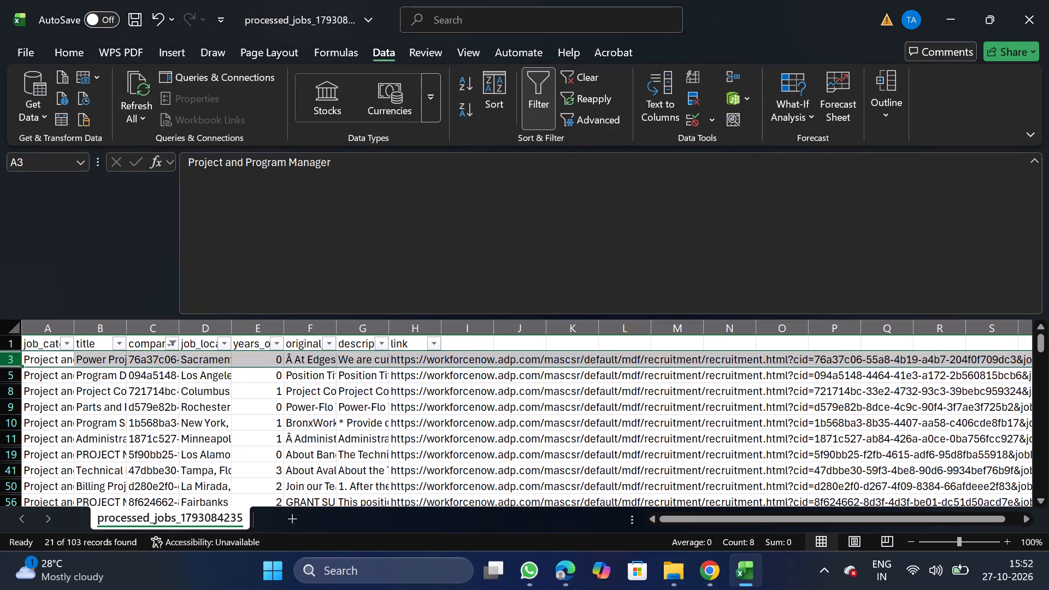
key(ctrl+shift+Down)
right_click(105, 397)
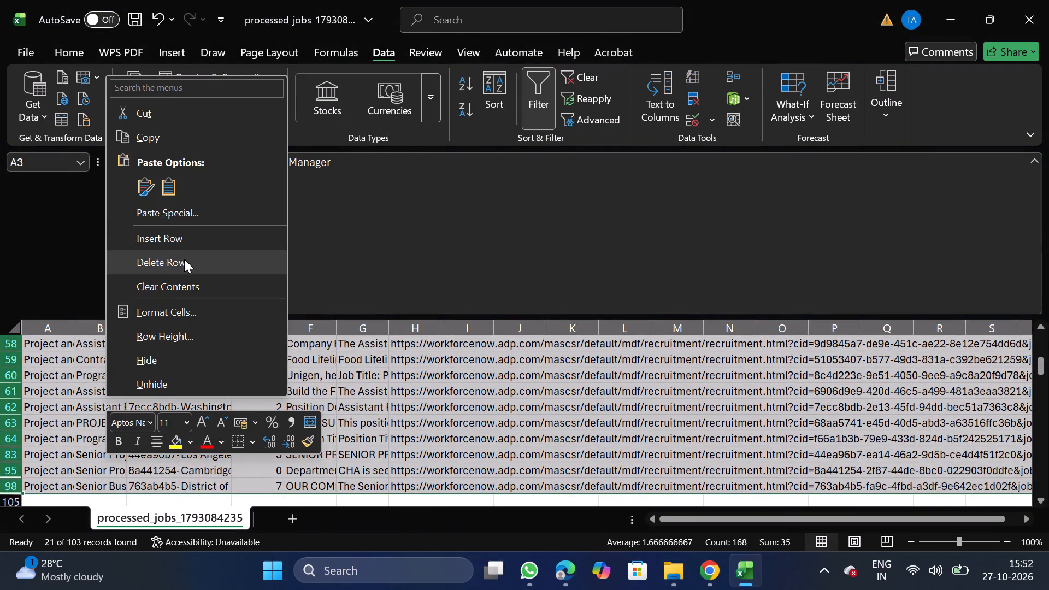
click(184, 259)
click(541, 107)
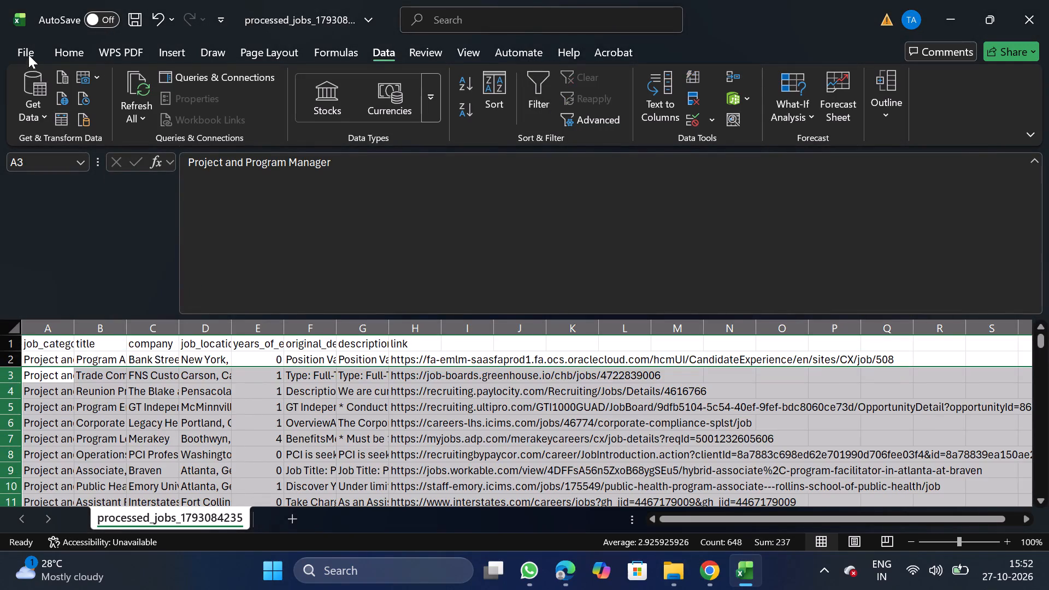
Save the cleaned sheet as the CSV file project_10_27 in the Daily Scraping jobs folder within Documents.
click(28, 55)
double_click(70, 276)
triple_click(257, 463)
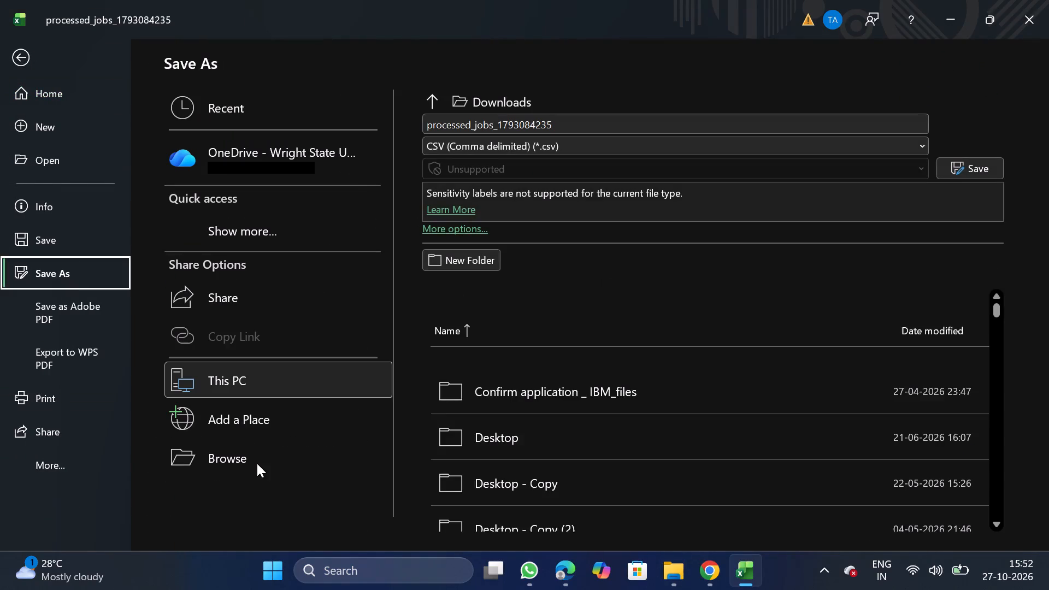
click(257, 463)
double_click(75, 164)
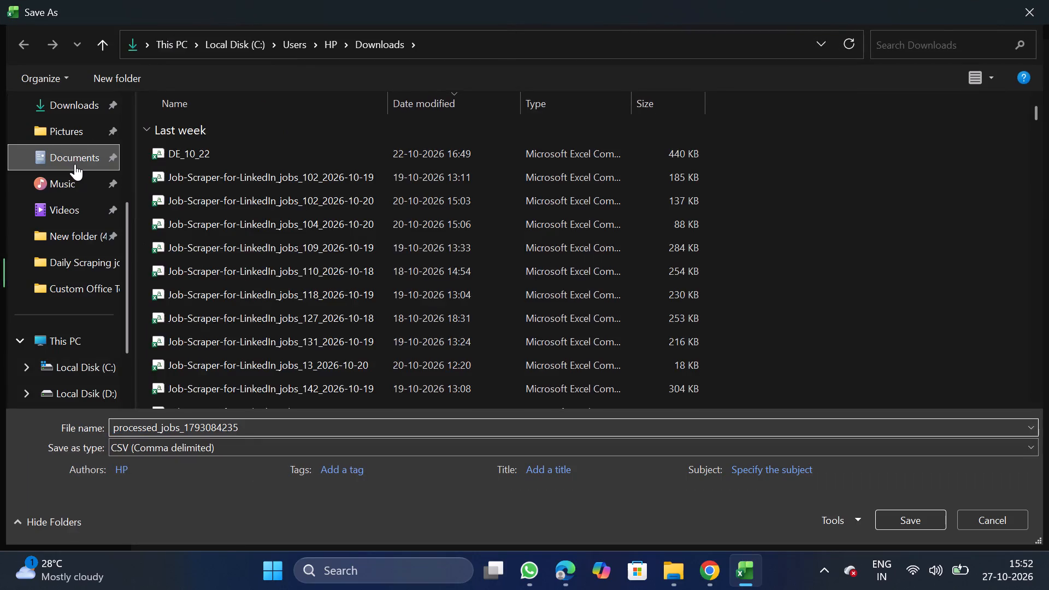
double_click(187, 188)
click(288, 423)
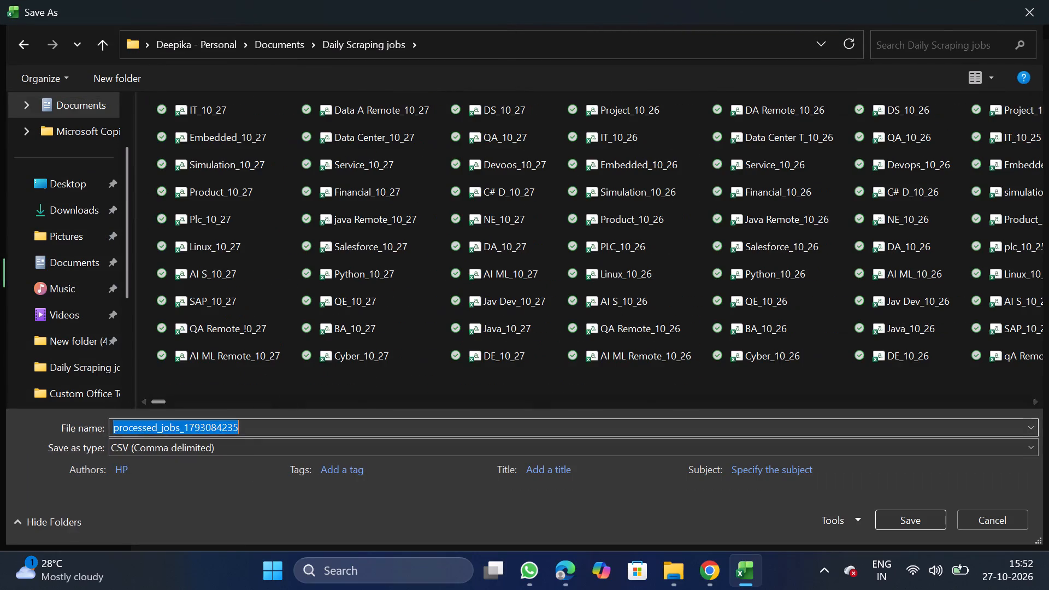
key(BackSpace)
text(project_10_28)
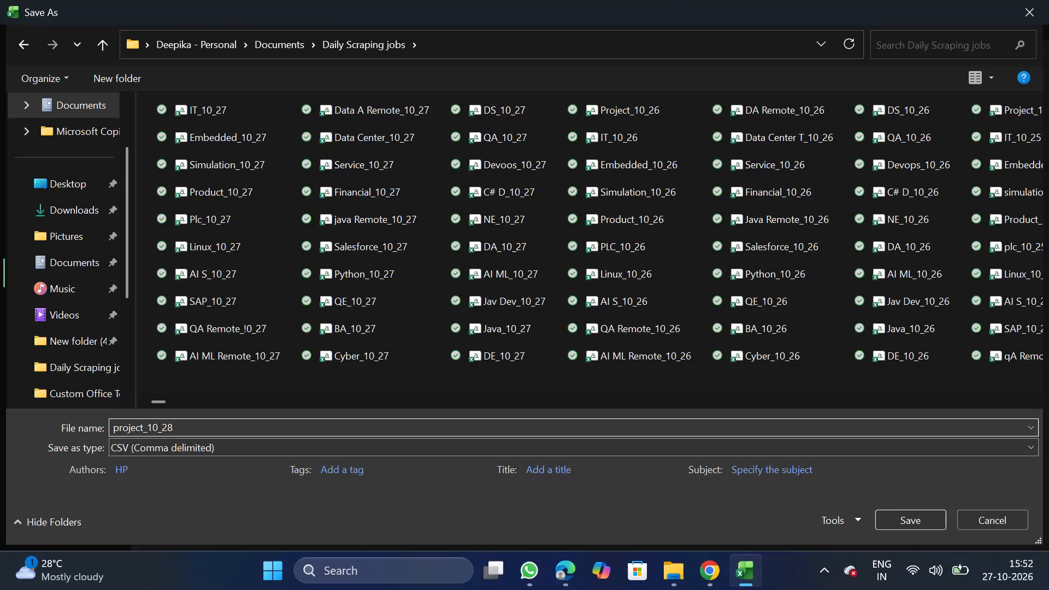
key(BackSpace)
key(7)
click(942, 526)
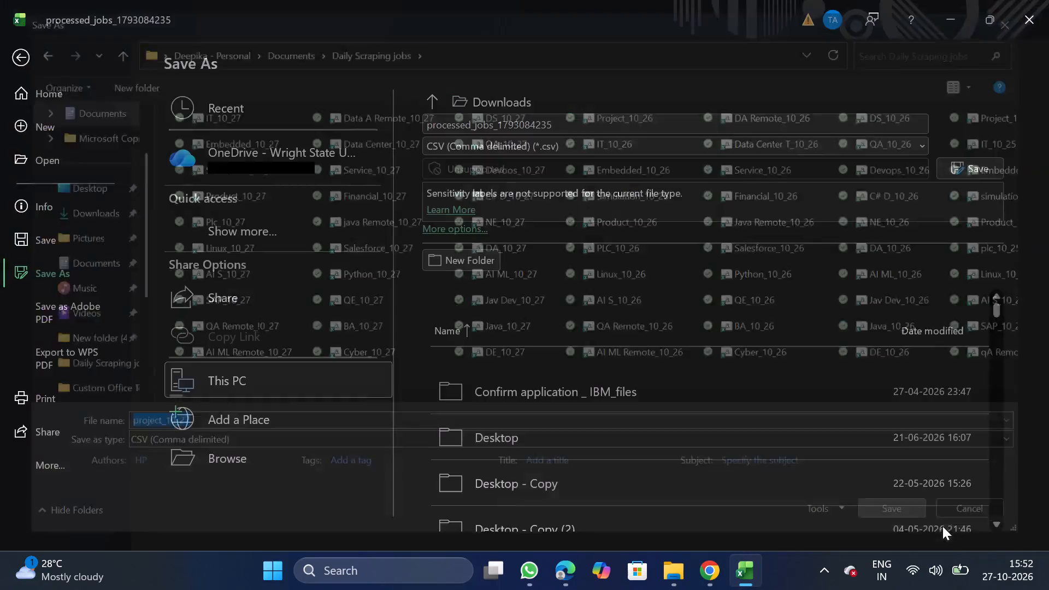
Switch to NextGenApply in Chrome and bulk upload project_10_27.csv from the Daily Scraping jobs folder.
click(731, 585)
click(690, 583)
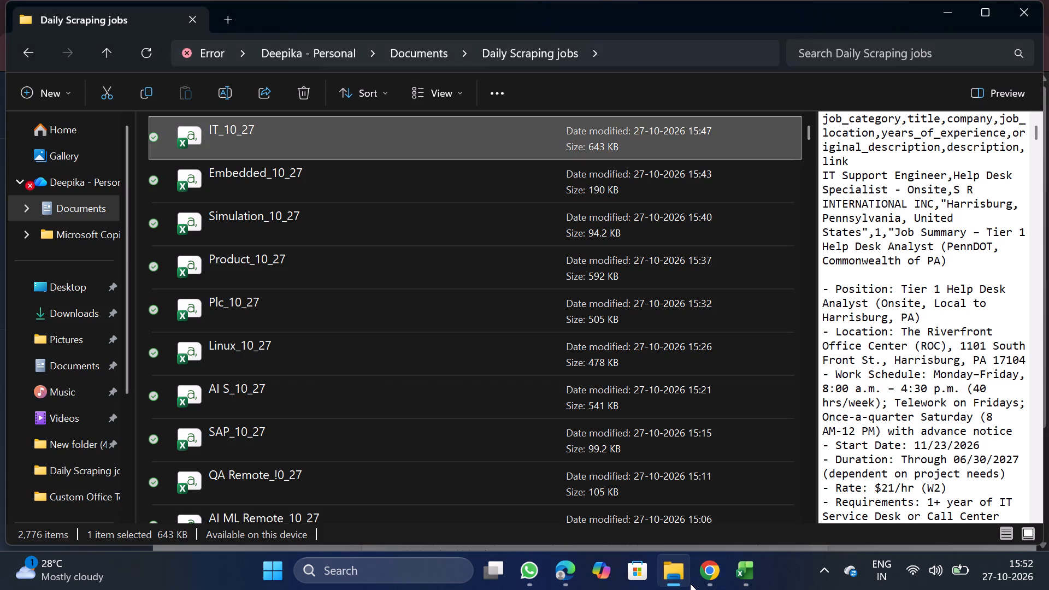
click(704, 583)
scroll(533, 453, down, 1)
click(468, 431)
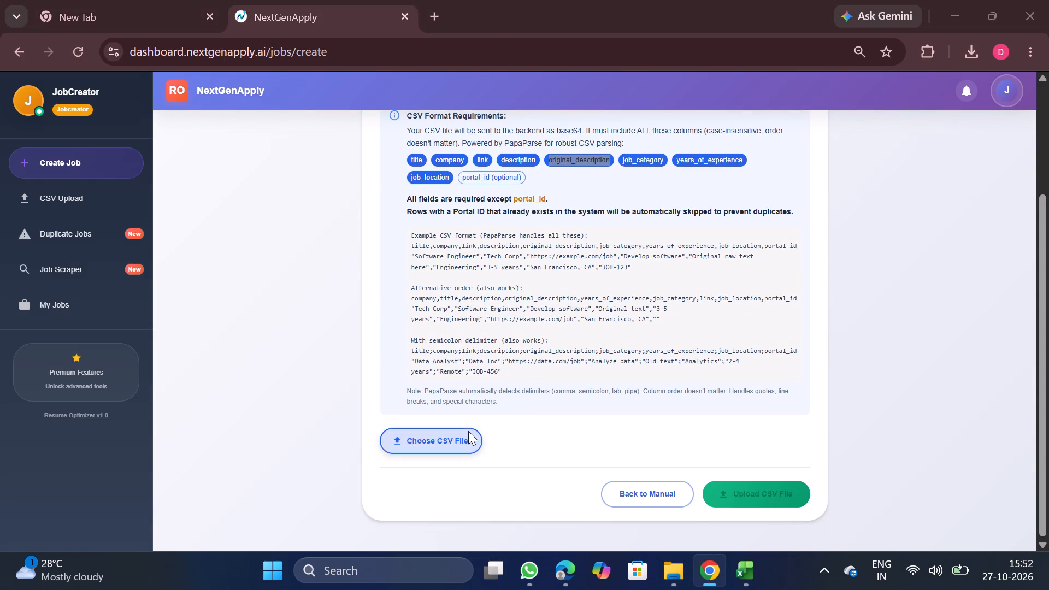
double_click(240, 110)
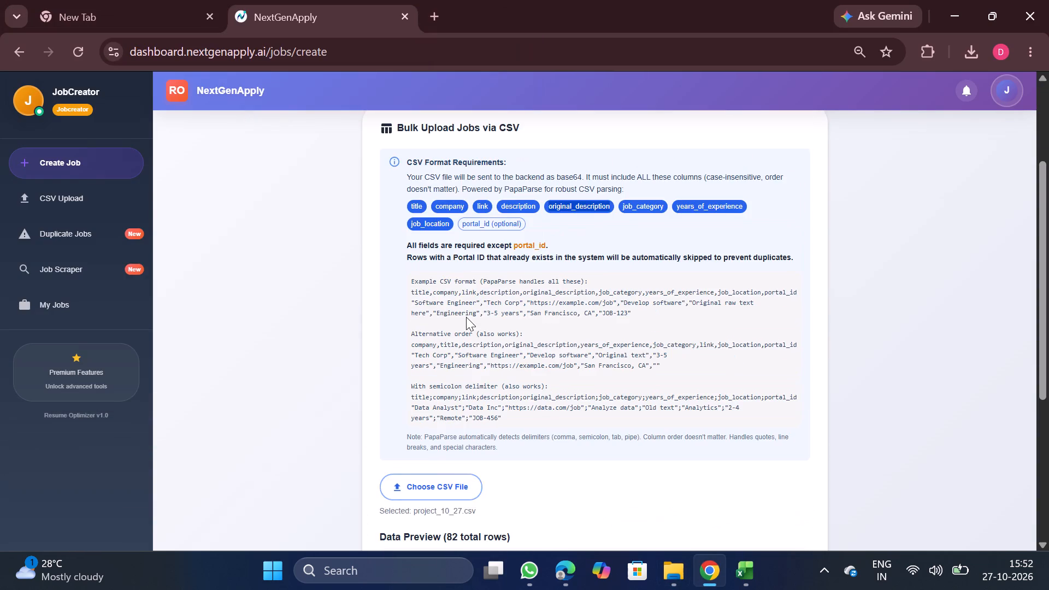
scroll(466, 317, down, 2)
scroll(596, 347, down, 3)
click(758, 499)
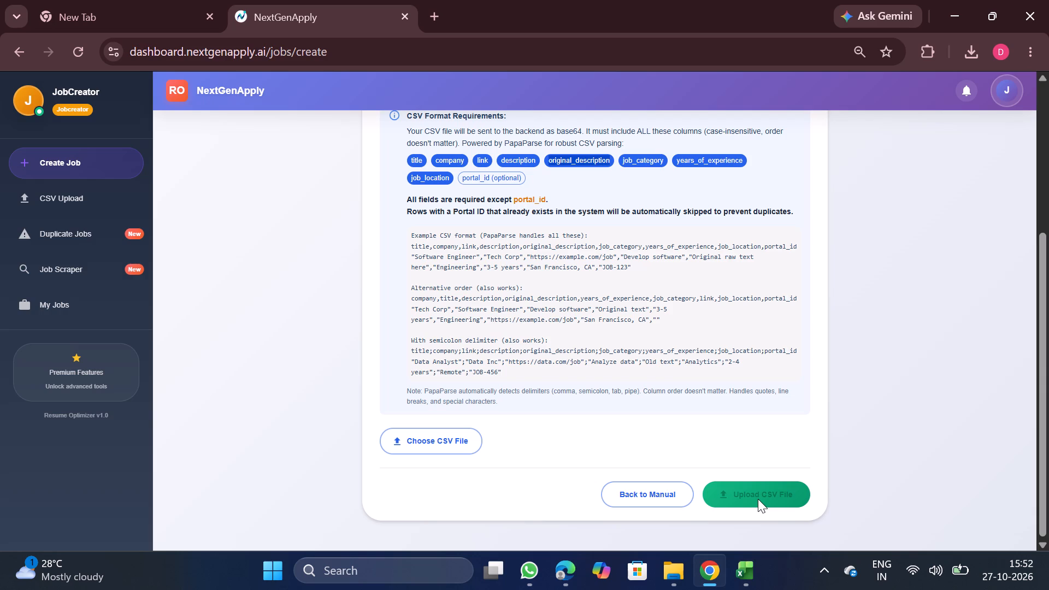
scroll(758, 499, up, 4)
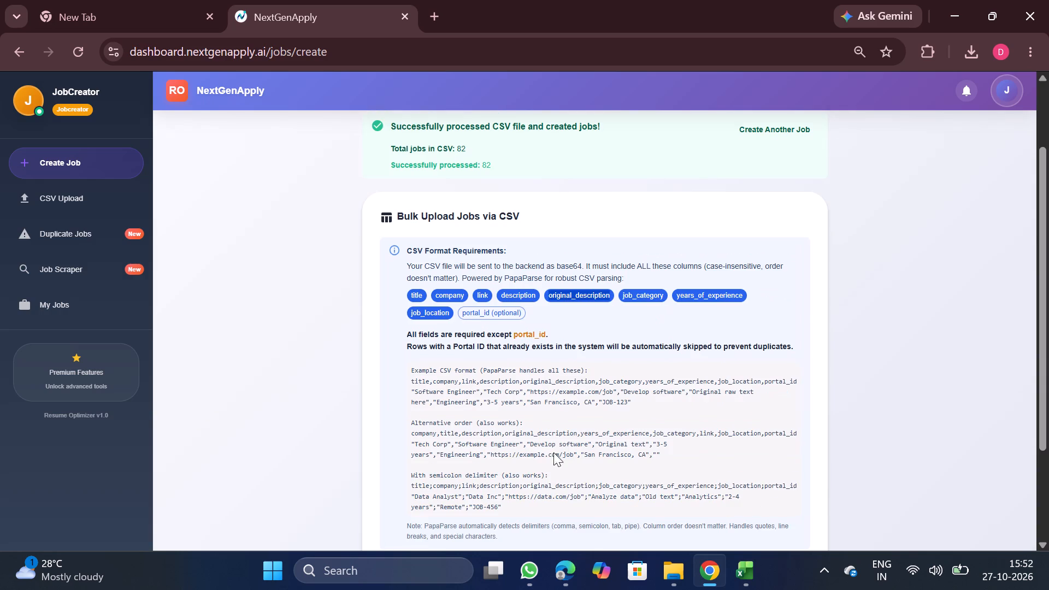
Review the CSV upload history and the created jobs by category.
click(85, 186)
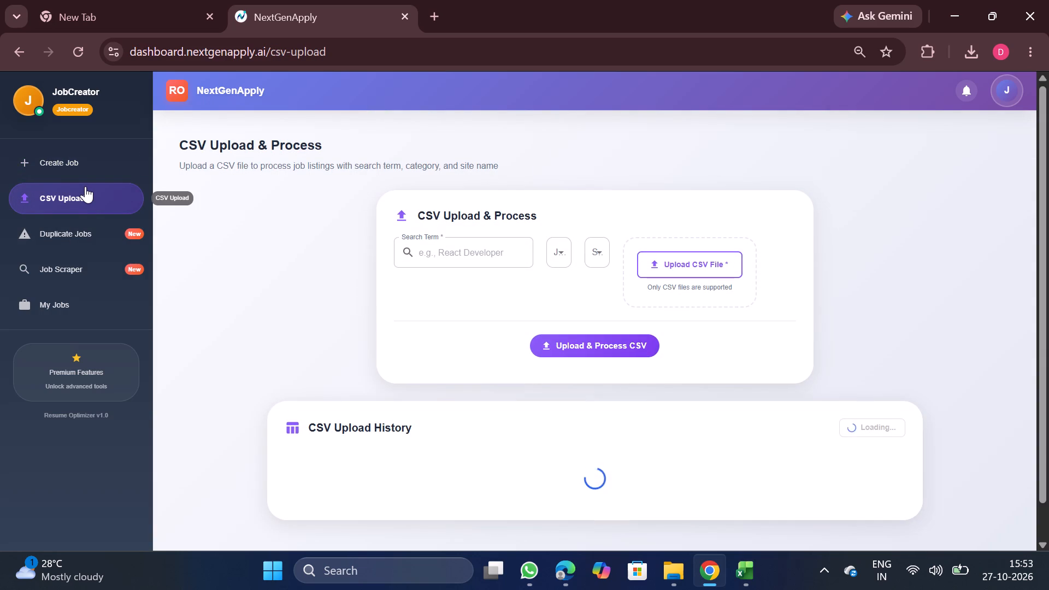
scroll(434, 470, down, 1)
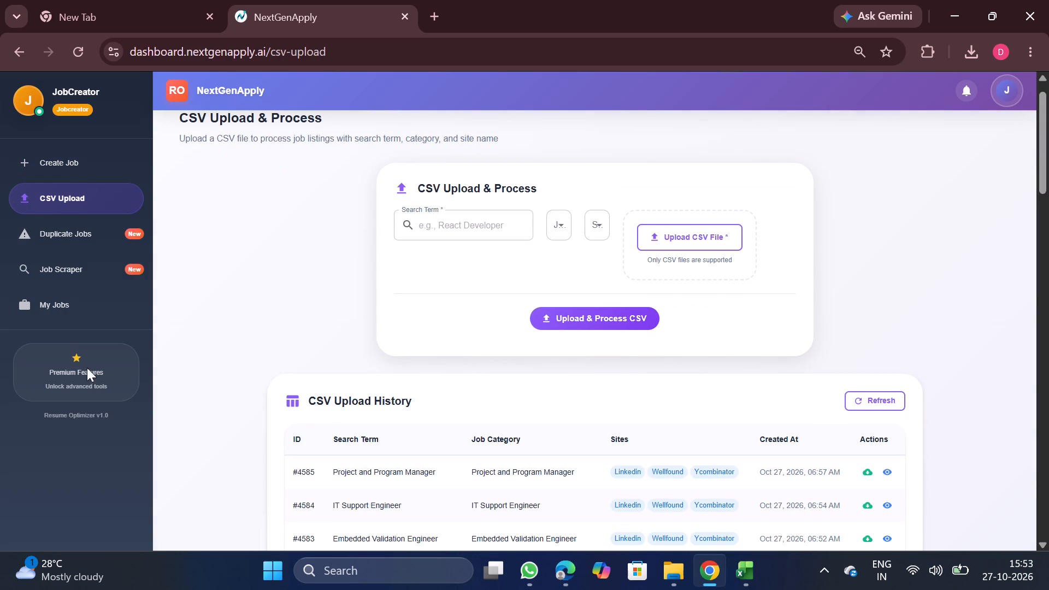
click(69, 311)
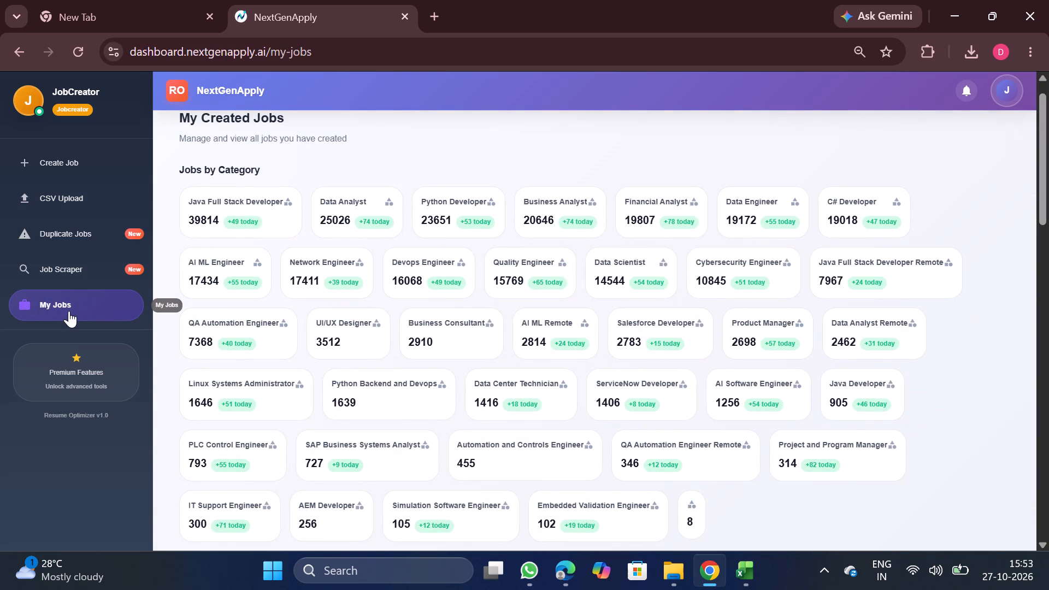
scroll(69, 311, down, 1)
scroll(69, 311, up, 2)
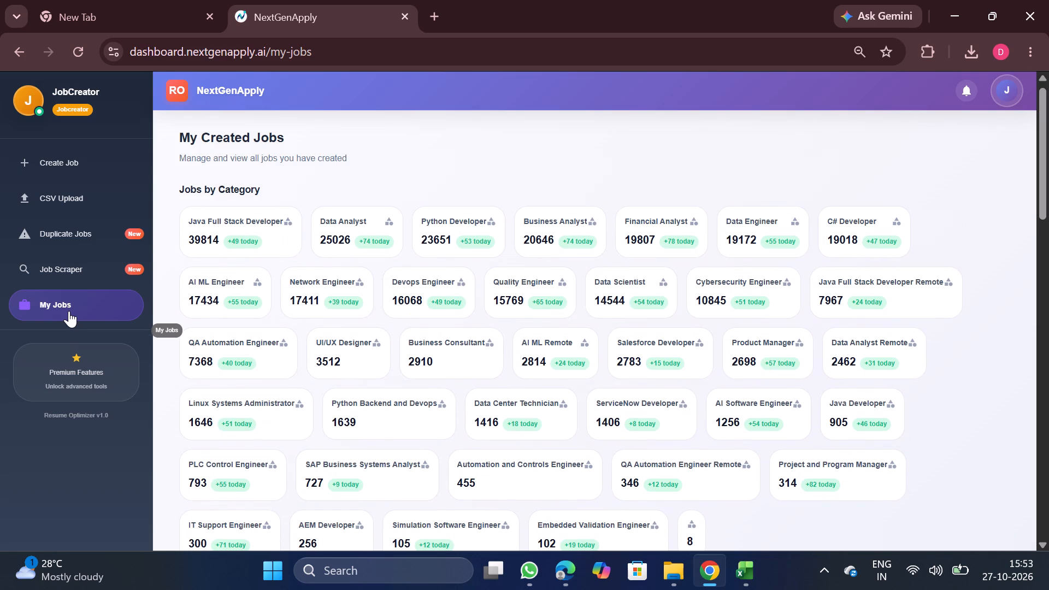
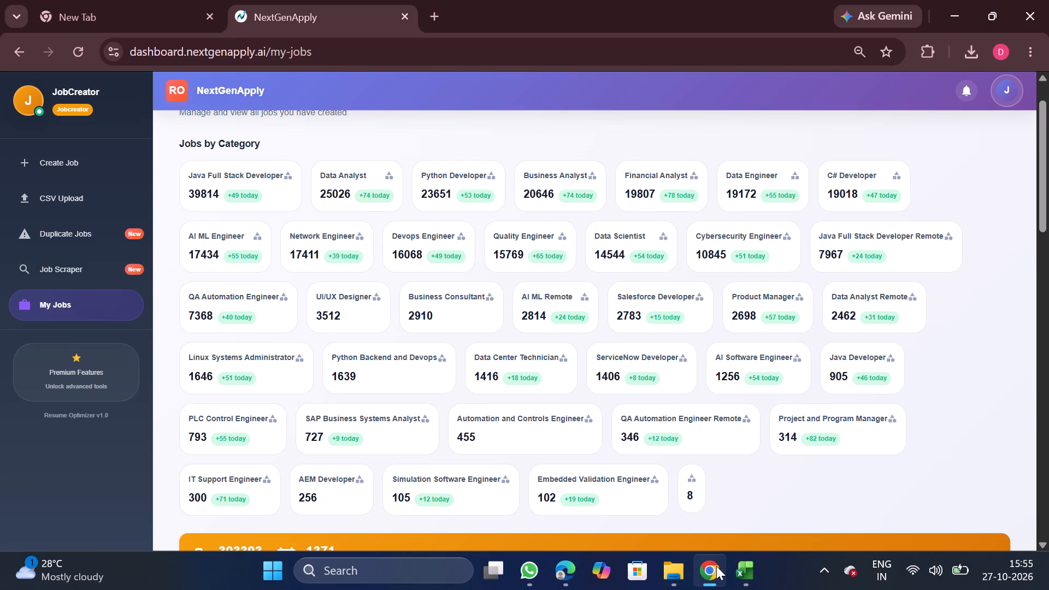
Switch to File Explorer and select the DE_10_27 file in the Daily Scraping jobs folder.
click(665, 582)
click(186, 325)
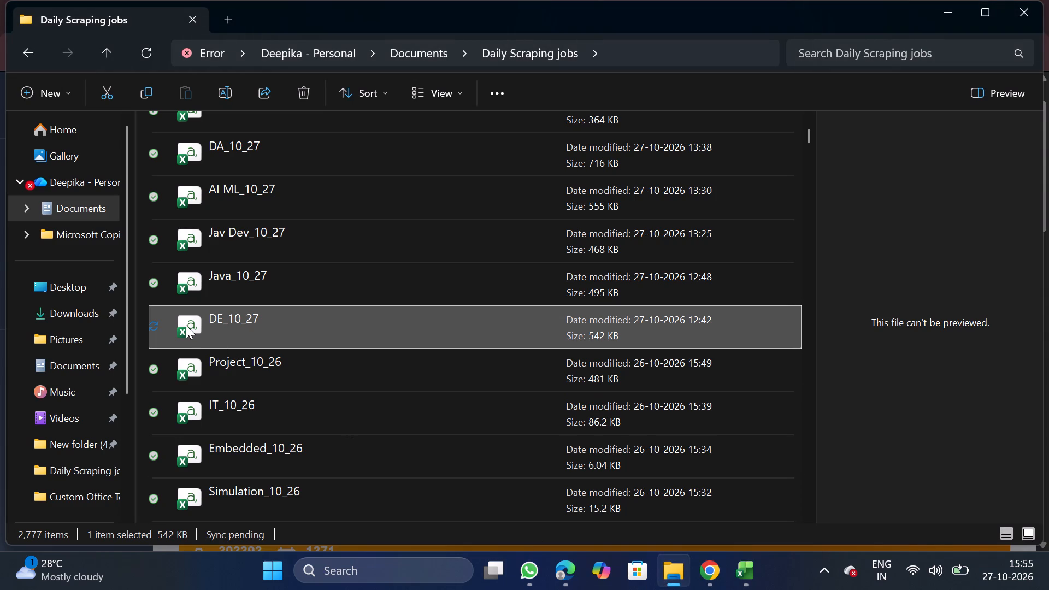